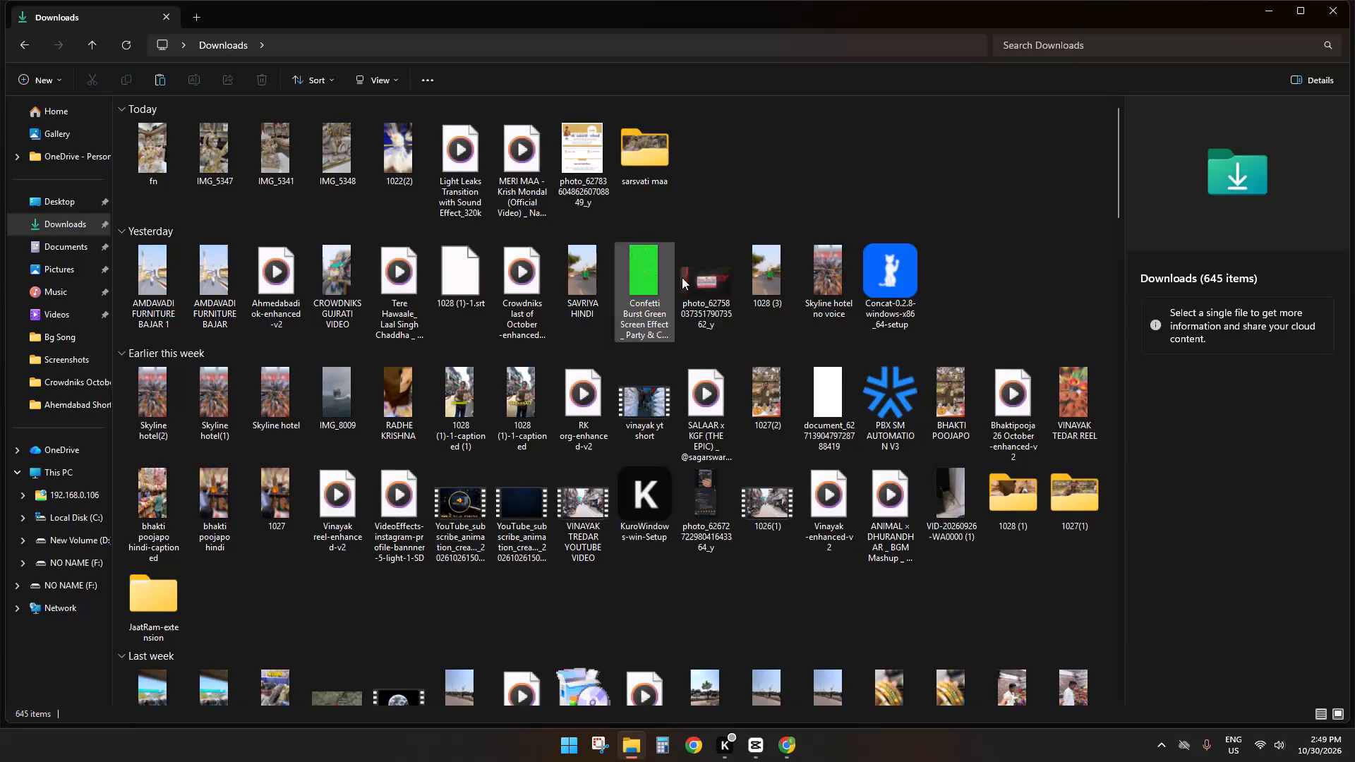
Browse the Download folder on the 192.168.0.106 network location in File Explorer, closing the window when done.
click(643, 748)
click(632, 749)
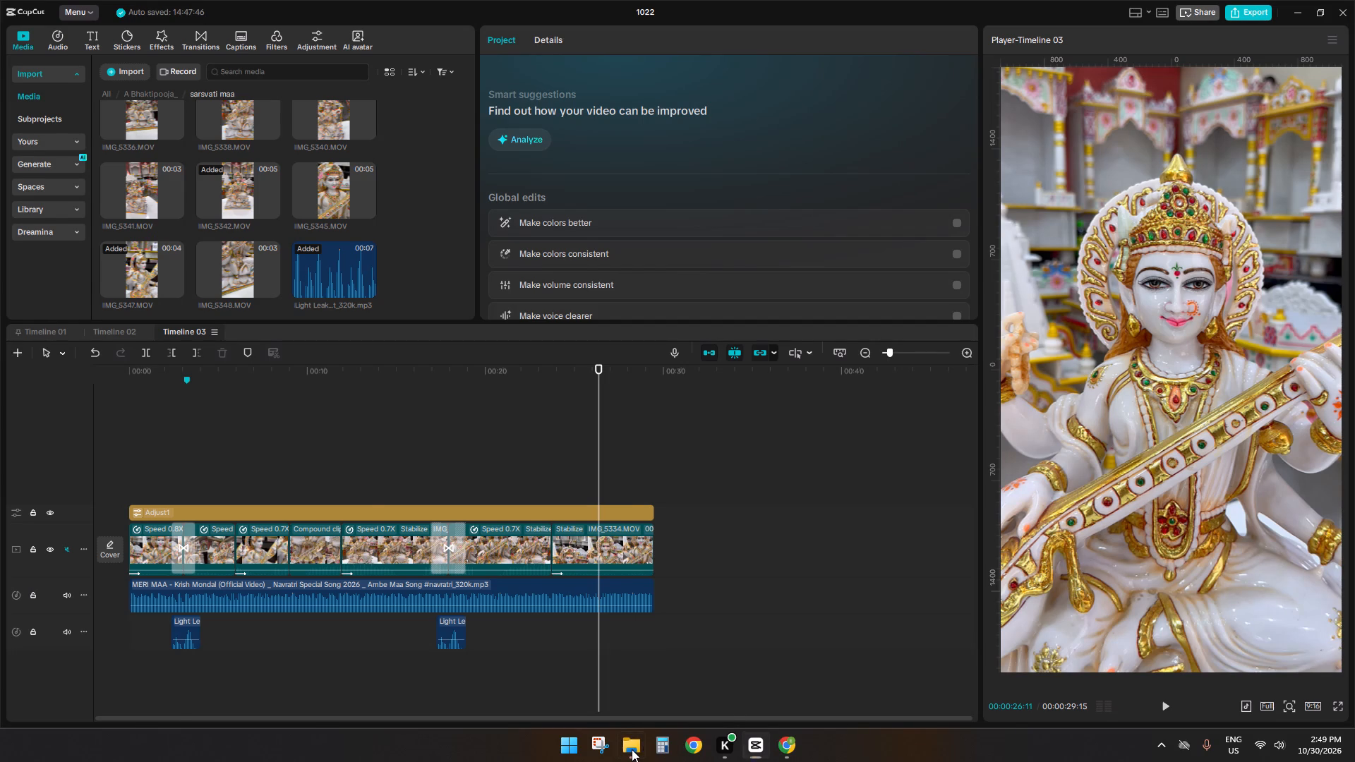
click(50, 508)
click(55, 500)
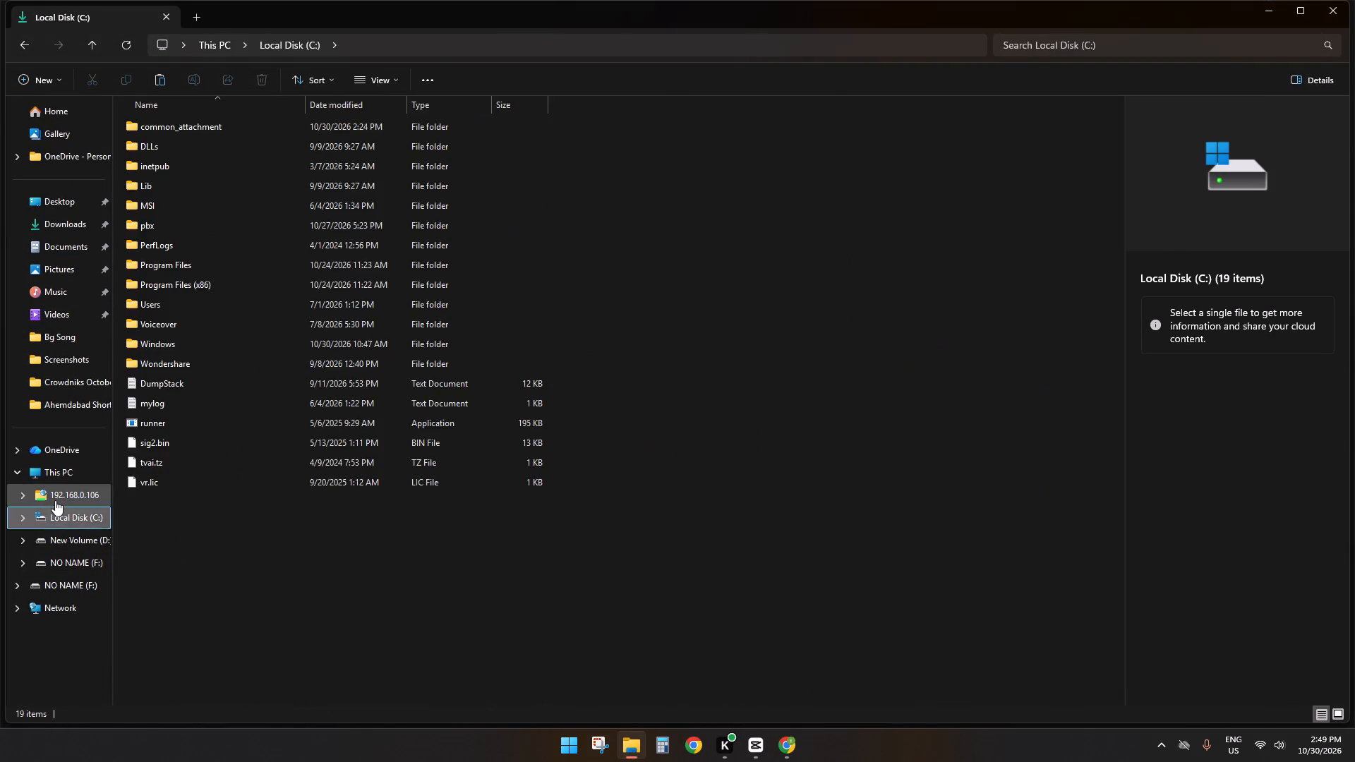
double_click(670, 152)
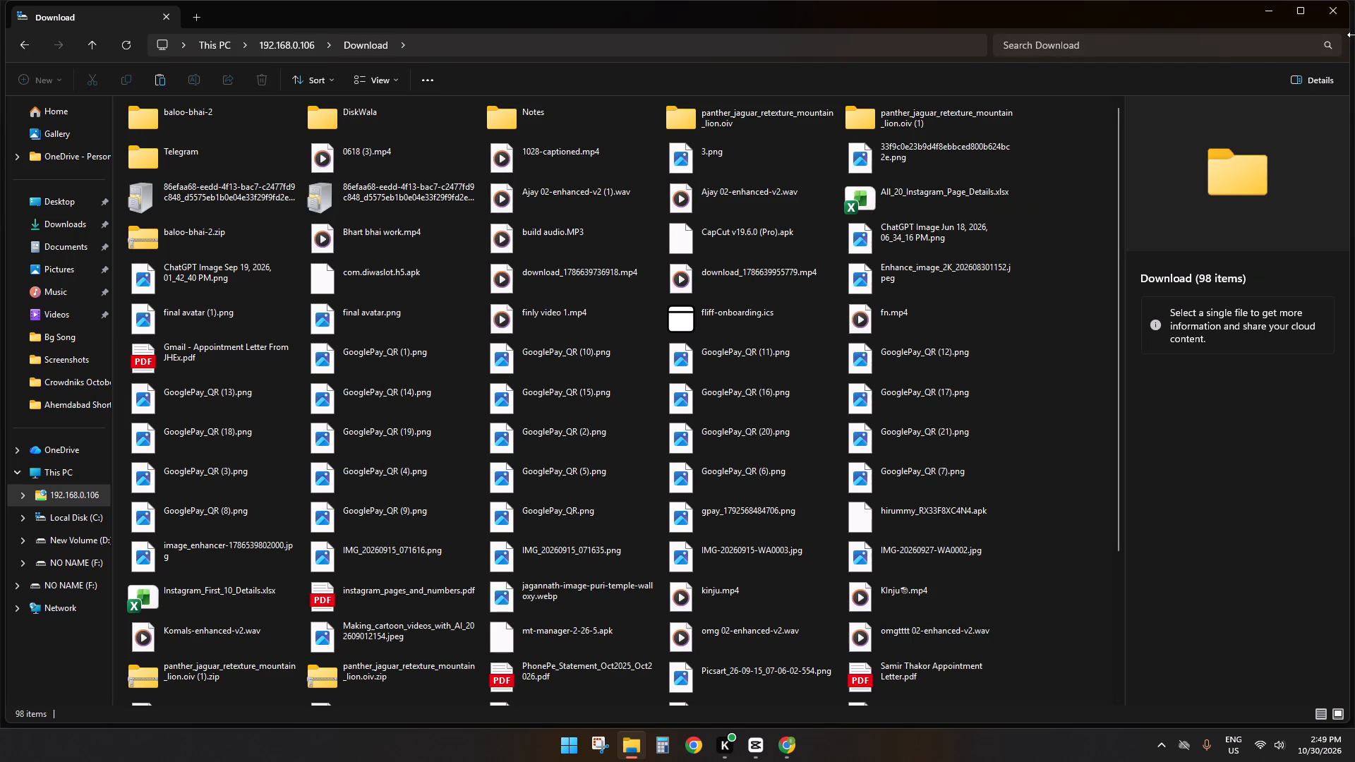
click(1327, 15)
Switch to CapCut and open Timeline 02 of project 1022.
click(115, 333)
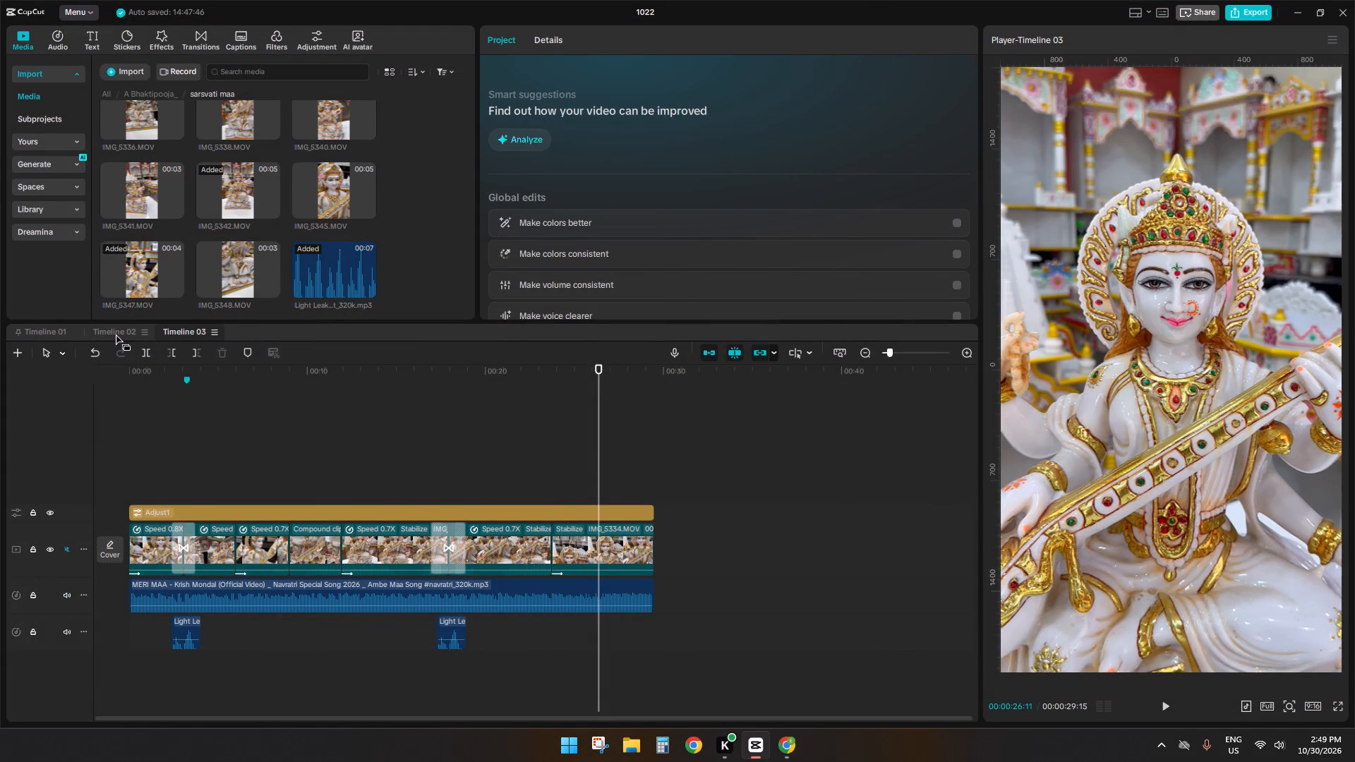
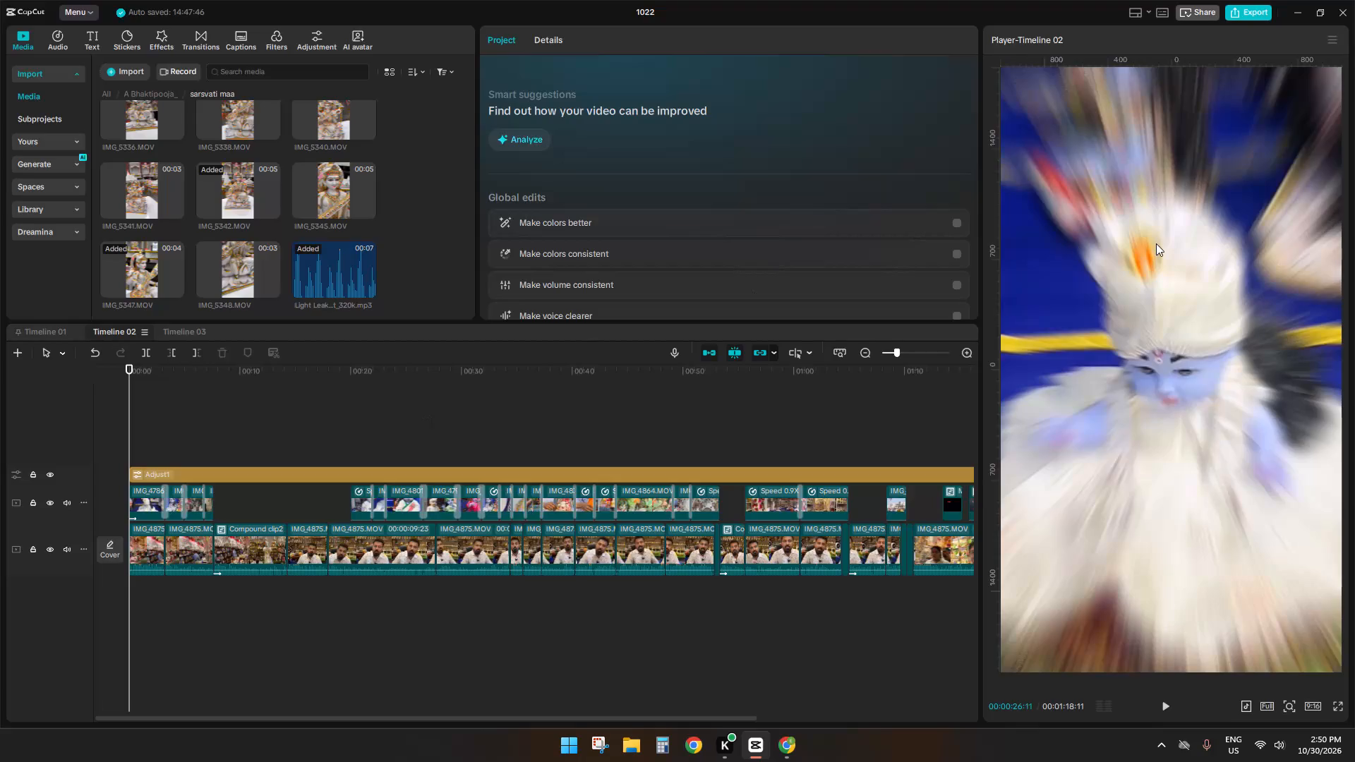
Play back the opening of Timeline 02 and examine the clips around the seven-second mark.
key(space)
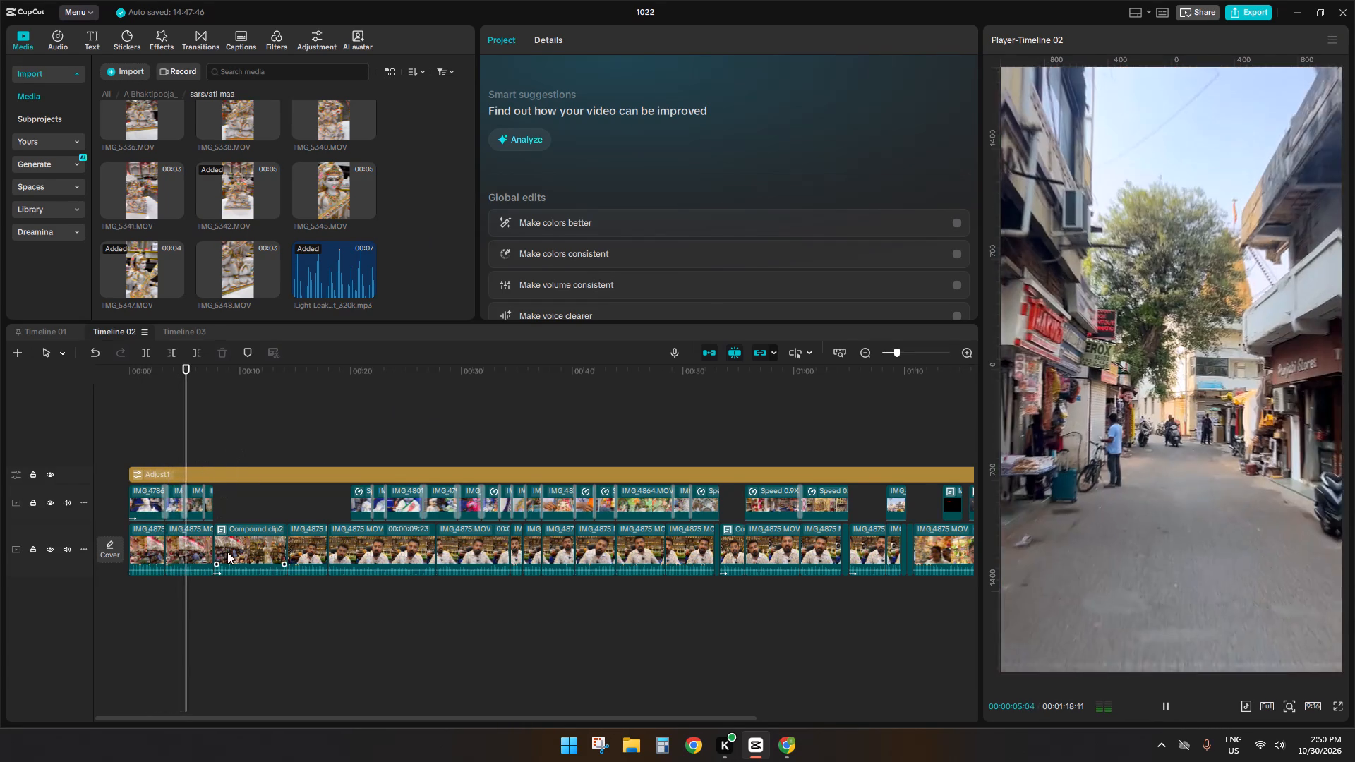
ctrl+scroll(291, 502, down, 2)
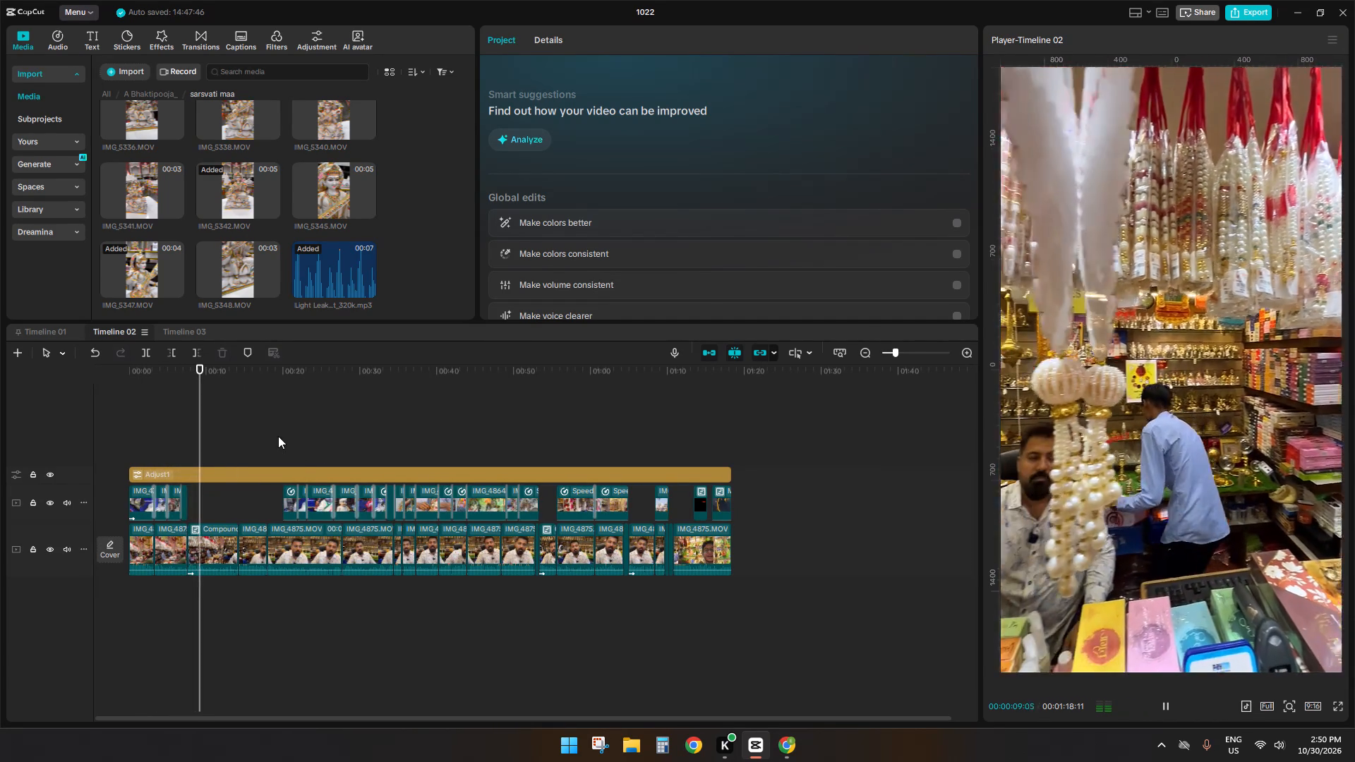
click(163, 432)
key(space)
ctrl+scroll(242, 461, up, 4)
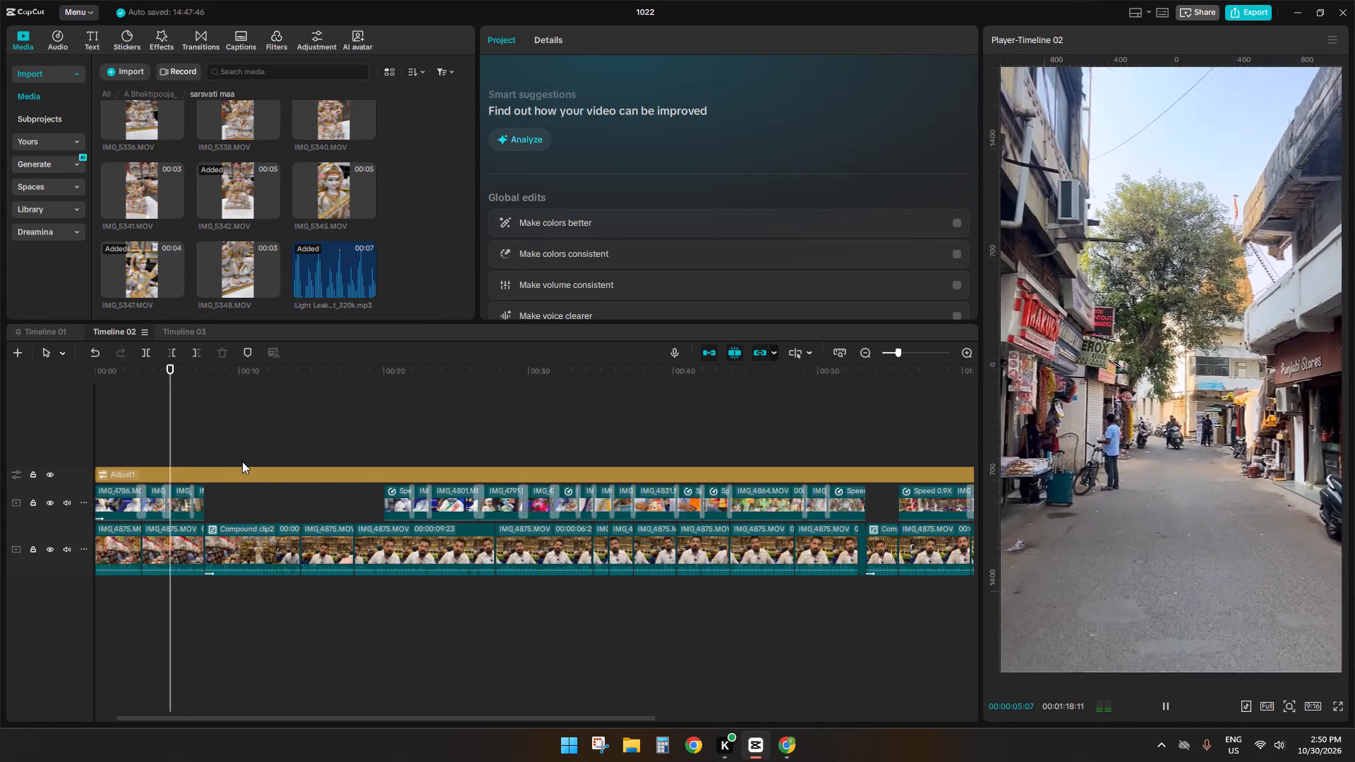
ctrl+scroll(244, 467, up, 9)
click(212, 438)
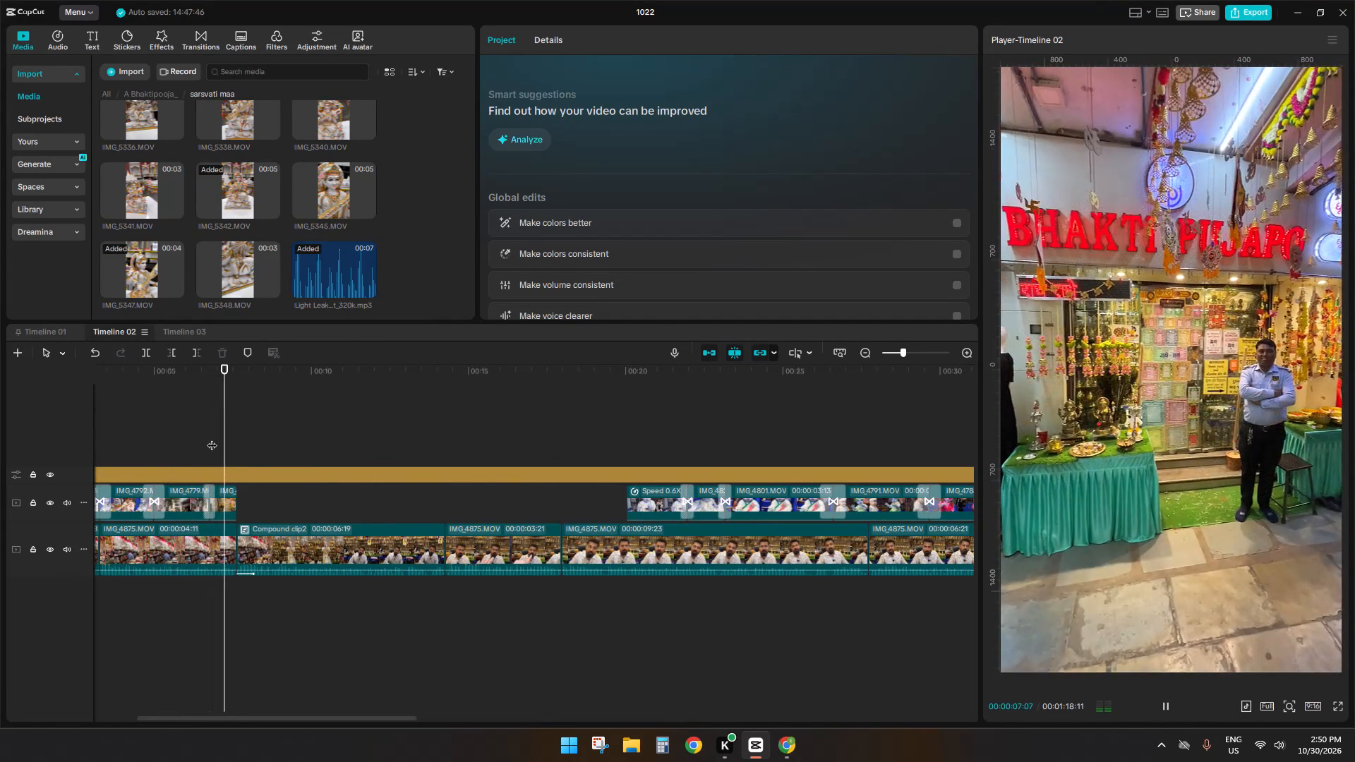
Copy the 40-second title and contact compound clip from Timeline 01 and paste it into Timeline 02 just before seven seconds.
click(59, 332)
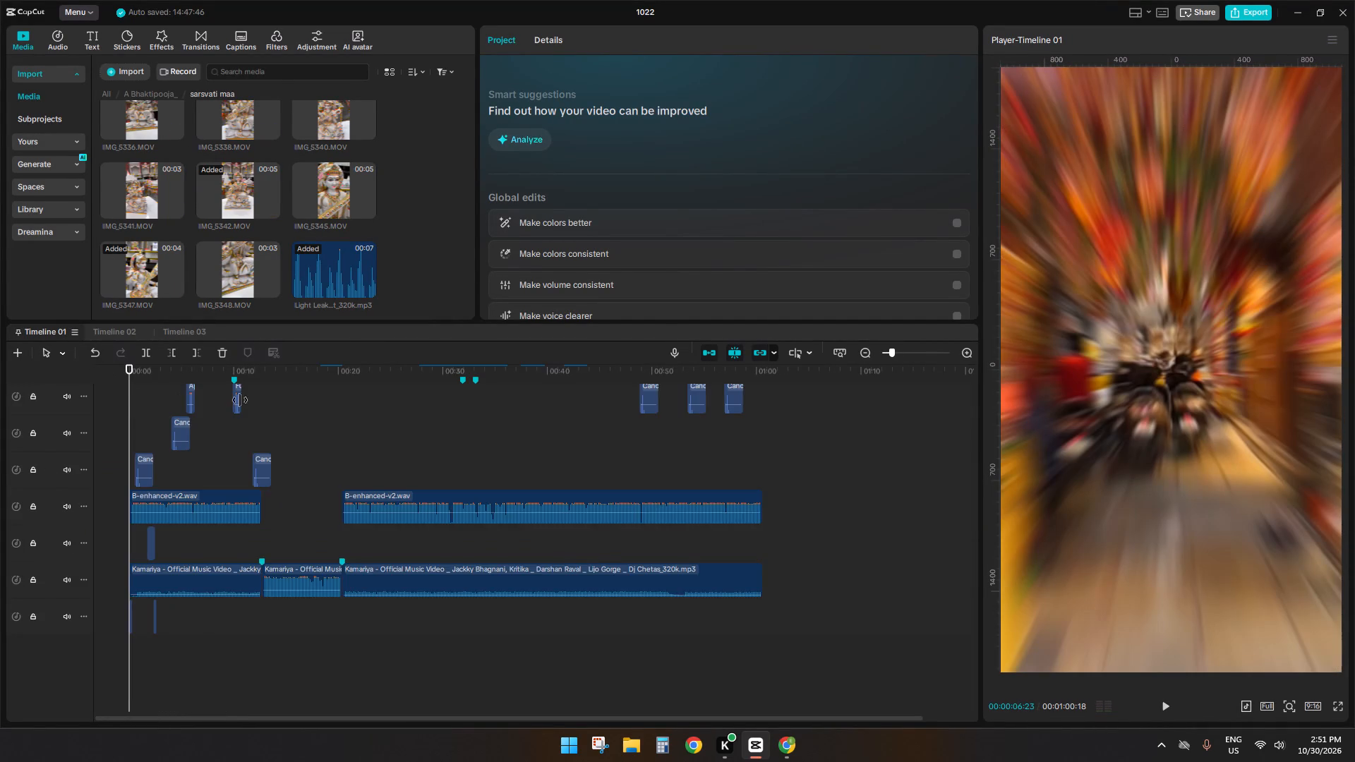
scroll(284, 468, up, 20)
scroll(284, 468, up, 2)
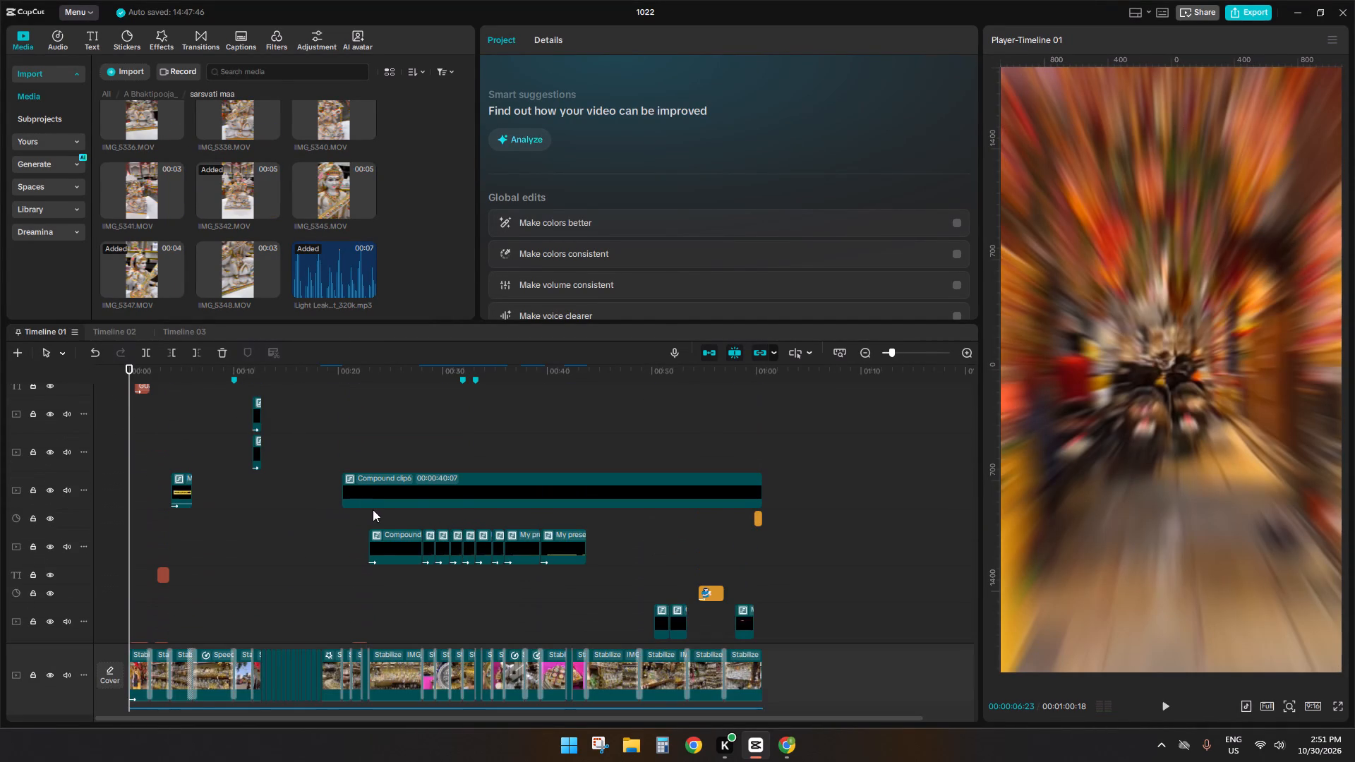
scroll(377, 517, up, 4)
click(393, 508)
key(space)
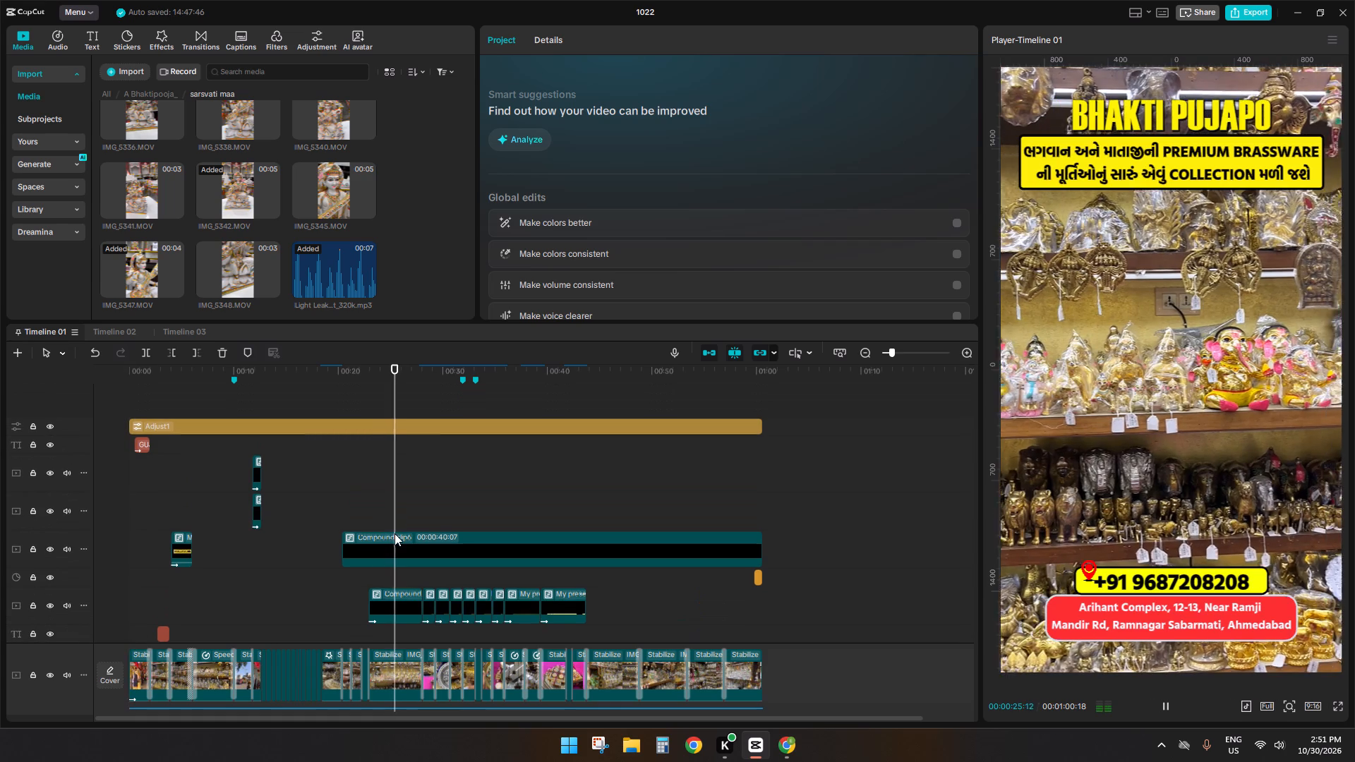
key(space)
click(395, 547)
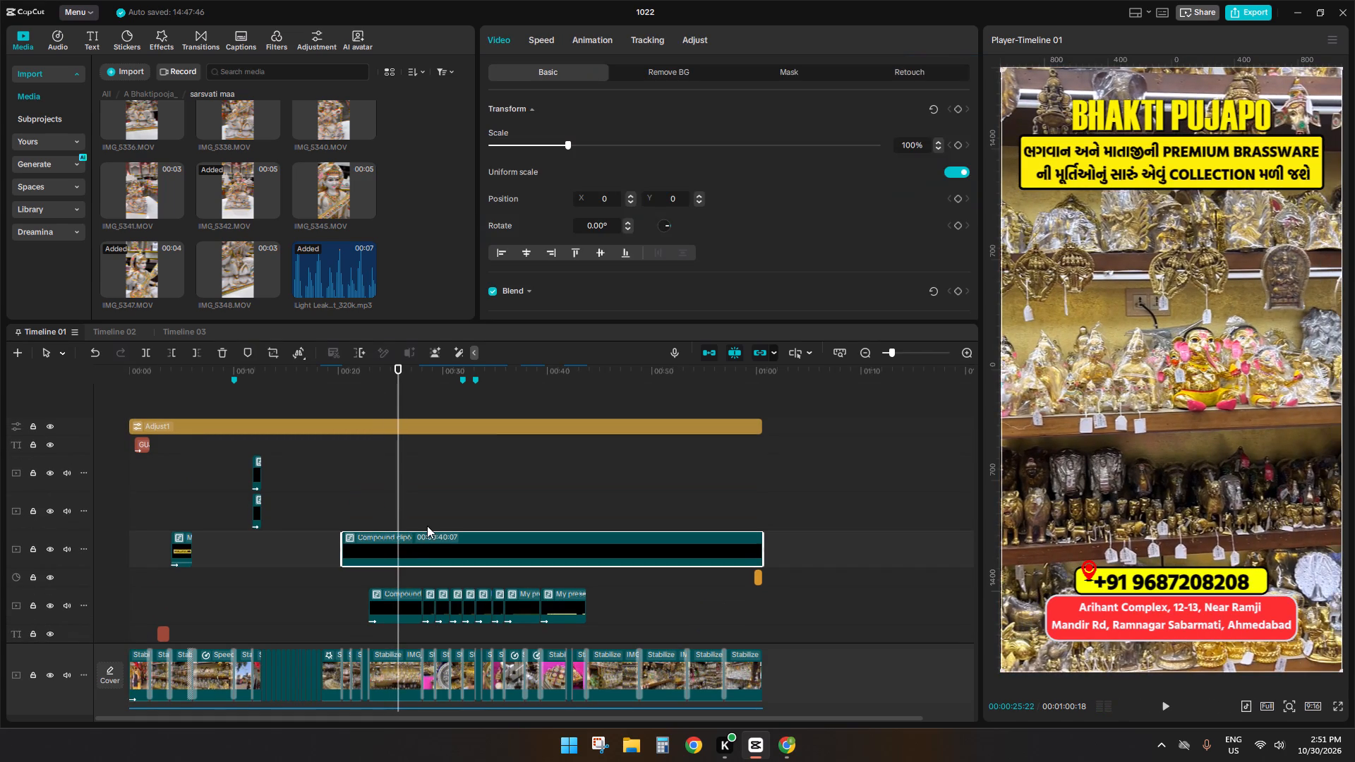
scroll(427, 526, down, 3)
scroll(427, 526, up, 8)
scroll(427, 526, down, 5)
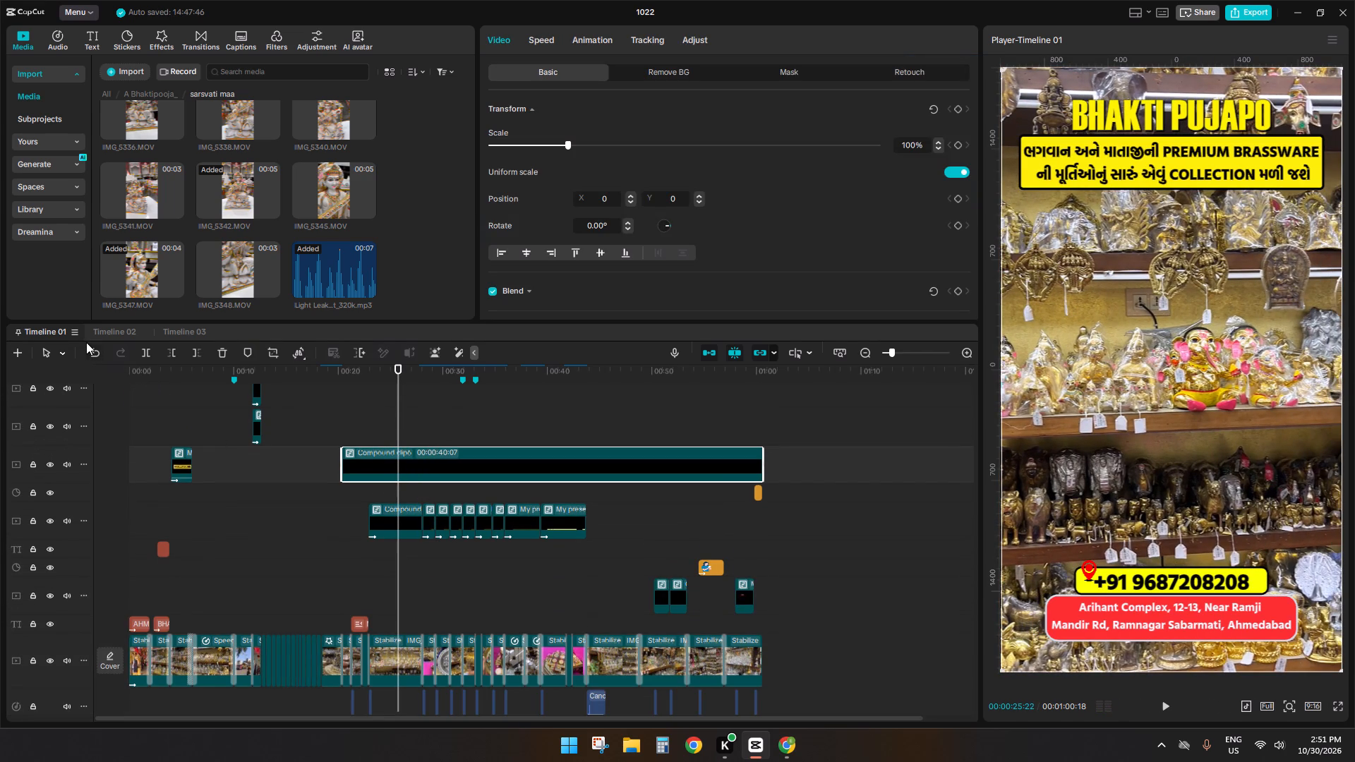
key(ctrl+c)
click(121, 332)
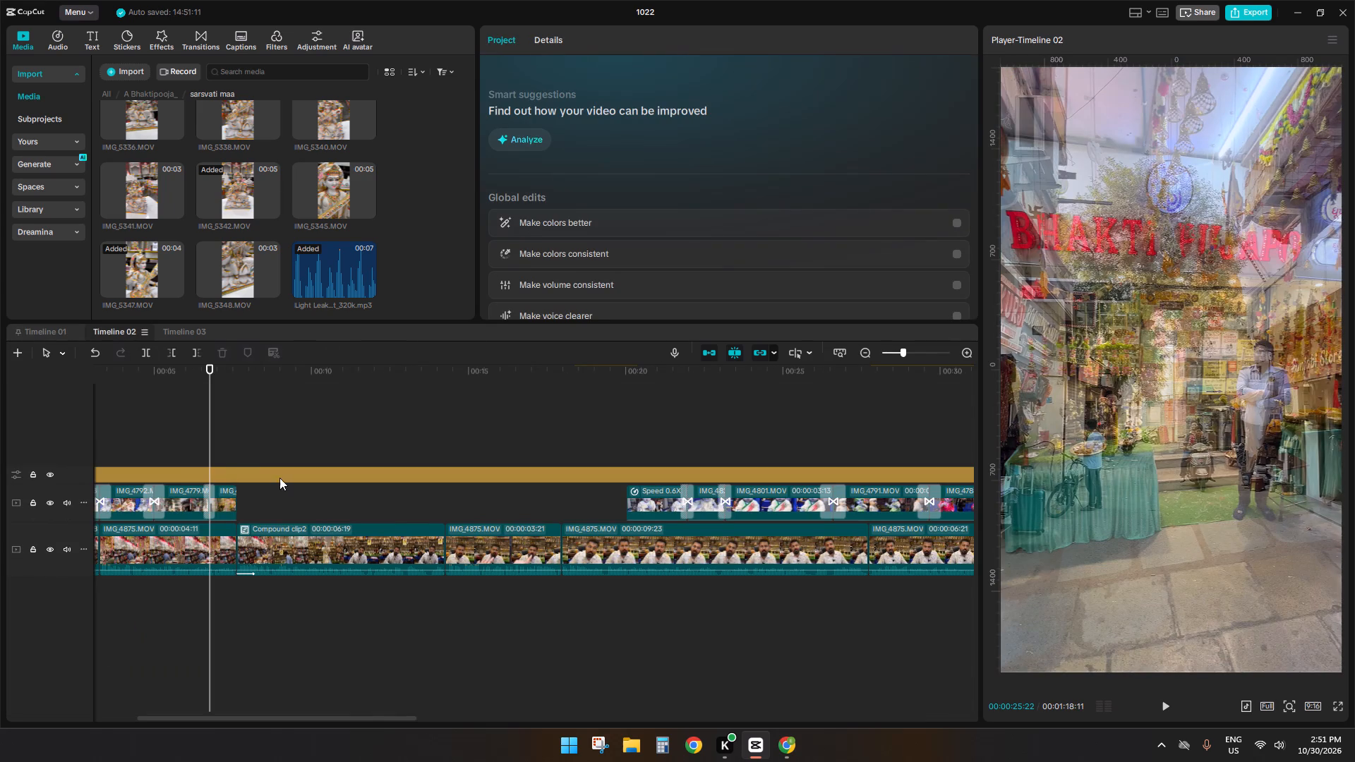
key(ctrl+v)
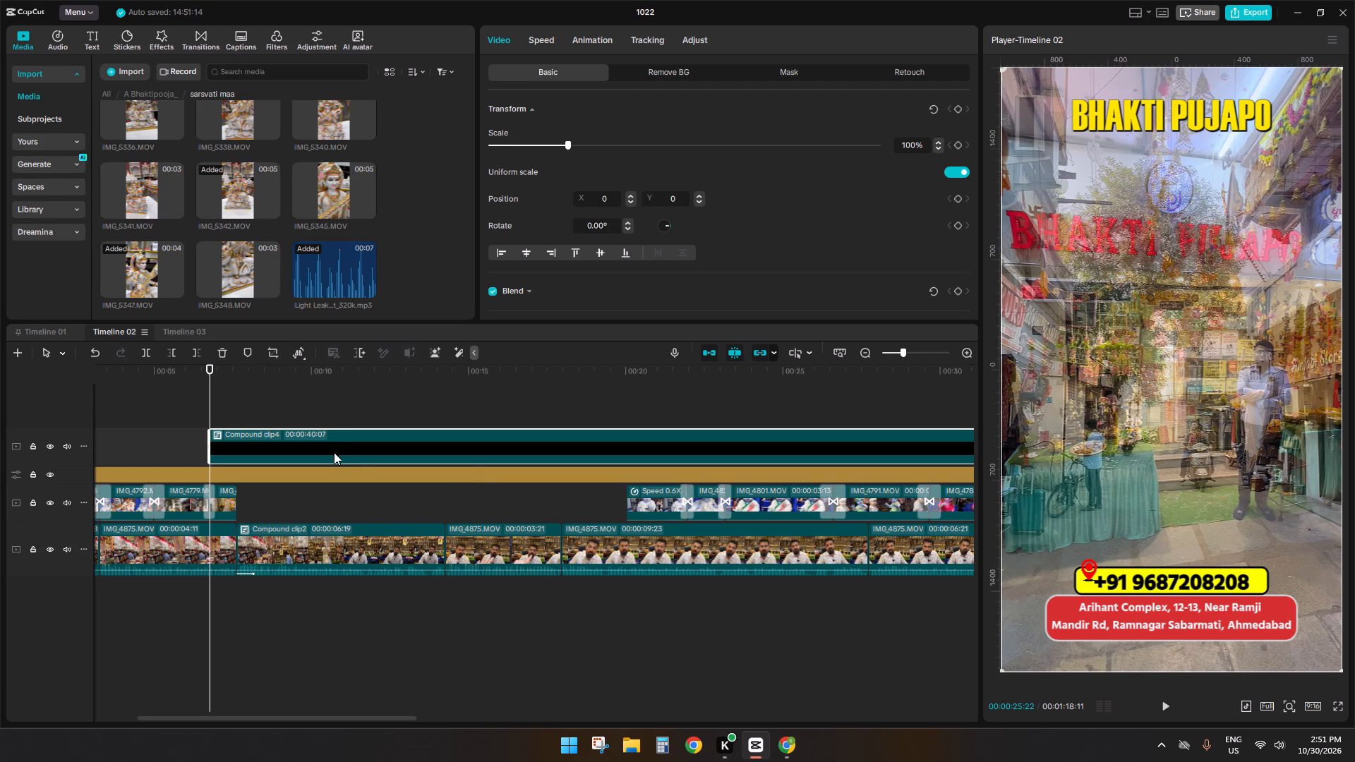
Move the pasted title and contact clip beneath the adjustment layer and preview it.
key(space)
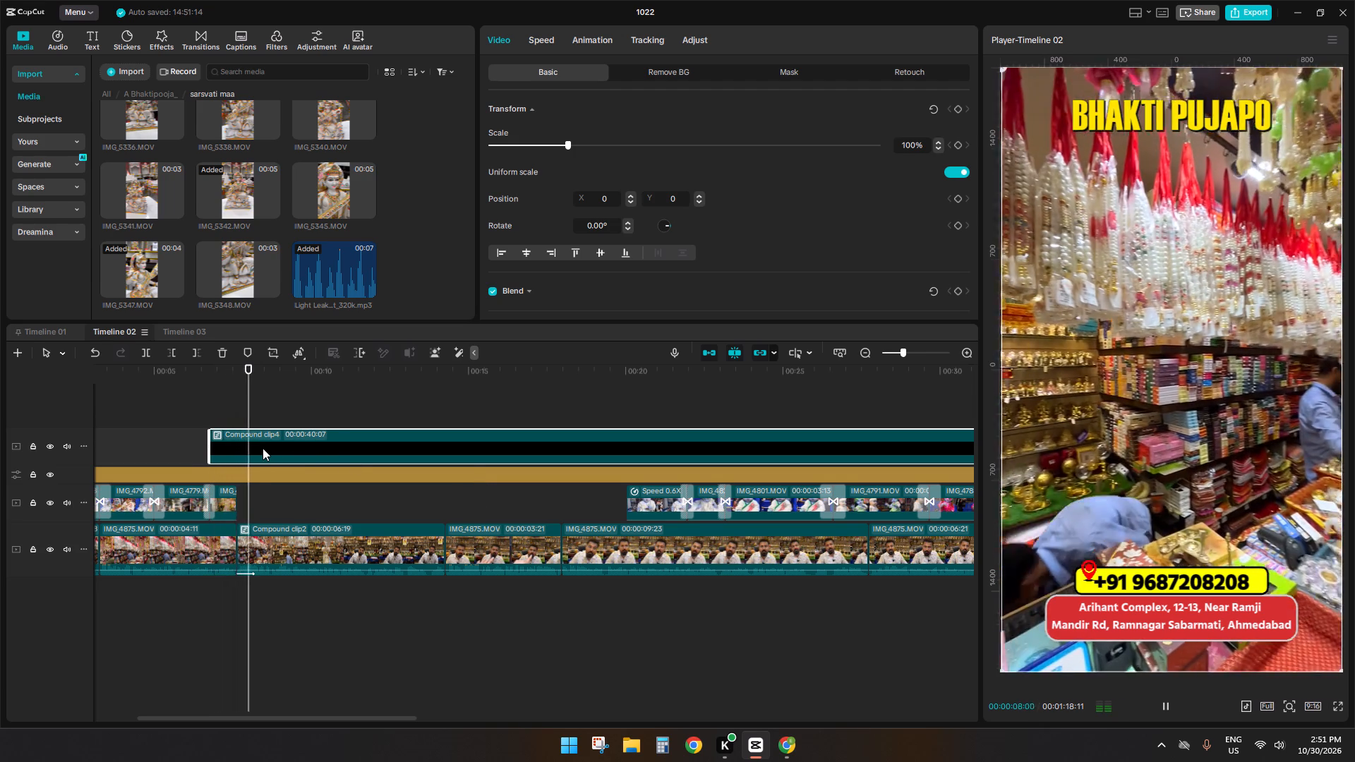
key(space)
drag(231, 449, 232, 482)
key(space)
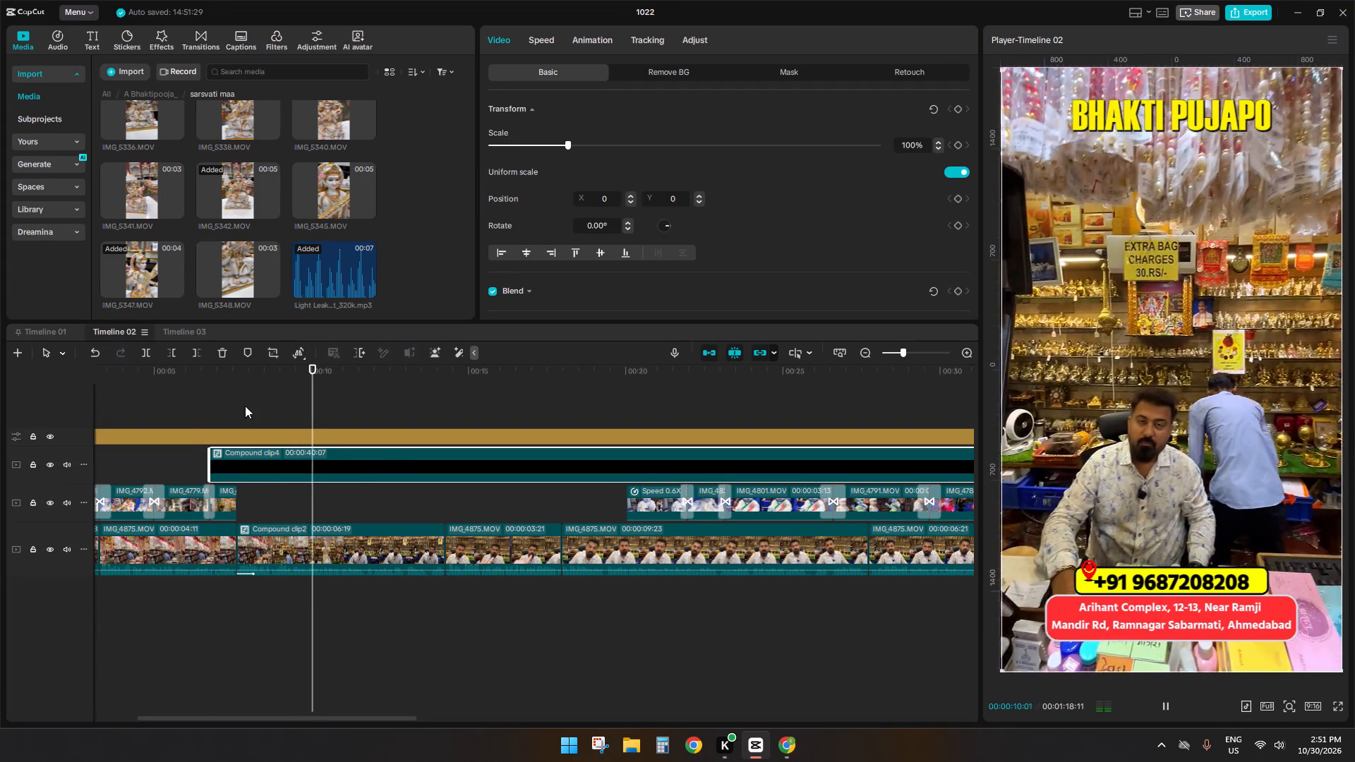
click(245, 406)
Apply the Flip entrance animation to the pasted title and contact clip.
click(238, 460)
click(584, 40)
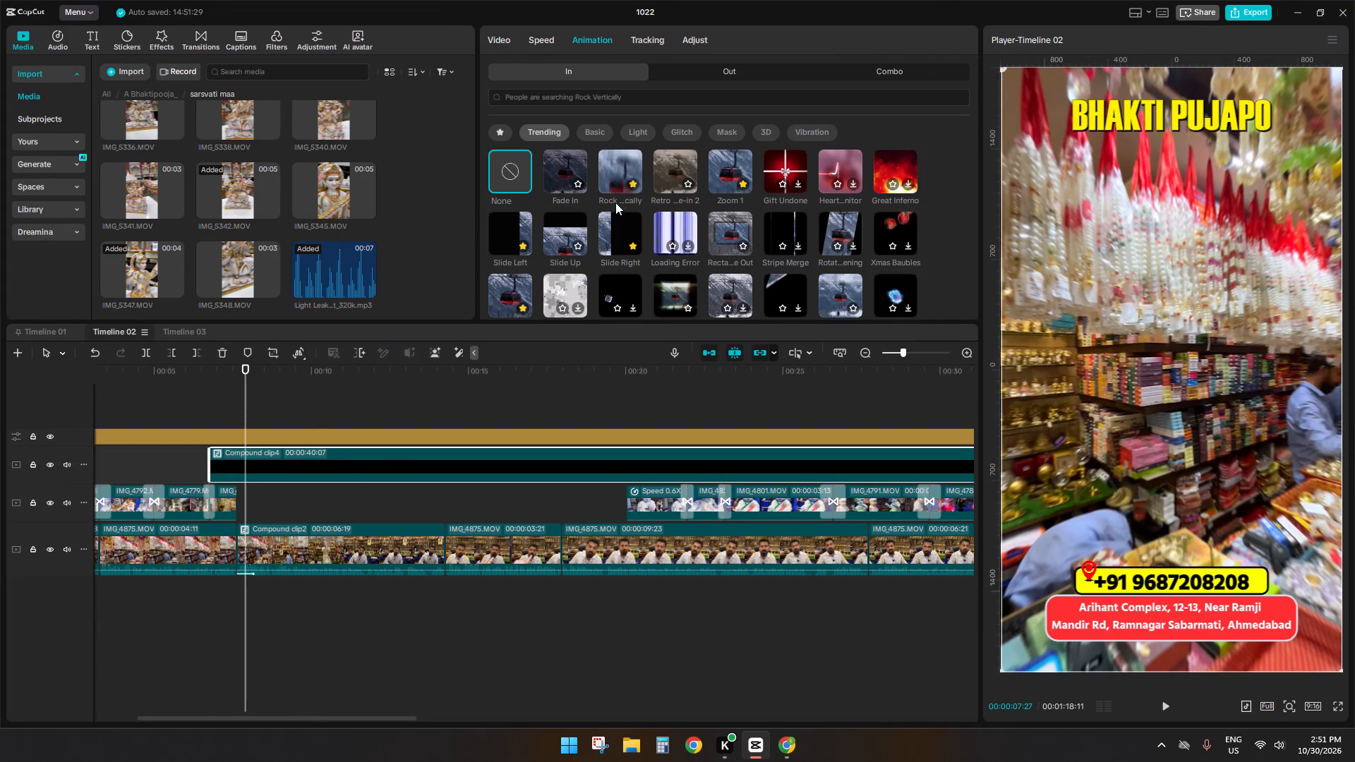
scroll(773, 209, down, 3)
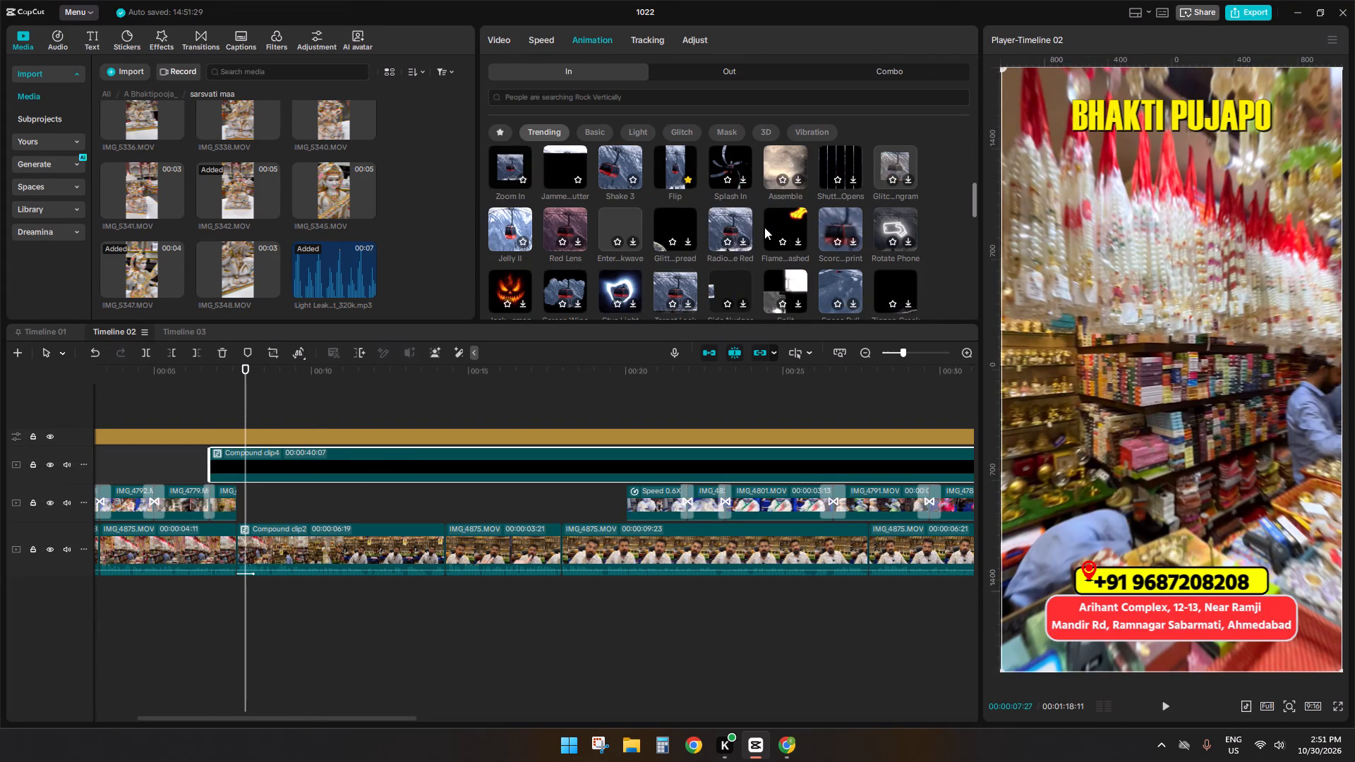
click(662, 183)
Split the title and contact clip where the opening b-roll ends and the main track's compound clip begins.
click(234, 409)
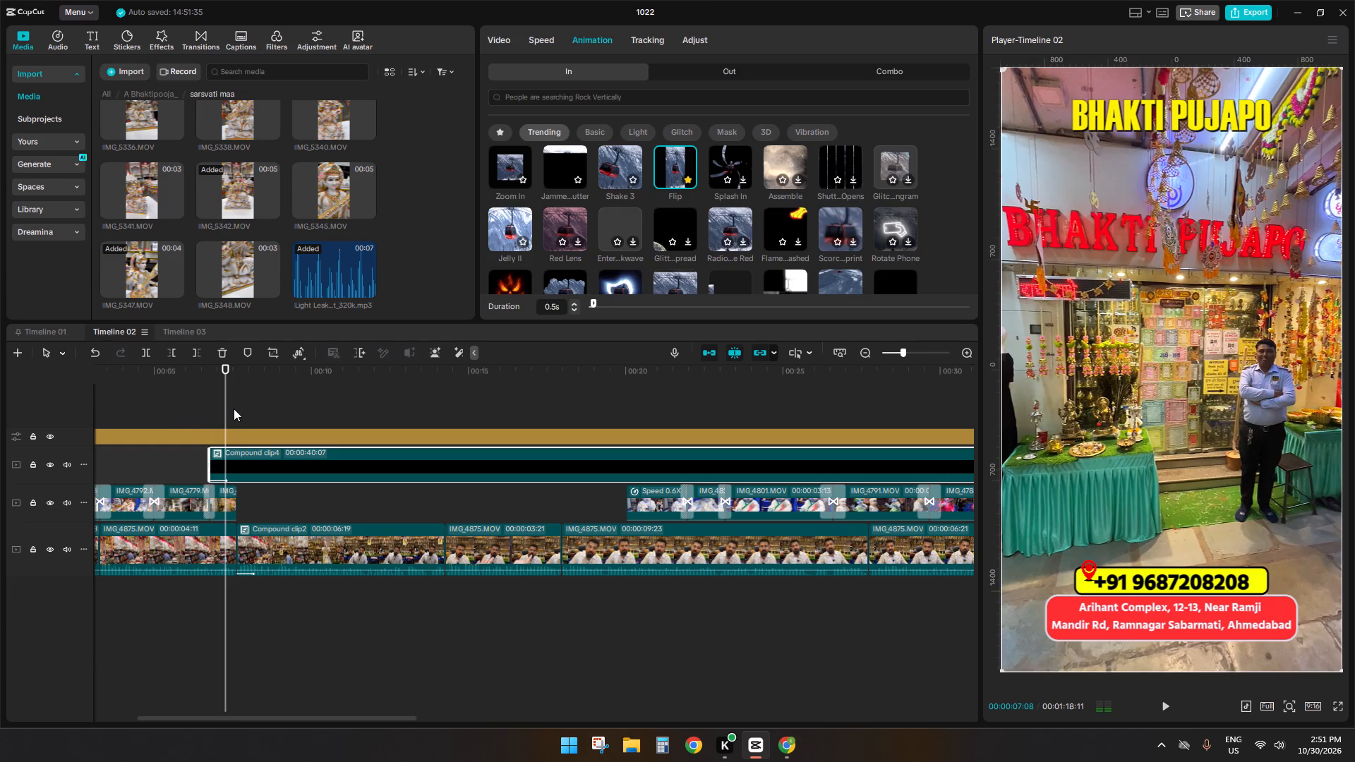
click(231, 456)
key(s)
Move the longer second part of the title and contact clip so it starts at 20:01, where the b-roll resumes.
click(627, 404)
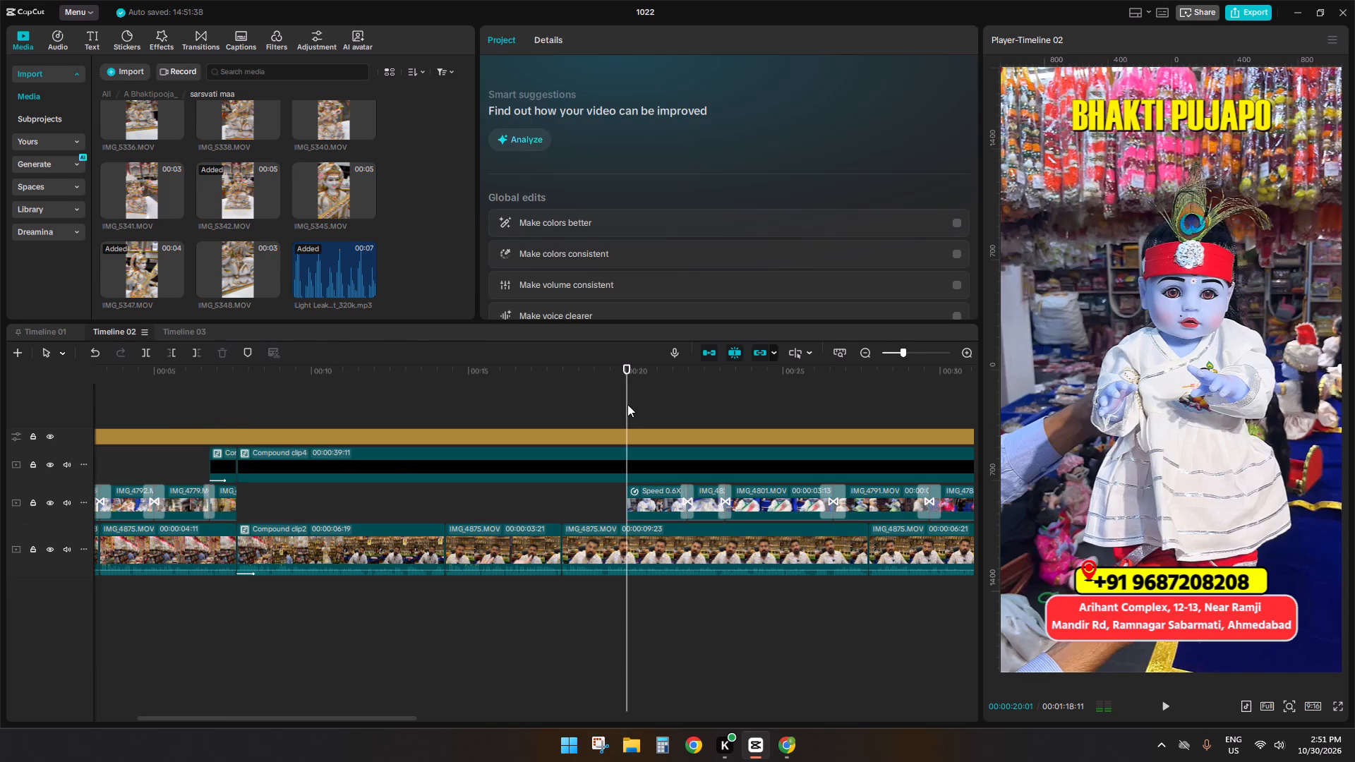
click(632, 473)
ctrl+scroll(613, 468, down, 6)
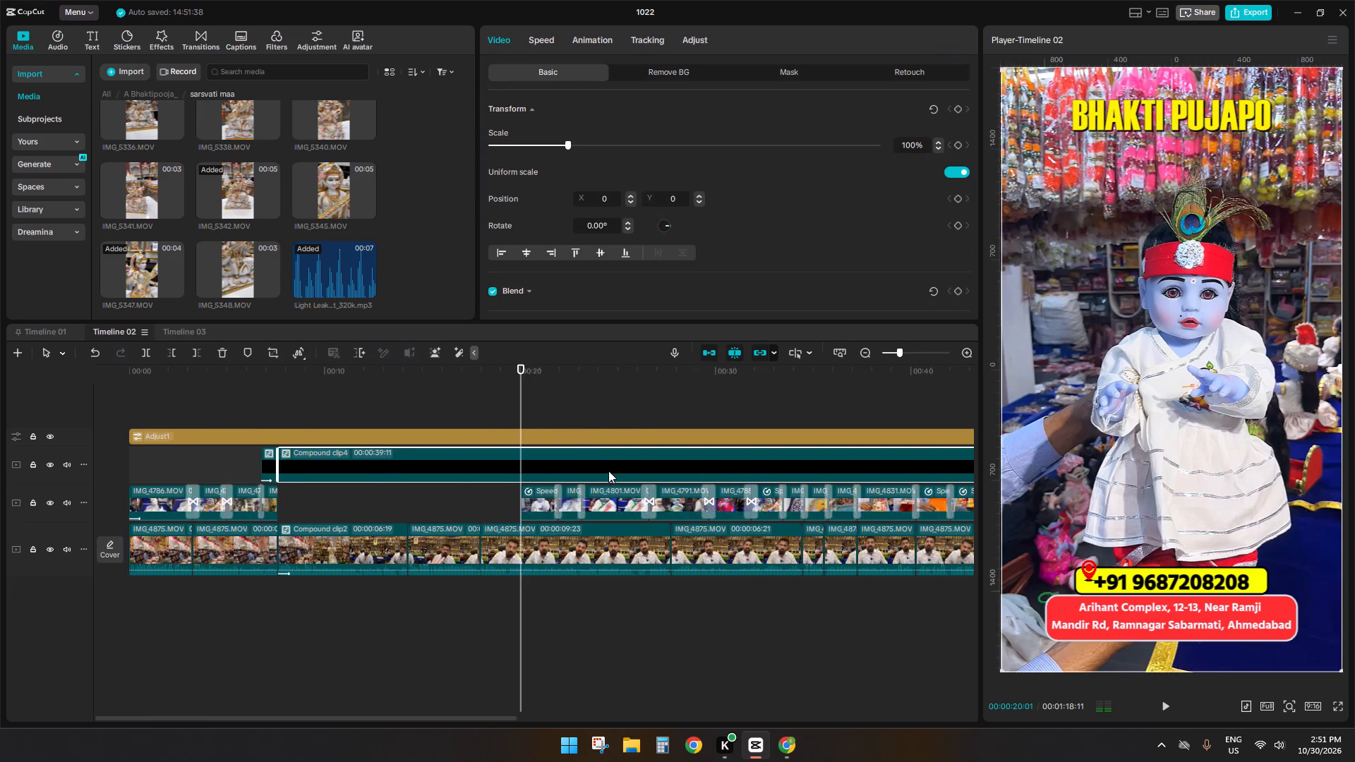
ctrl+scroll(608, 471, down, 8)
drag(347, 471, 433, 465)
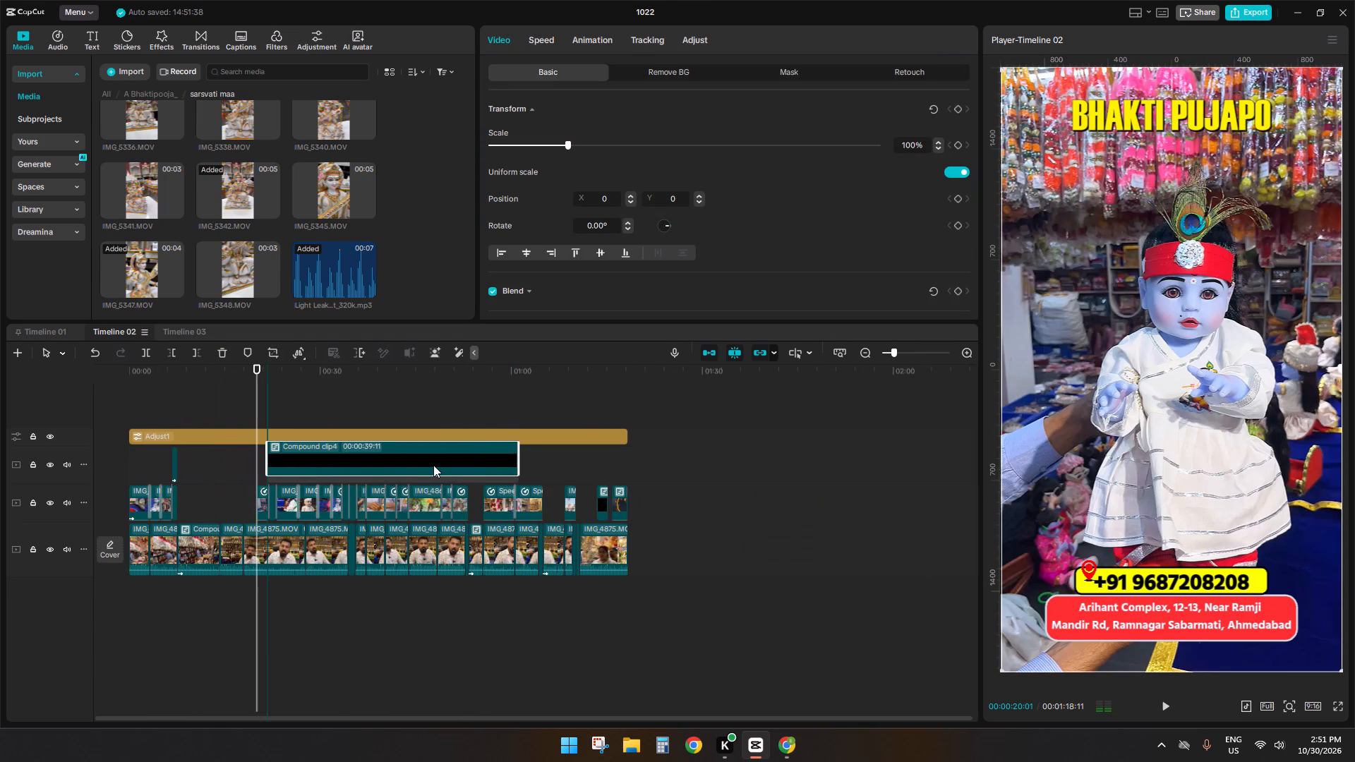
drag(433, 465, 423, 469)
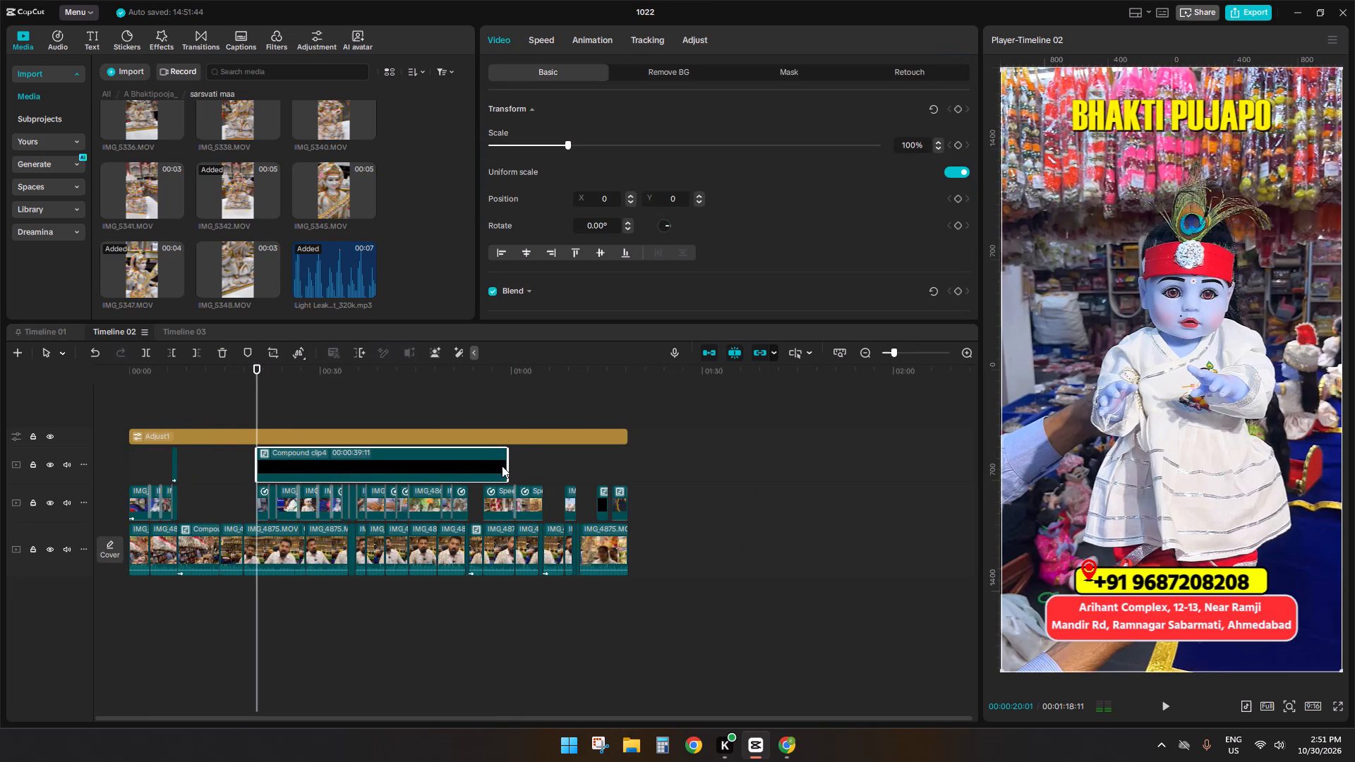
Undo the compounding of the moved clip to separate its title and contact layers, and extend both to 47:27.
drag(507, 466, 572, 460)
right_click(480, 454)
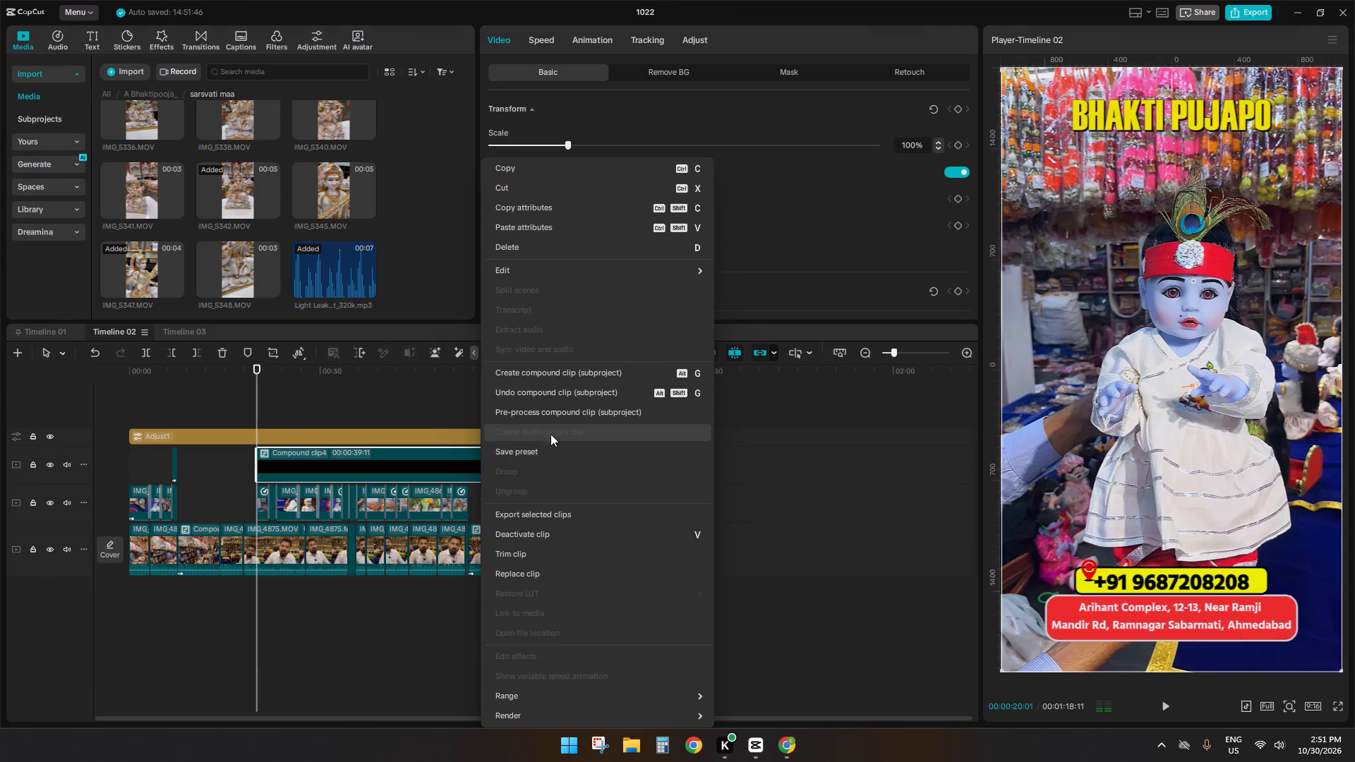
click(519, 391)
drag(508, 464, 642, 461)
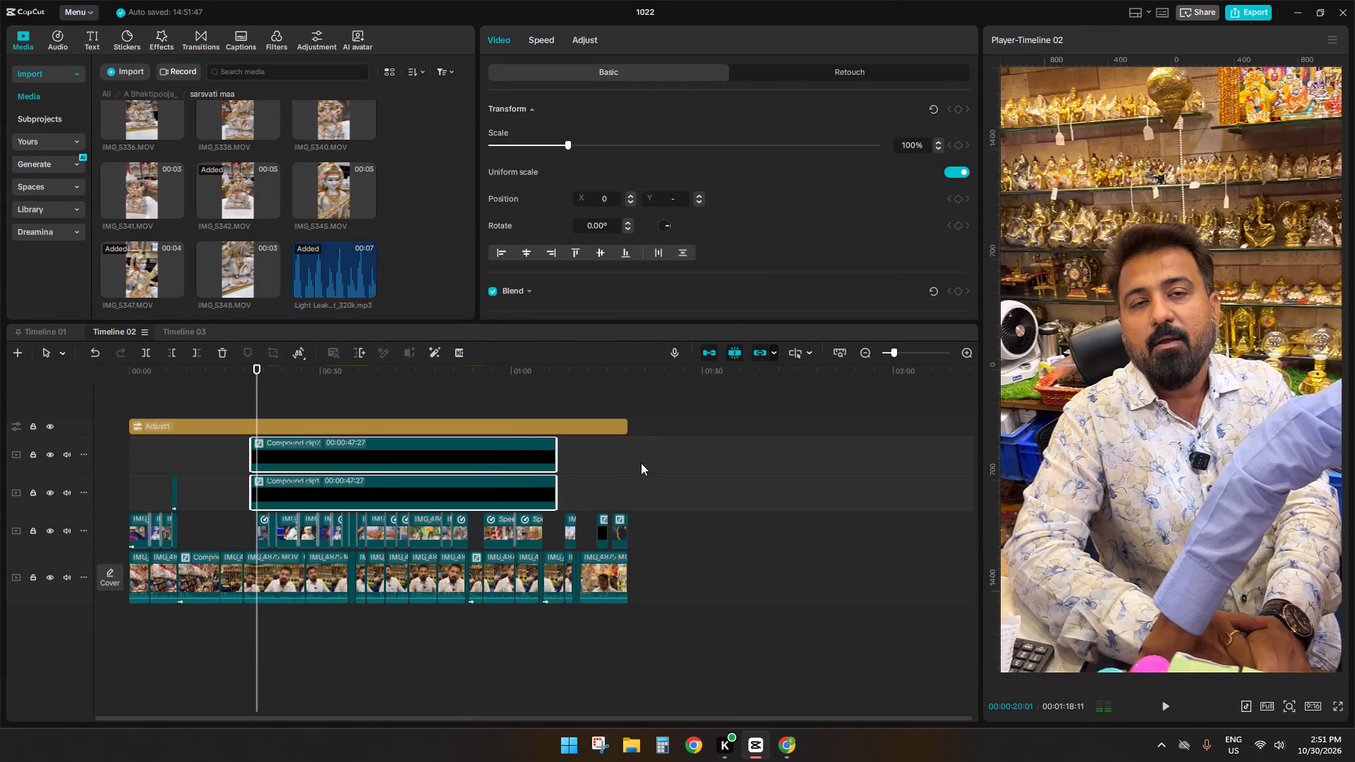
Extend the BHAKTI PUJAPO text inside its compound clip to about 1:38, and return to the main timeline.
double_click(498, 460)
drag(464, 548, 323, 464)
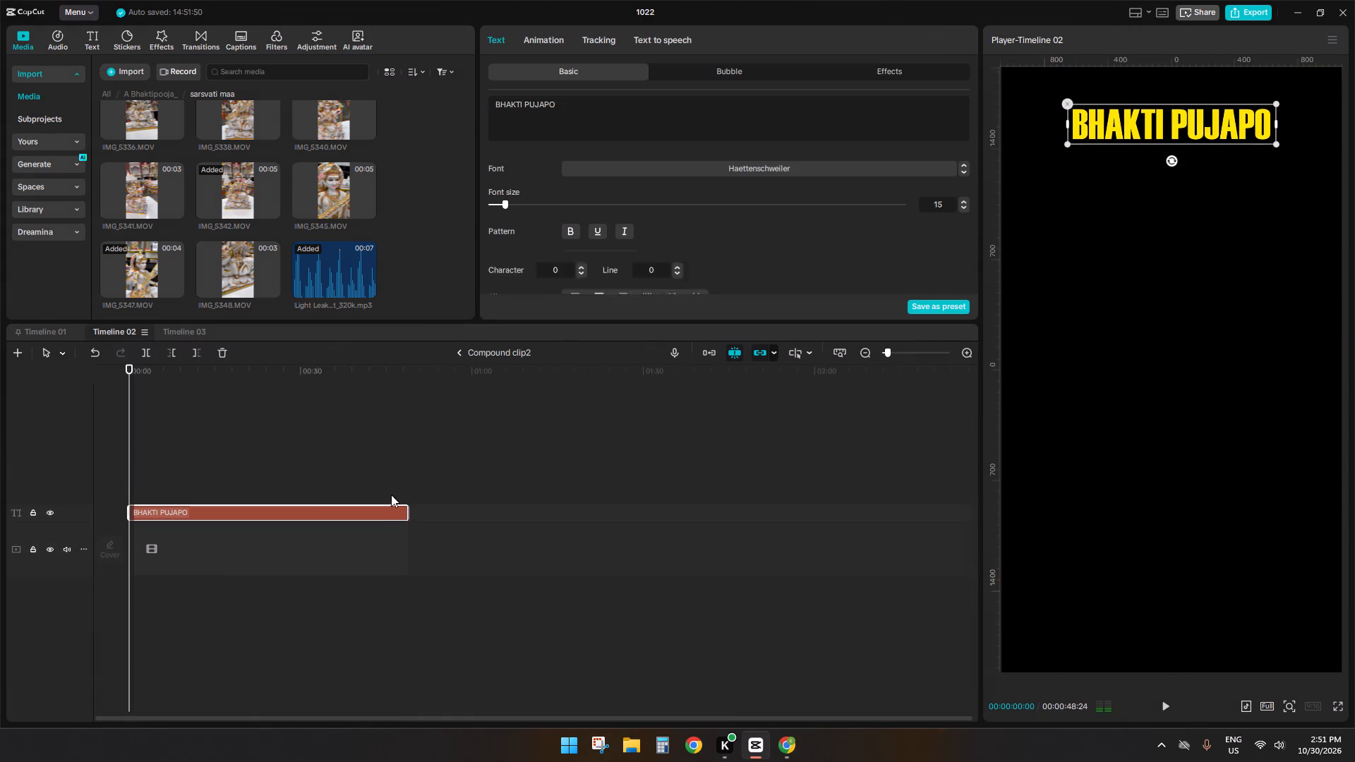
drag(410, 507, 692, 511)
click(454, 358)
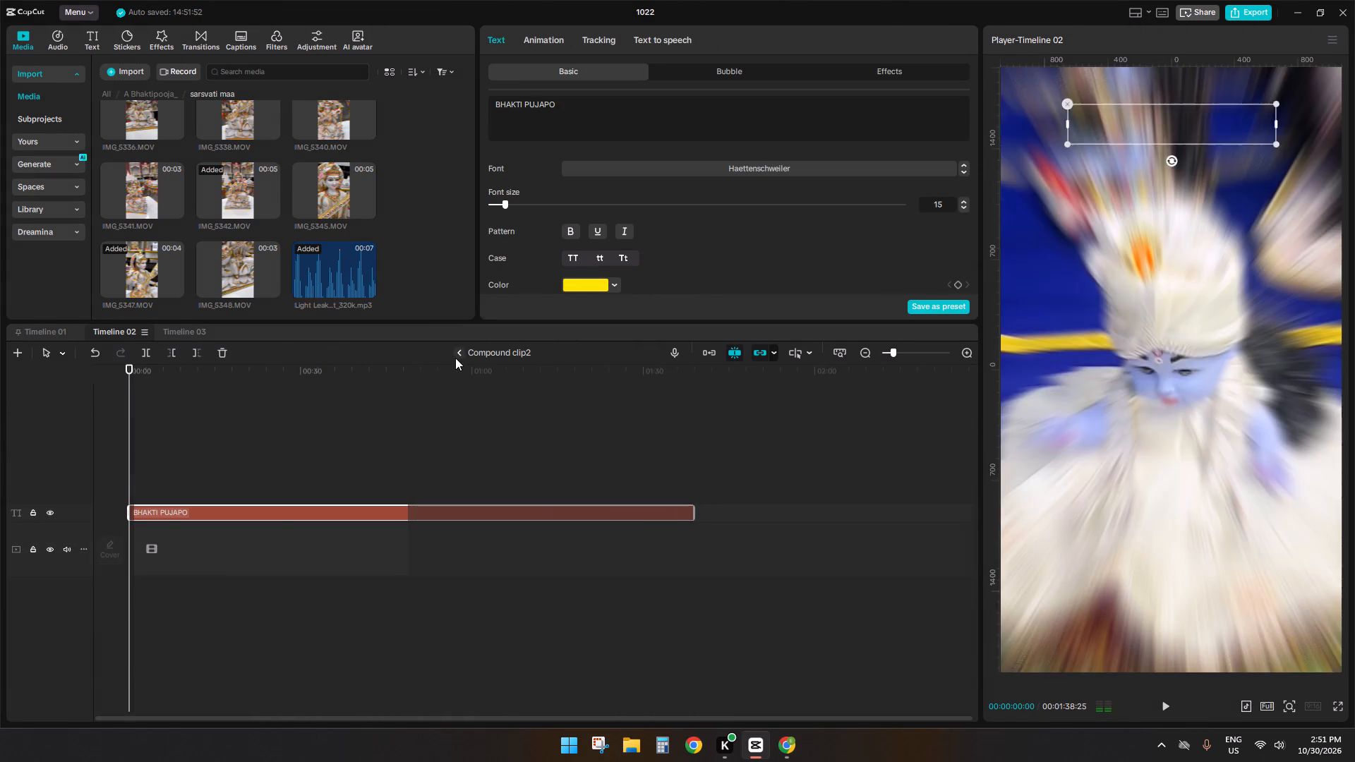
Open the phone and address compound clip, check how far its layers run, and return to the main timeline.
double_click(491, 493)
click(456, 550)
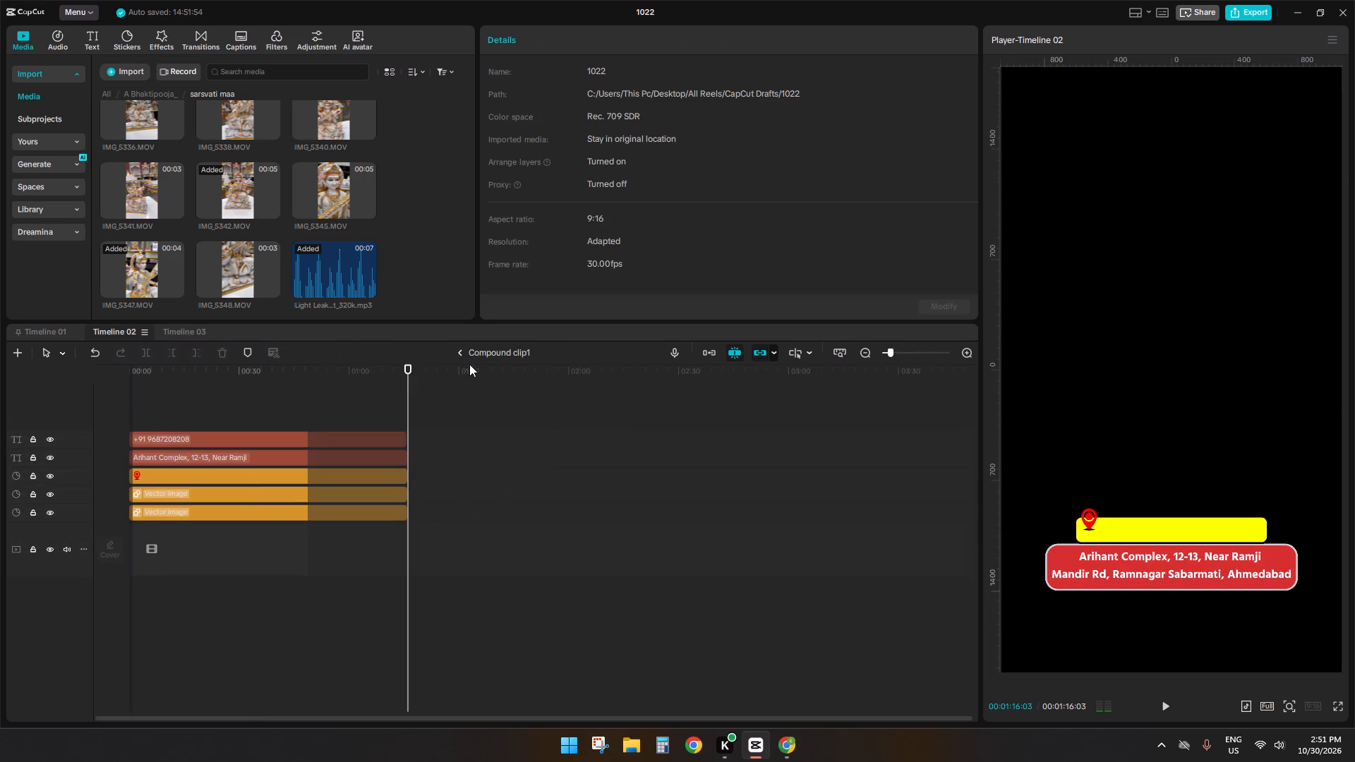
click(464, 347)
Extend the title and contact clips together to 1:15:06 and combine them into one compound clip.
drag(589, 497, 531, 449)
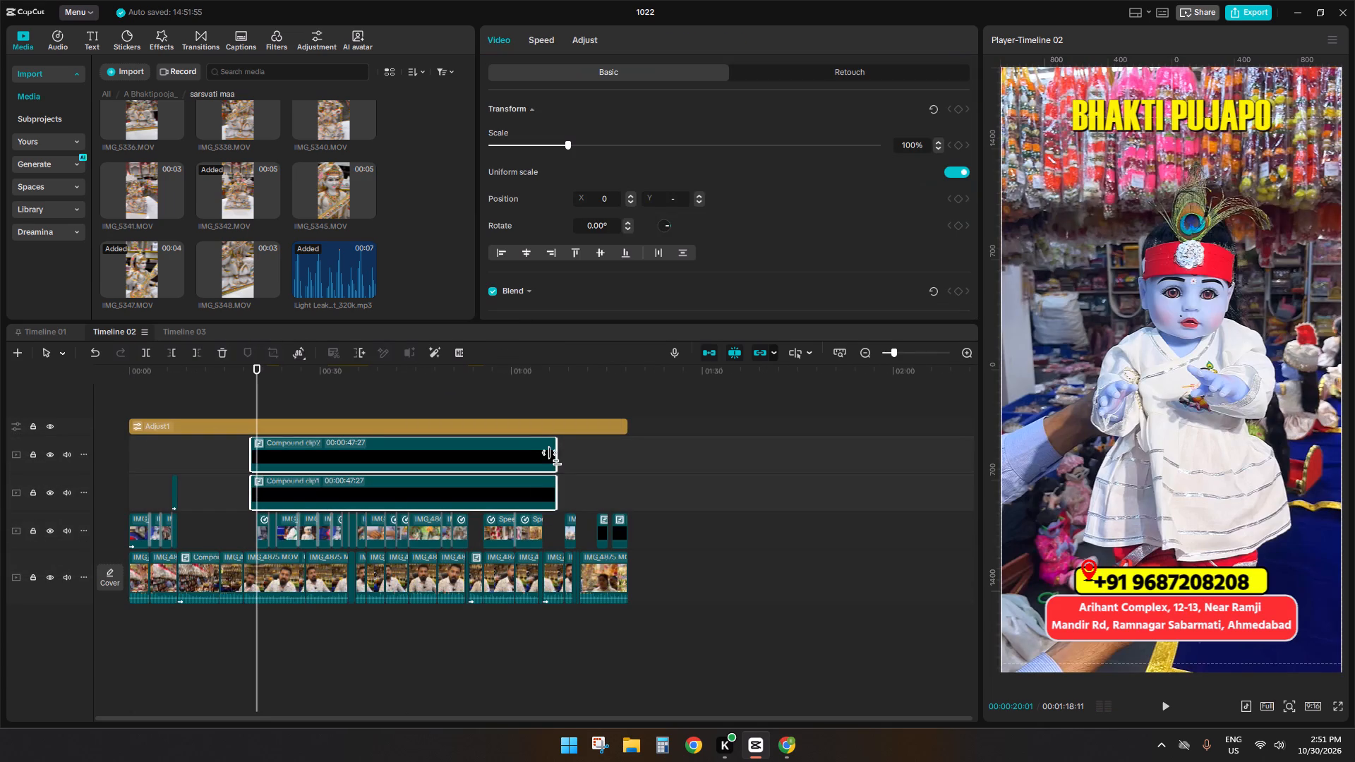
drag(558, 459, 851, 494)
key(alt+g)
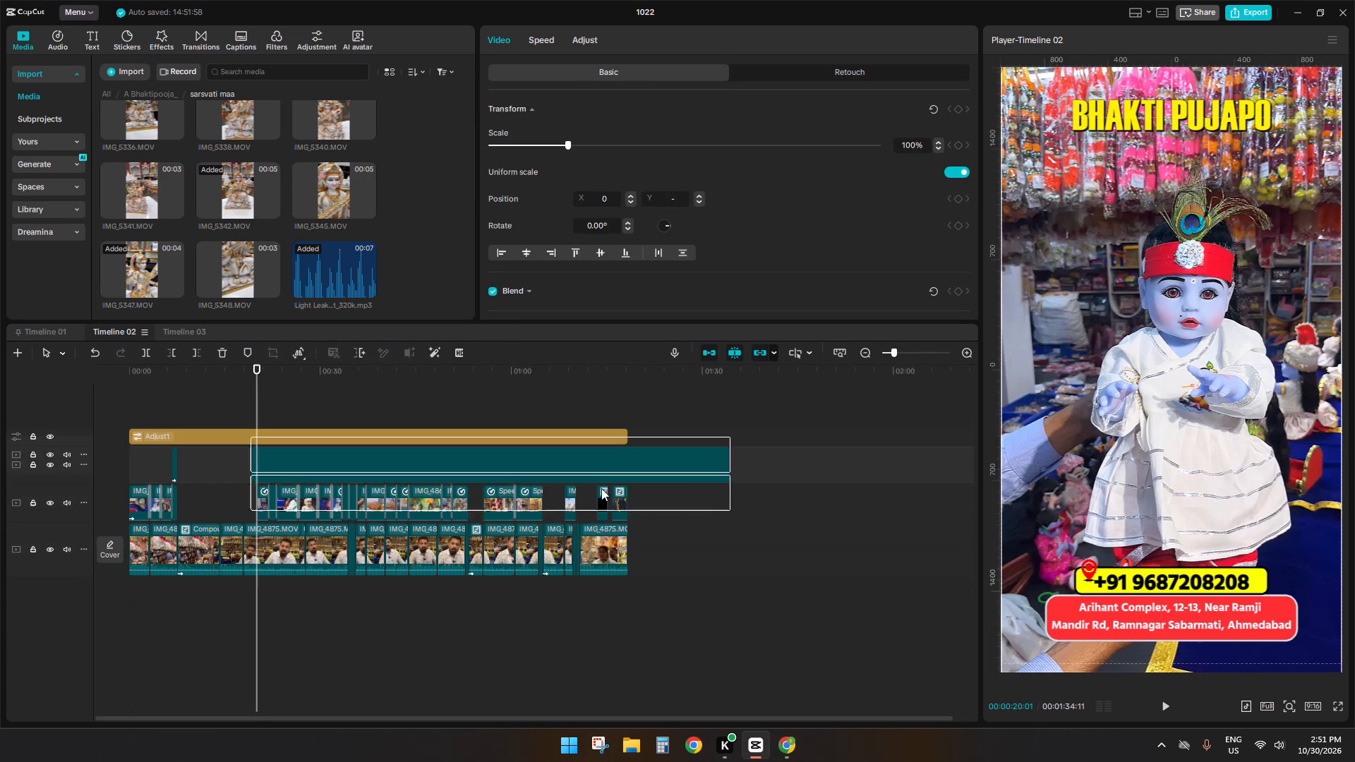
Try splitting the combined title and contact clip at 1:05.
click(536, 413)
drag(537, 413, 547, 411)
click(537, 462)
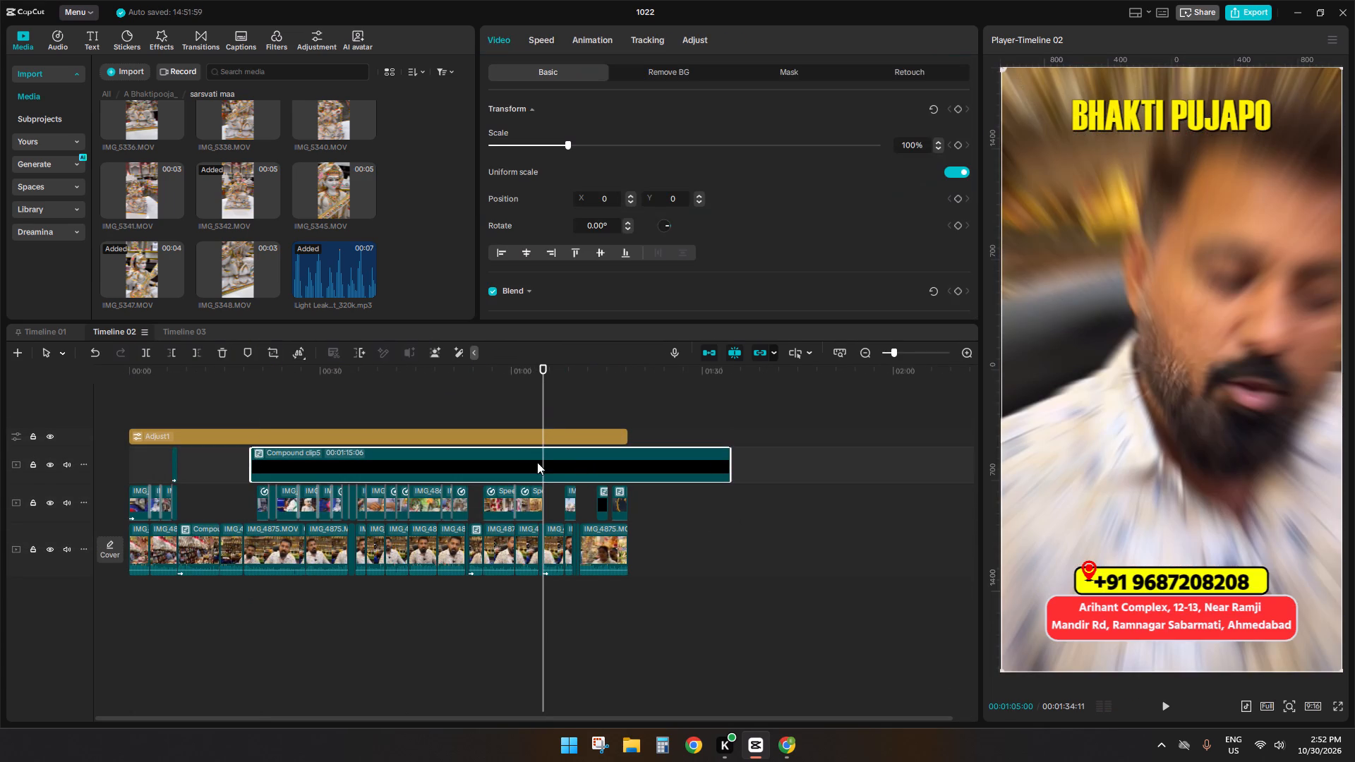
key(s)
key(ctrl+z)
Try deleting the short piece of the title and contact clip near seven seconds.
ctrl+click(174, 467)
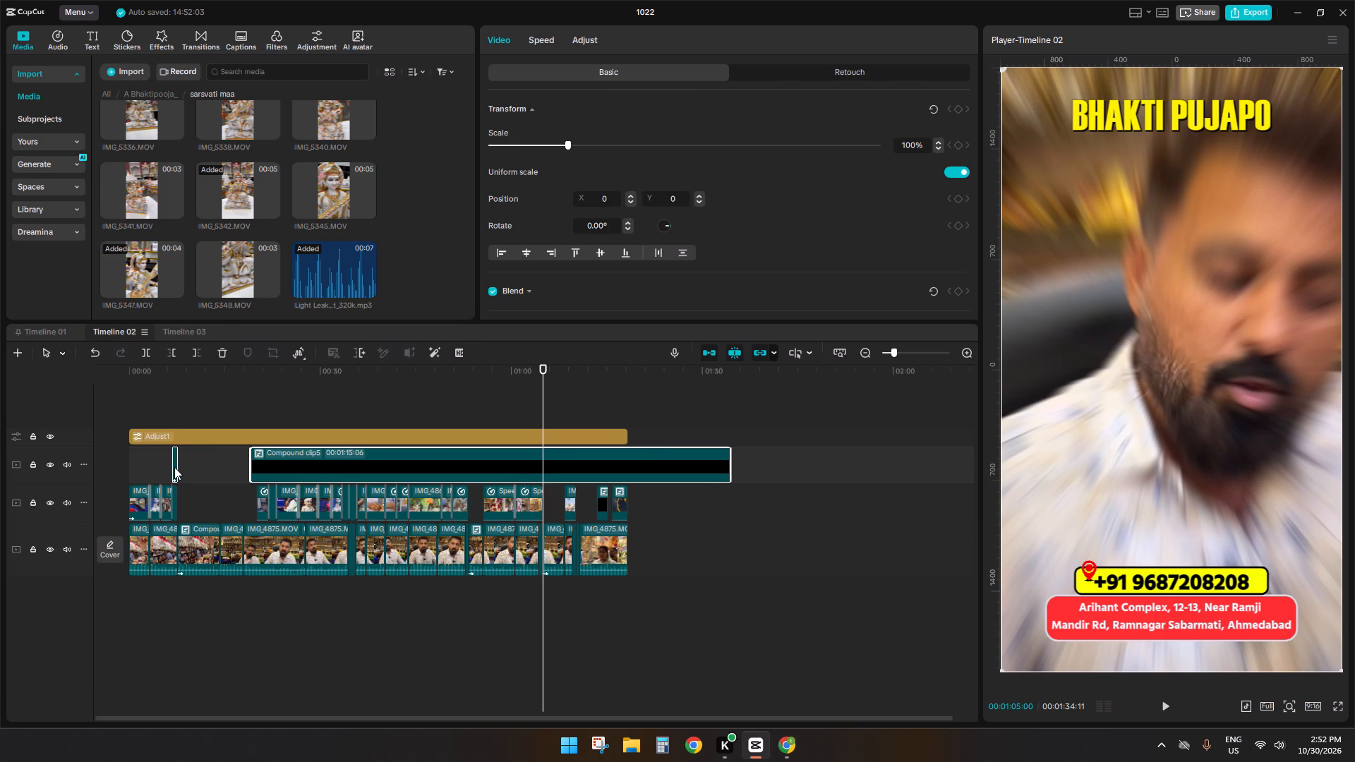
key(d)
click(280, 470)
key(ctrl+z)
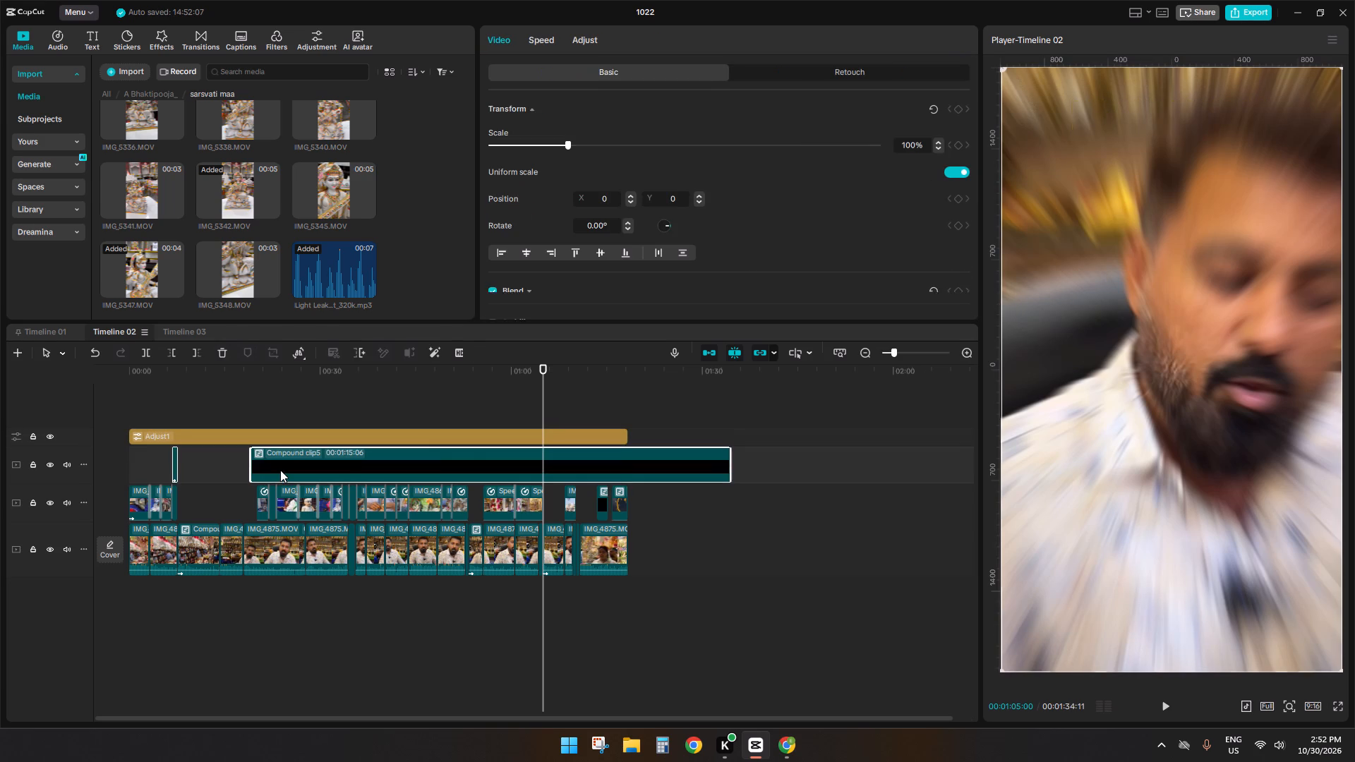
Split the combined title and contact clip at 1:05.
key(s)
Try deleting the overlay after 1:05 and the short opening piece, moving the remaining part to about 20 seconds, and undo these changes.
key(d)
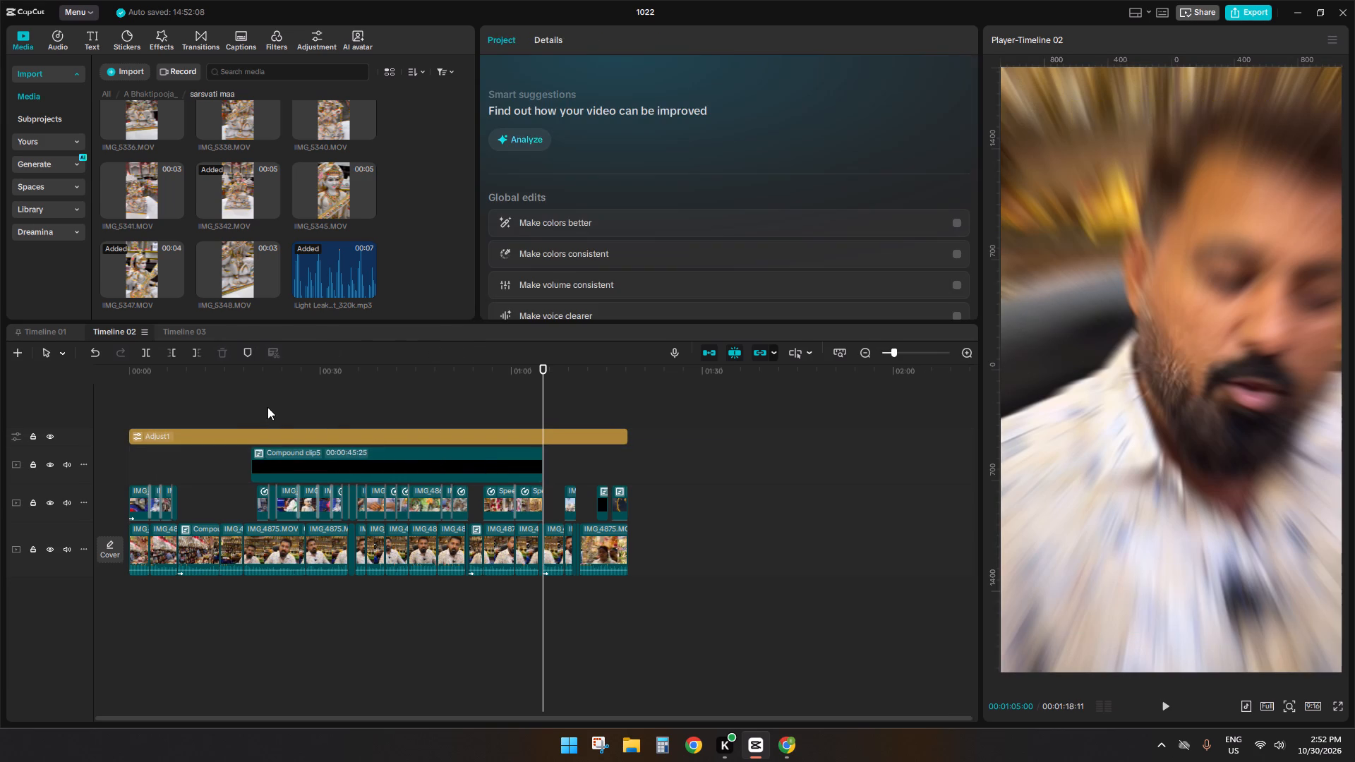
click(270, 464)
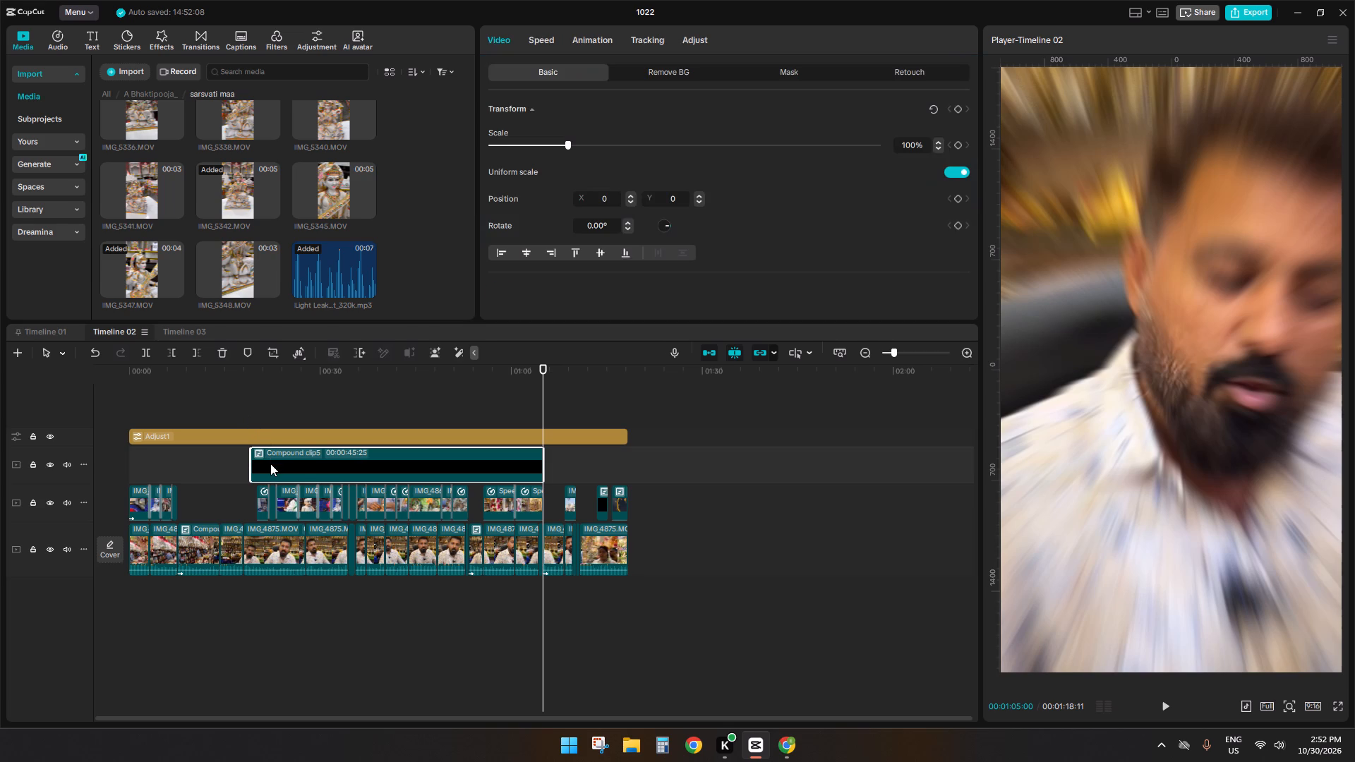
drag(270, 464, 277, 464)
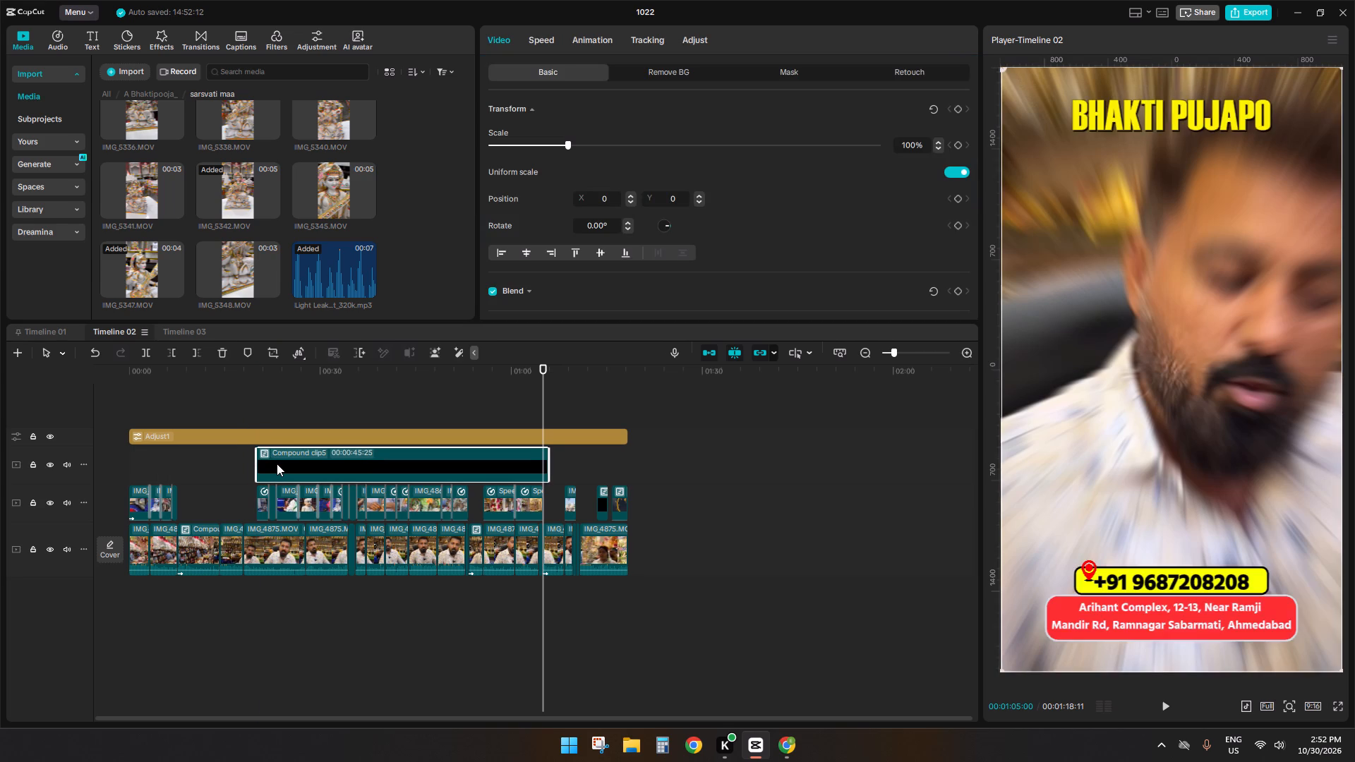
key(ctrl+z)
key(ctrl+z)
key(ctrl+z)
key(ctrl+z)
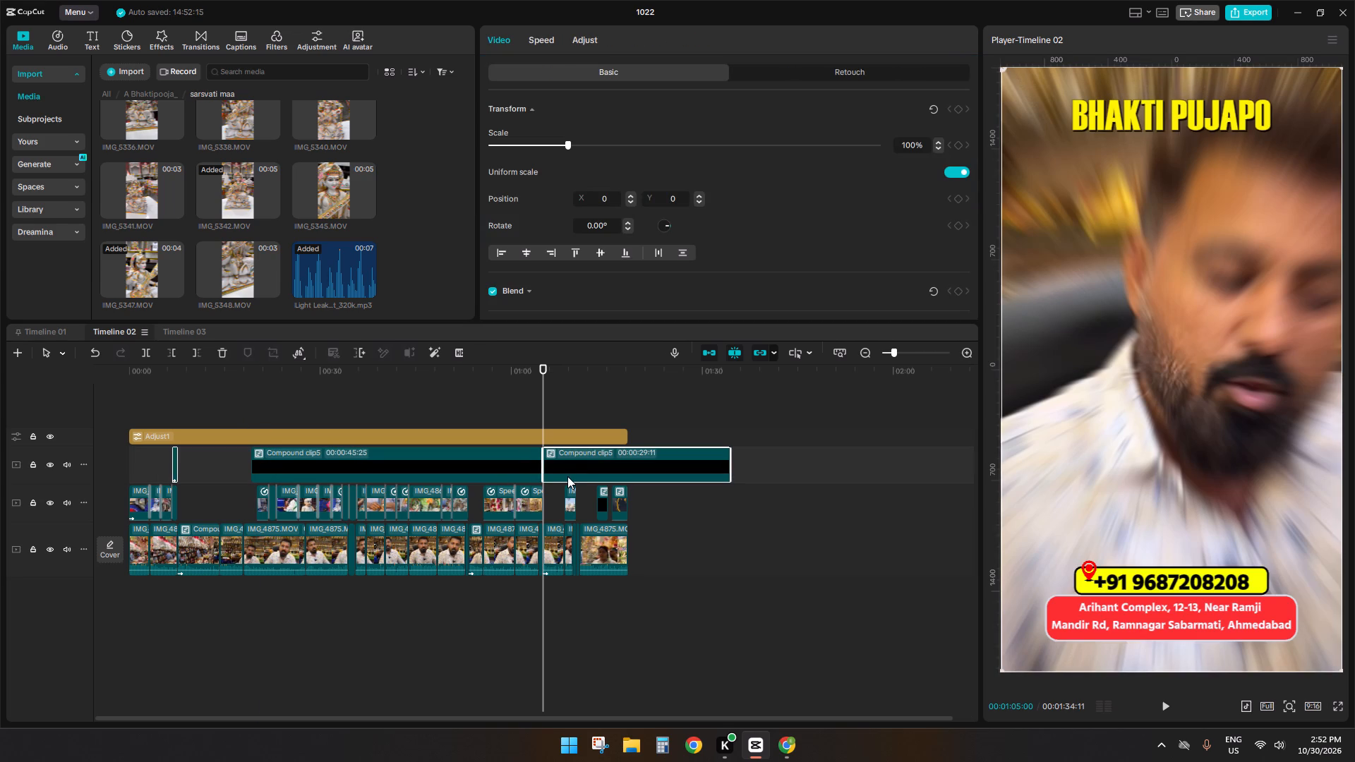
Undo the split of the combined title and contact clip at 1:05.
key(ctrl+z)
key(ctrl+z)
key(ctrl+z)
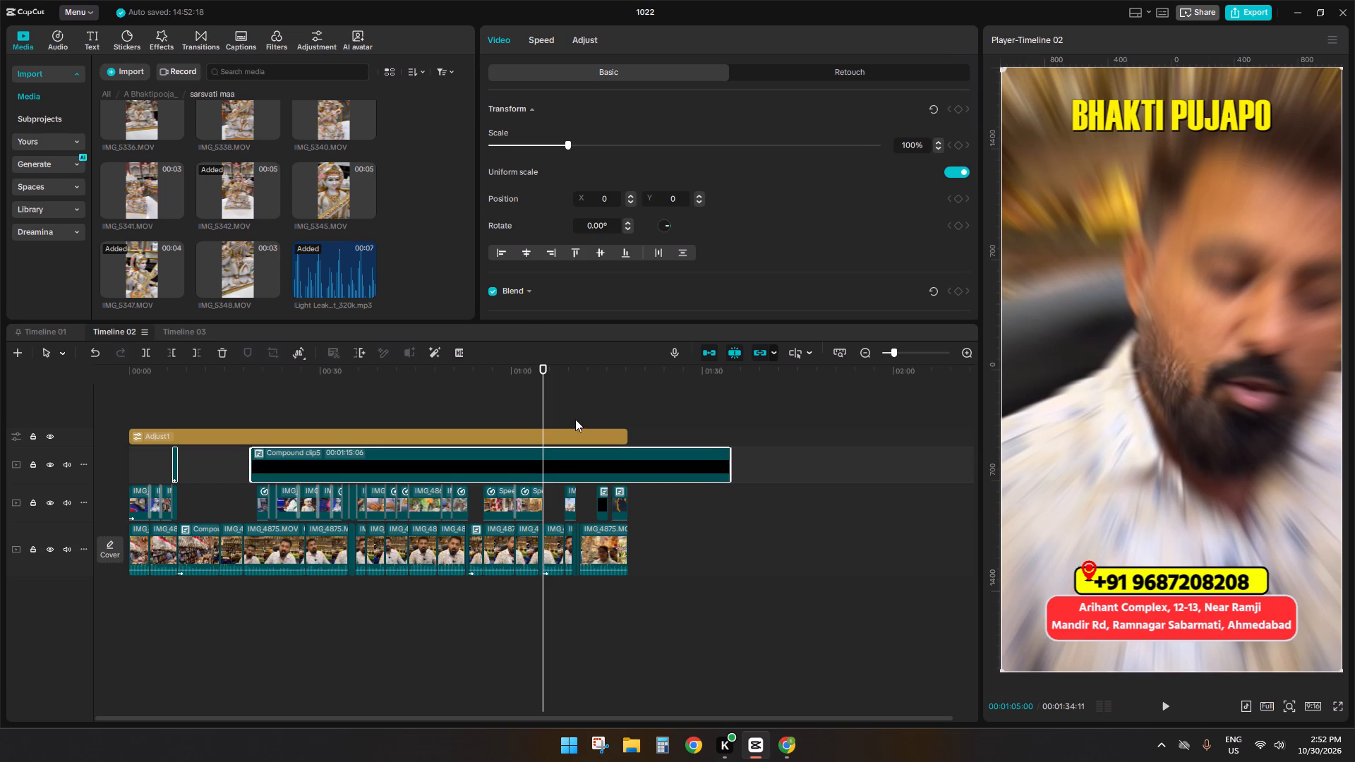
Trim off the part of the combined title and contact clip after 00:01:10:24.
click(575, 419)
drag(575, 419, 582, 419)
ctrl+scroll(600, 489, down, 1)
ctrl+scroll(600, 489, up, 5)
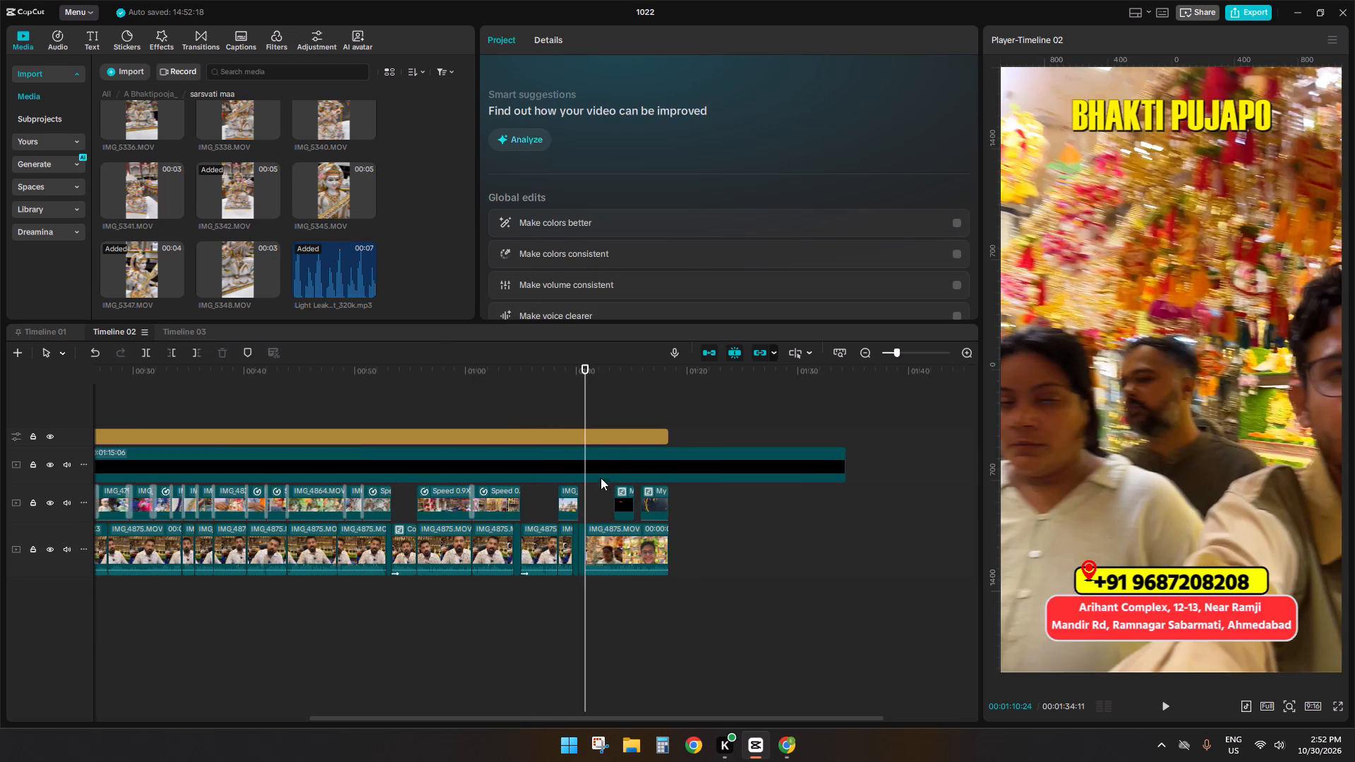
click(594, 470)
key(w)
ctrl+scroll(570, 470, down, 7)
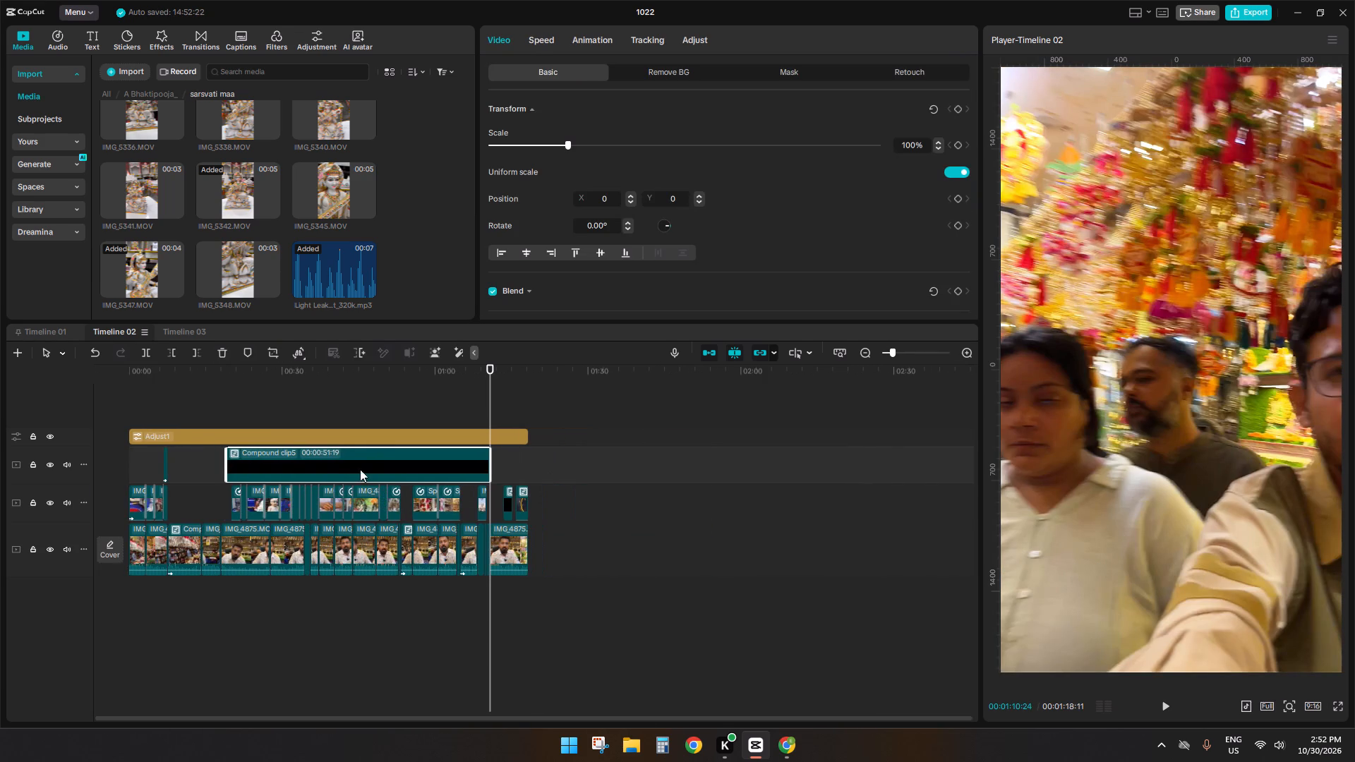
Shift the long title and contact clip to start with the cutaway clips at about 20 seconds, and trim its length to 00:00:50:23.
click(246, 421)
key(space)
ctrl+scroll(335, 499, up, 4)
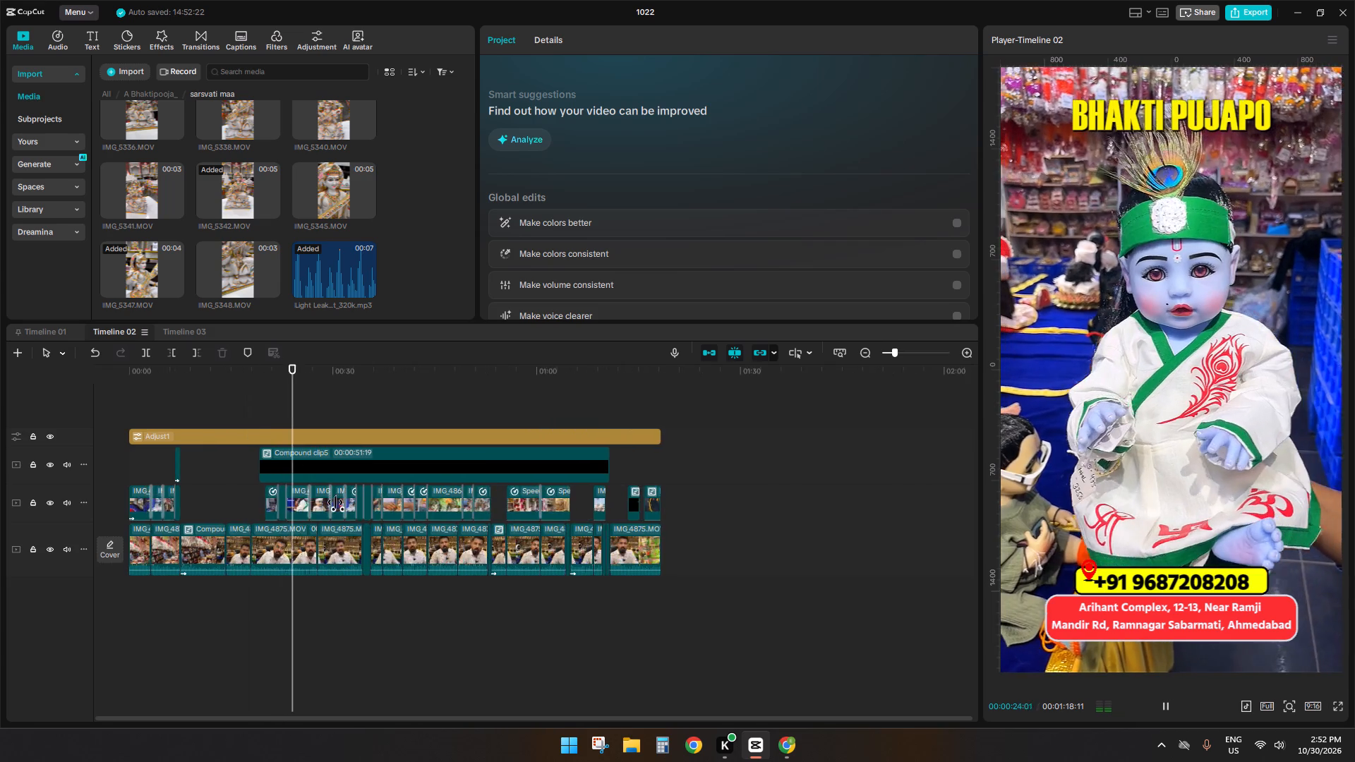
ctrl+scroll(335, 502, up, 4)
click(212, 399)
drag(212, 399, 200, 401)
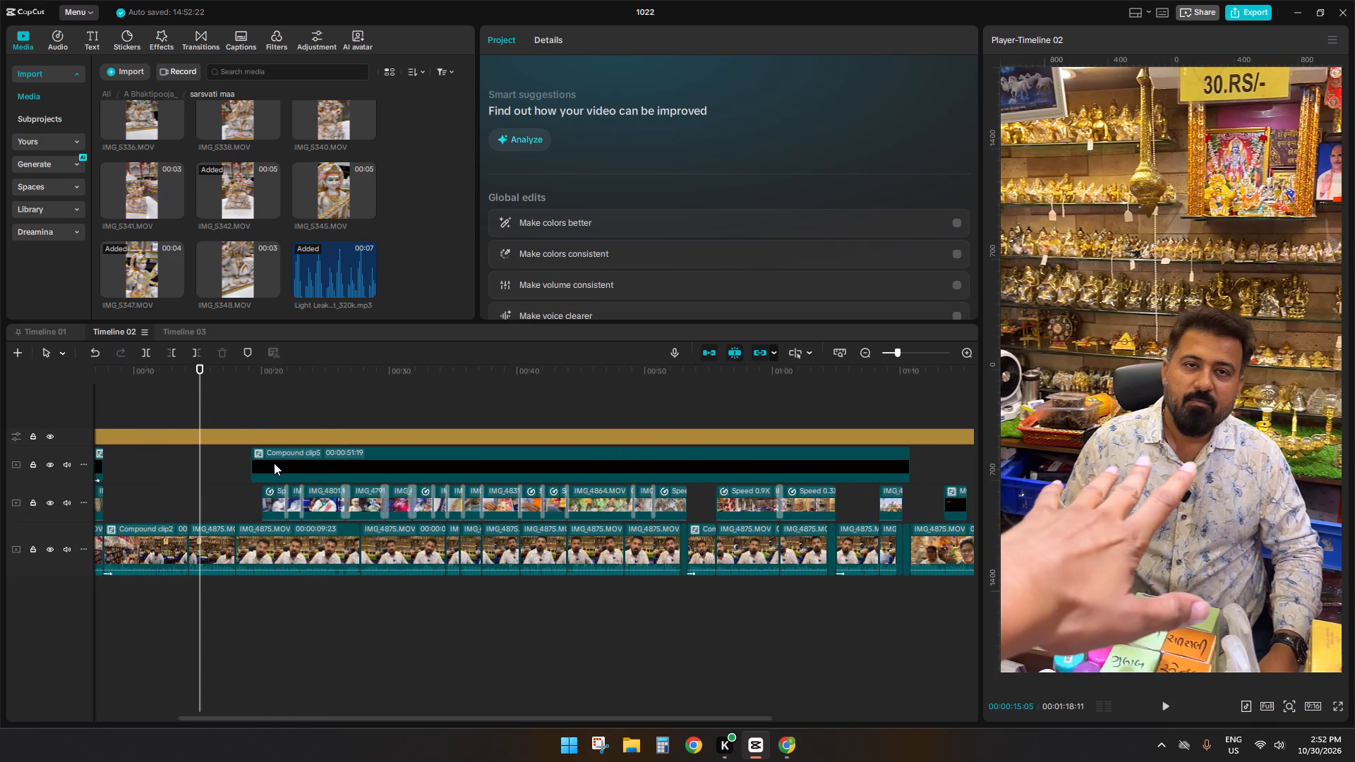
drag(299, 468, 308, 466)
drag(922, 468, 909, 473)
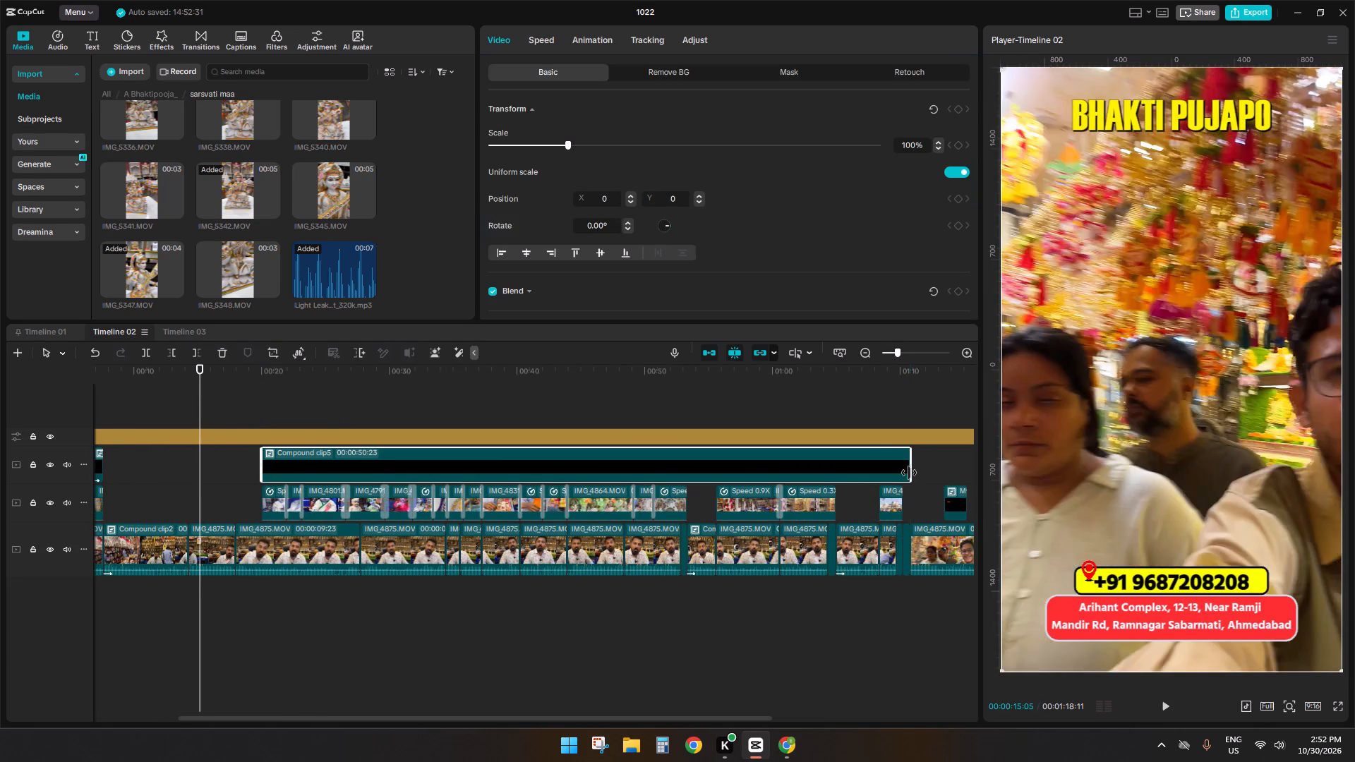
Play Timeline 02 from about 15 to 21 seconds to check where the title and contact overlay begins.
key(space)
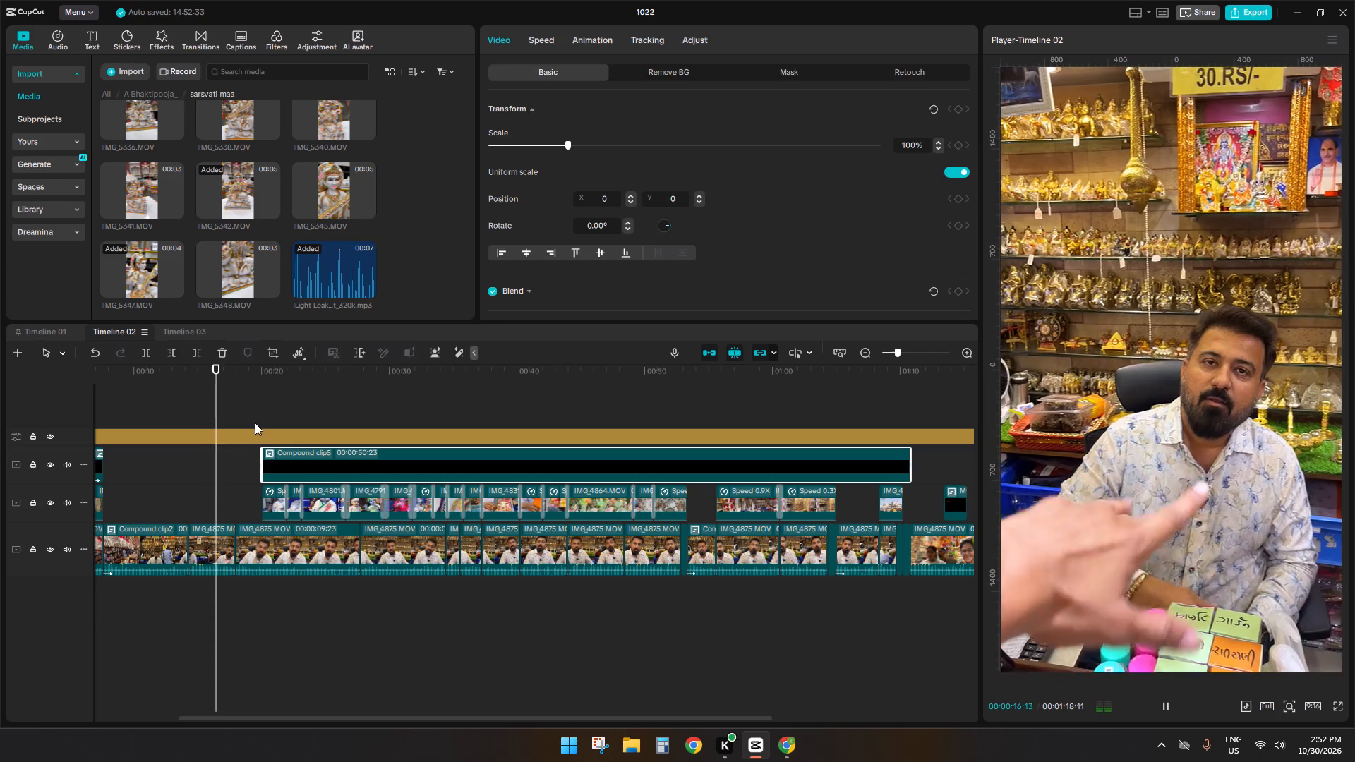
click(255, 420)
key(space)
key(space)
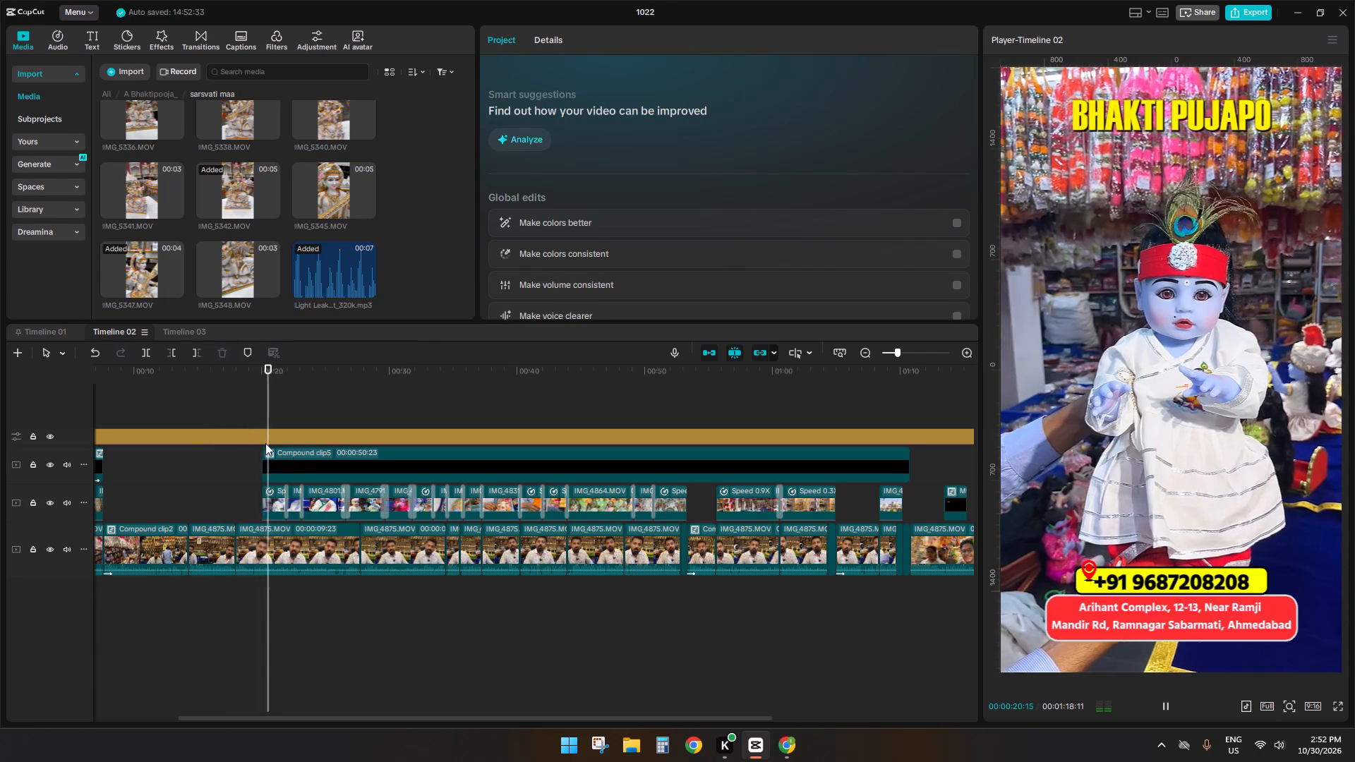
ctrl+scroll(298, 457, down, 3)
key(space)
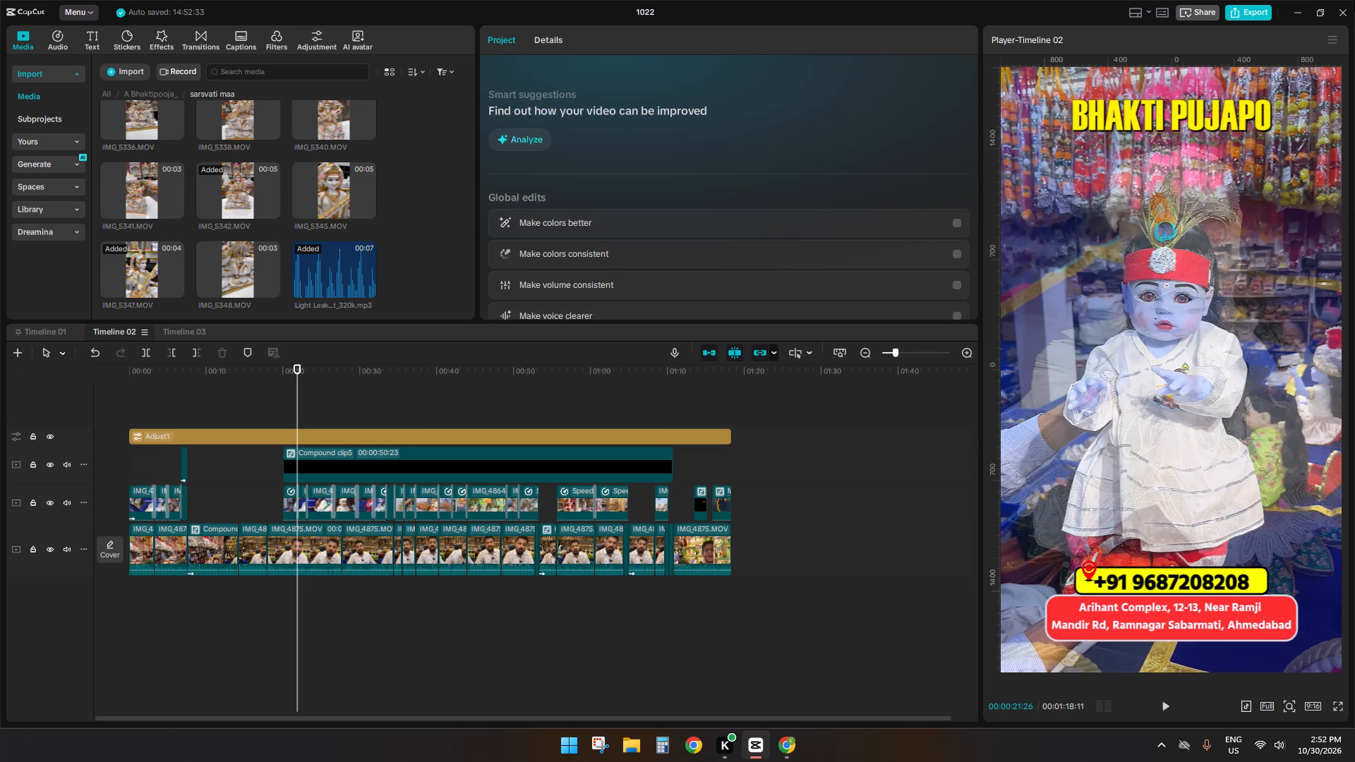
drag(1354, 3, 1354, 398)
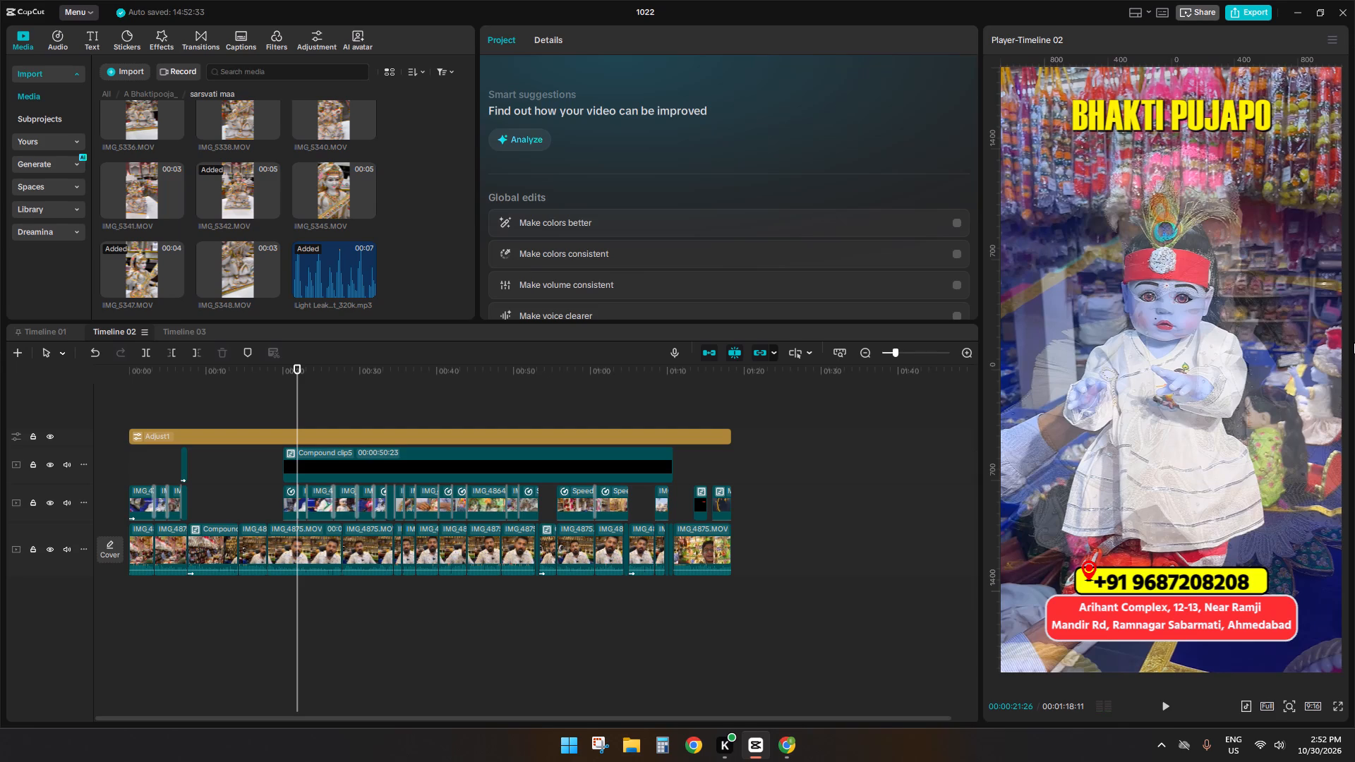
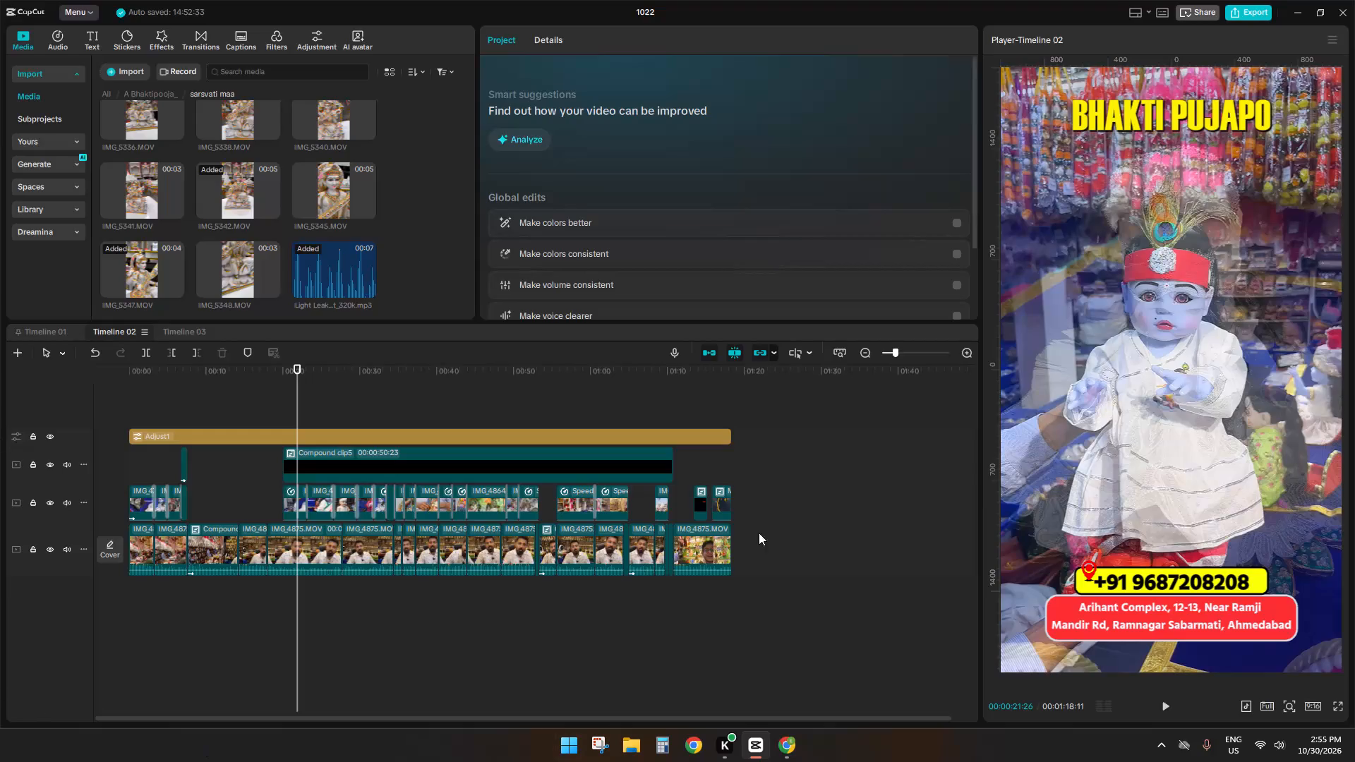
Check the title and contact overlay on Timeline 02 around its start near 20 seconds and from about 1:04 to 1:06.
click(291, 404)
click(285, 406)
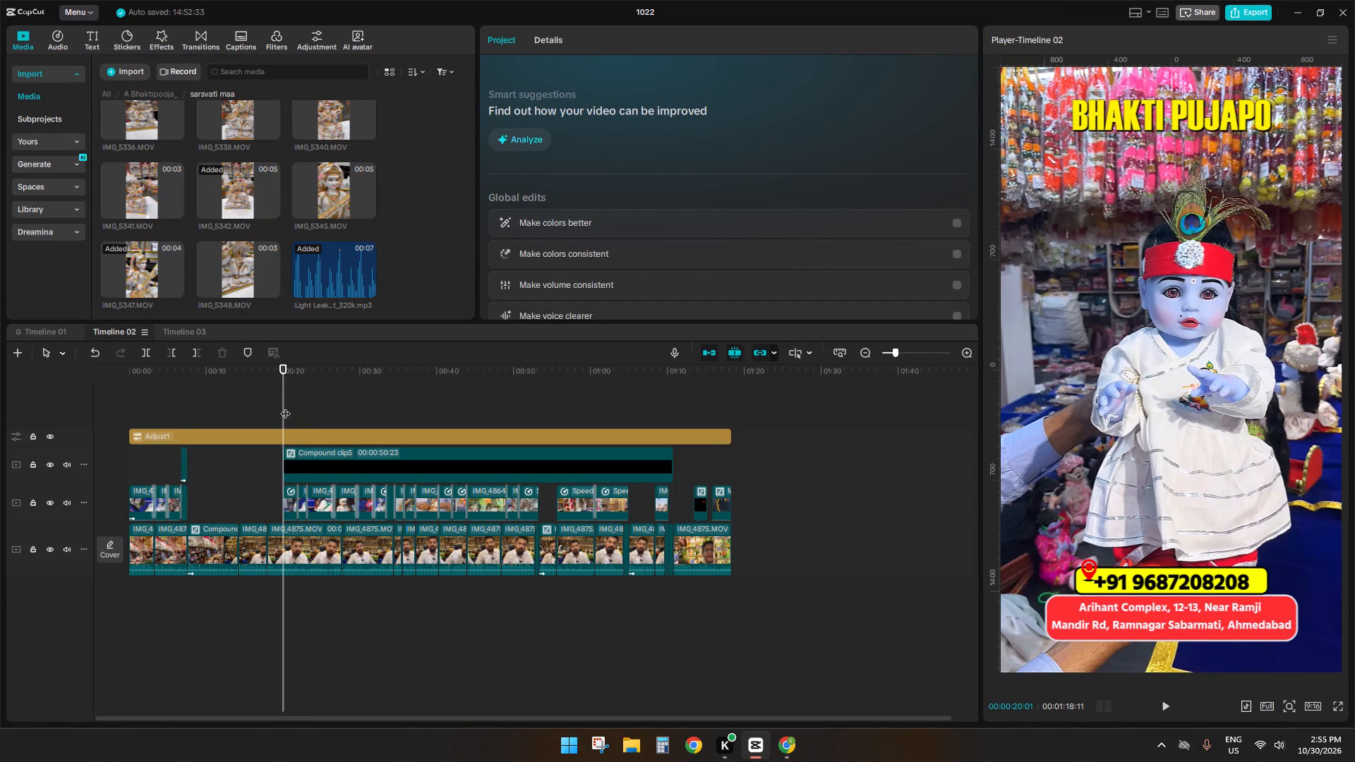
click(261, 404)
drag(261, 404, 261, 403)
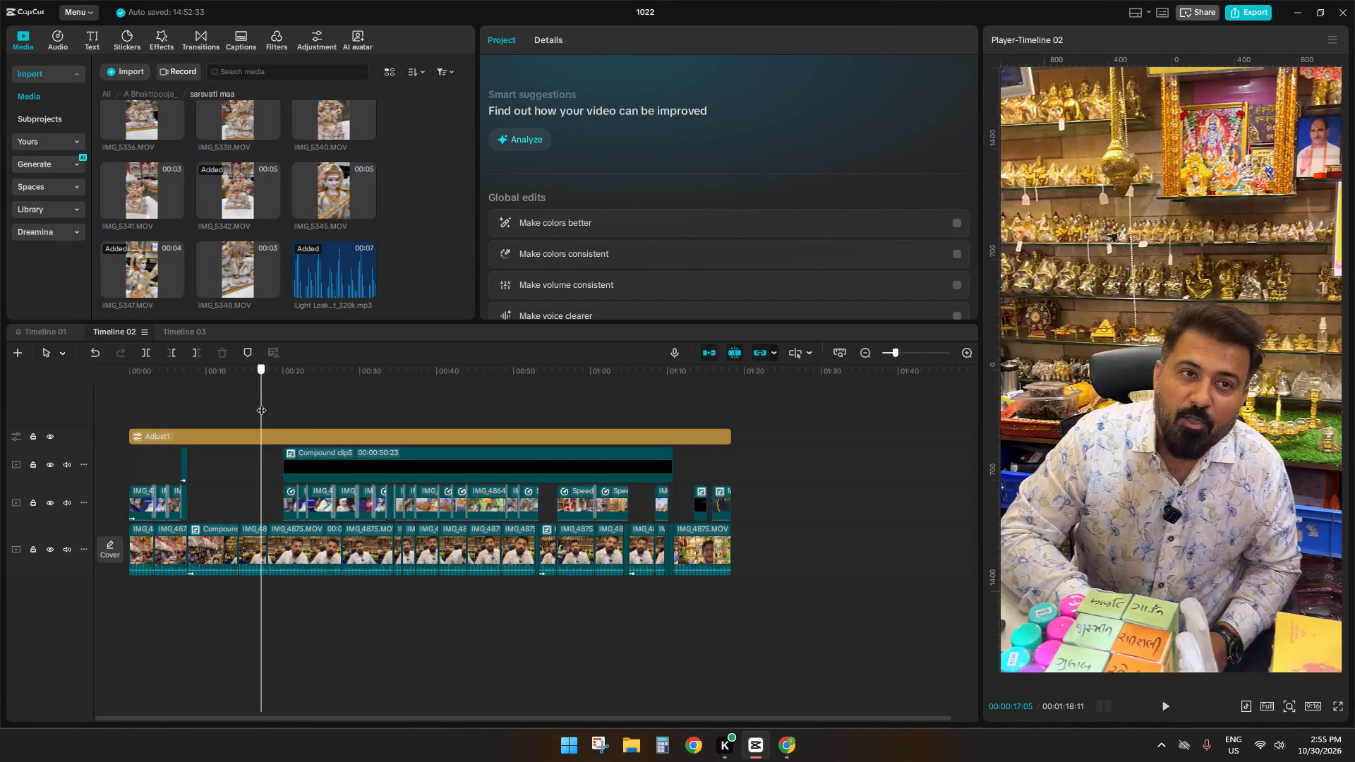
drag(261, 403, 91, 401)
click(620, 409)
key(space)
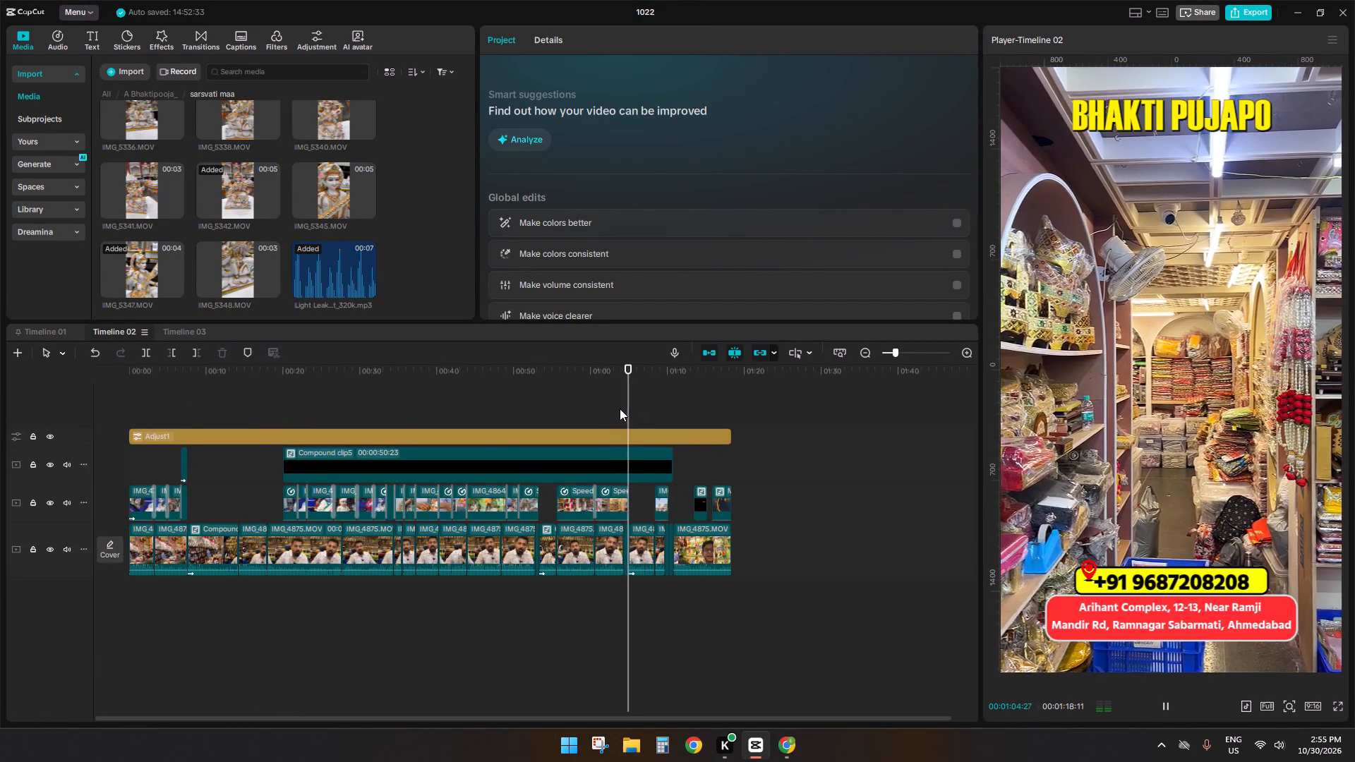
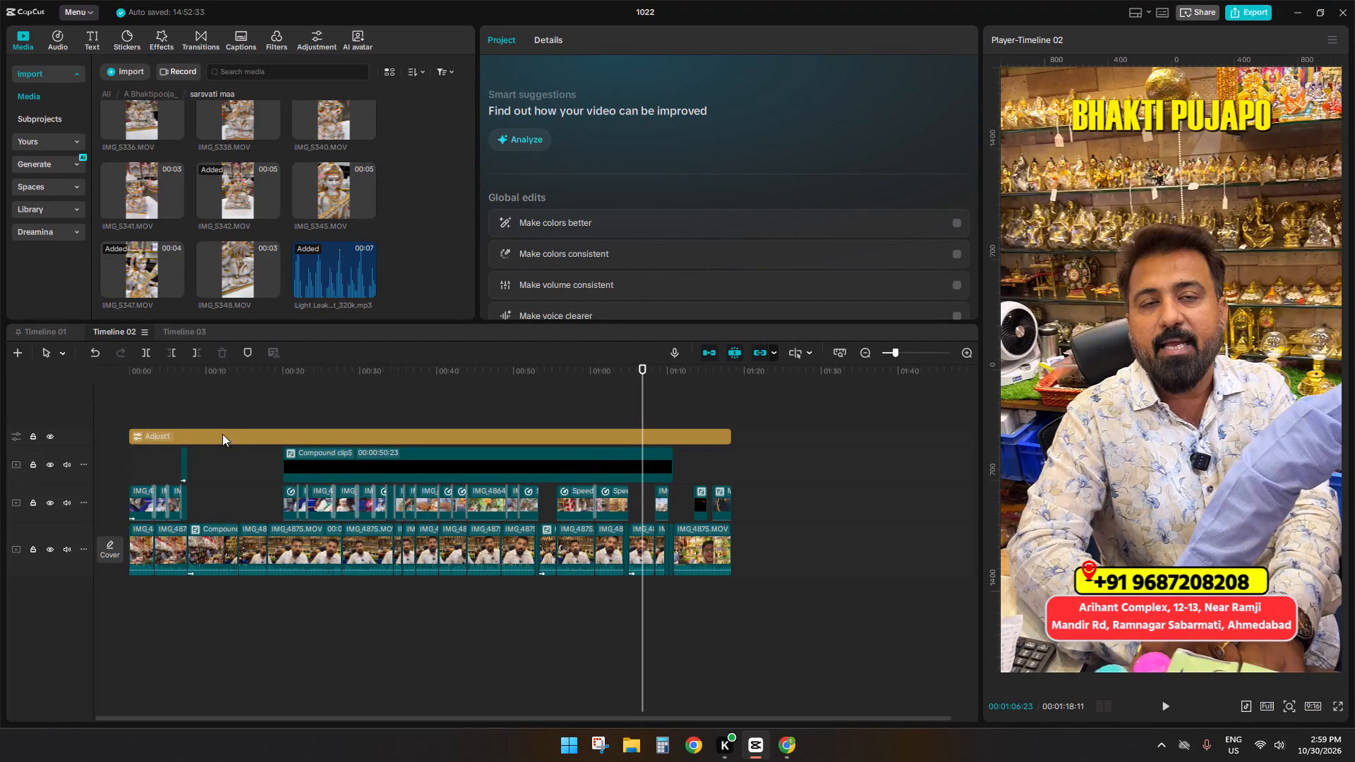
In CapCut, play Timeline 02 from its start to review the opening clip.
click(218, 413)
drag(218, 413, 112, 413)
ctrl+scroll(283, 515, up, 7)
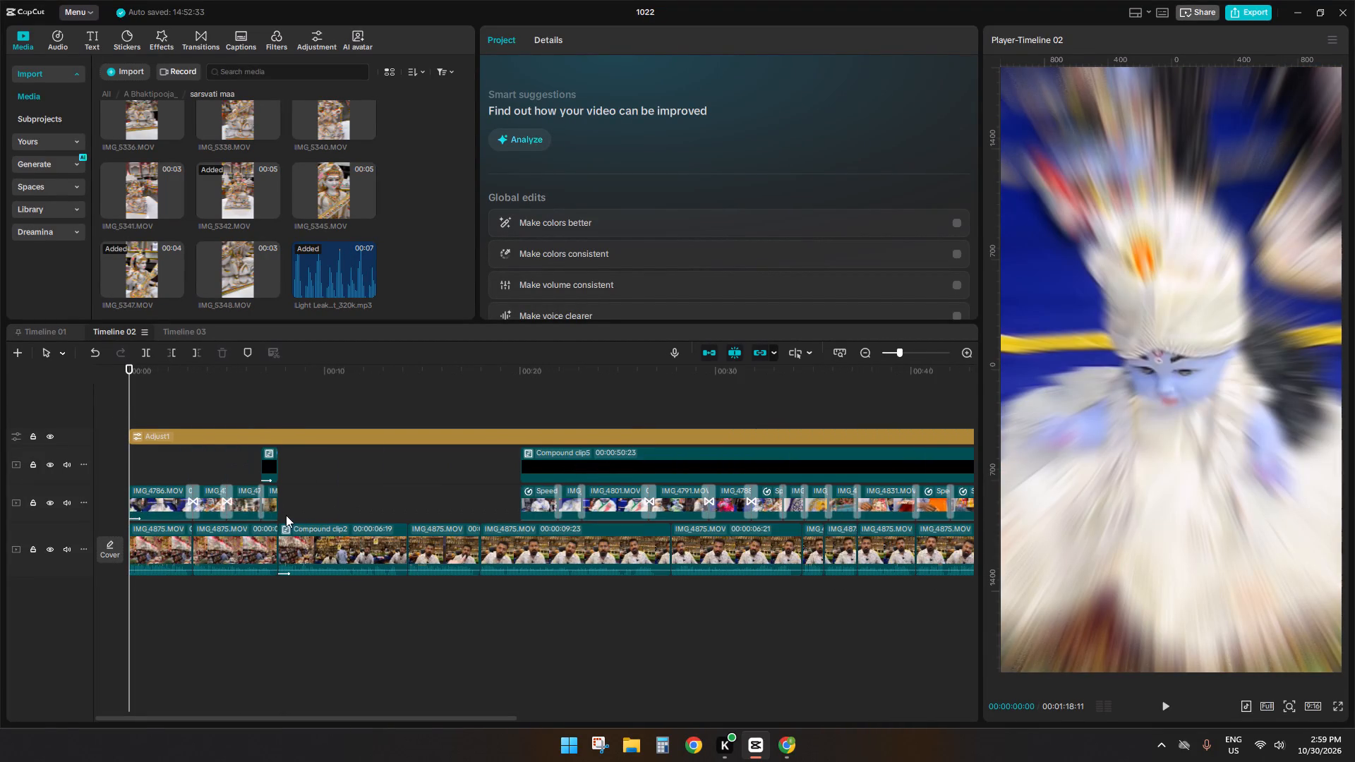
key(space)
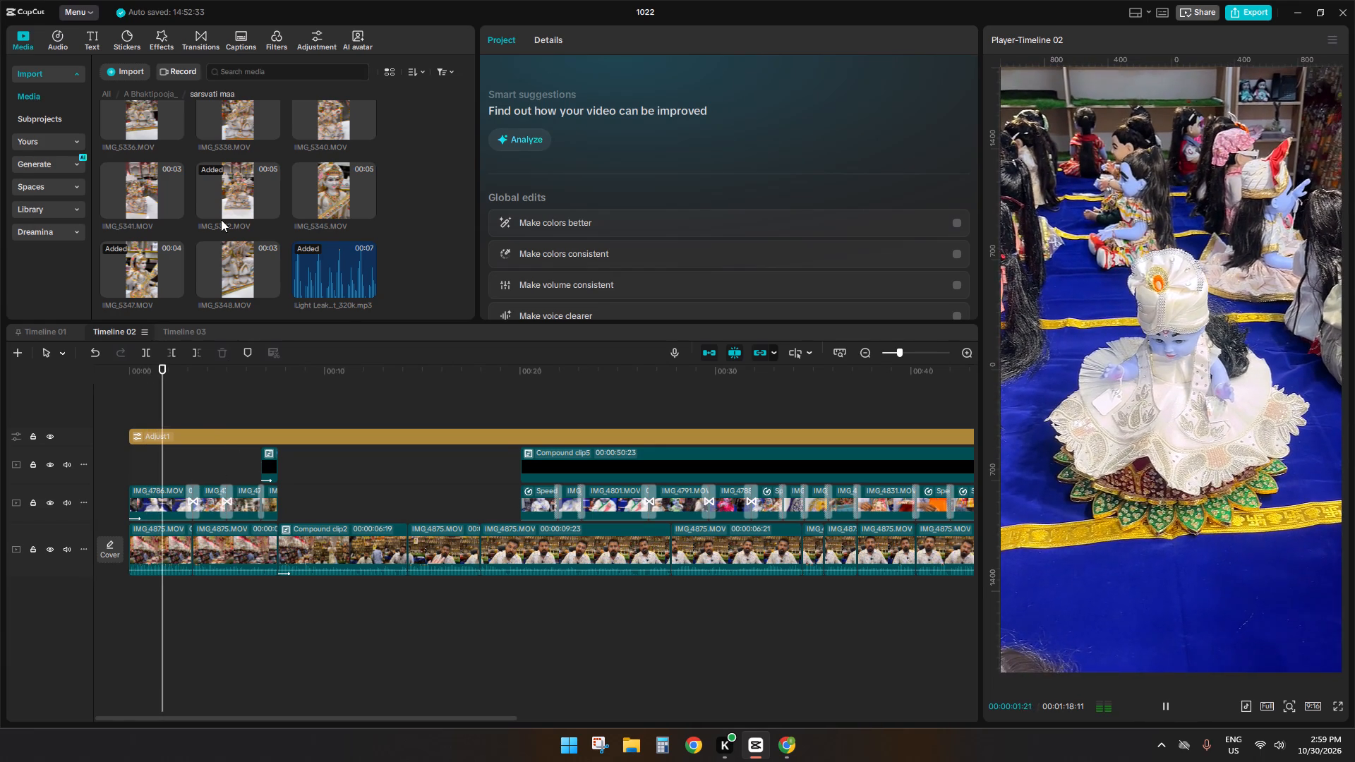
key(space)
Preview clips in the A Bhaktipooja_ media folder to look for replacement opening footage.
scroll(248, 238, up, 5)
click(149, 89)
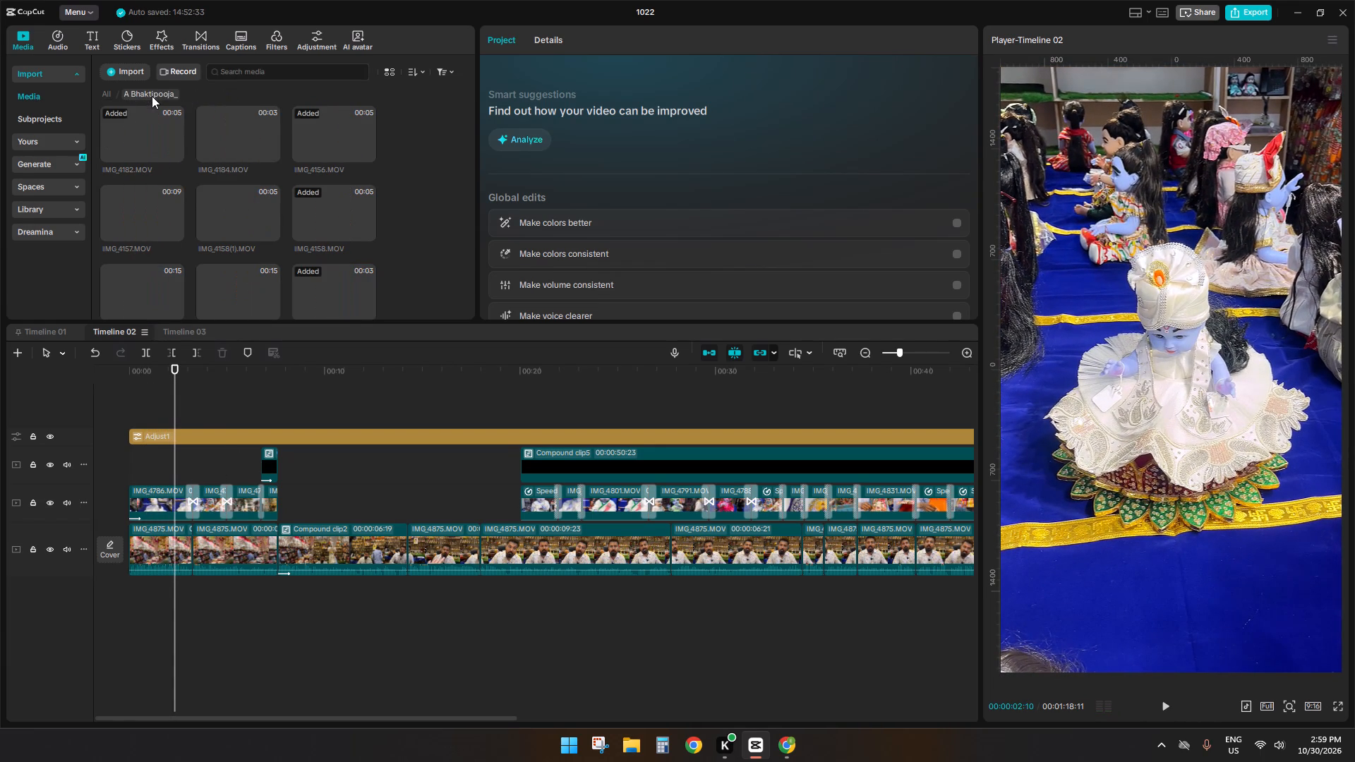
click(132, 133)
click(235, 142)
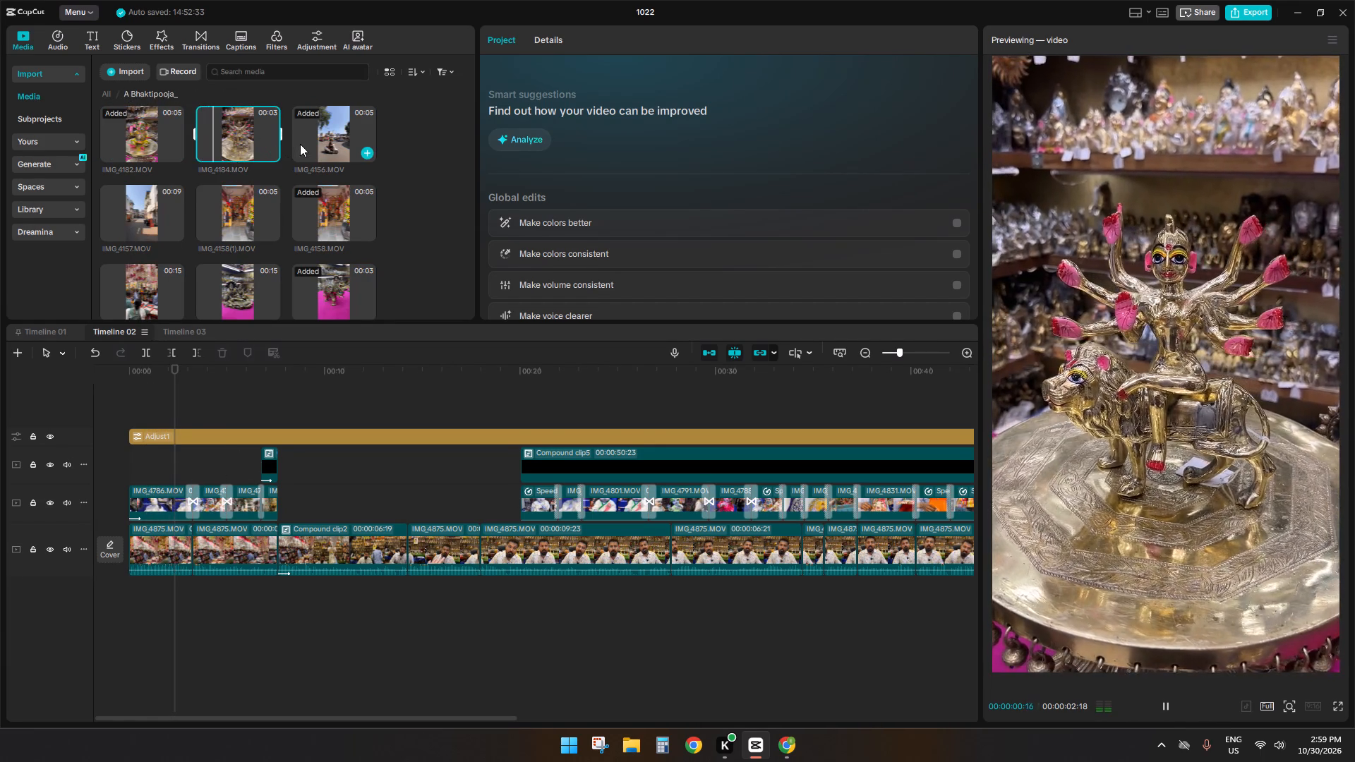
click(300, 144)
click(311, 206)
click(268, 208)
scroll(255, 219, down, 3)
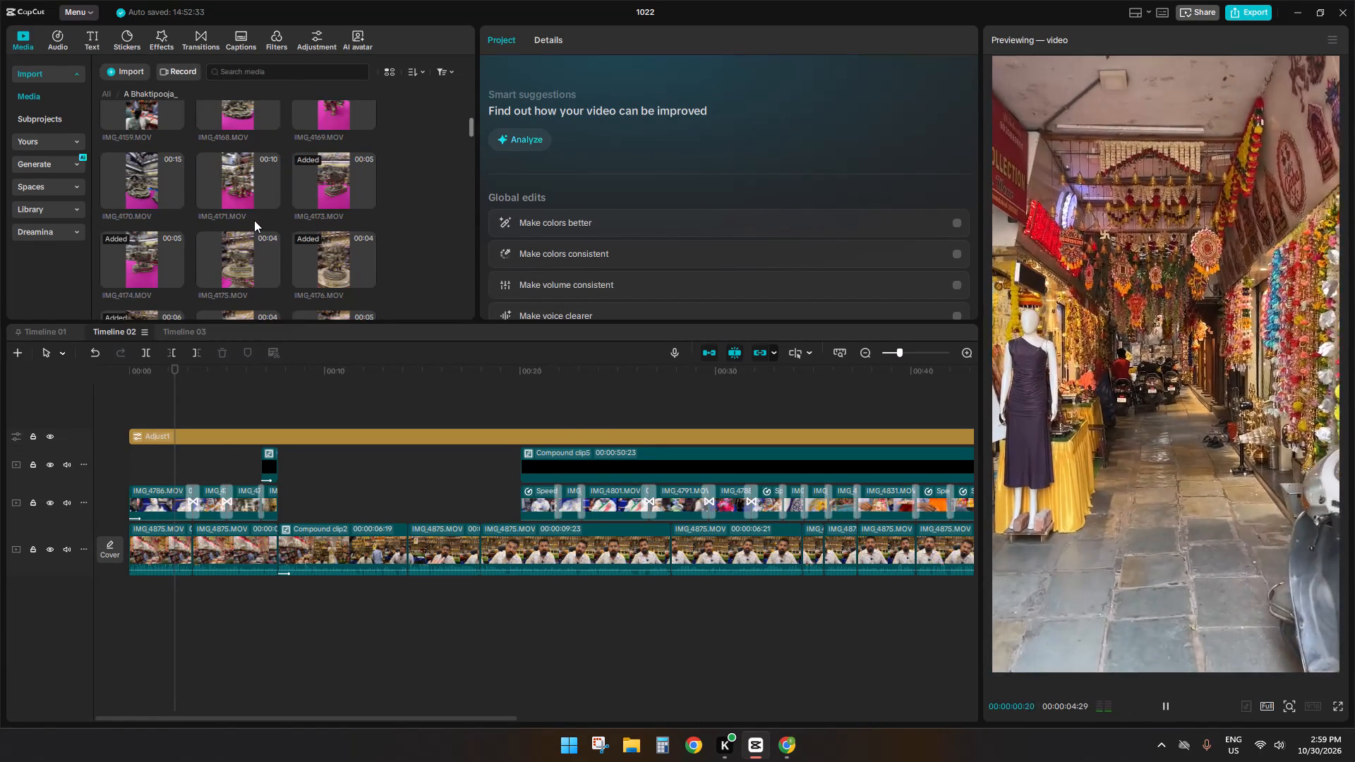
click(234, 195)
scroll(243, 314, down, 3)
click(239, 230)
click(231, 154)
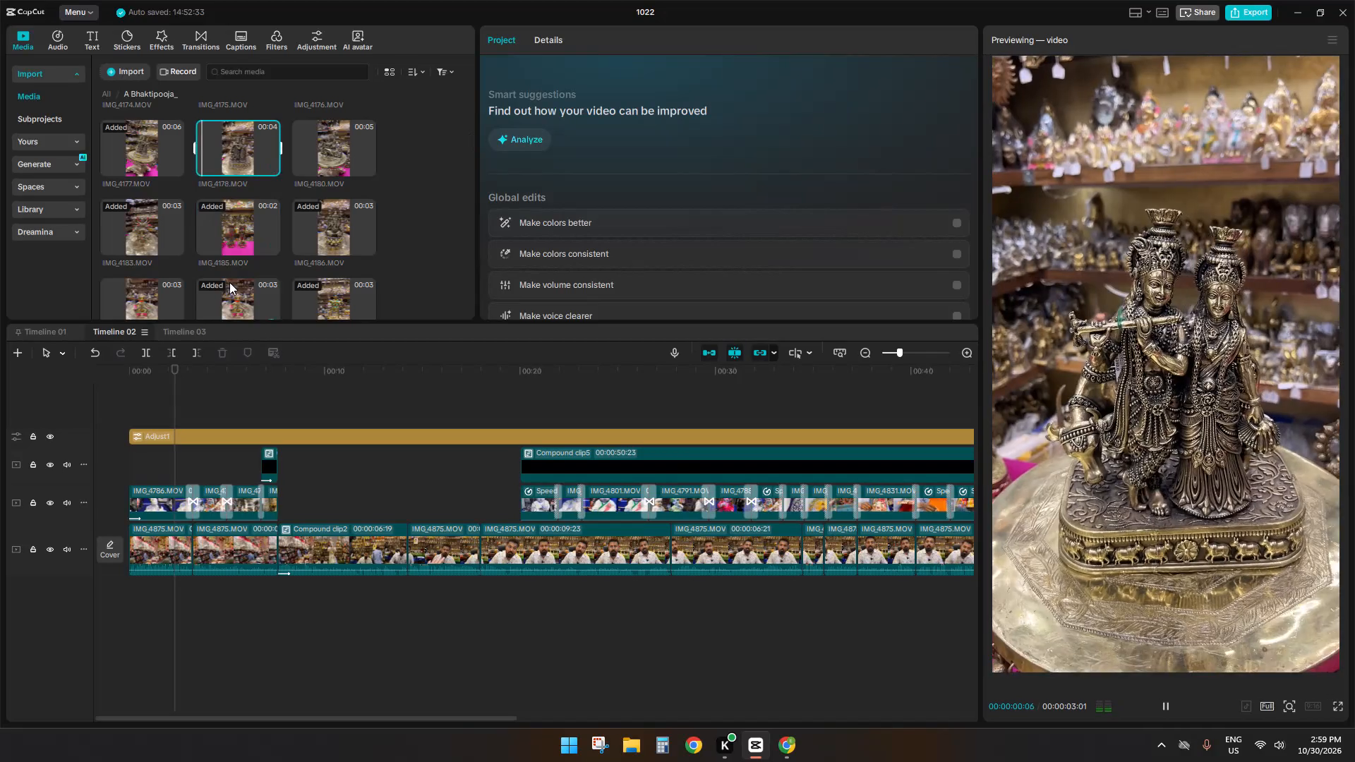
scroll(229, 282, down, 17)
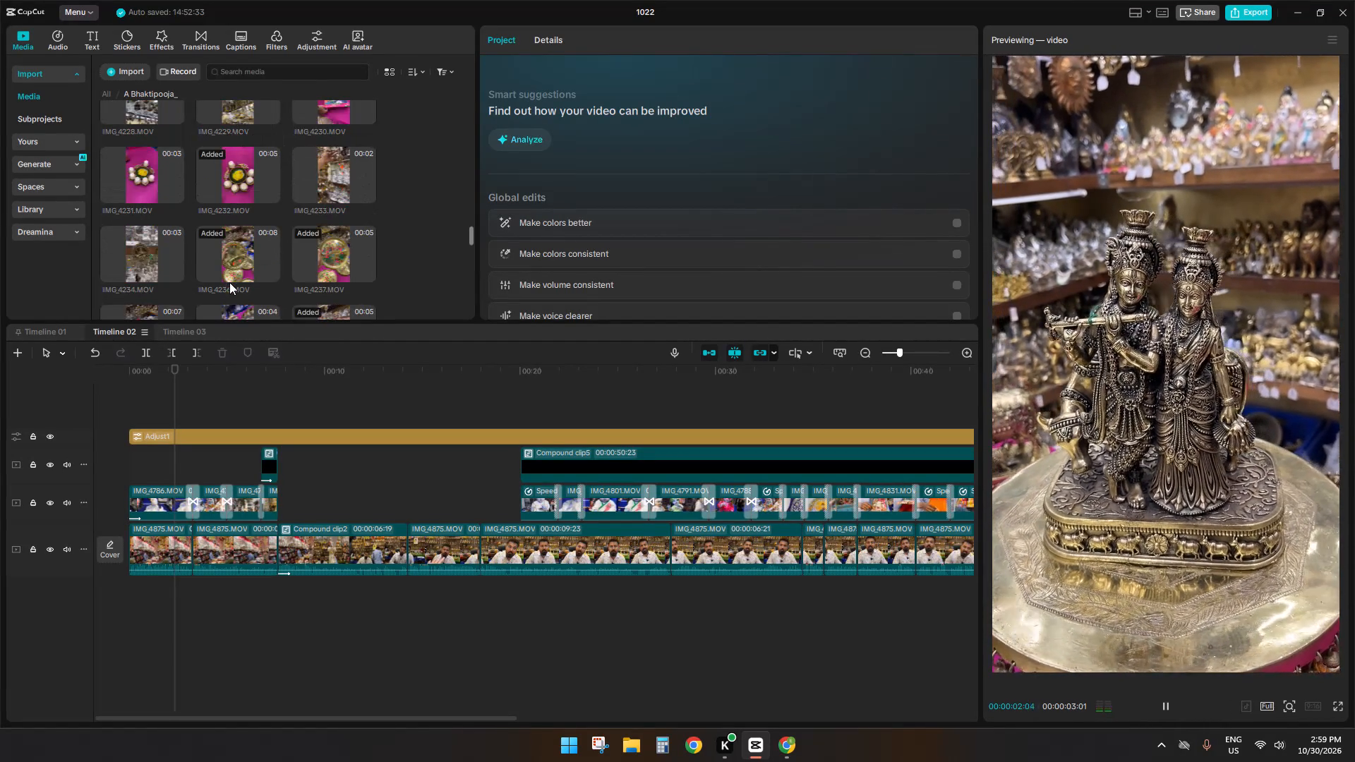
scroll(231, 282, down, 5)
Open the Bhakti poojapa 26 Oc media folder and preview its doll and shop clips for replacement footage.
click(107, 95)
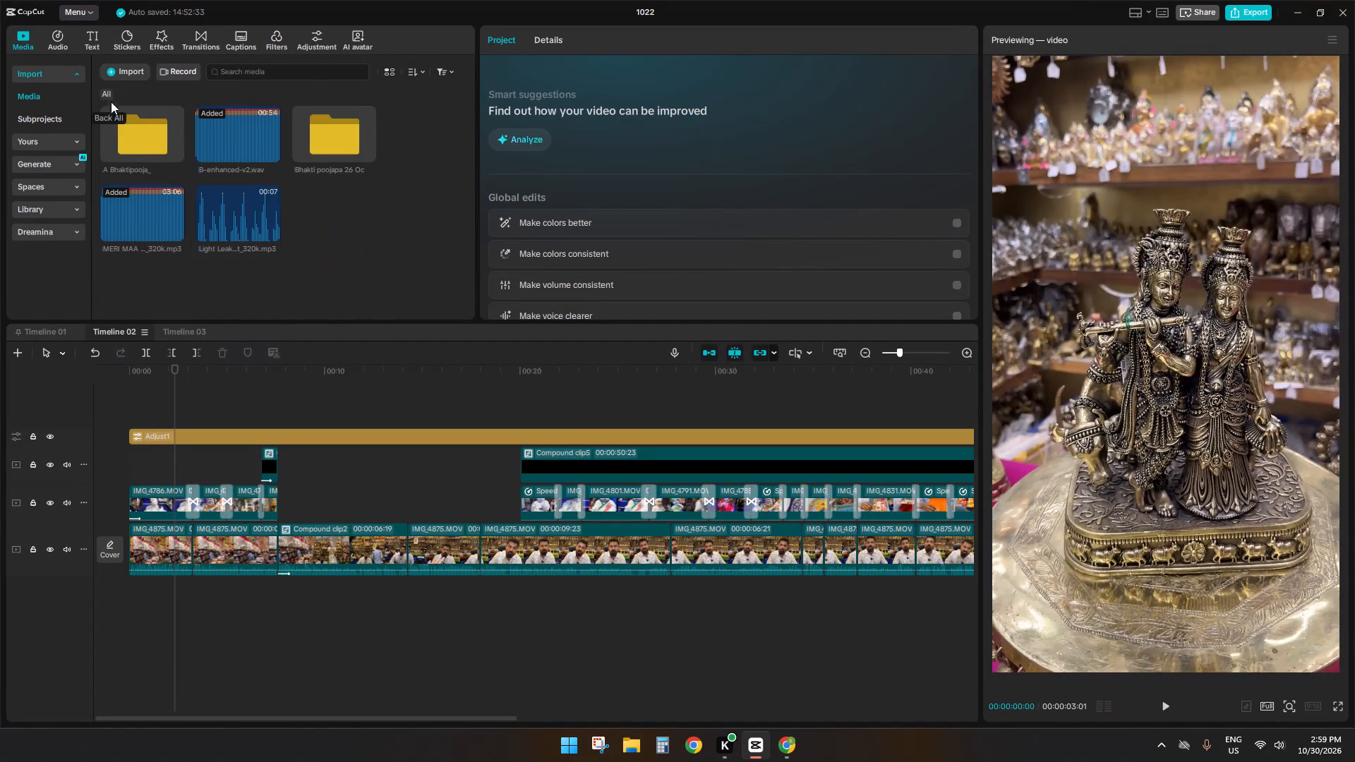
double_click(355, 147)
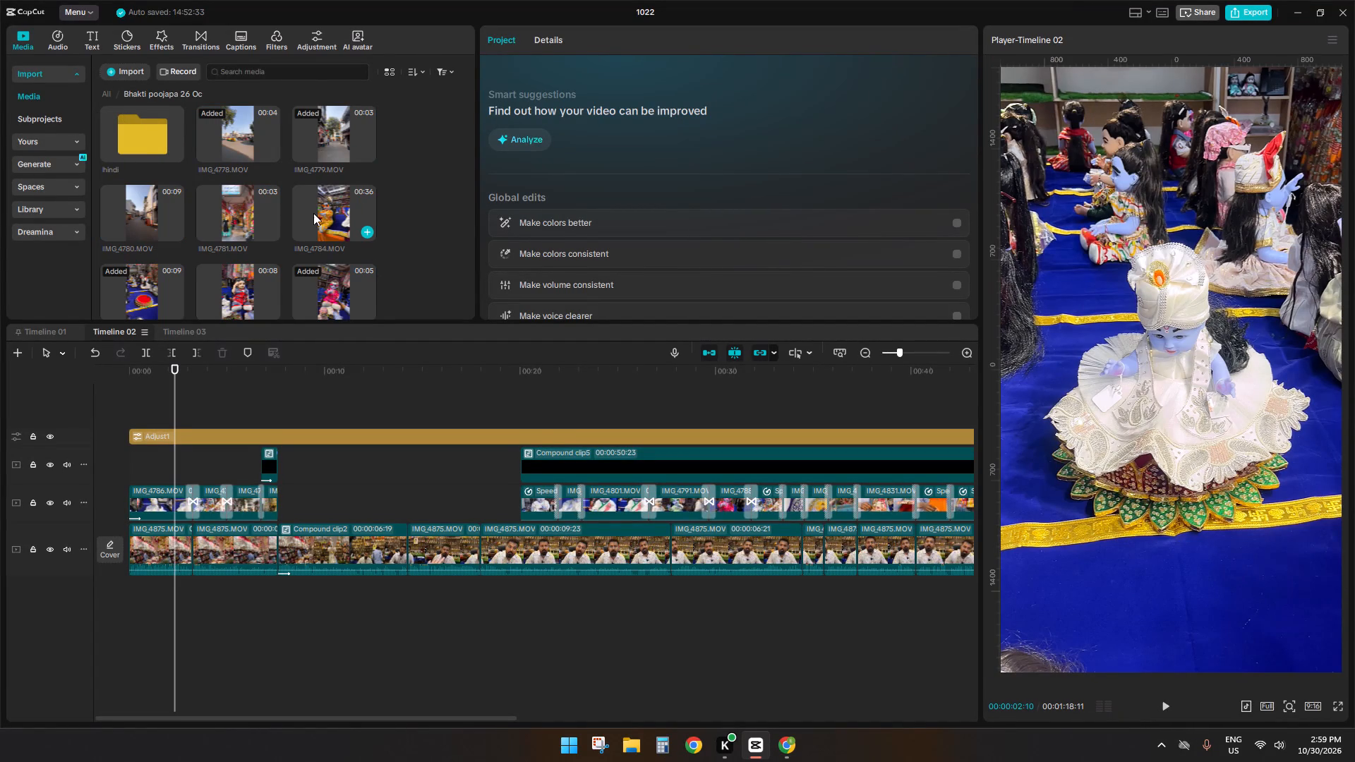
click(327, 219)
click(236, 207)
scroll(236, 208, down, 3)
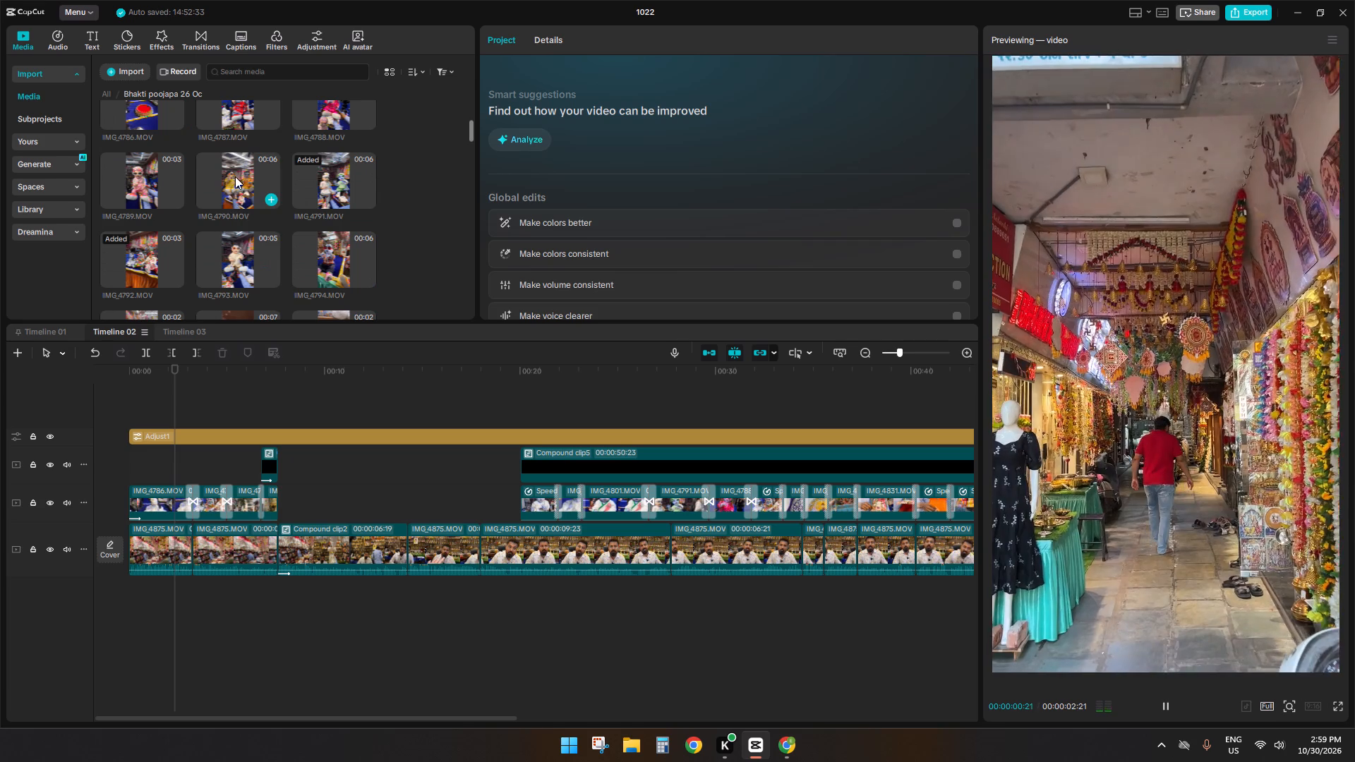
click(235, 176)
click(334, 172)
click(333, 111)
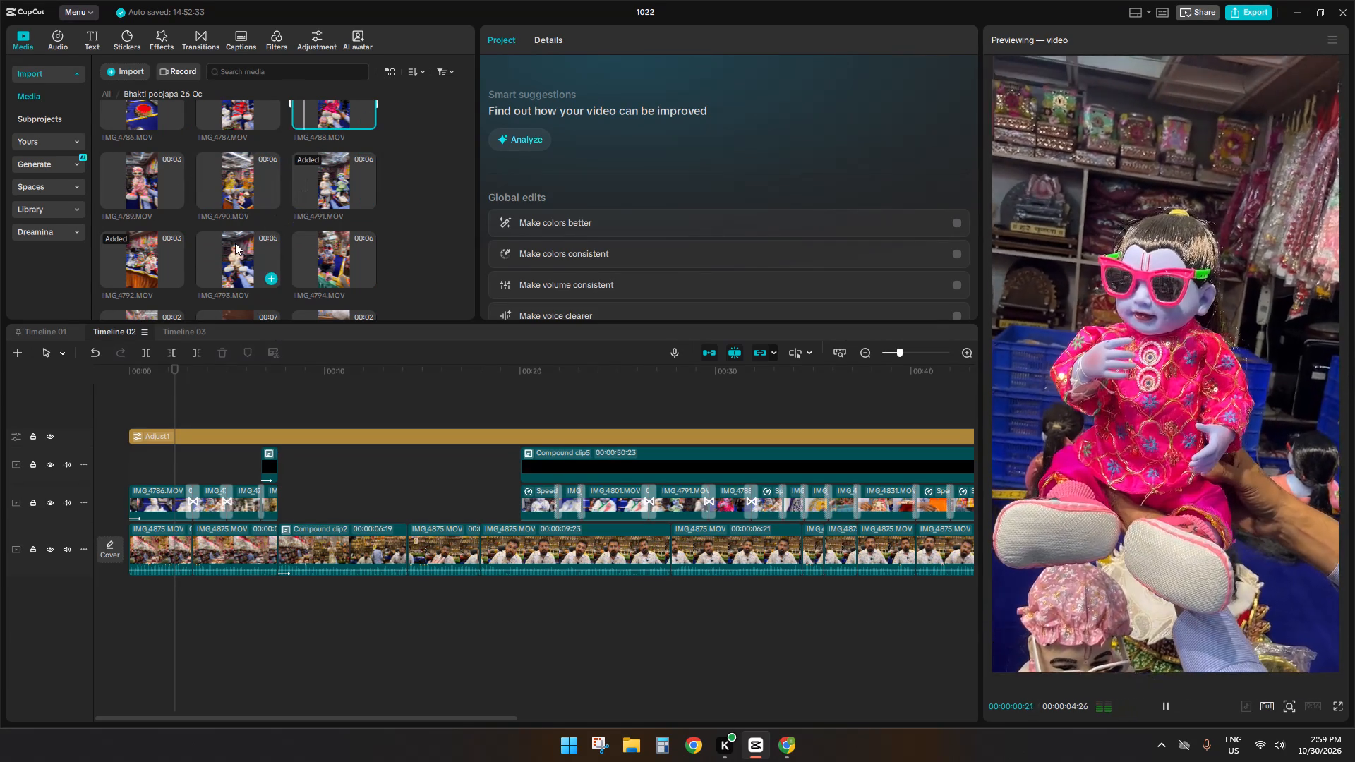
click(235, 246)
click(238, 194)
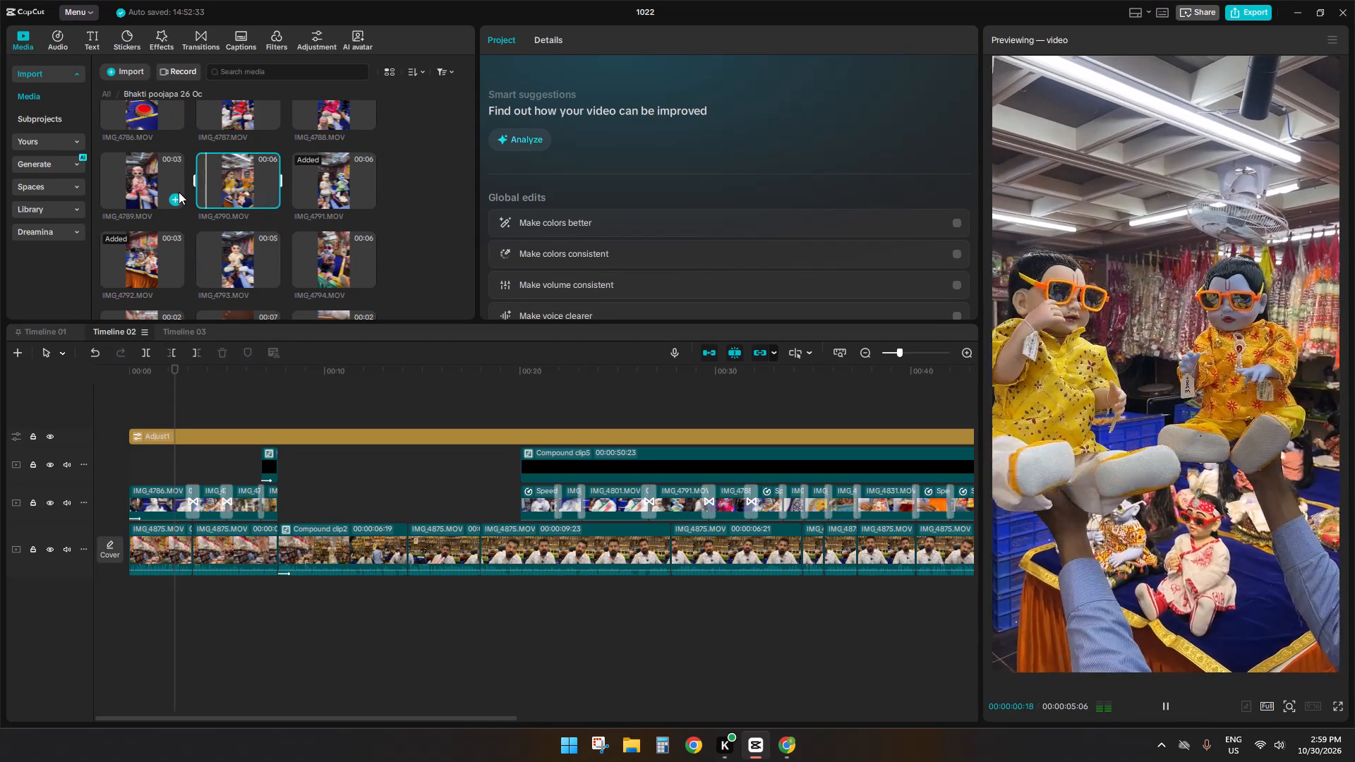
click(179, 192)
click(339, 183)
click(149, 255)
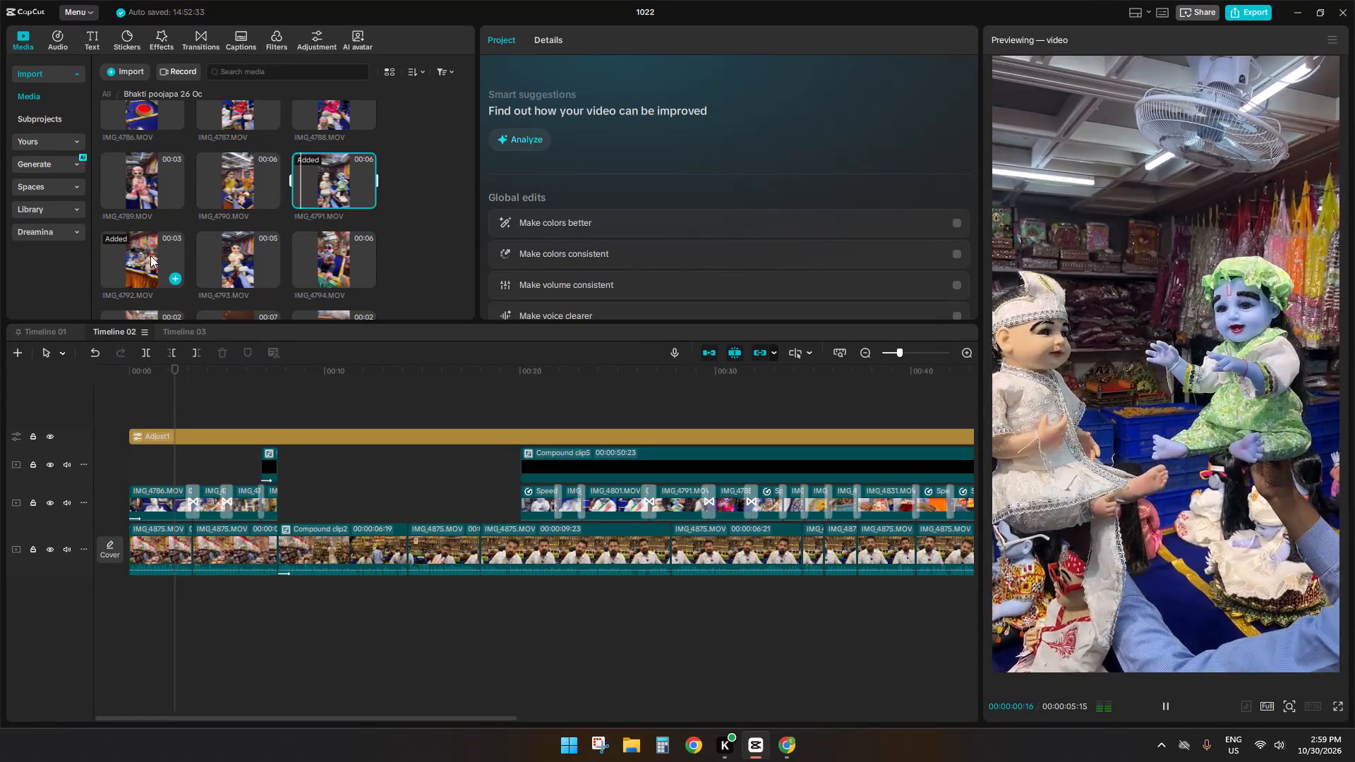
scroll(158, 259, down, 2)
click(312, 206)
click(238, 219)
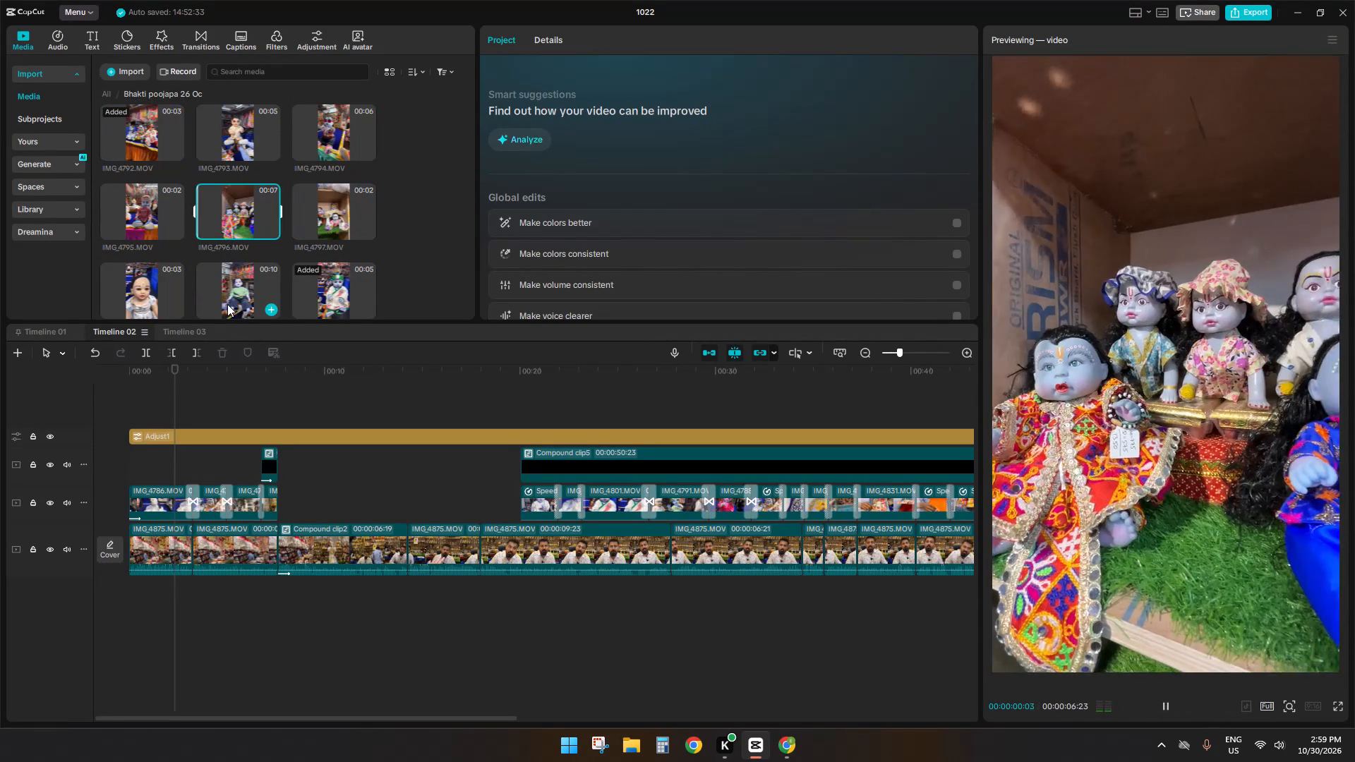
click(227, 304)
scroll(259, 281, down, 1)
click(310, 241)
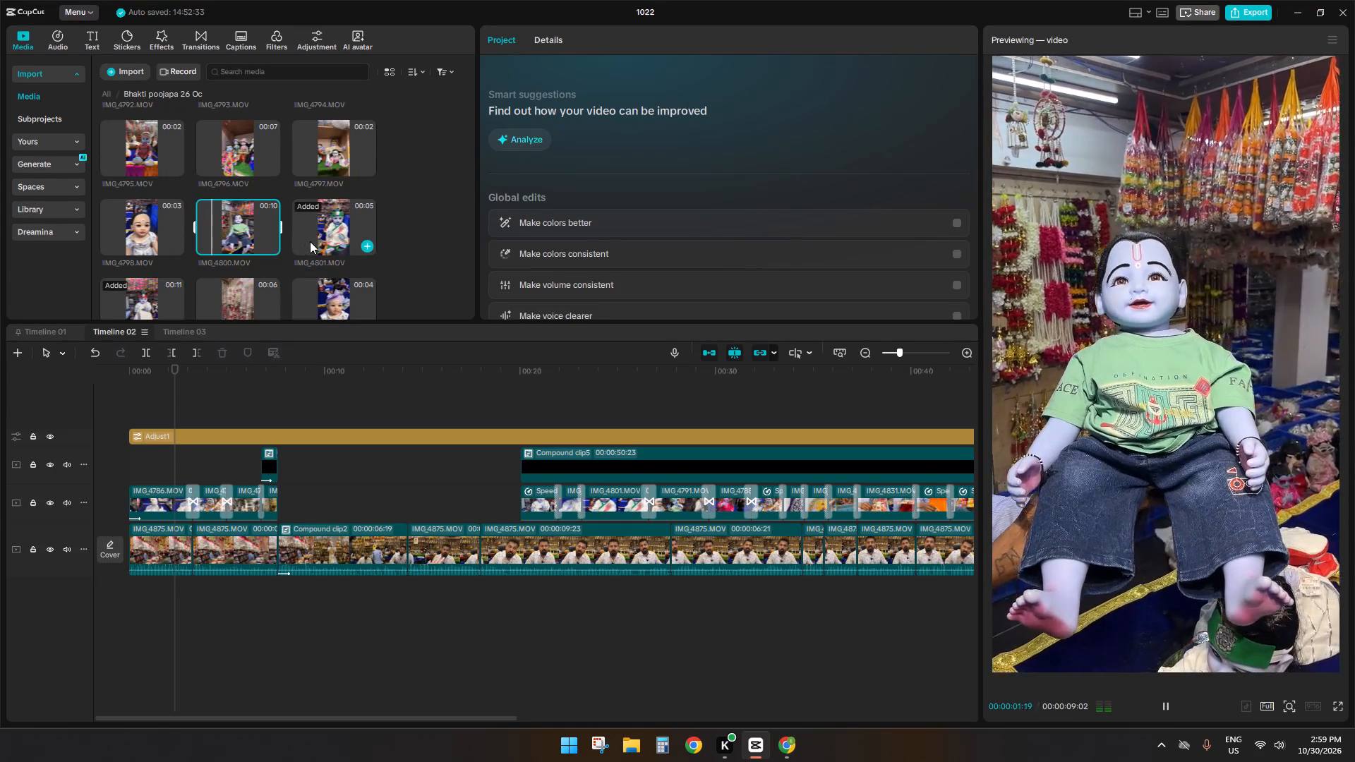
scroll(310, 241, down, 2)
click(236, 253)
click(235, 177)
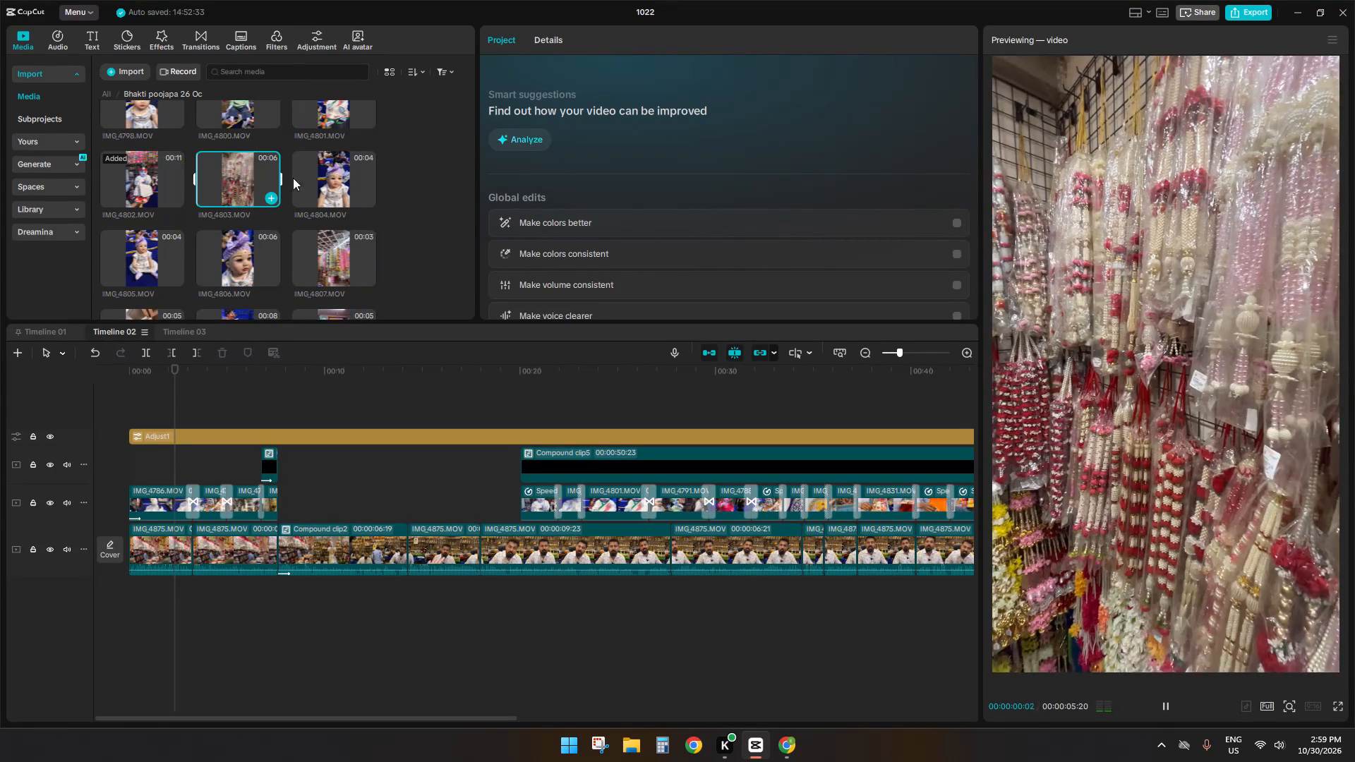
scroll(320, 228, up, 3)
scroll(263, 212, up, 3)
click(122, 274)
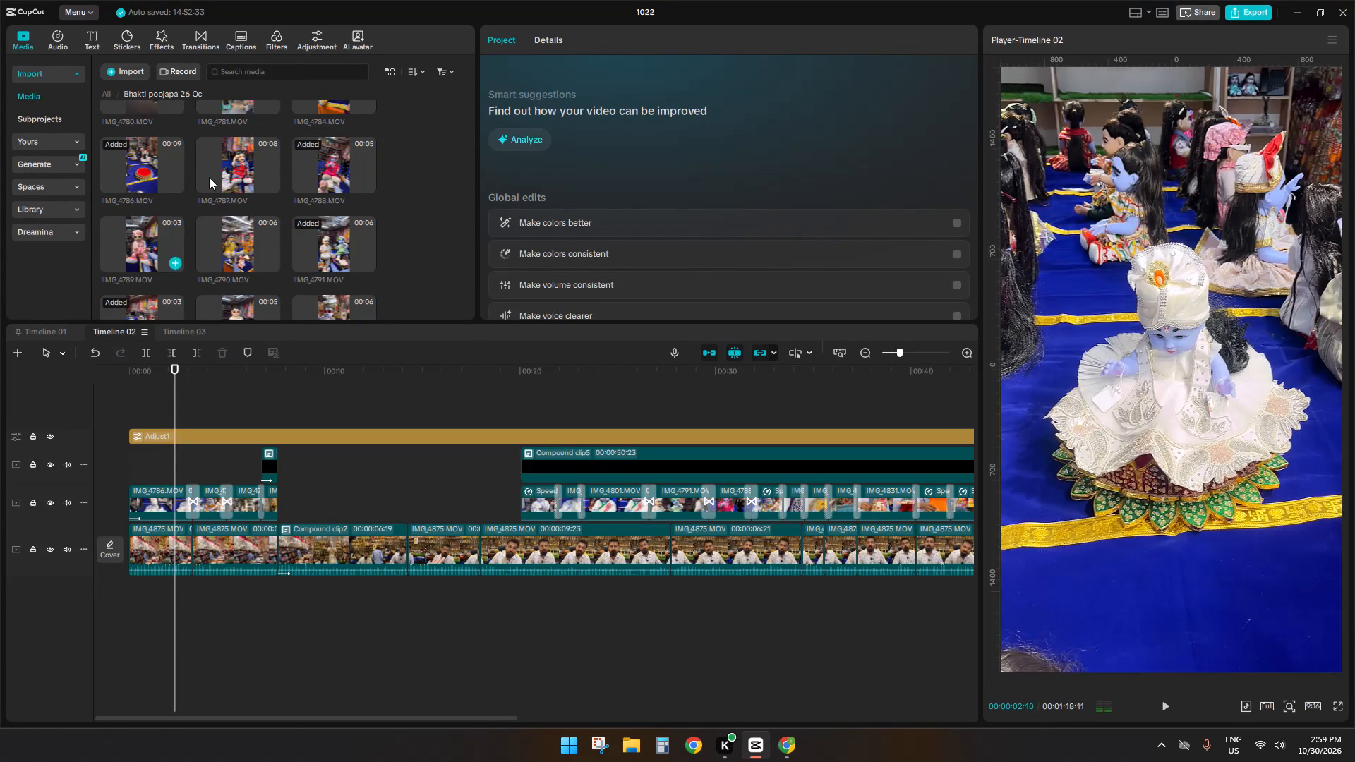
Replace the opening overlay clip IMG_4786.MOV on Timeline 02 with IMG_4787.MOV, keeping the original video effect.
click(210, 175)
scroll(250, 278, up, 3)
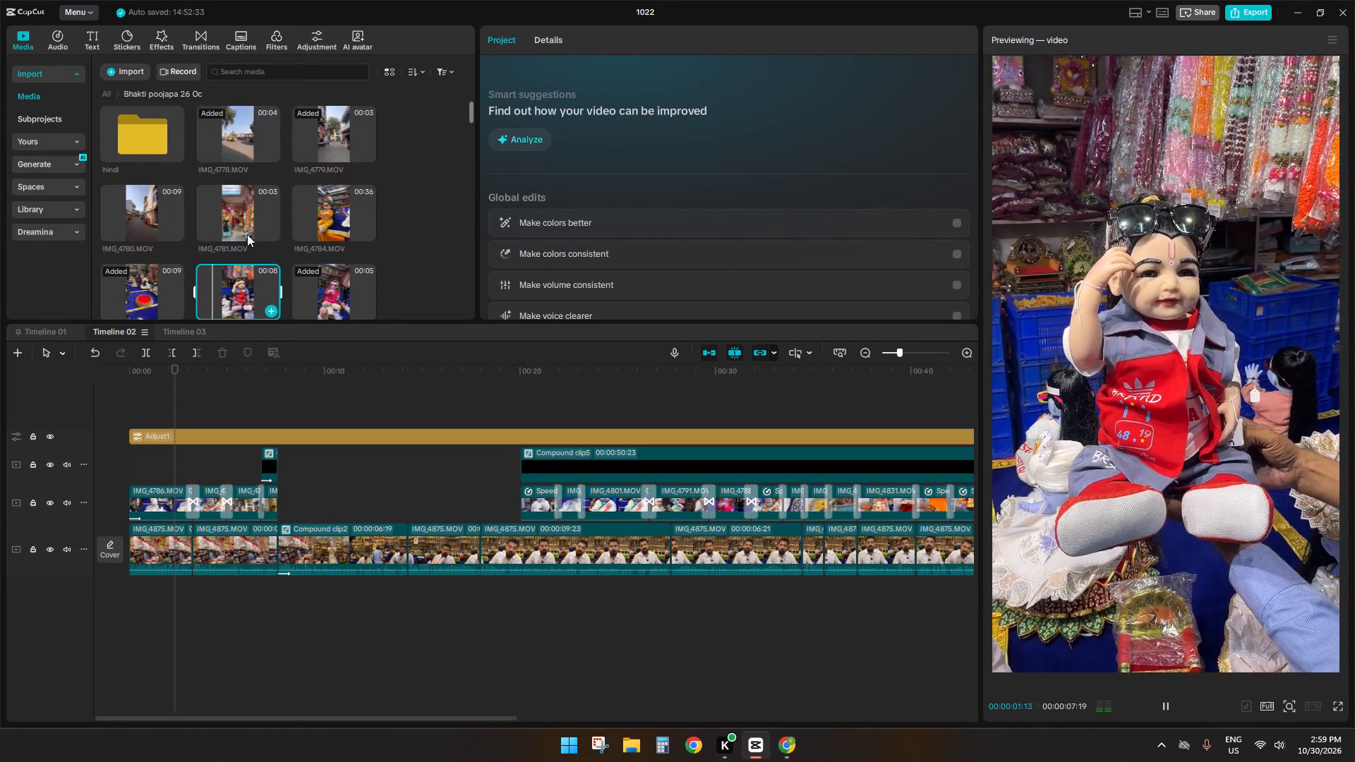
drag(241, 294, 186, 480)
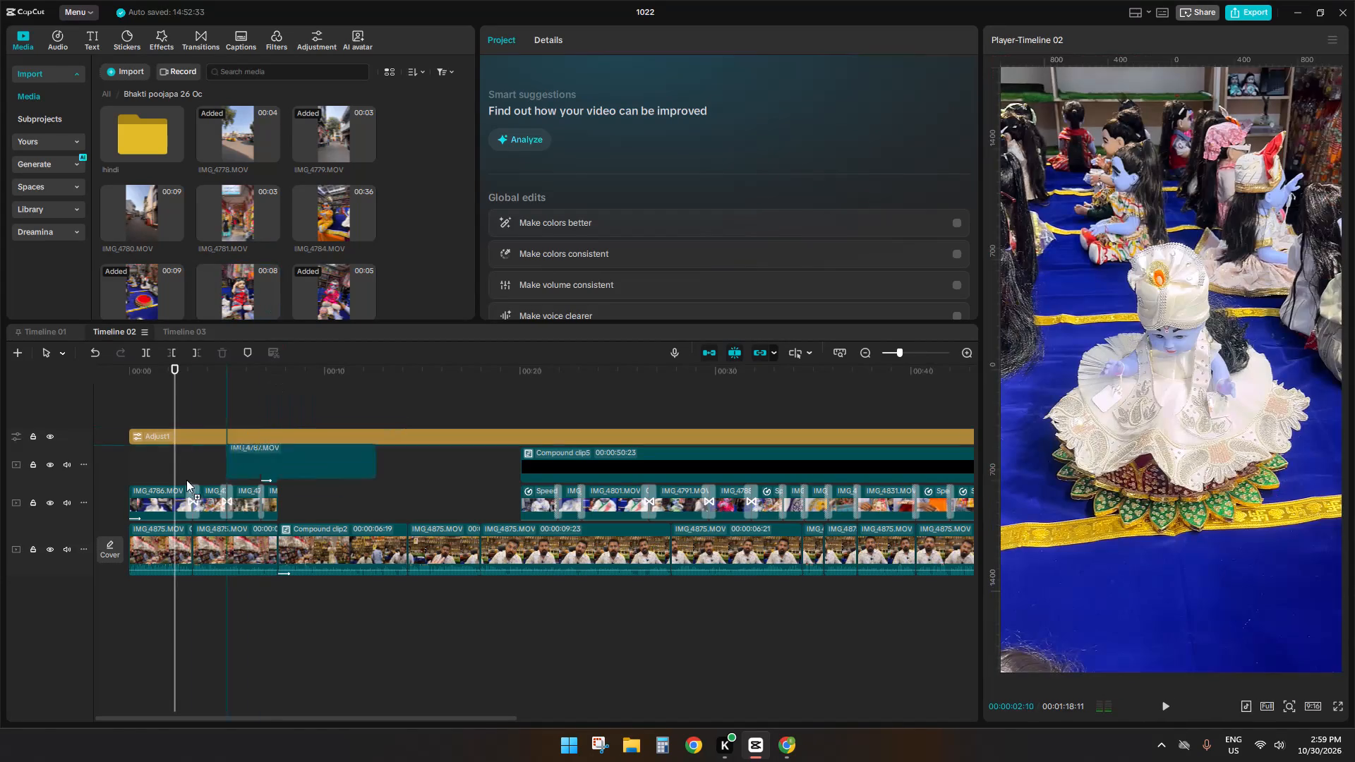
drag(186, 480, 163, 500)
click(723, 504)
click(721, 519)
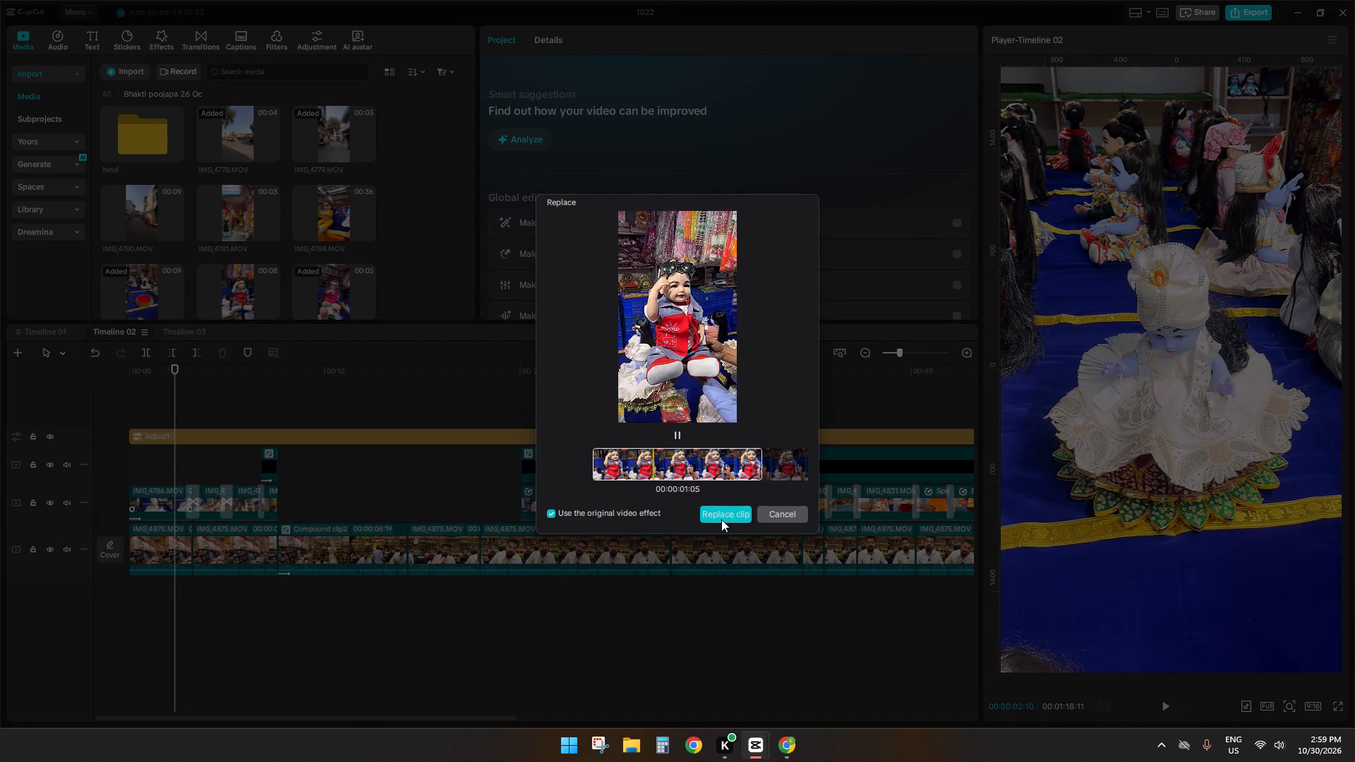
Play the new opening from the start and split the IMG_4787.MOV clip at 00:00:01:17.
click(147, 466)
drag(147, 466, 75, 461)
key(space)
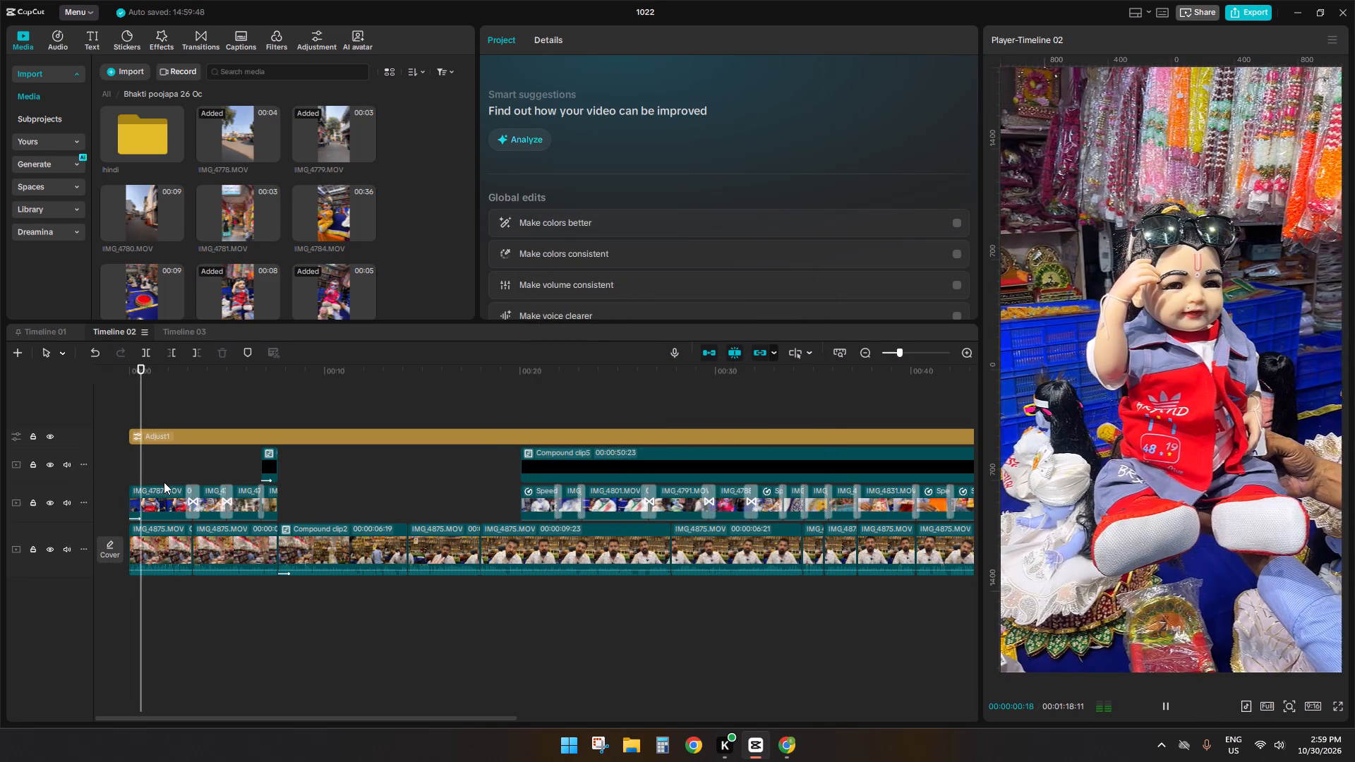
key(space)
click(158, 500)
key(s)
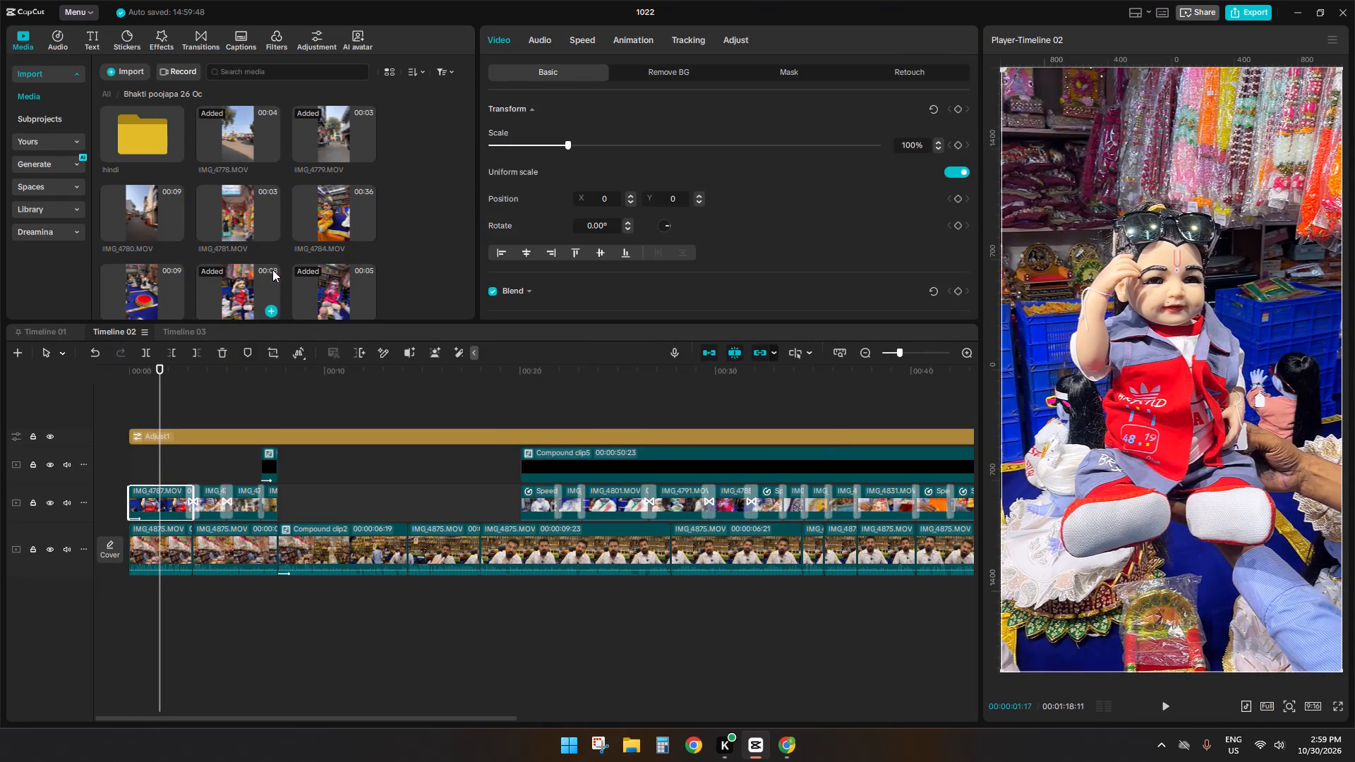
Replace the second part of the split opening clip with IMG_4784.MOV, keeping the original video effect, and play the opening back.
click(331, 210)
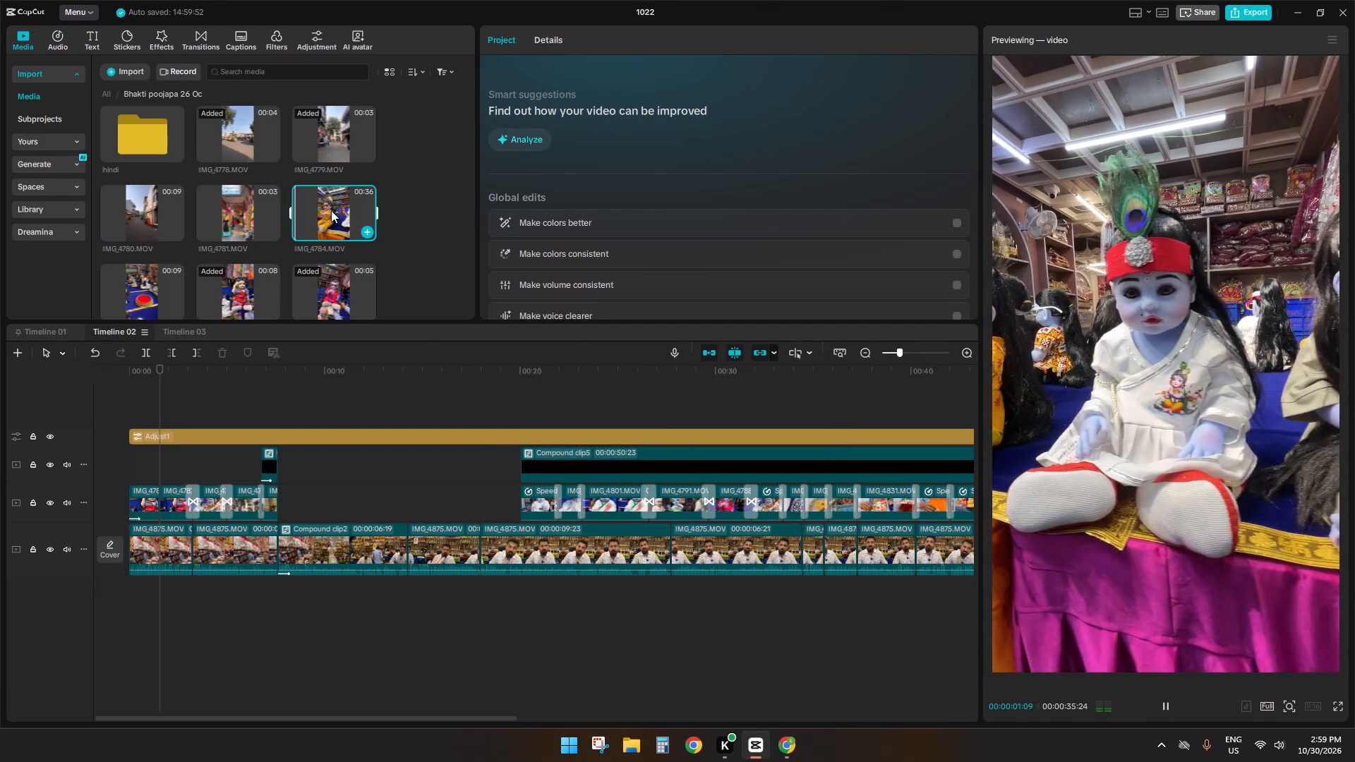
drag(331, 210, 224, 518)
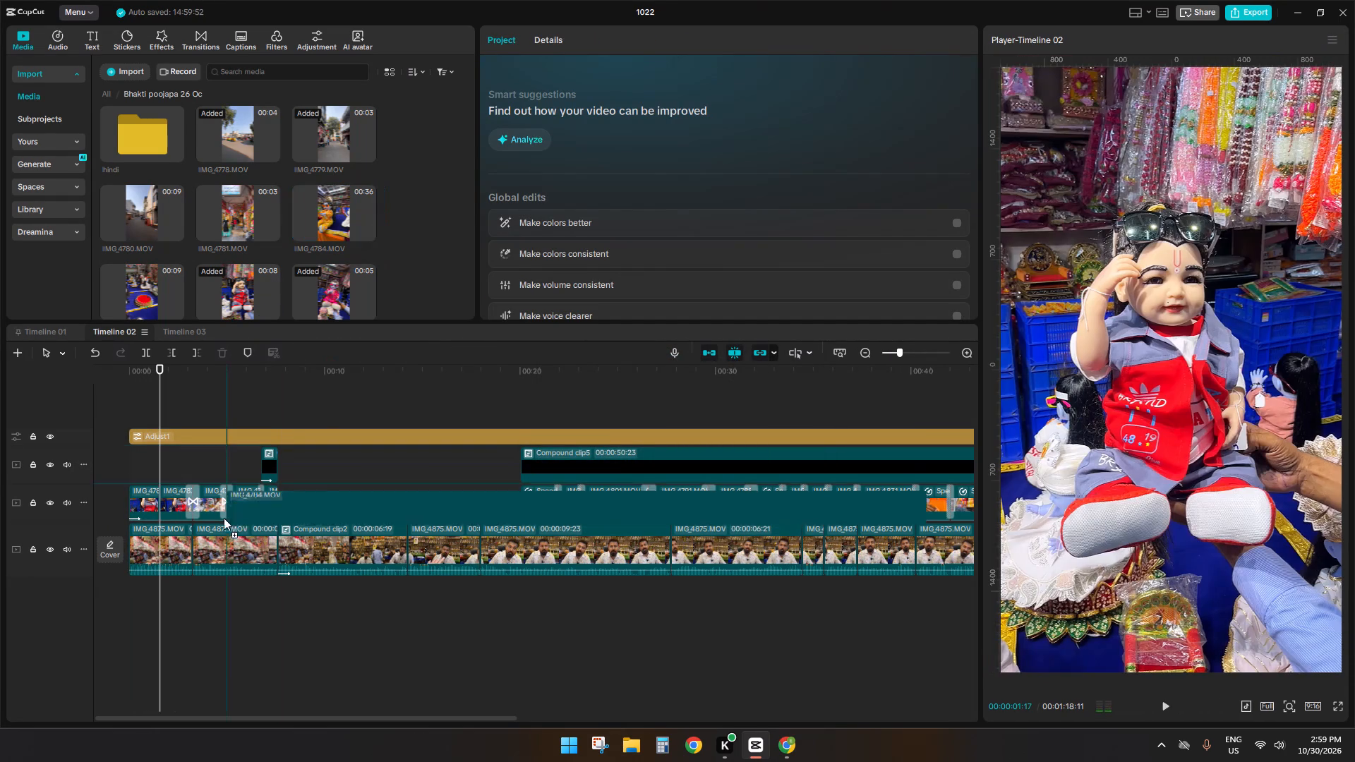
drag(224, 518, 174, 502)
click(713, 511)
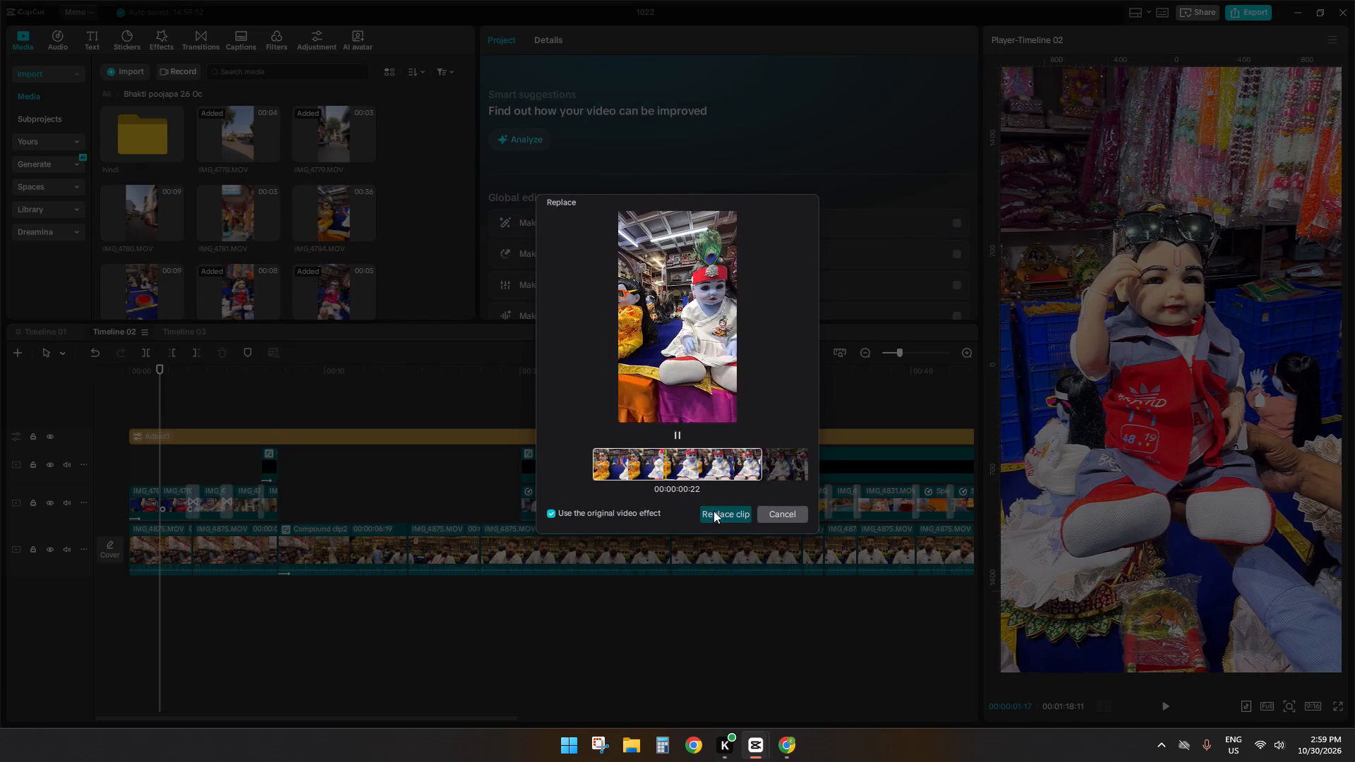
click(178, 461)
drag(178, 461, 76, 468)
key(space)
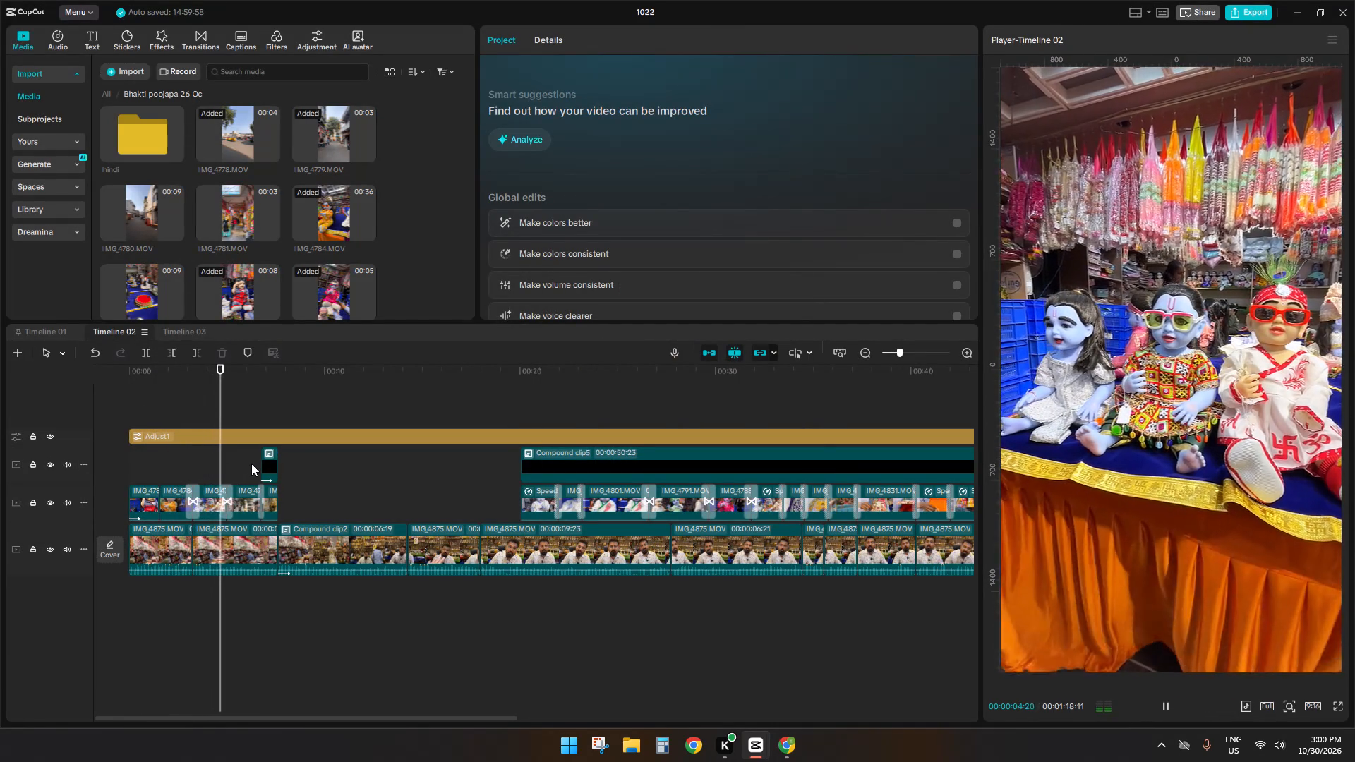
key(space)
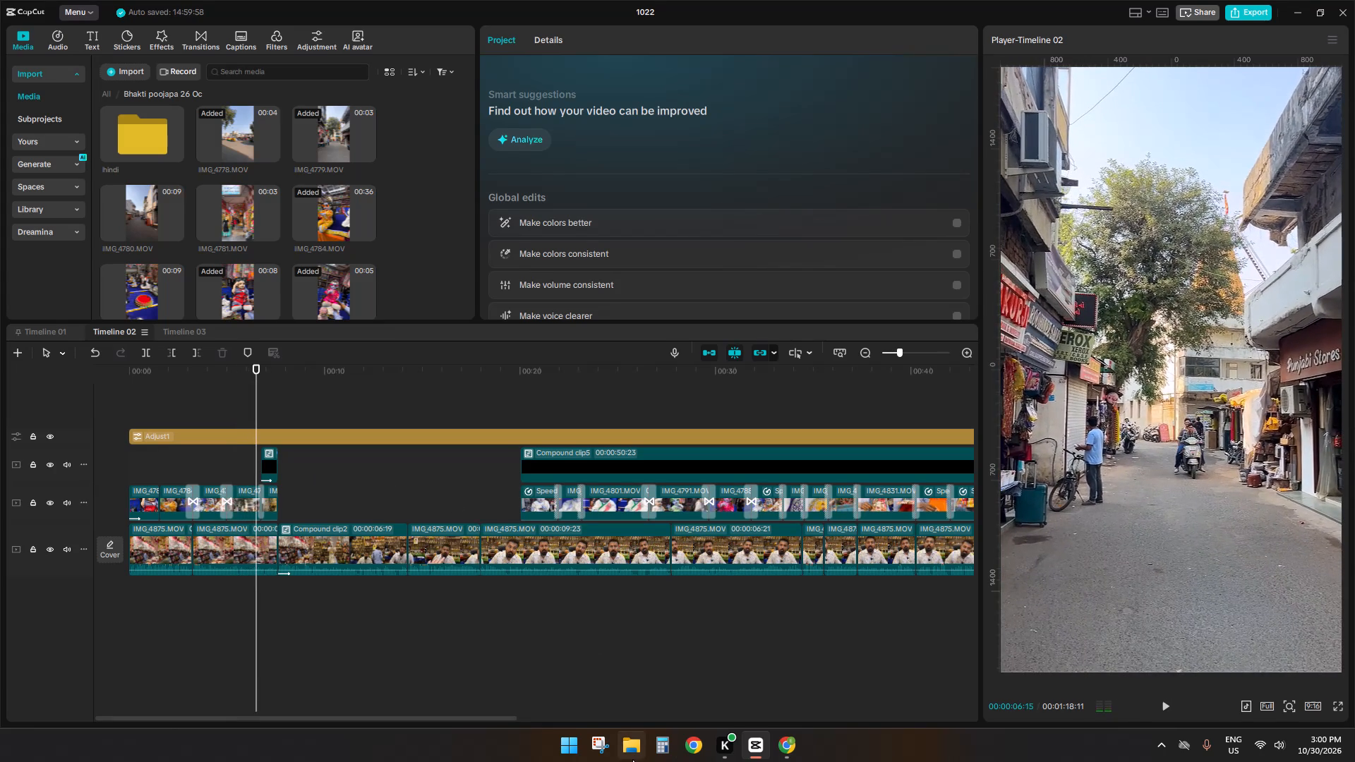
Switch to File Explorer to look at the Downloads folder, and return to CapCut.
click(632, 759)
click(88, 224)
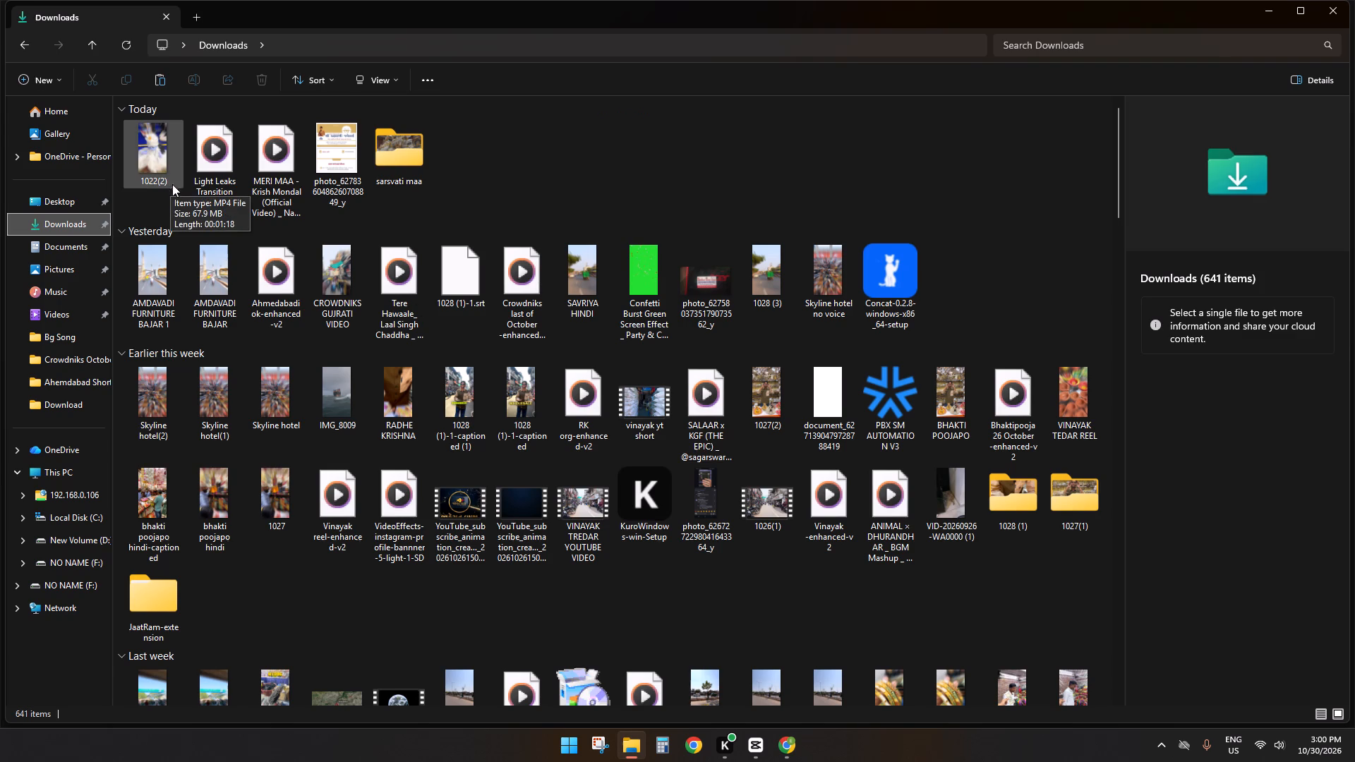
click(763, 746)
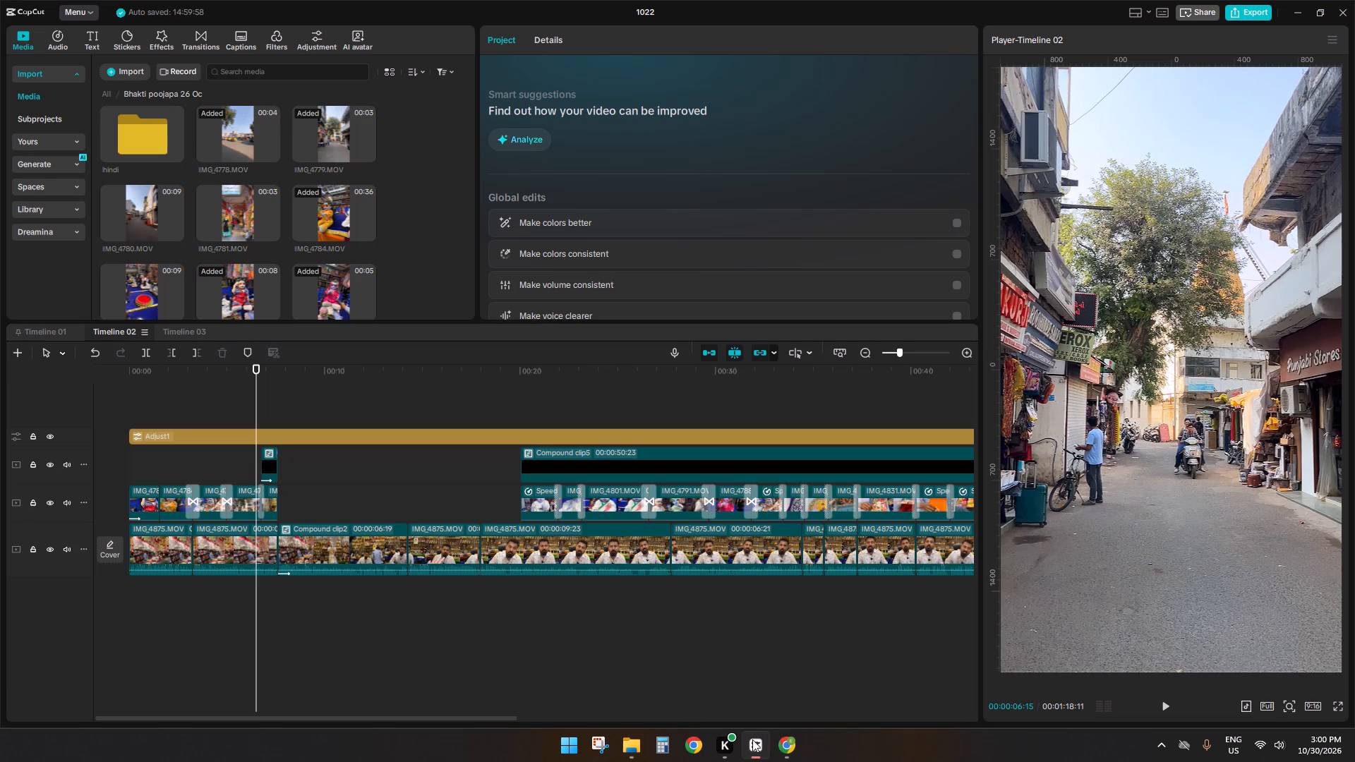
Open Timeline 03 and play it from the beginning to the end.
click(191, 336)
click(272, 449)
drag(272, 449, 0, 450)
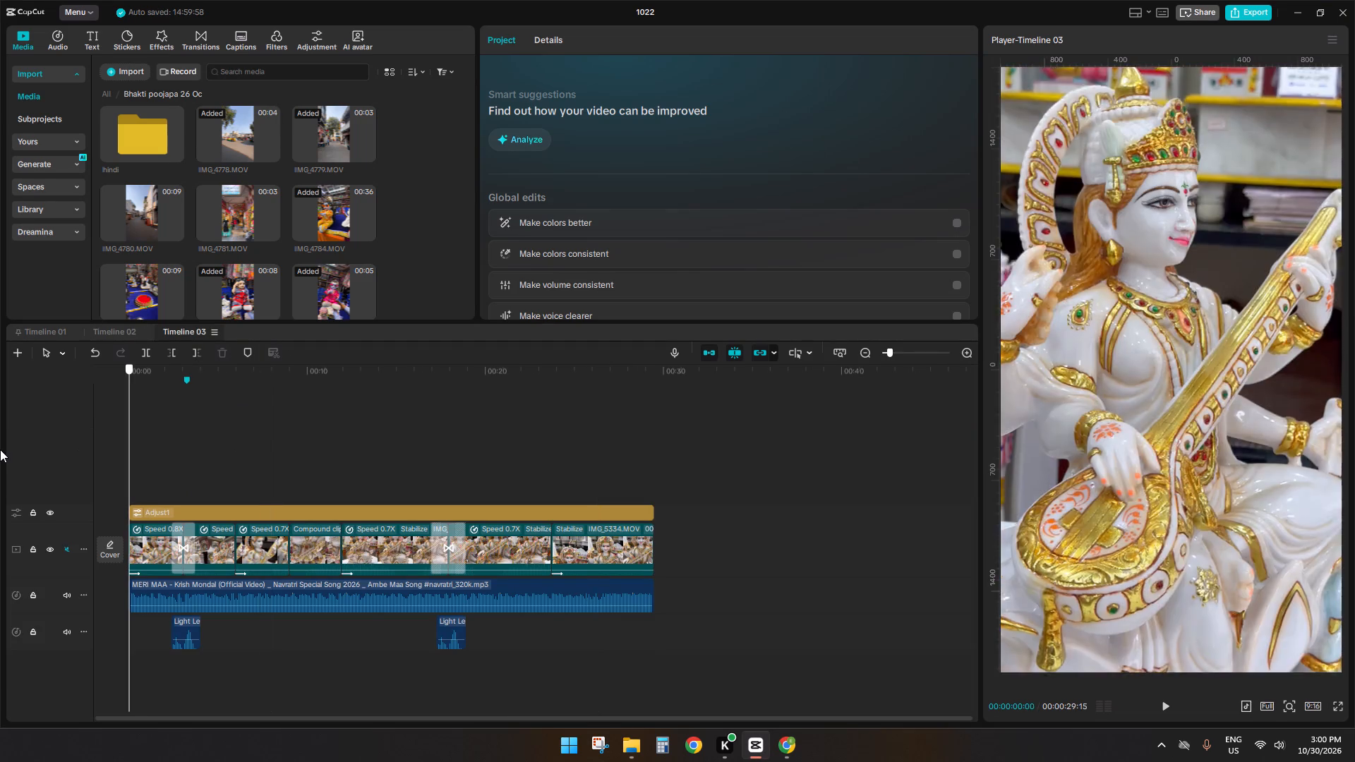
key(space)
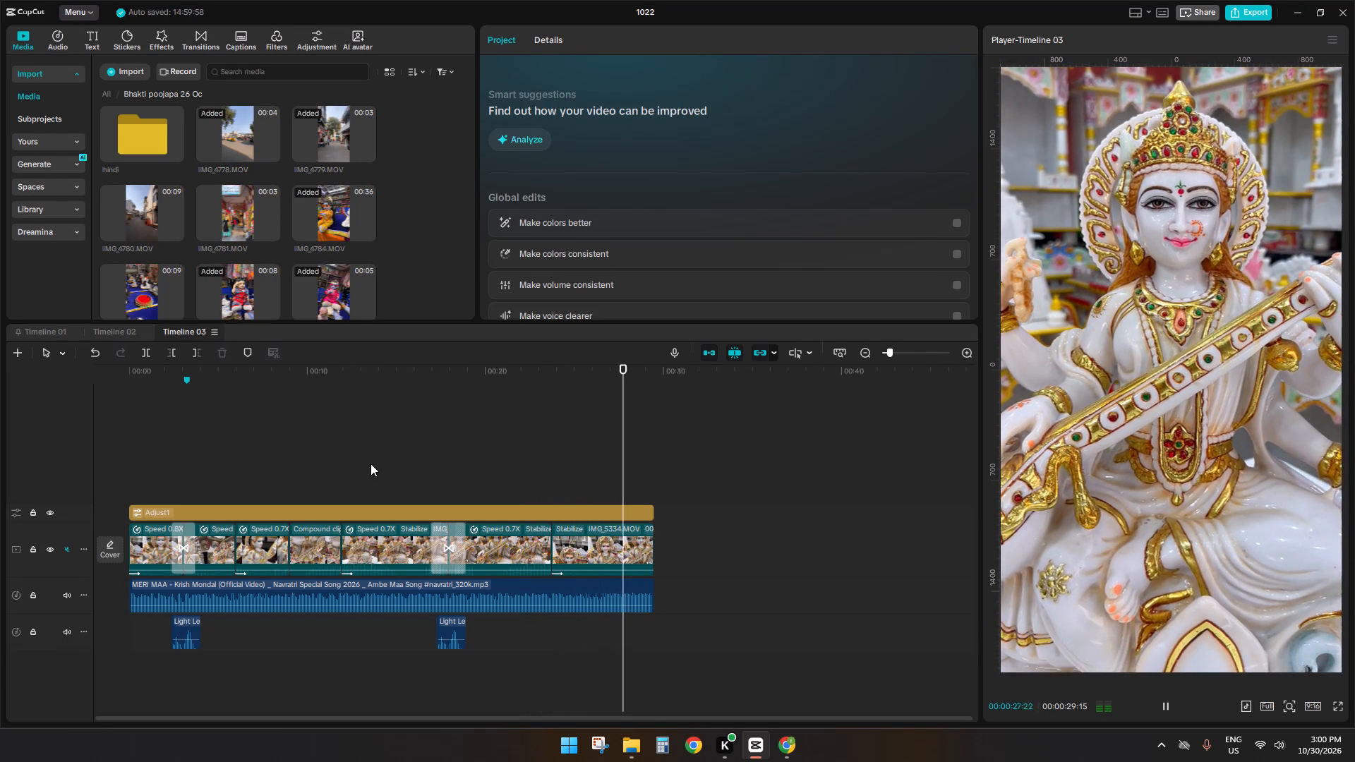
ctrl+scroll(365, 449, down, 3)
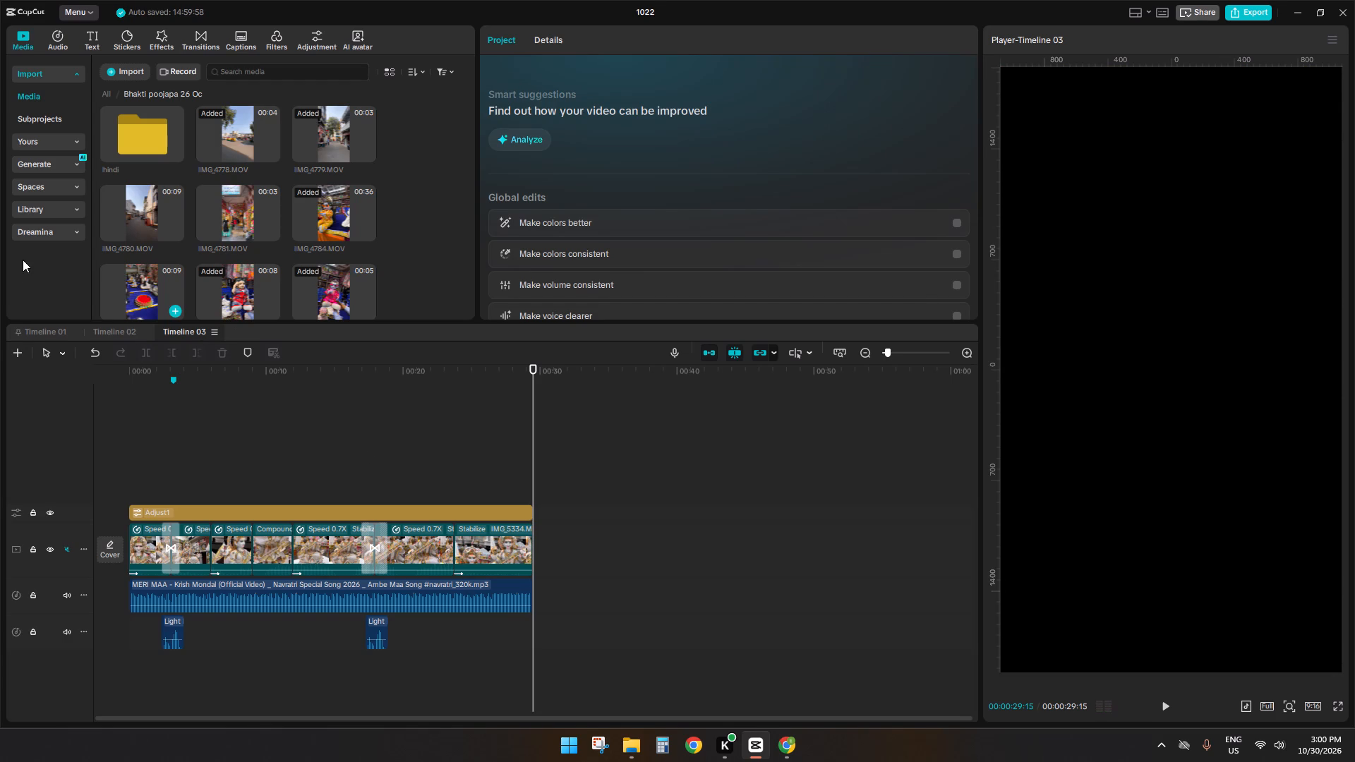
Return to Timeline 02 and replay its opening clips from the start.
click(97, 335)
scroll(157, 219, down, 4)
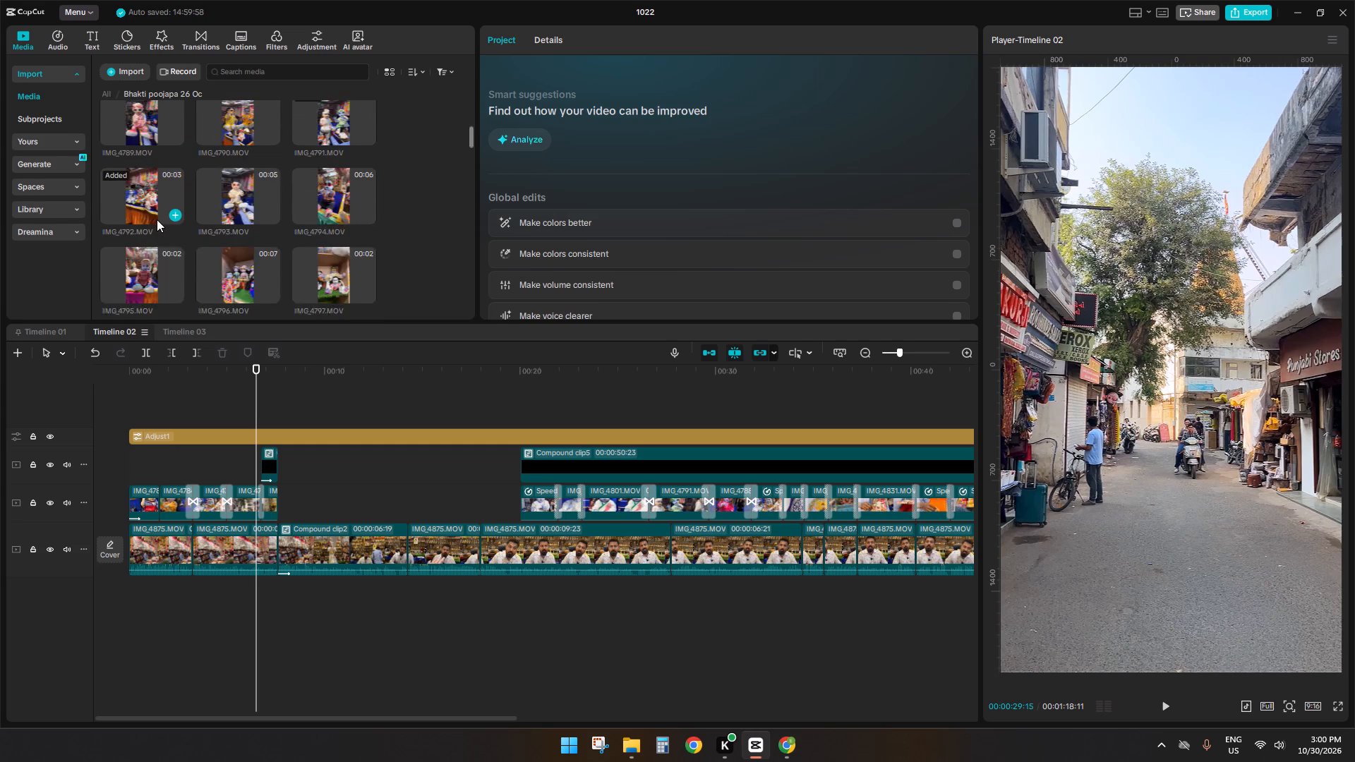
scroll(157, 219, down, 3)
key(space)
ctrl+click(162, 449)
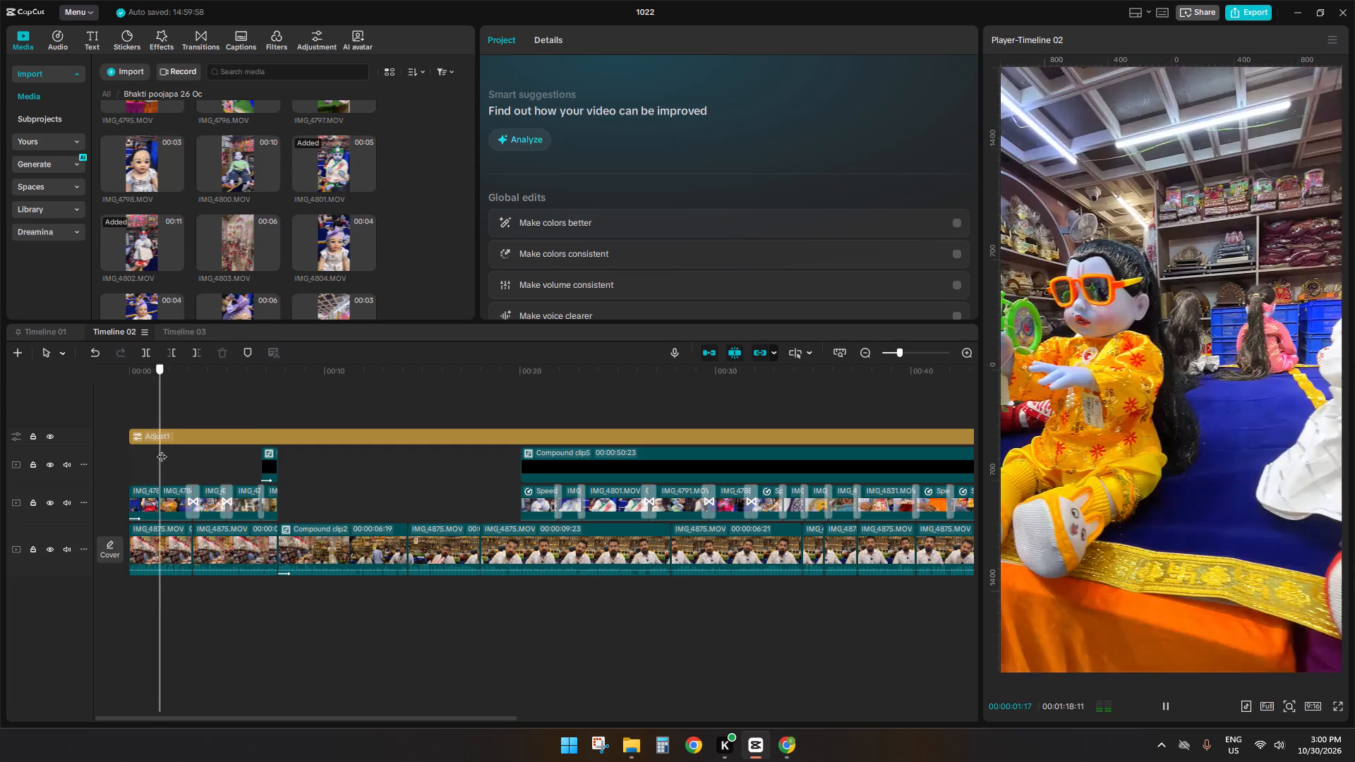
drag(162, 449, 52, 454)
key(space)
ctrl+scroll(152, 468, up, 5)
key(space)
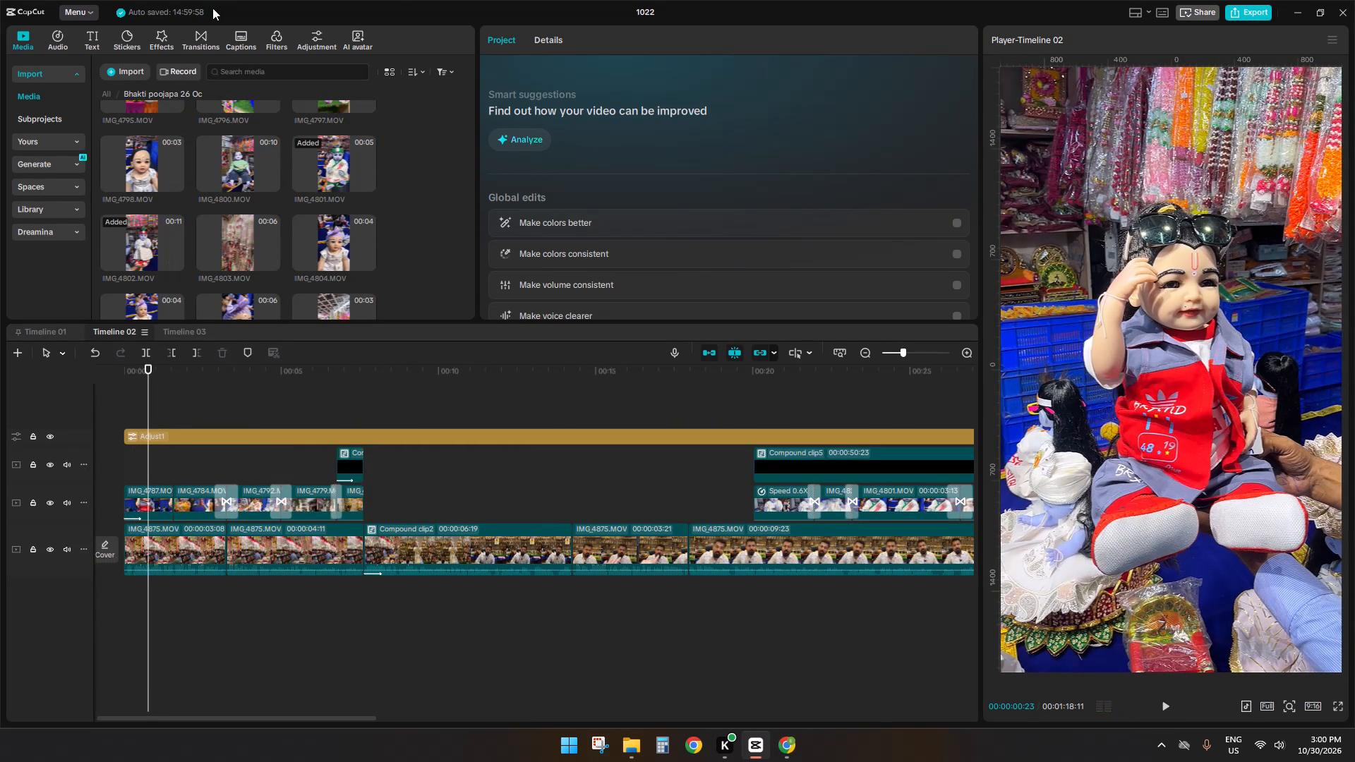
Add the Mix transition between the opening clips IMG_4787.MOV and IMG_4784.MOV on Timeline 02.
click(193, 30)
drag(415, 164, 251, 396)
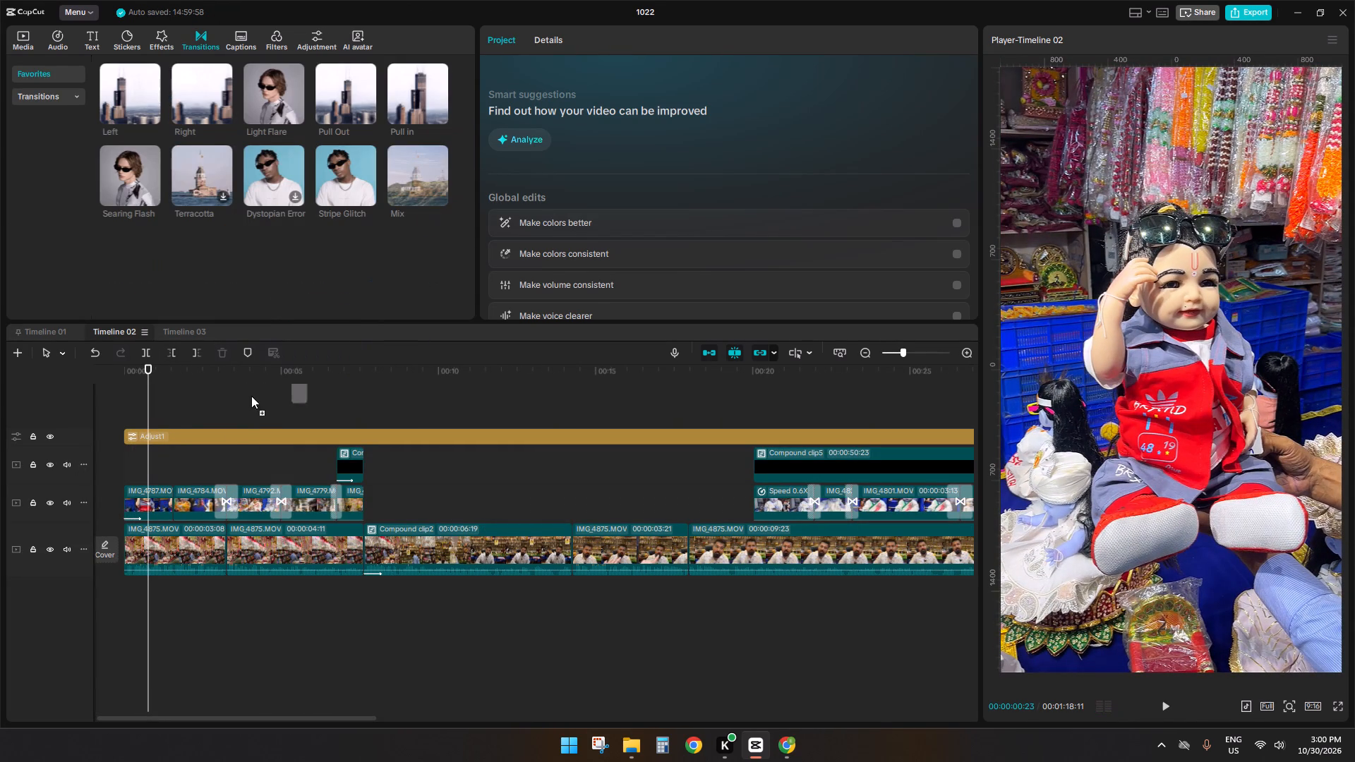
drag(251, 396, 174, 491)
ctrl+scroll(173, 493, down, 4)
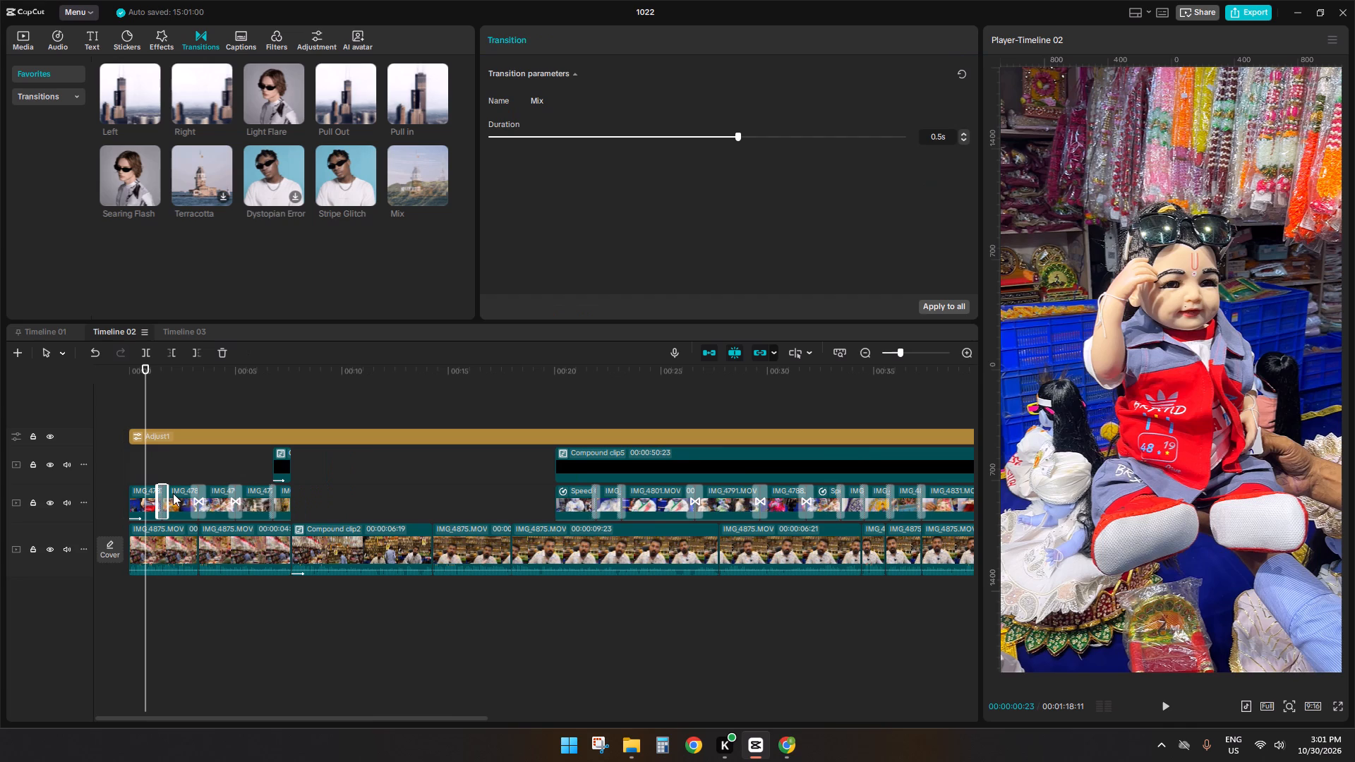
Browse the favourite text effects and favourite text templates.
click(89, 40)
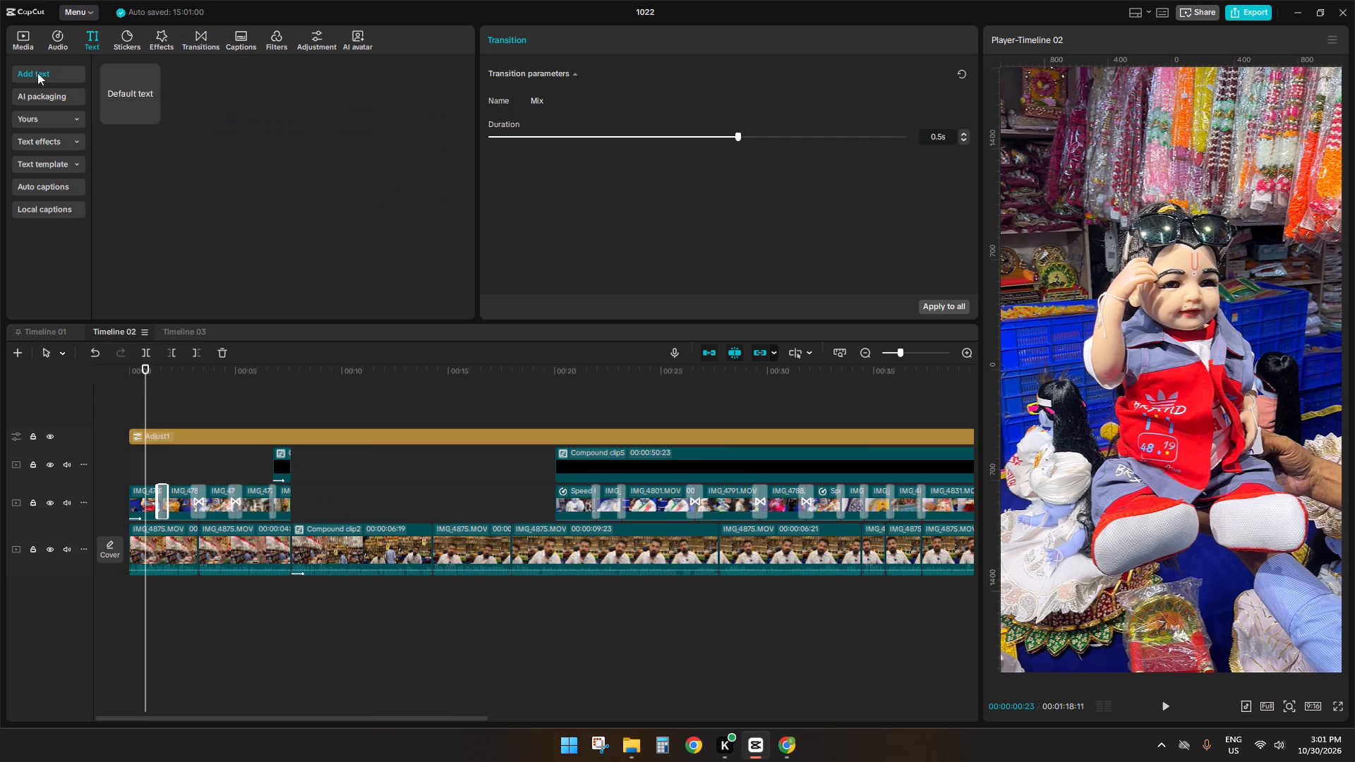
click(30, 120)
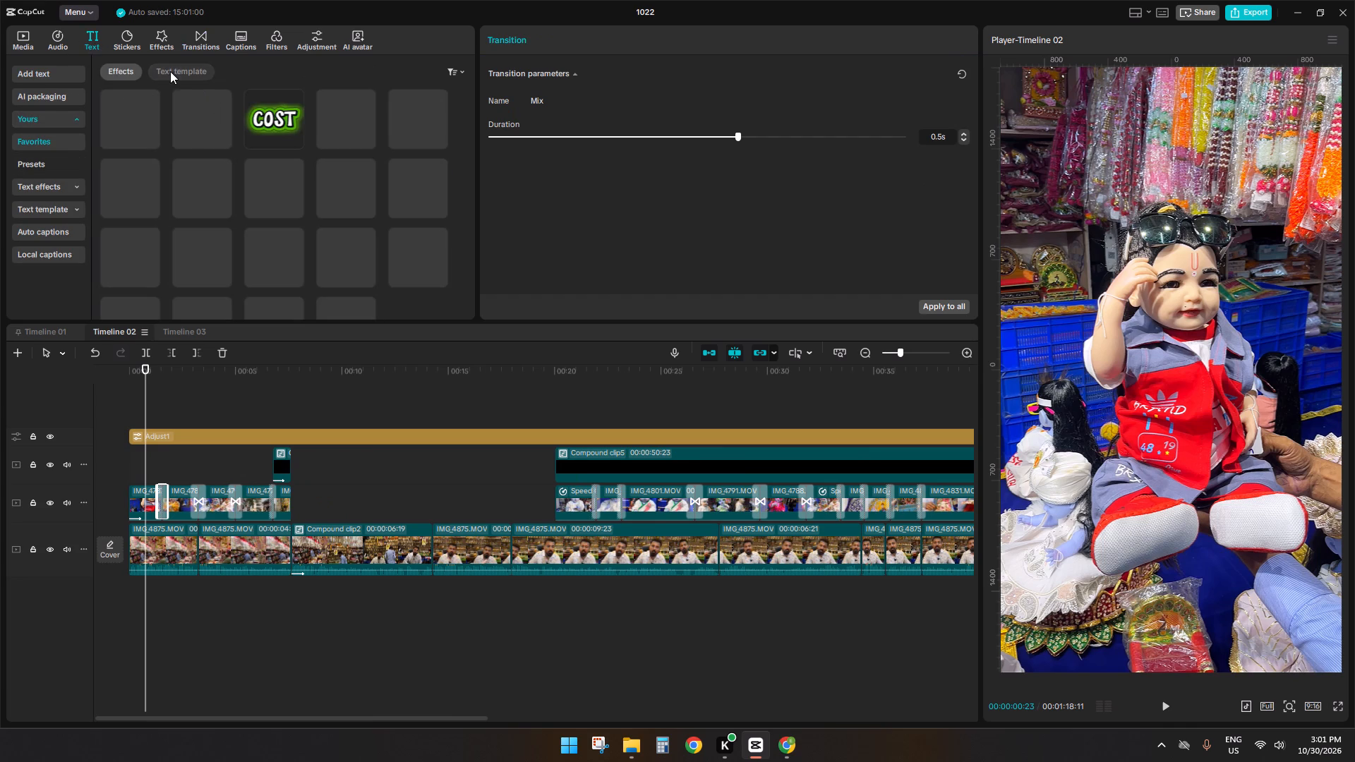
click(170, 71)
click(116, 72)
scroll(214, 212, down, 2)
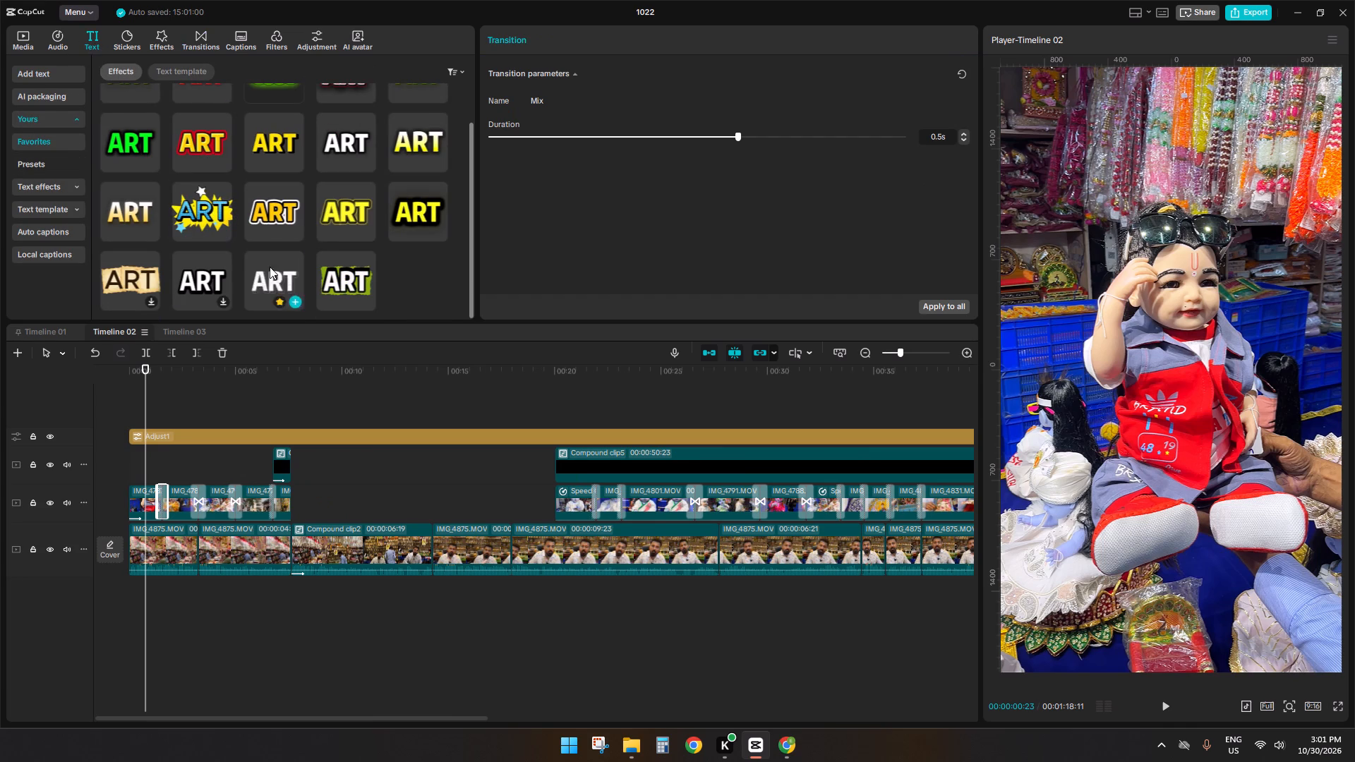
click(173, 76)
scroll(256, 262, down, 4)
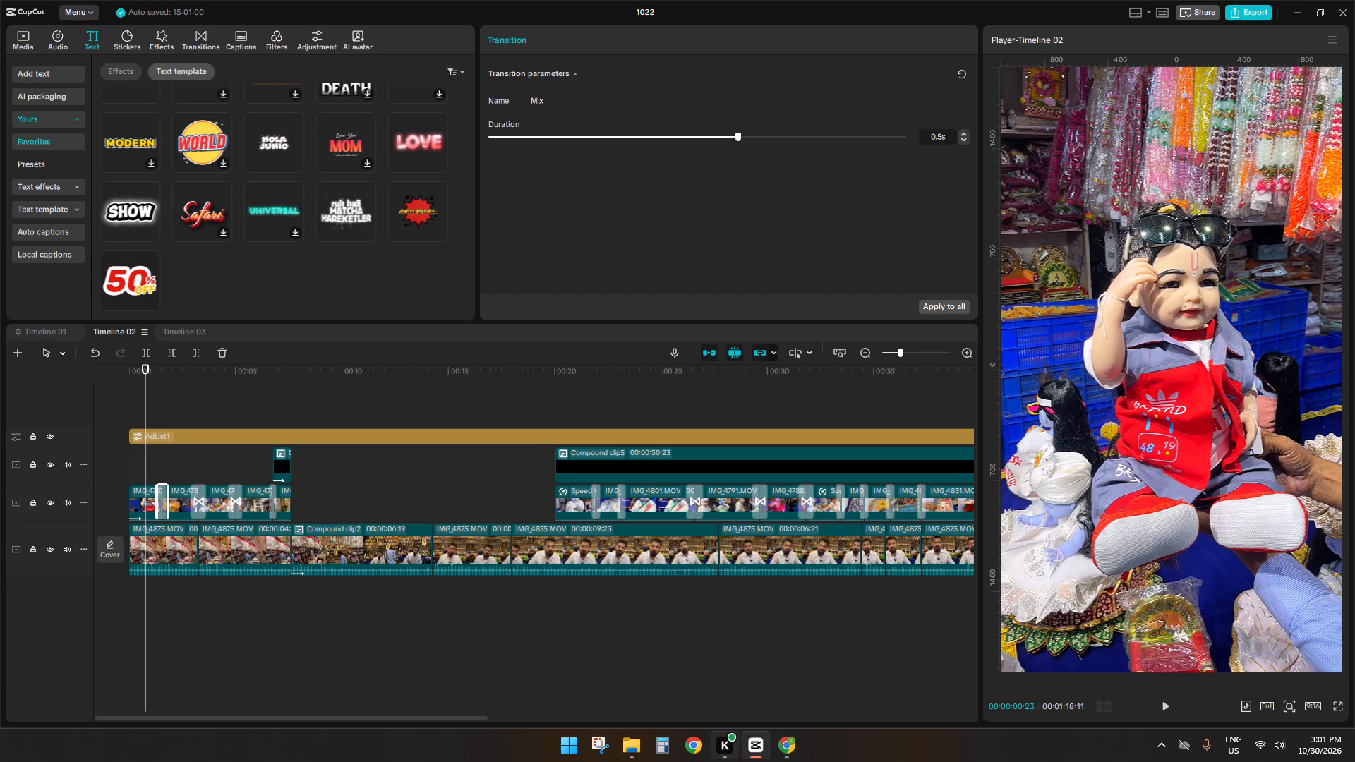
Close project 1022 and return to the project list.
click(1342, 8)
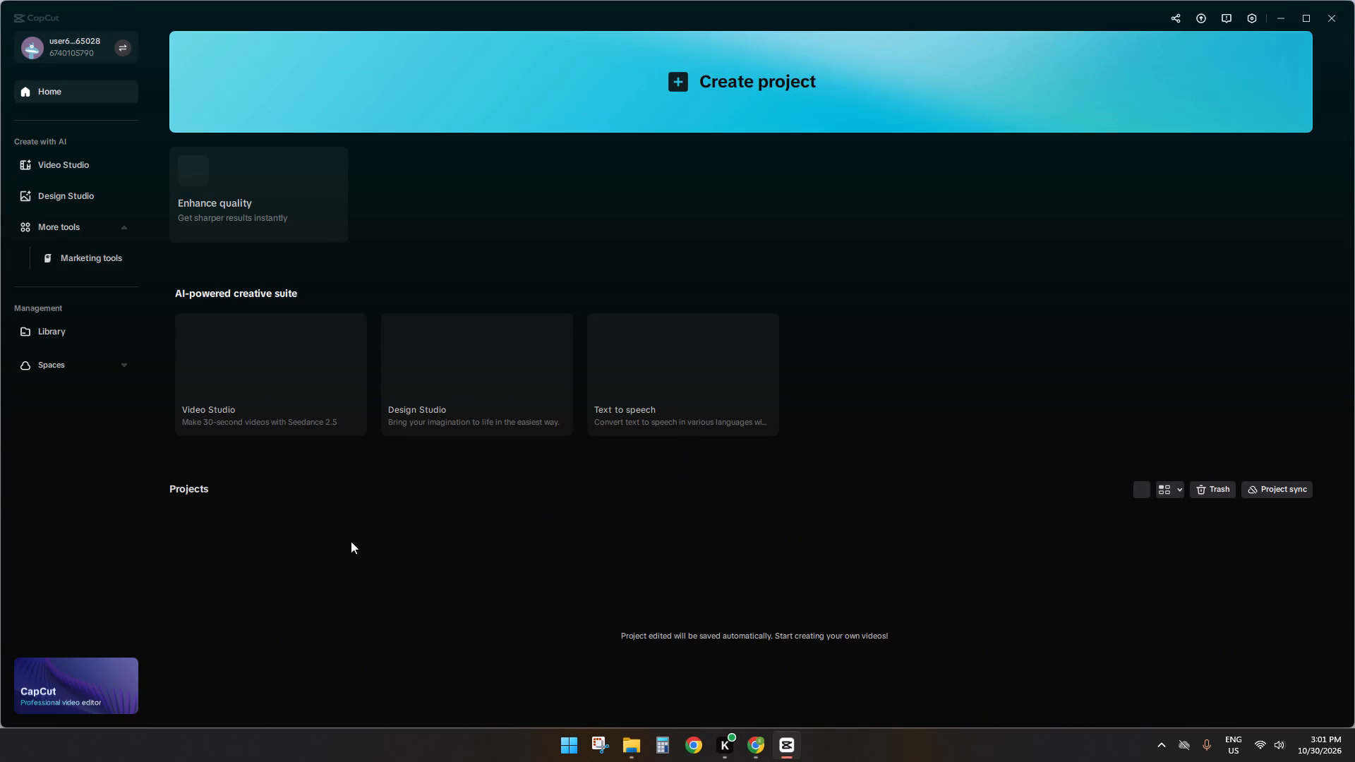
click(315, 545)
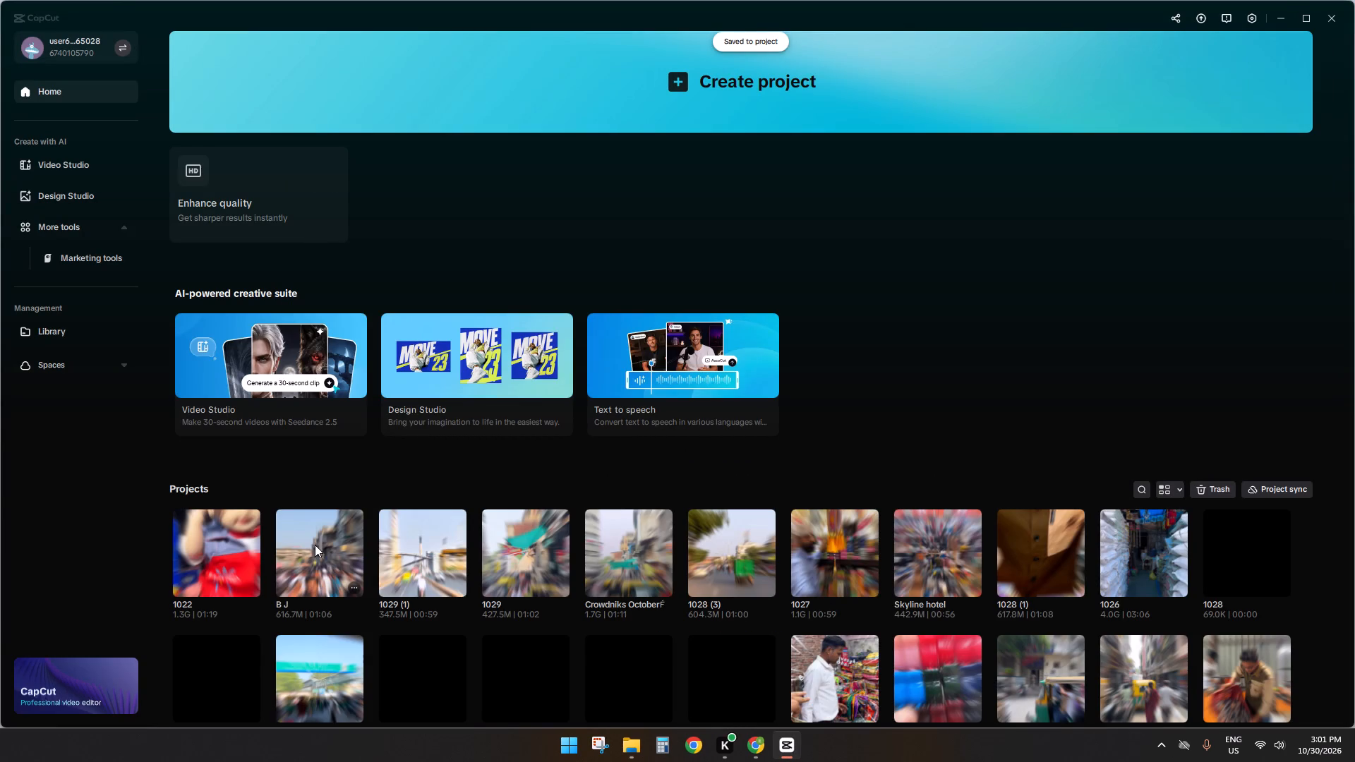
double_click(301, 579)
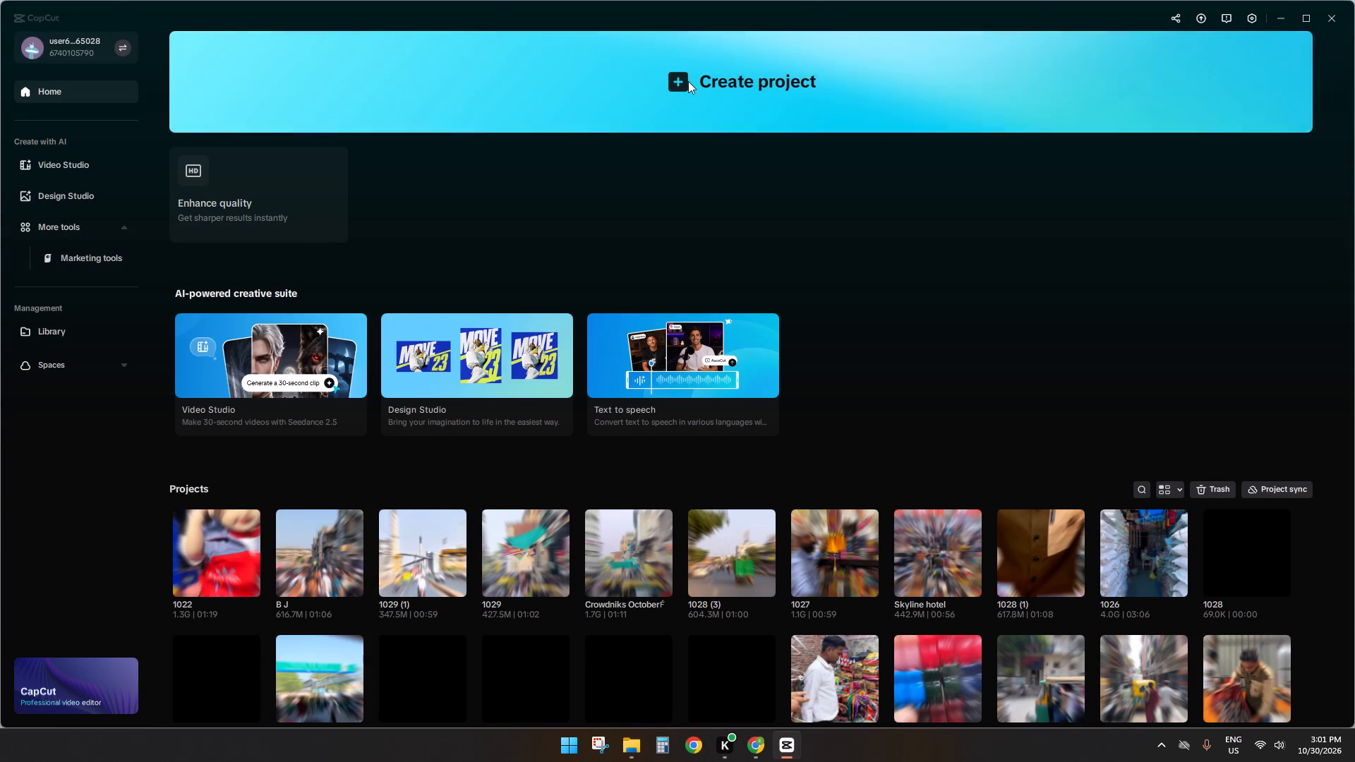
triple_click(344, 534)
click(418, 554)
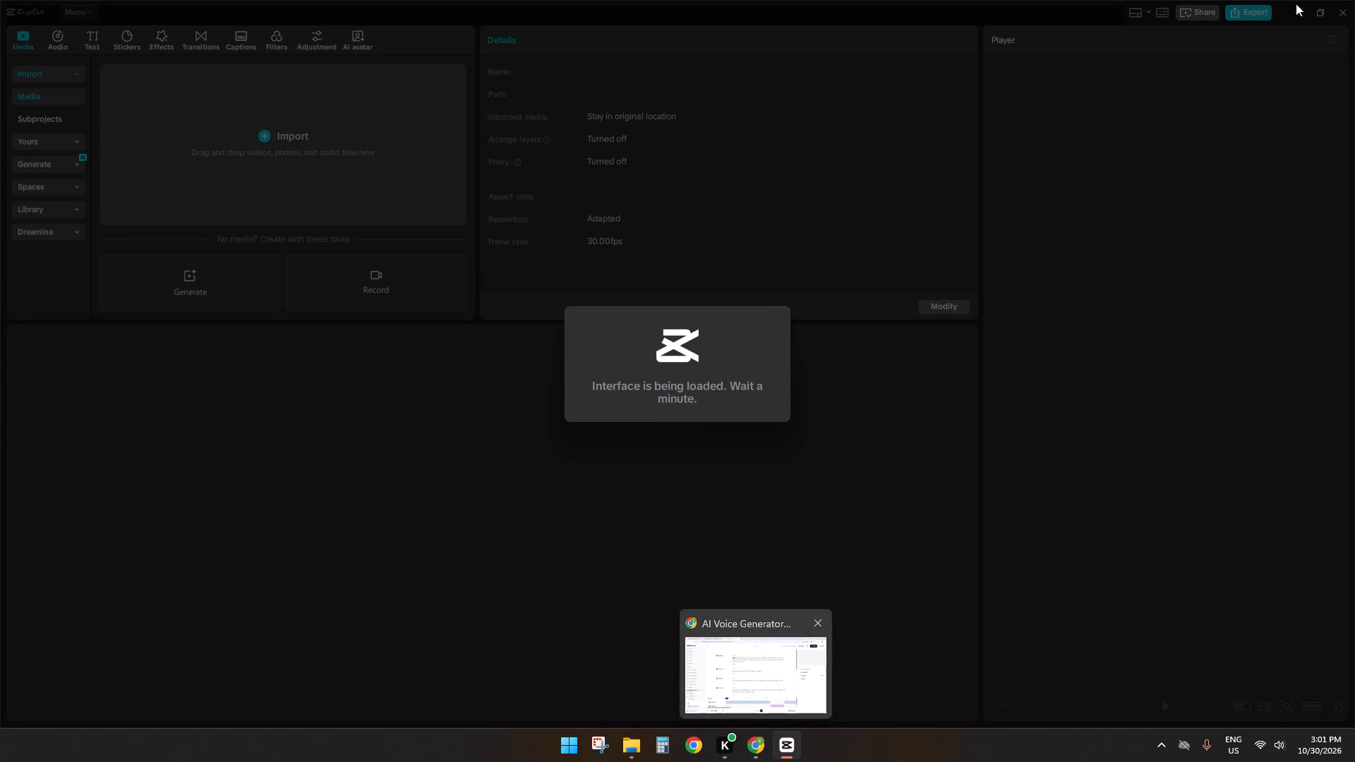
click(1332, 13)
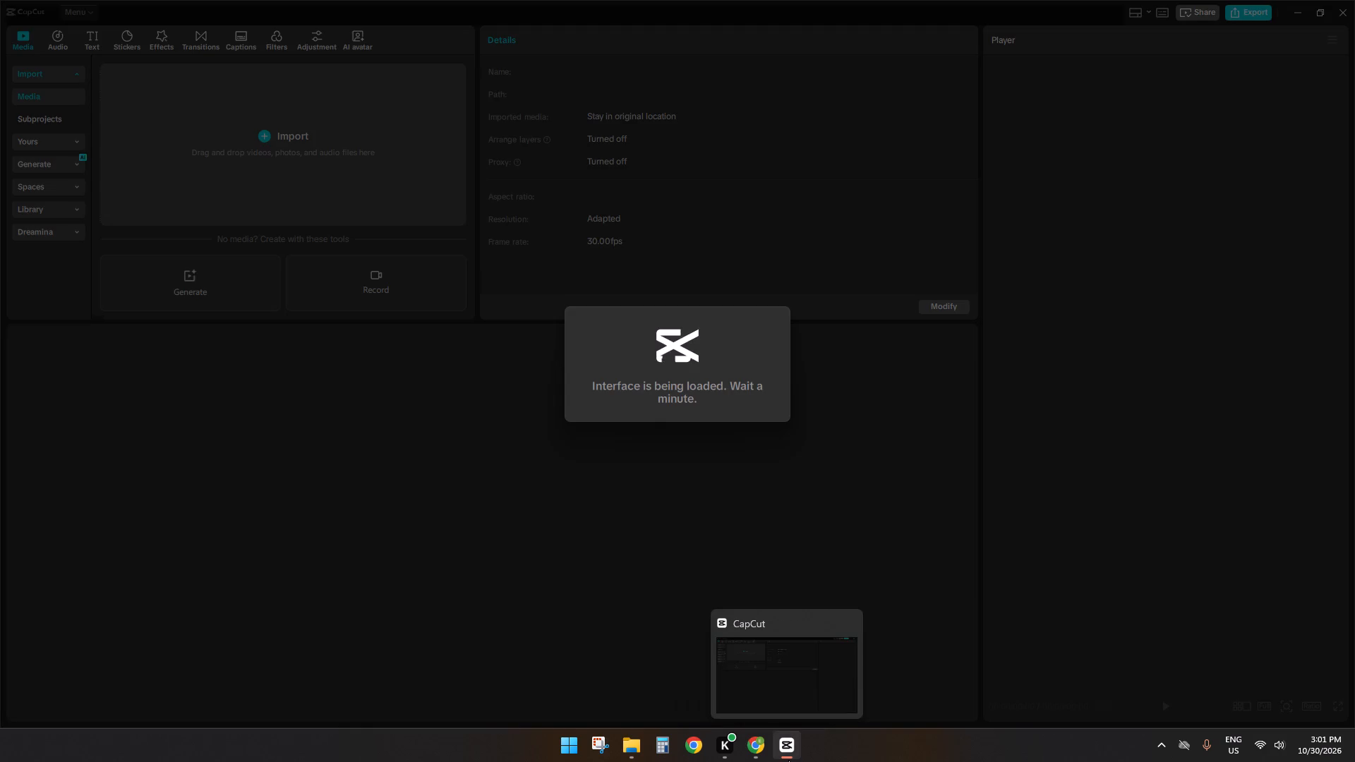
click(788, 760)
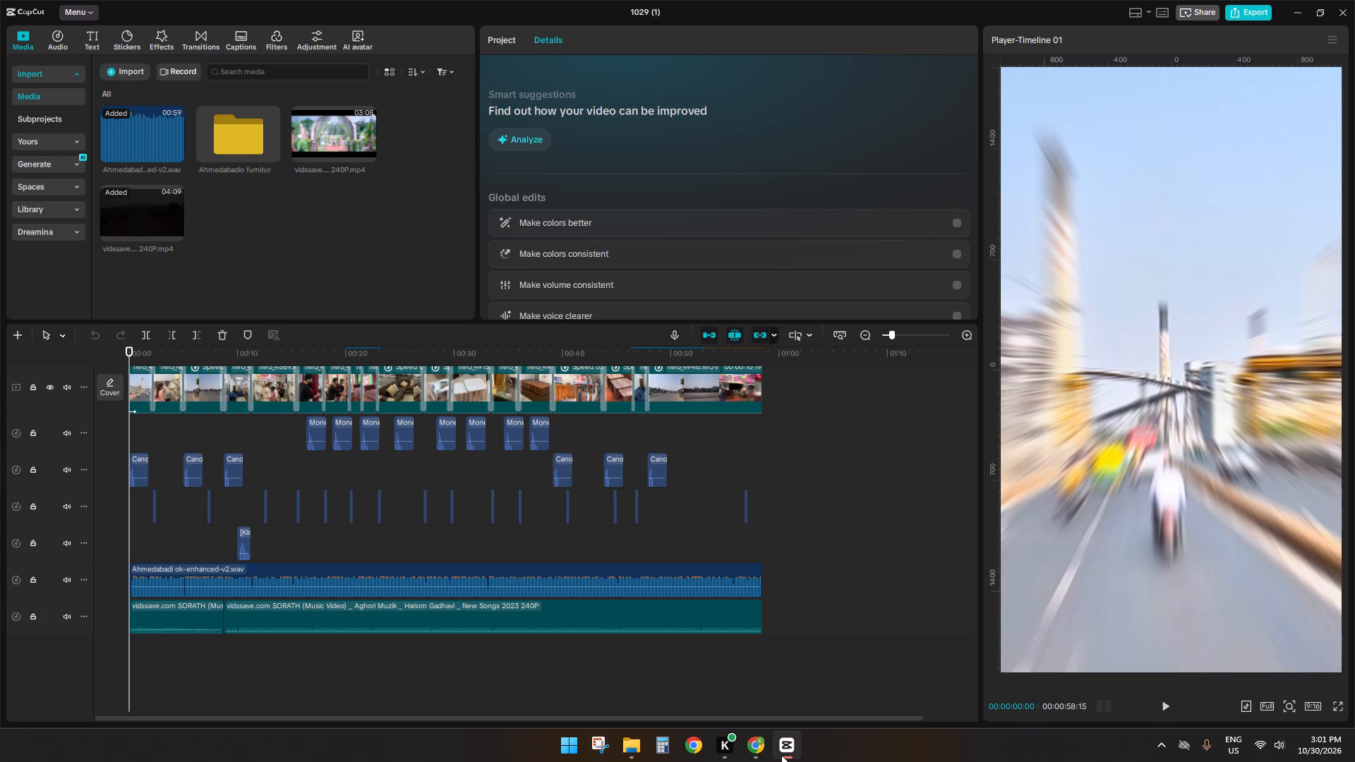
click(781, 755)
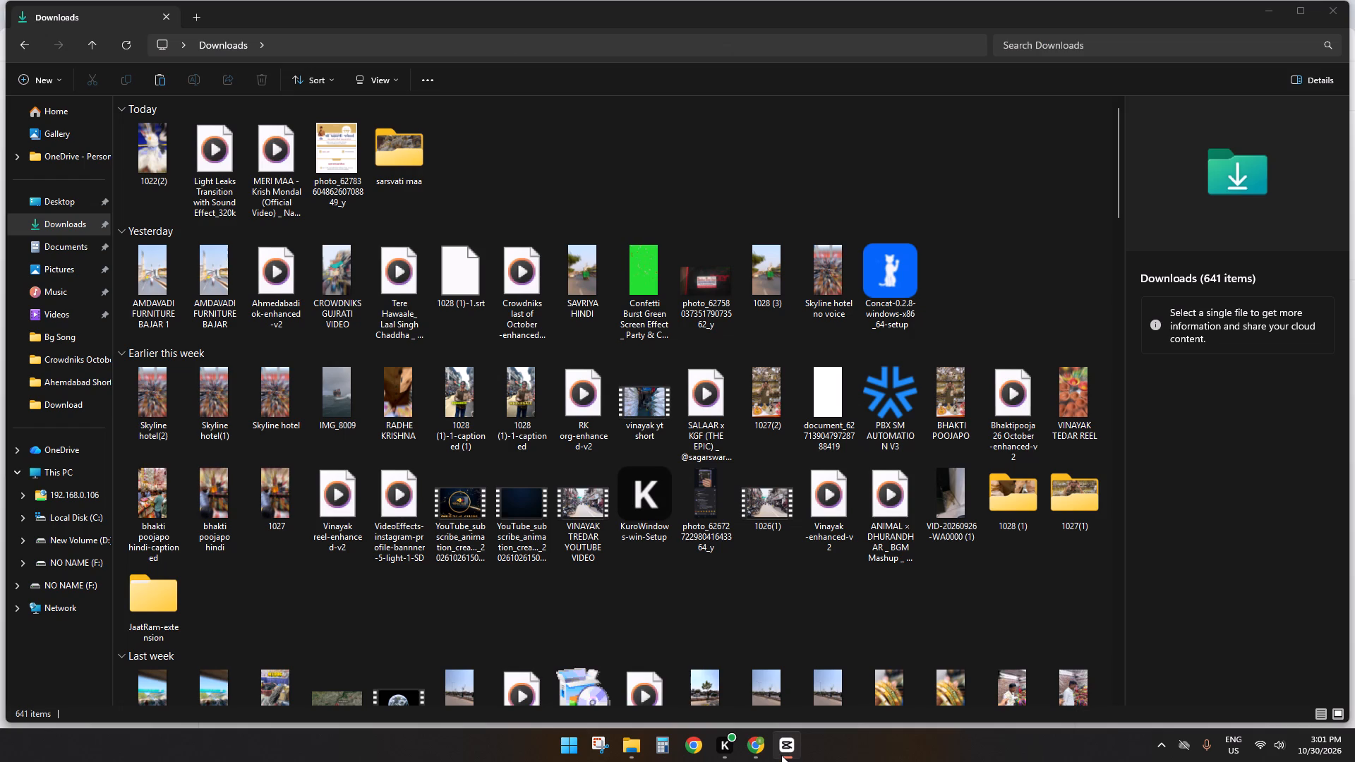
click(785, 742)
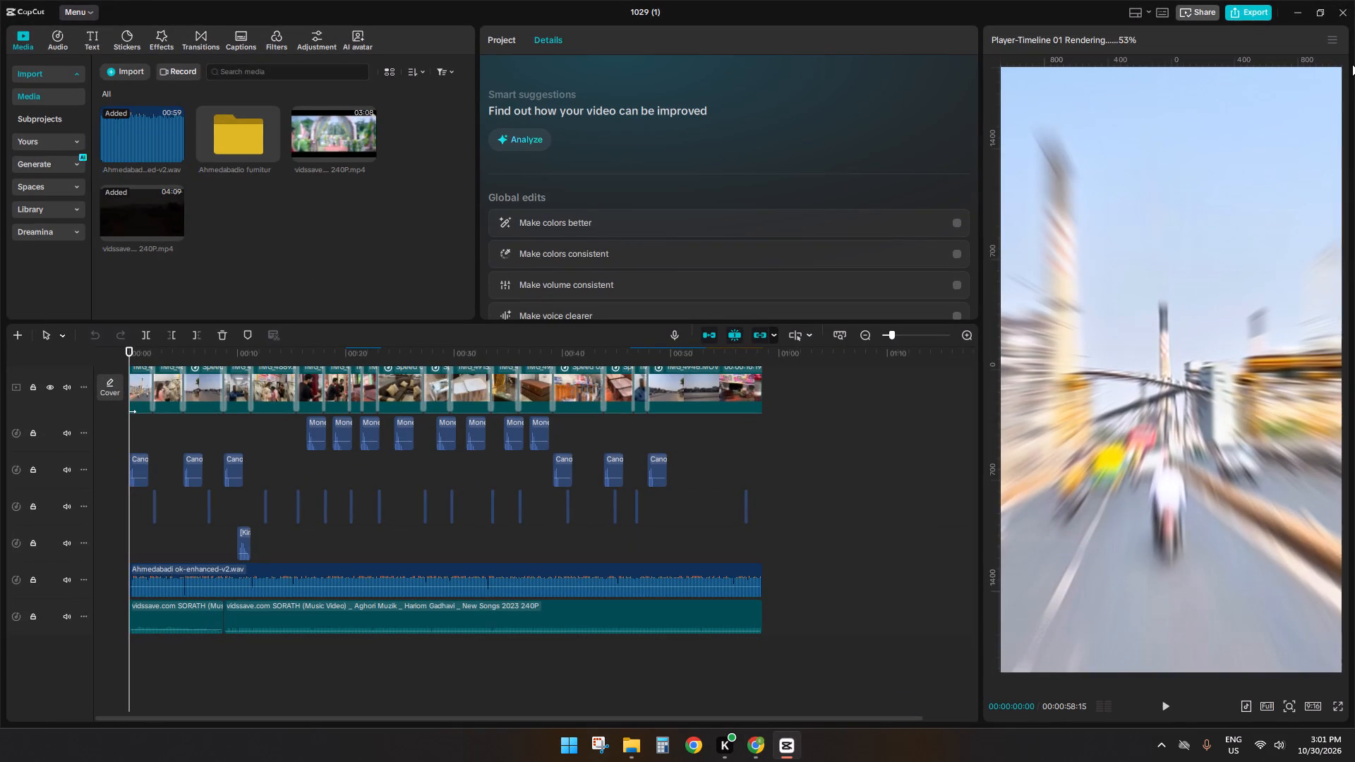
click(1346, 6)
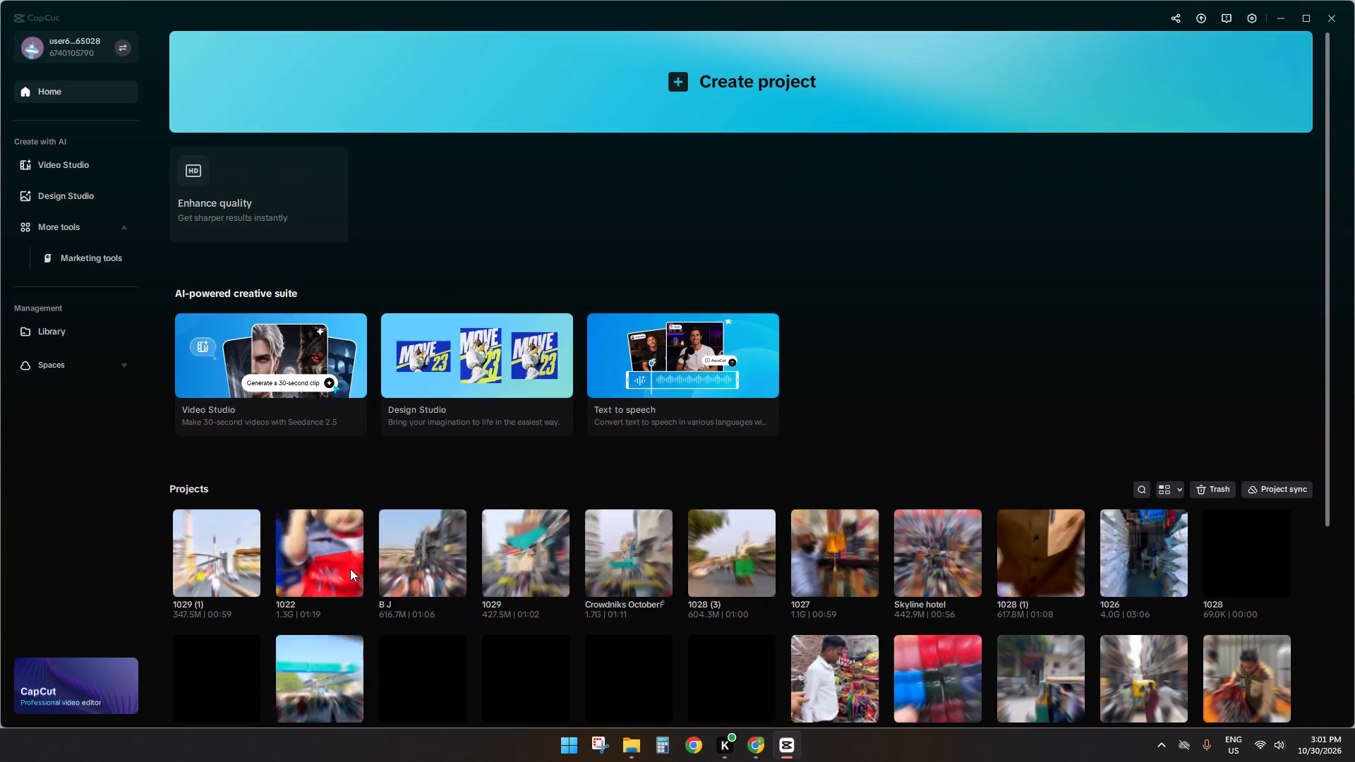
Open project B J and go into Compound clip9, opening the nested Compound clip1 for editing.
click(398, 571)
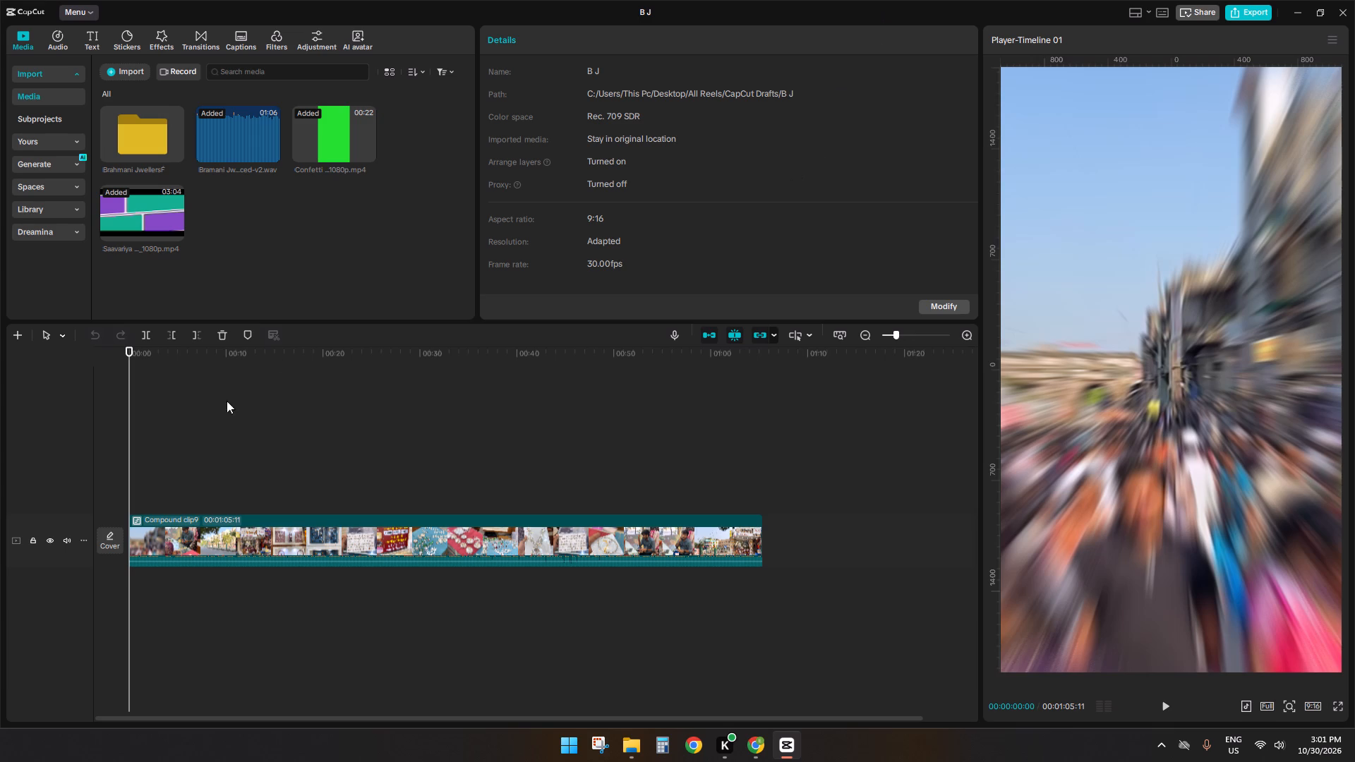
double_click(200, 524)
scroll(368, 480, up, 4)
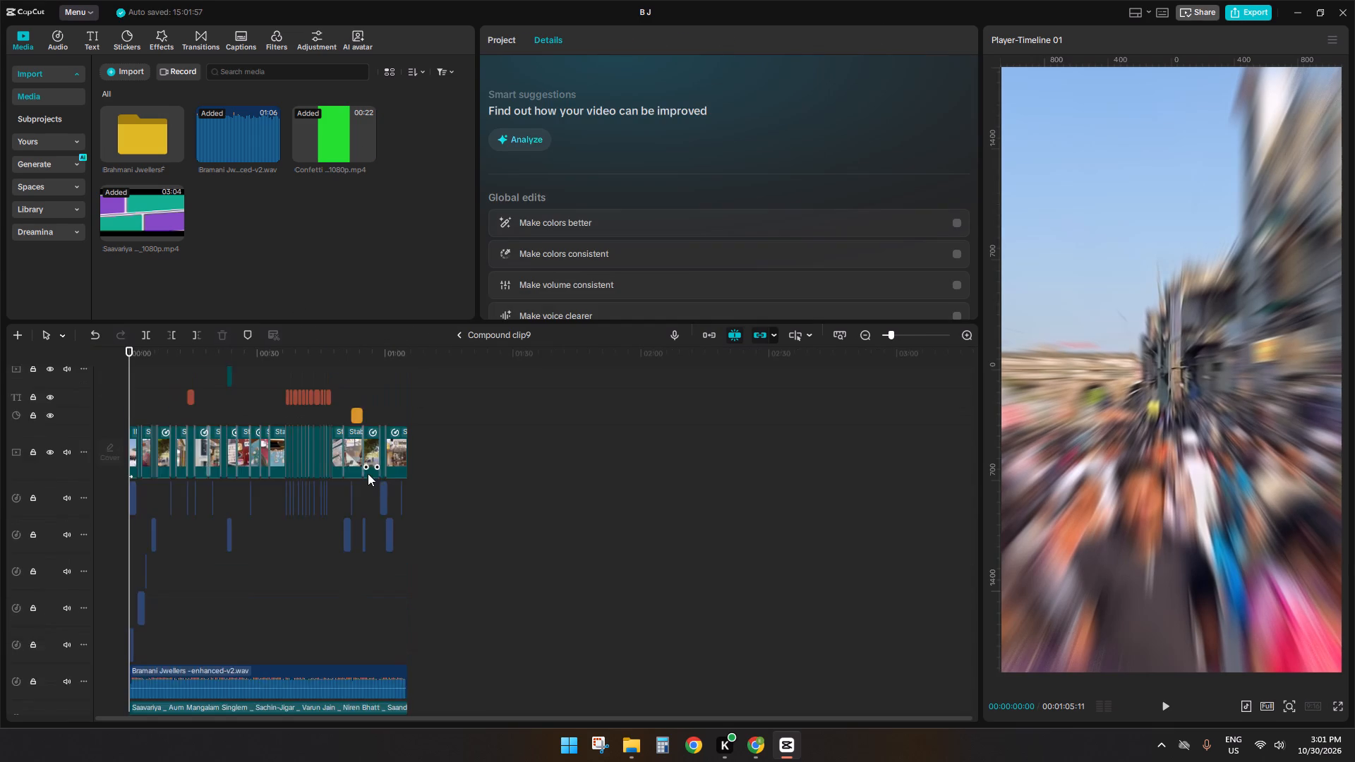
scroll(368, 473, up, 12)
scroll(349, 502, up, 13)
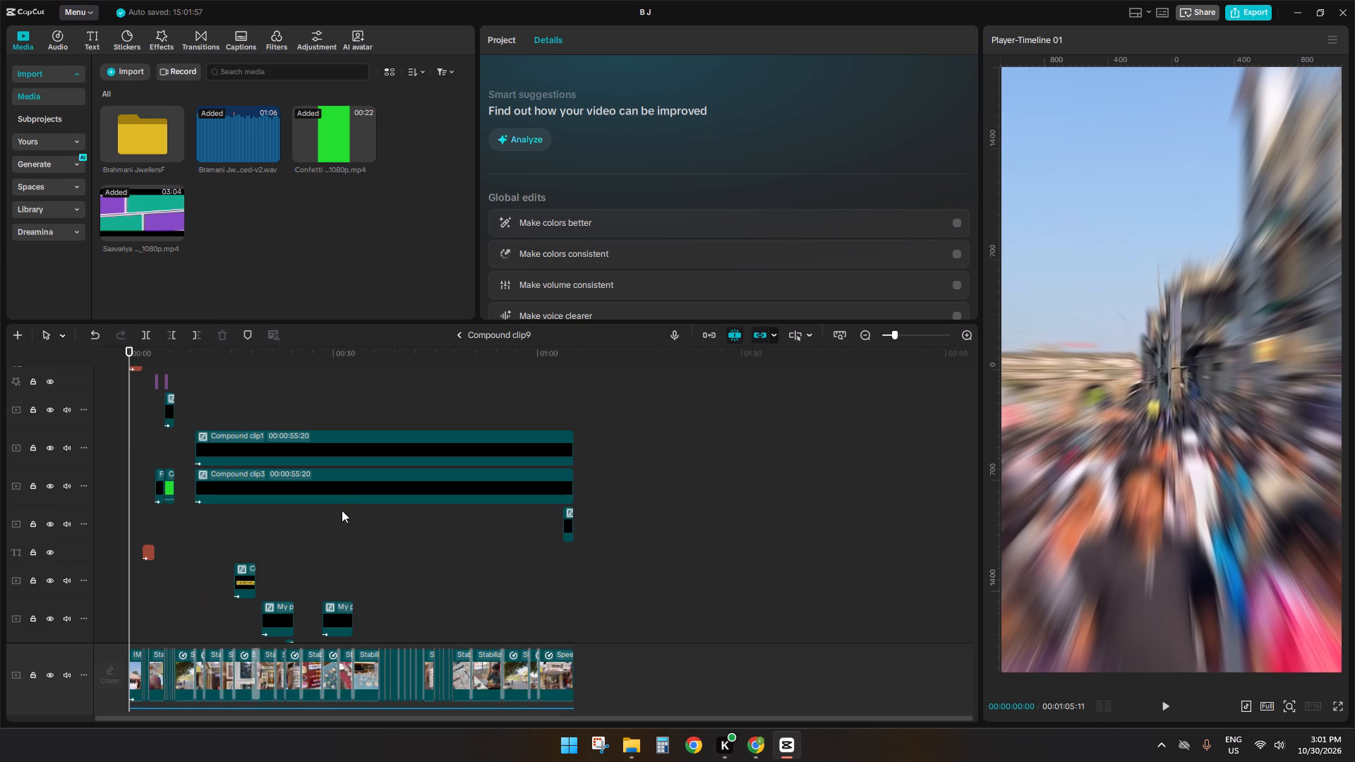
click(282, 521)
double_click(285, 463)
Check the phone and address texts against the jewellers' business card photo in Downloads via File Explorer, and return to CapCut.
click(168, 448)
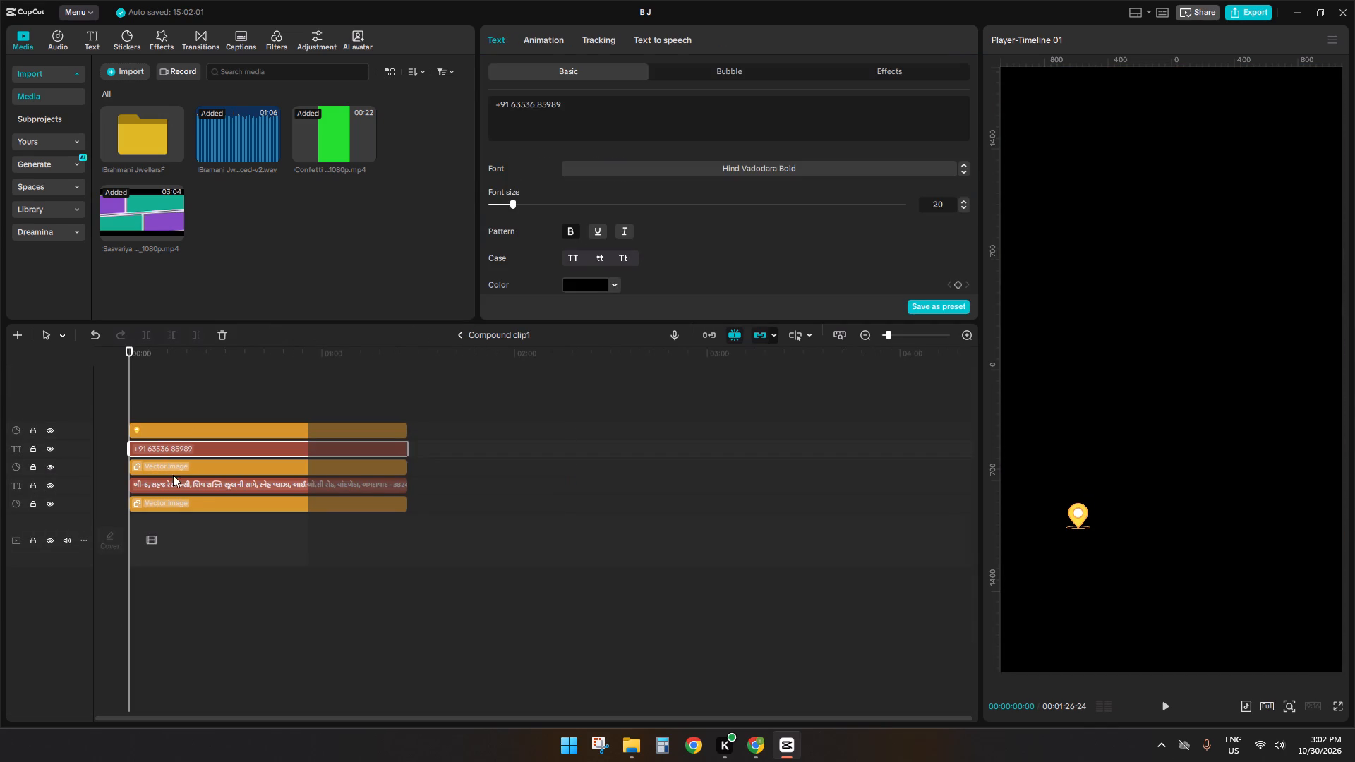
click(173, 490)
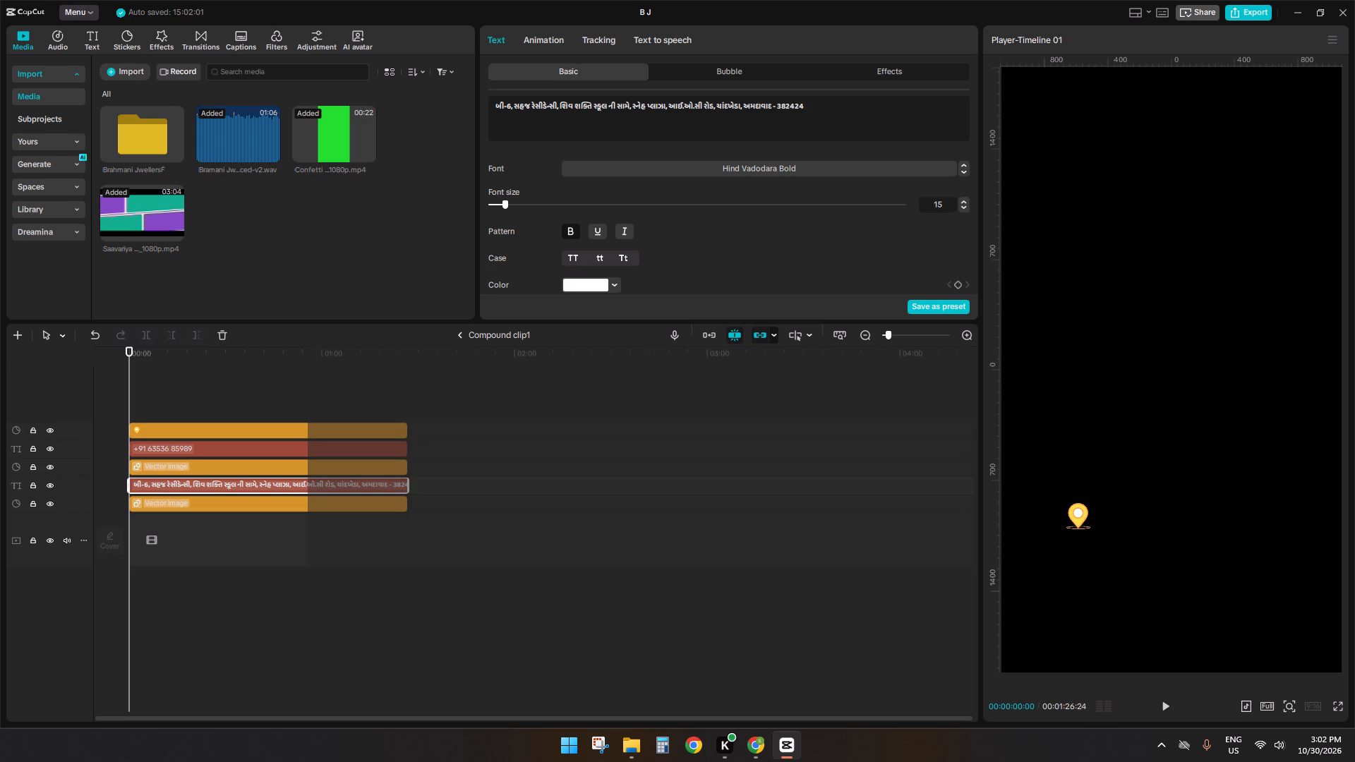
click(630, 739)
double_click(333, 171)
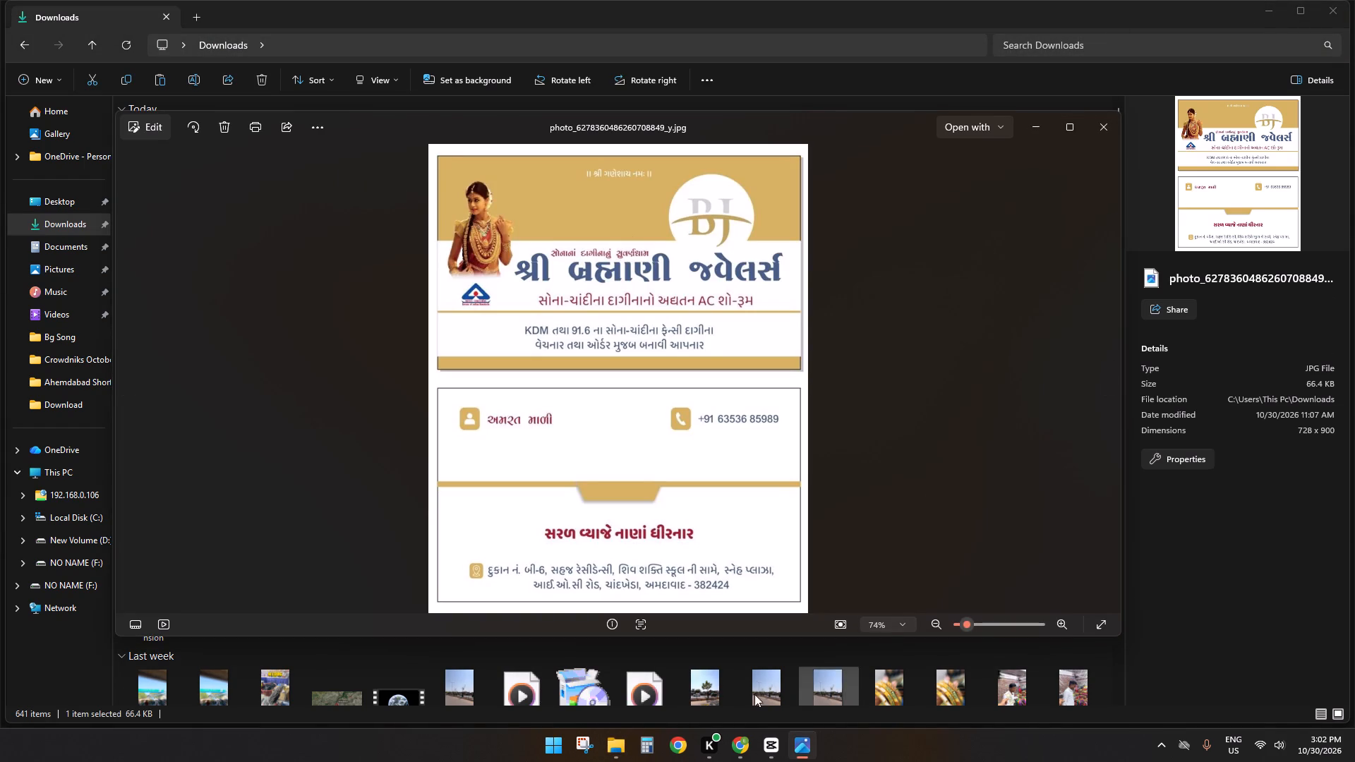
click(771, 747)
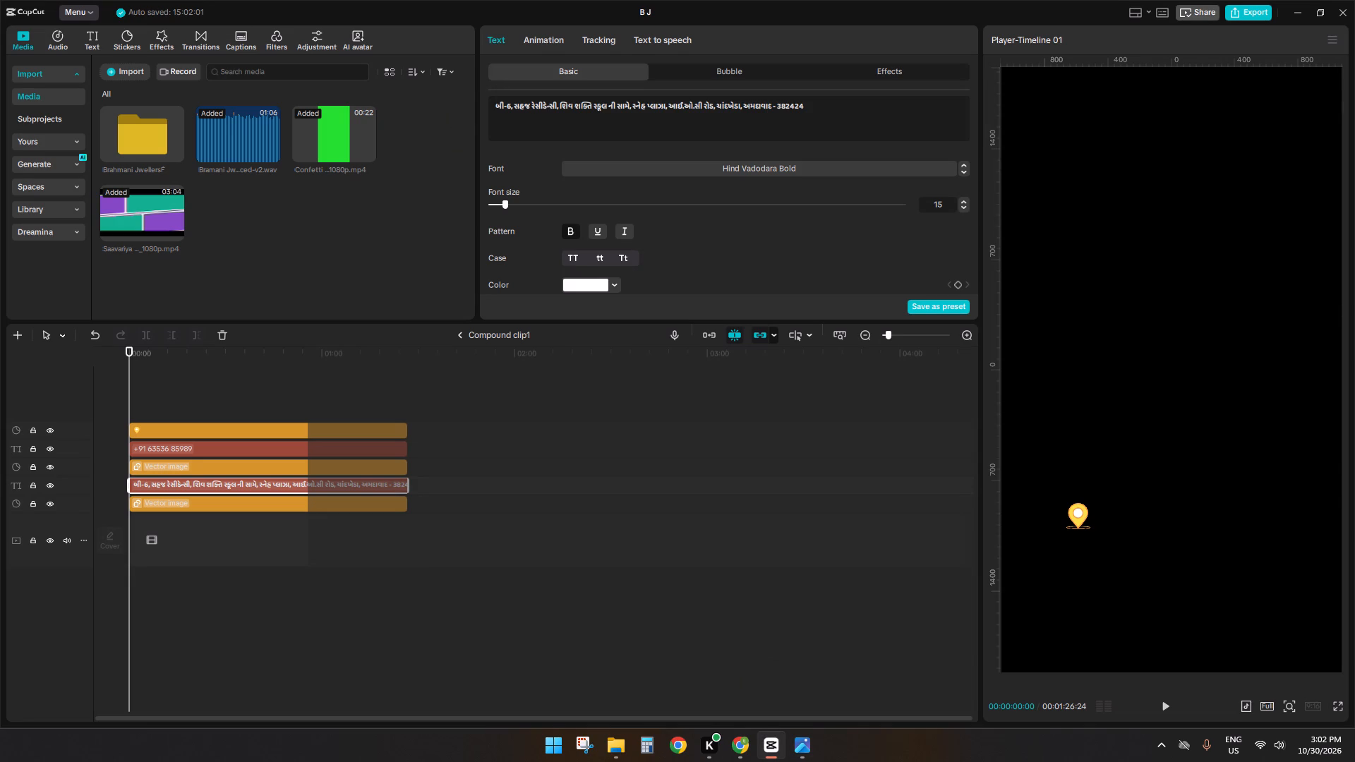
Replace the shop number at the start of the address text in Compound clip1, entering A as its first character.
drag(510, 107, 476, 107)
key(shift+a)
key(Home)
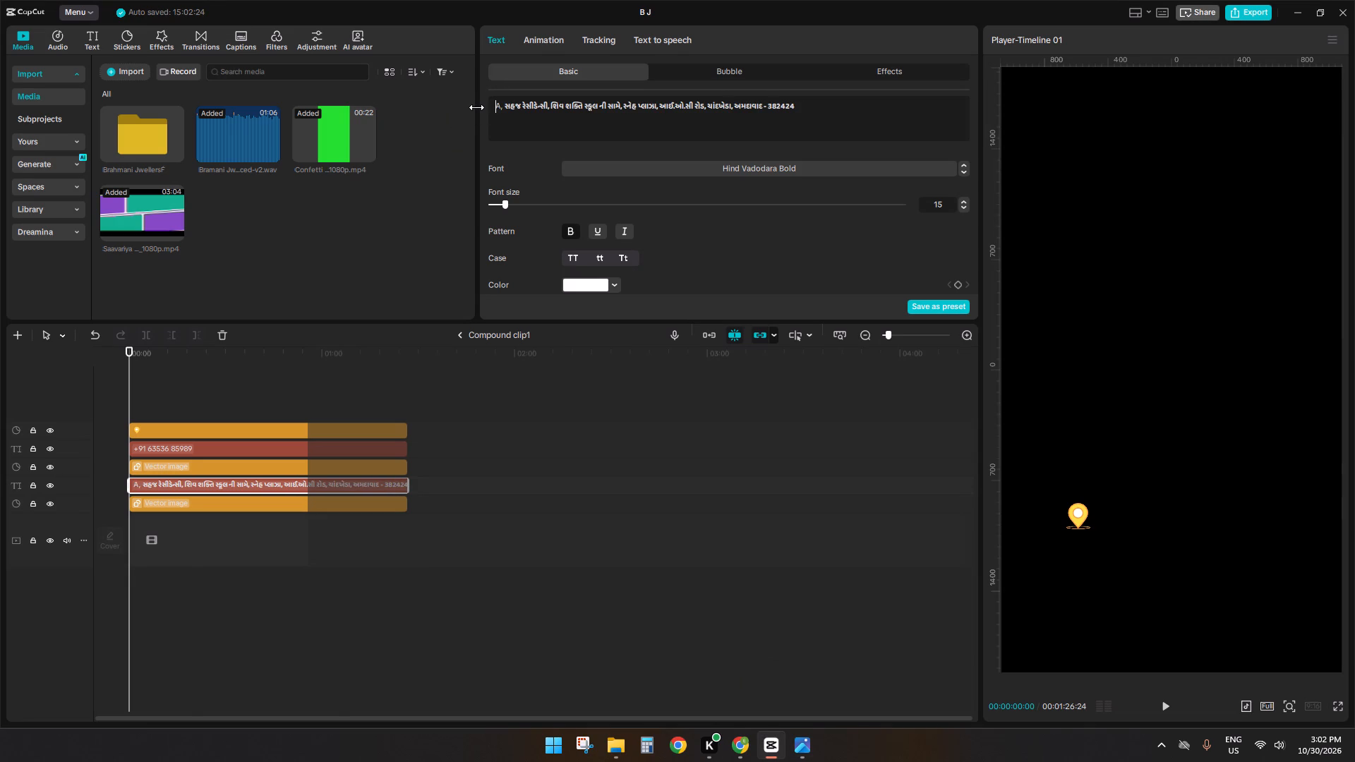
click(500, 109)
Complete the shop number at the start of the address text as A7 and show the frame at about 29 seconds.
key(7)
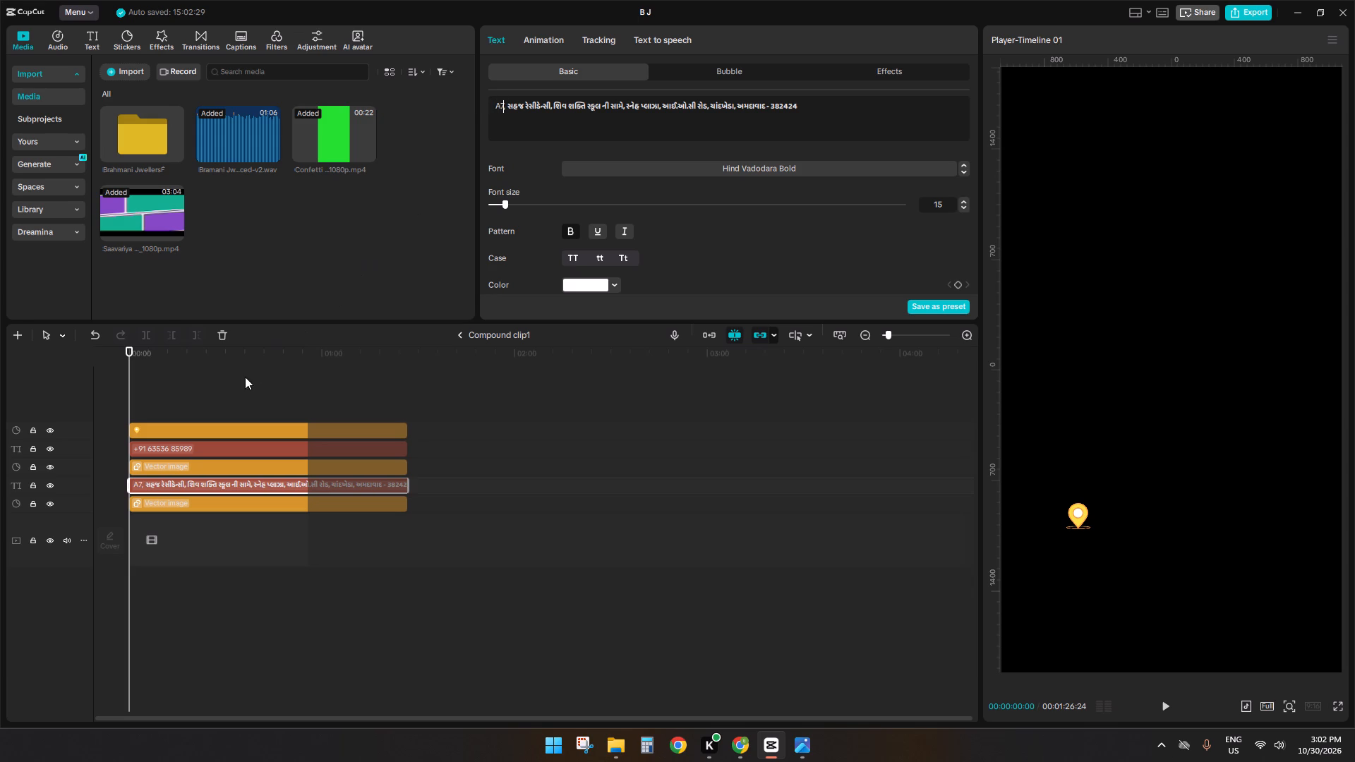
click(224, 393)
Select the phone number text clip in Compound clip1.
click(204, 448)
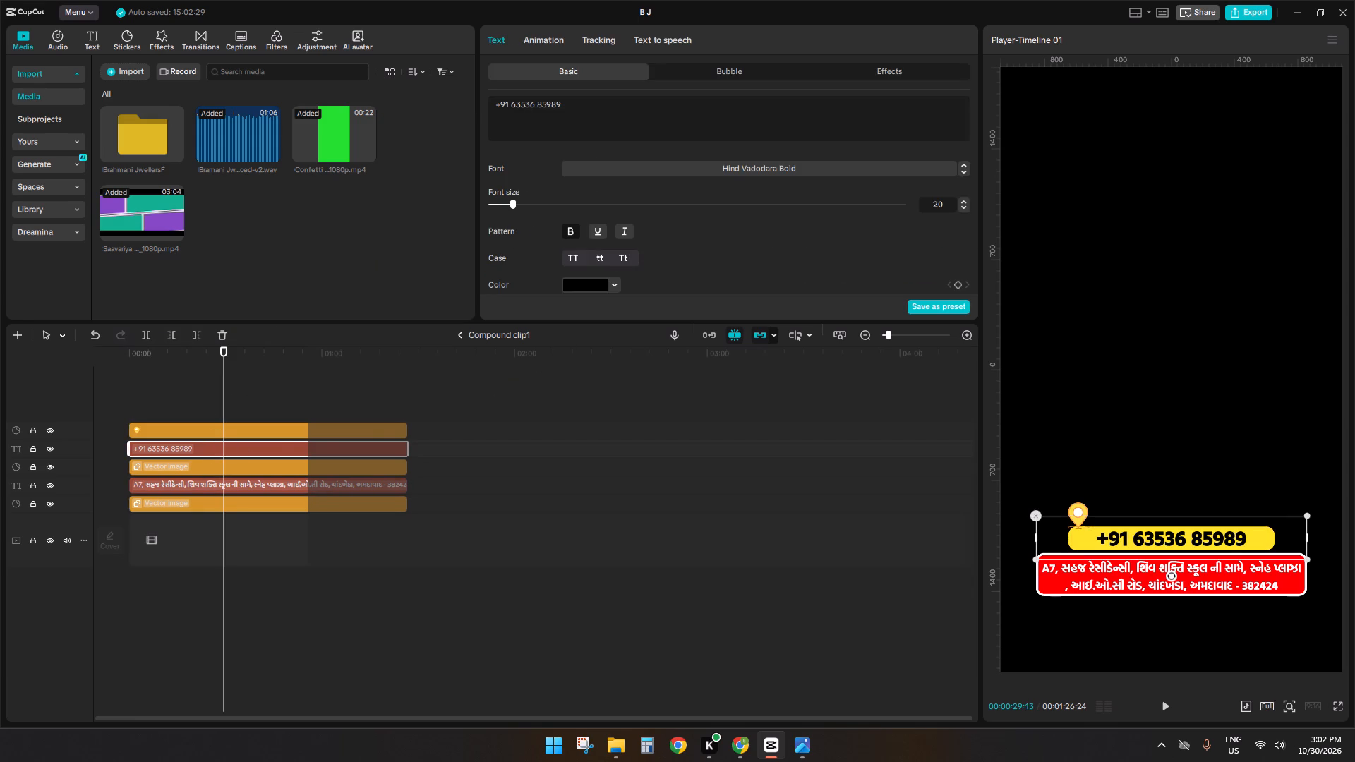
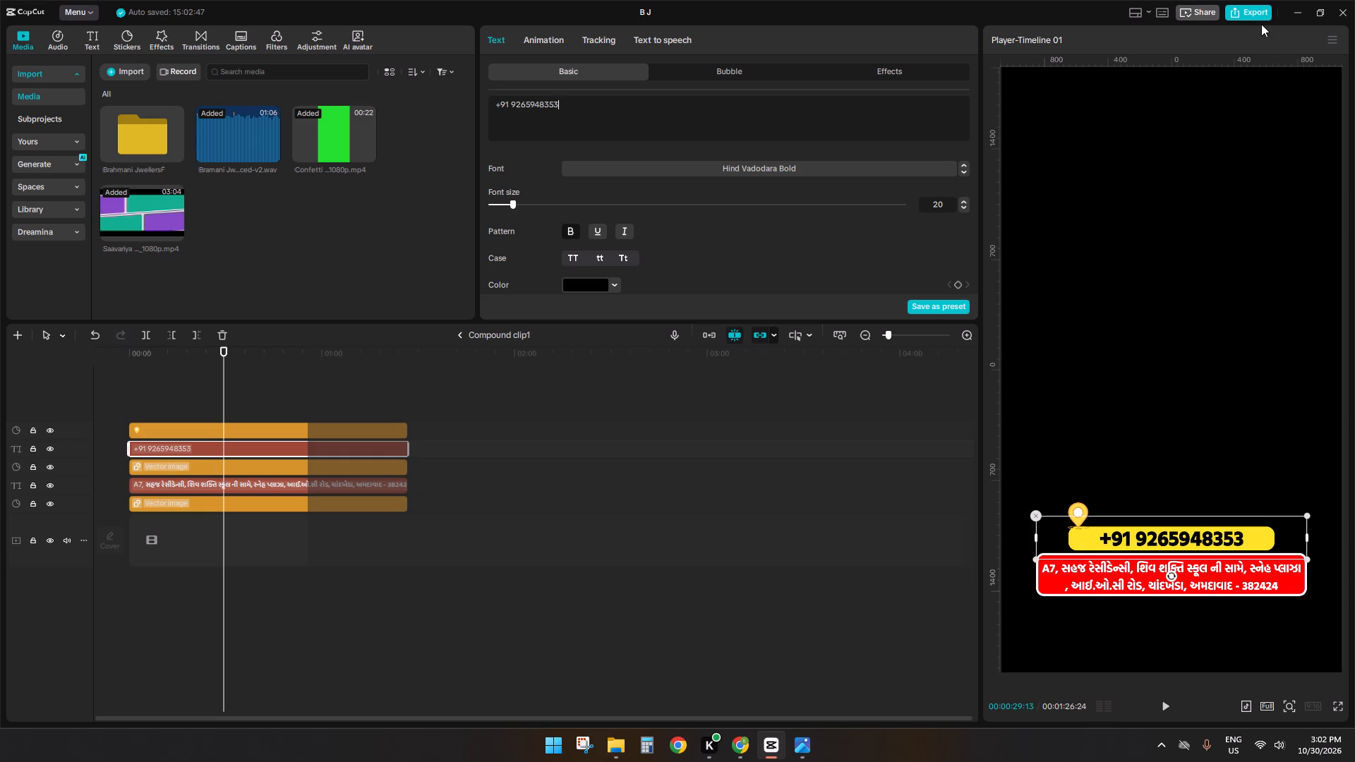
Leave the nested compound clips for the main timeline and export the whole B J video to the computer.
click(1243, 14)
double_click(454, 329)
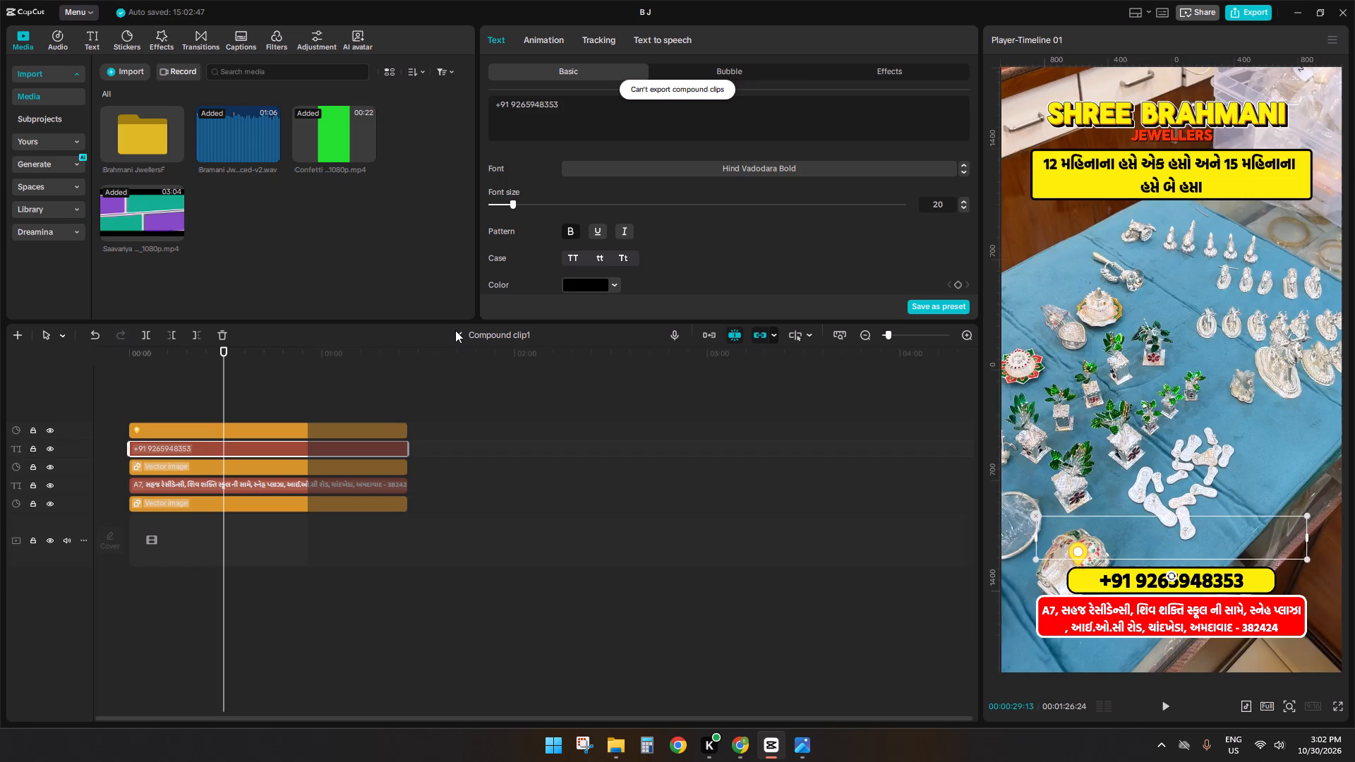
click(1235, 1)
click(1238, 11)
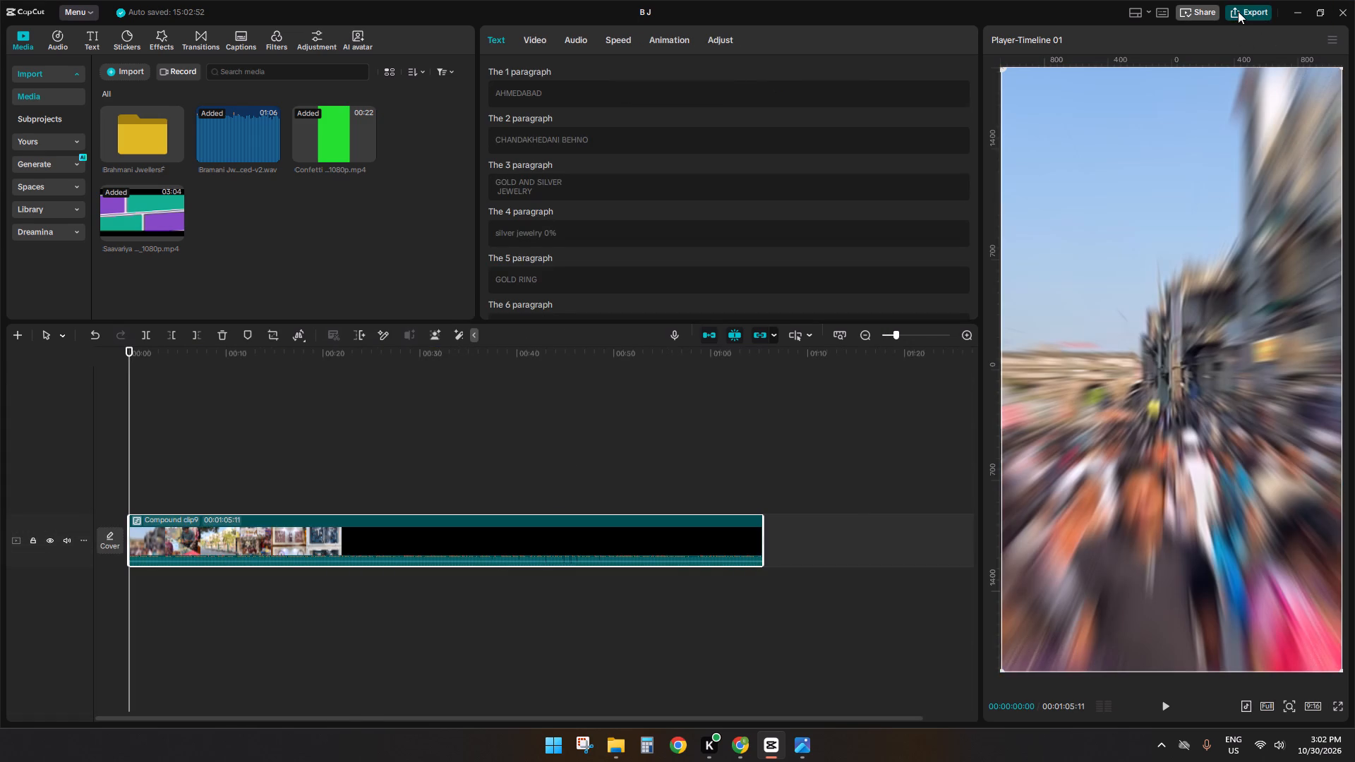
click(839, 583)
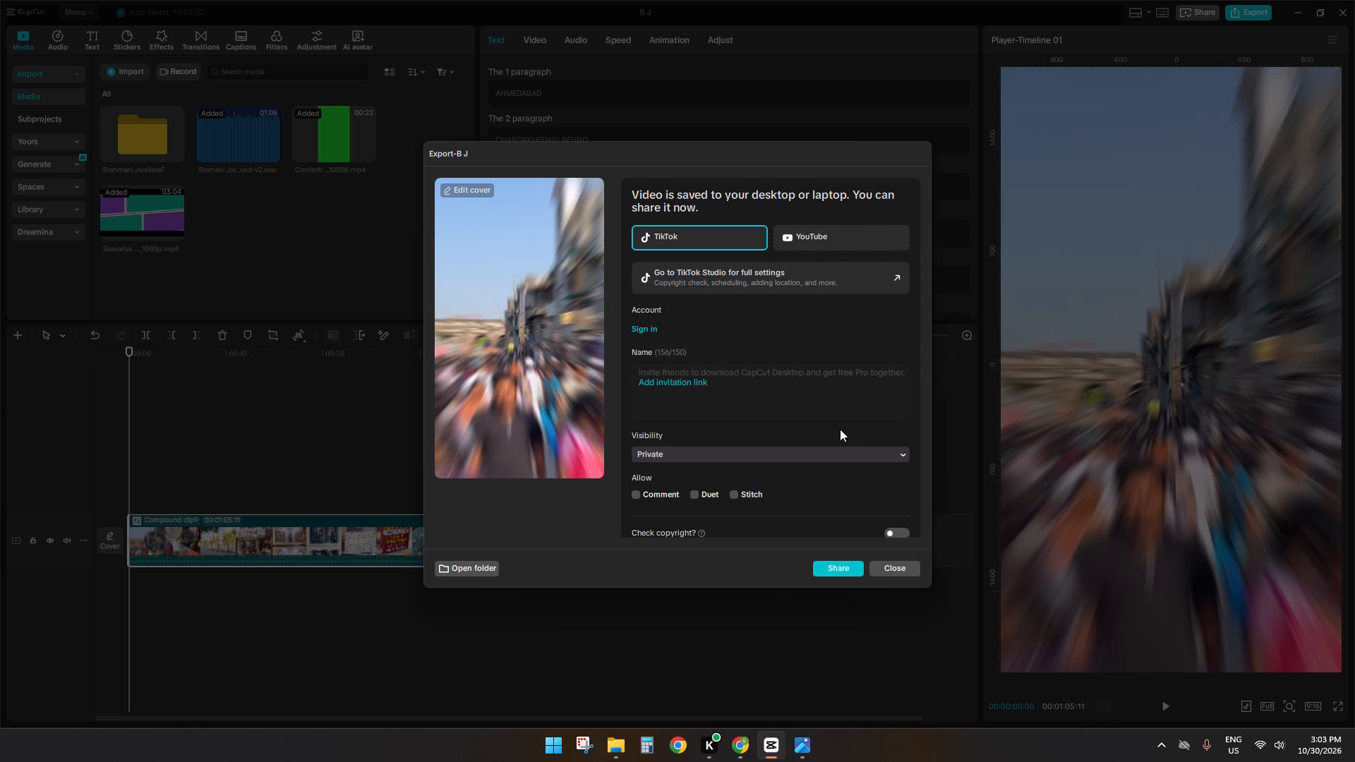
Dismiss the finished-export window of project B J and deselect Compound clip9 in the timeline.
click(879, 571)
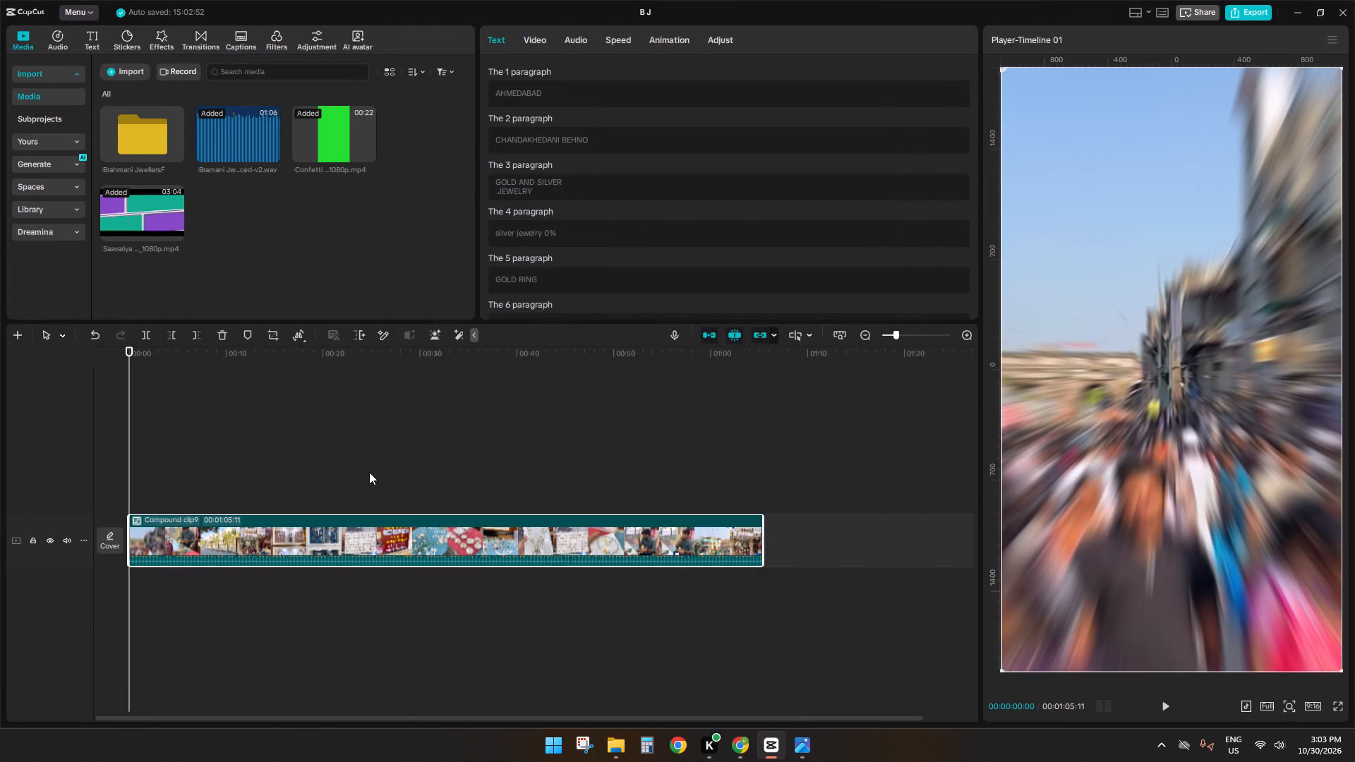
click(369, 472)
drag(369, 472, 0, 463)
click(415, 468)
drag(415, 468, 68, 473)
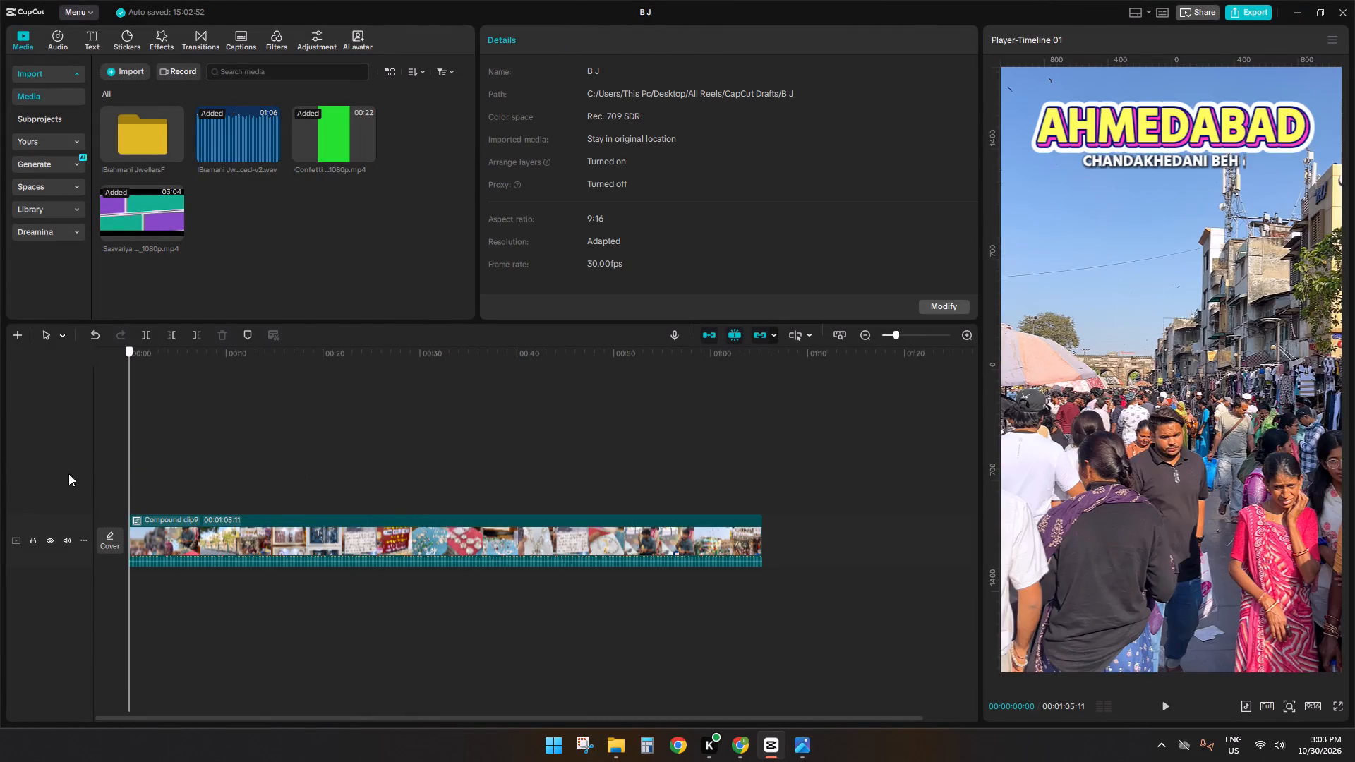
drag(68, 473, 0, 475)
Refresh the Downloads folder in File Explorer to look for the exported B J video, and return to CapCut.
click(610, 745)
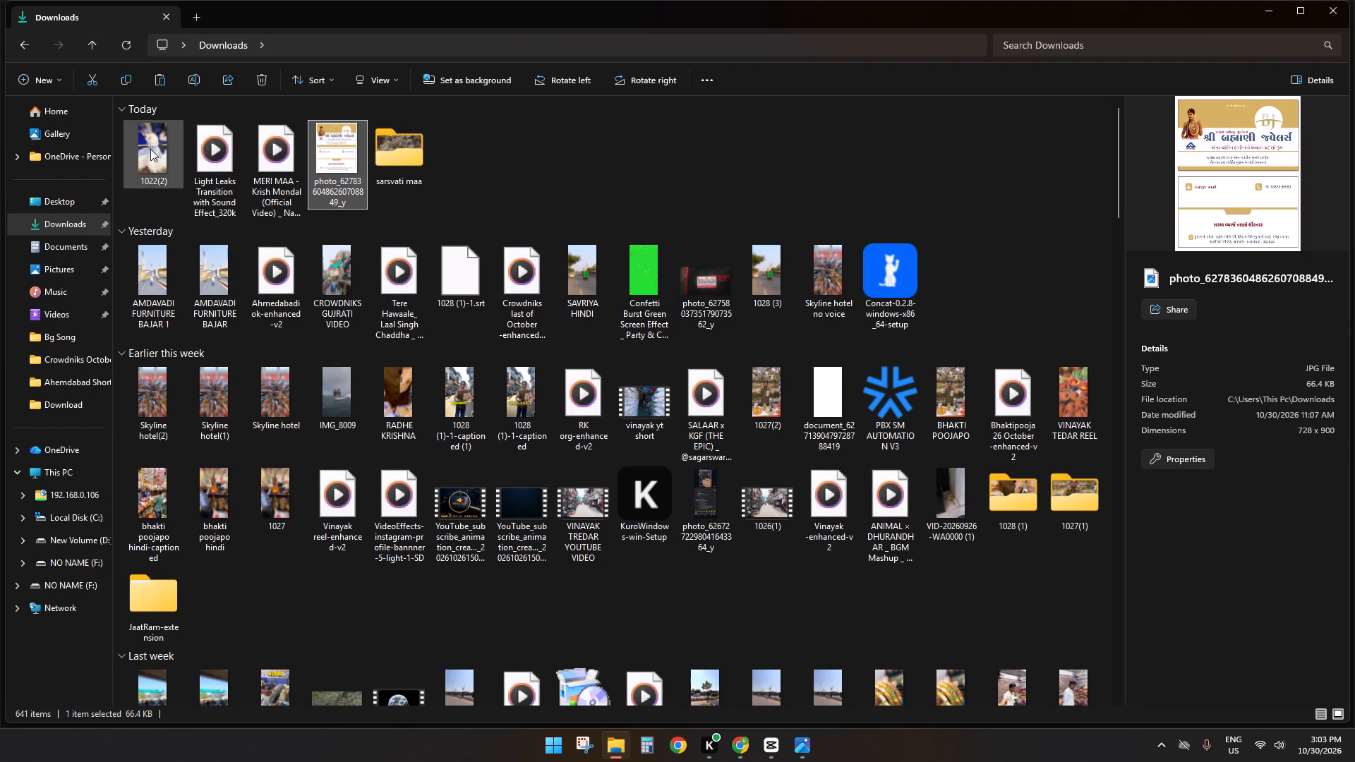
click(126, 50)
double_click(126, 50)
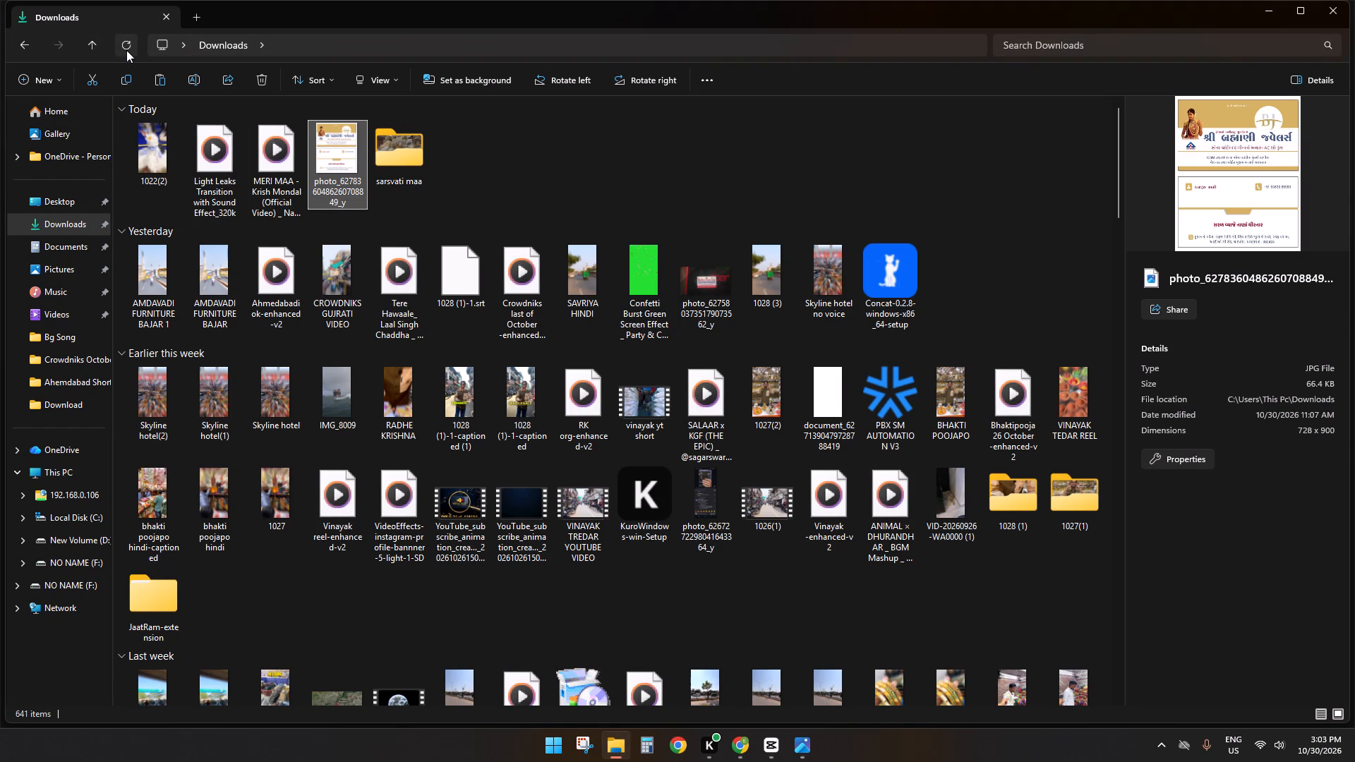
click(768, 744)
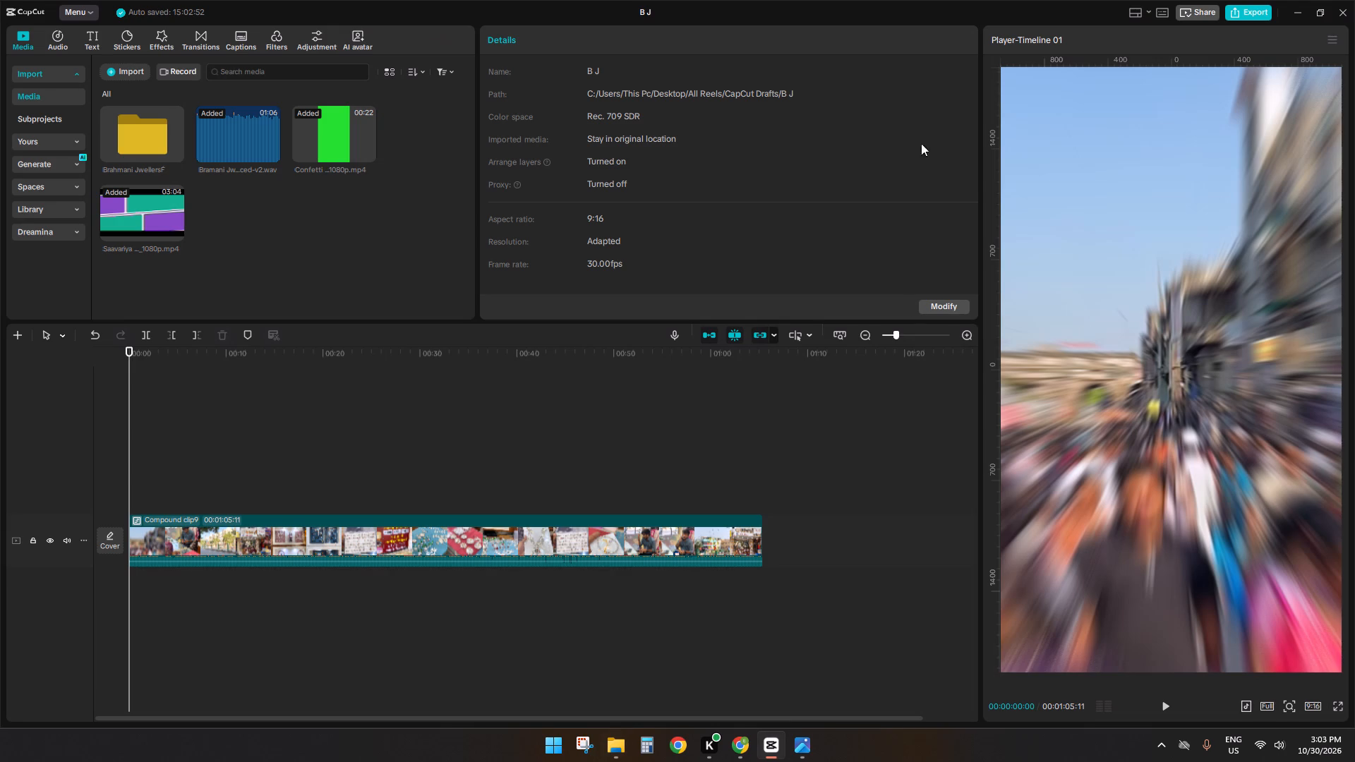
Open the export settings for the B J video.
click(1248, 10)
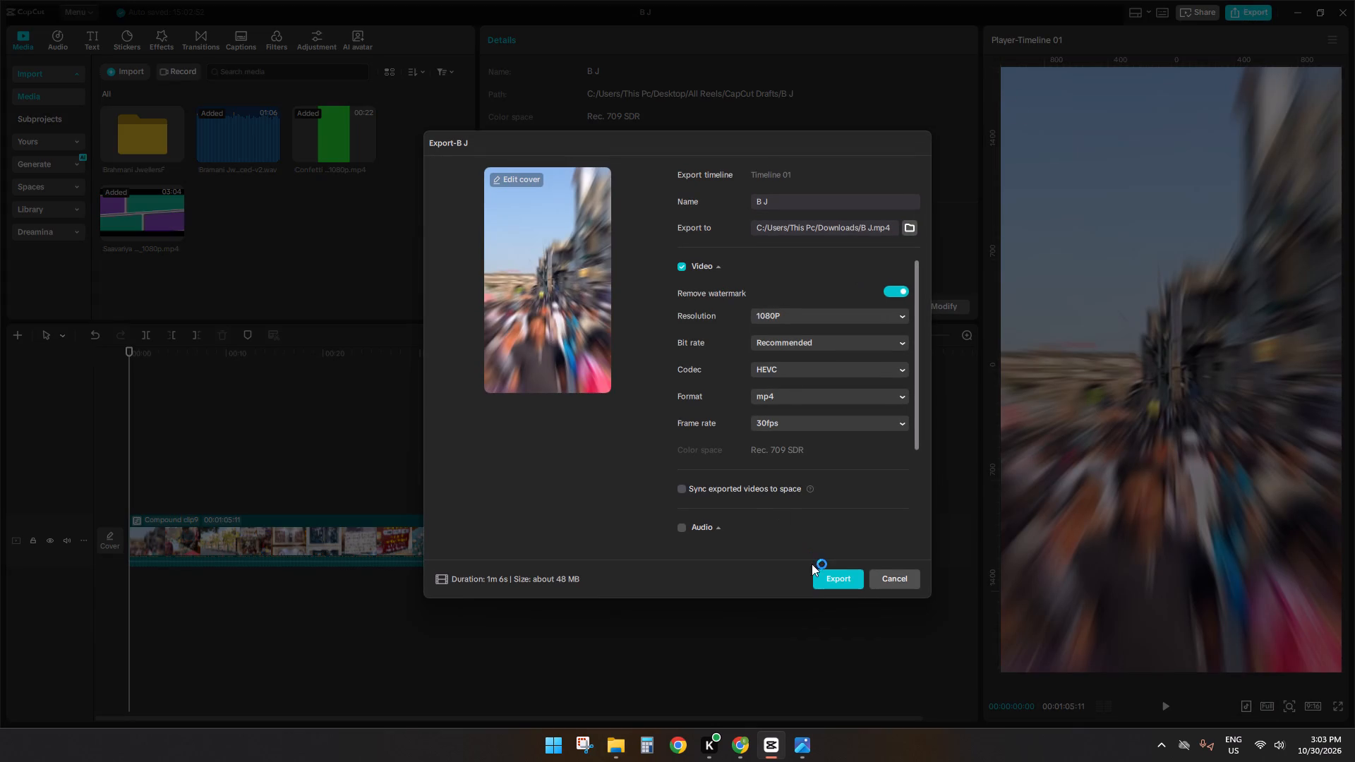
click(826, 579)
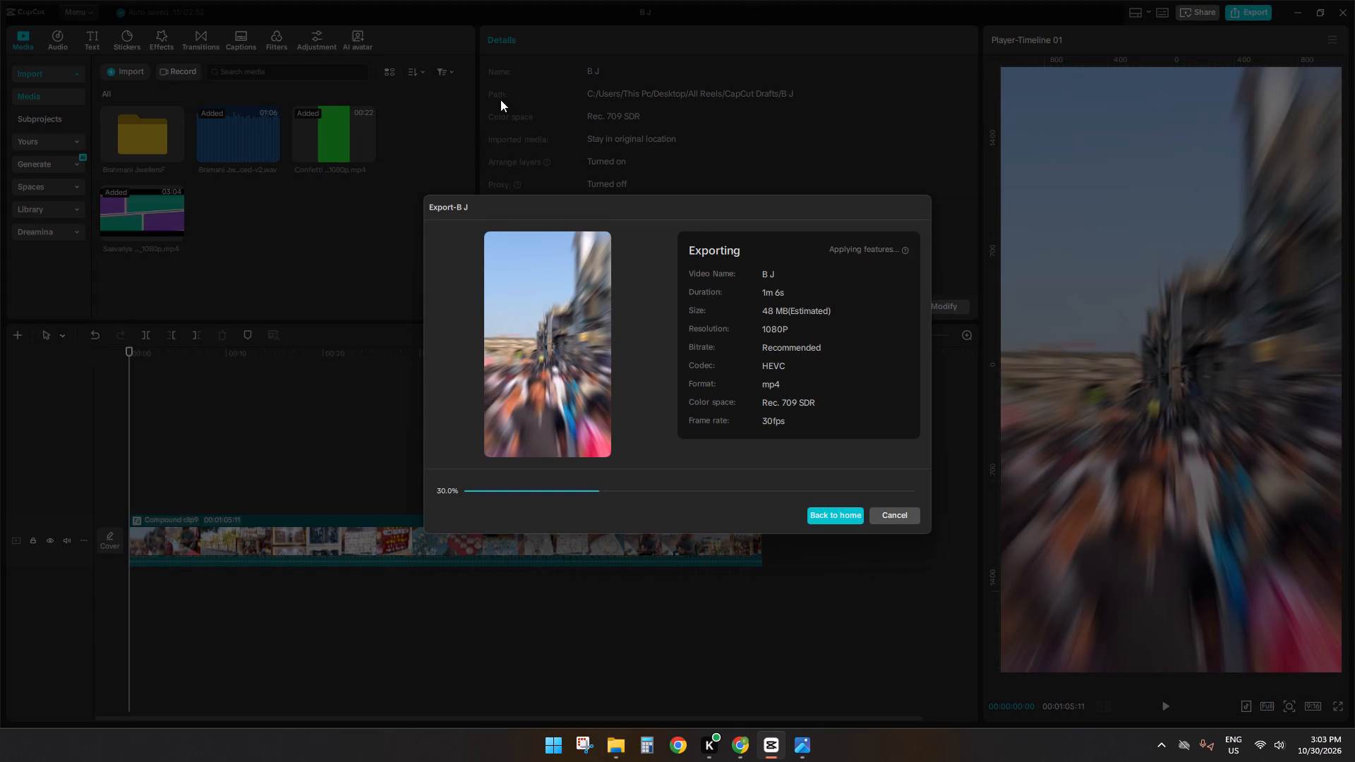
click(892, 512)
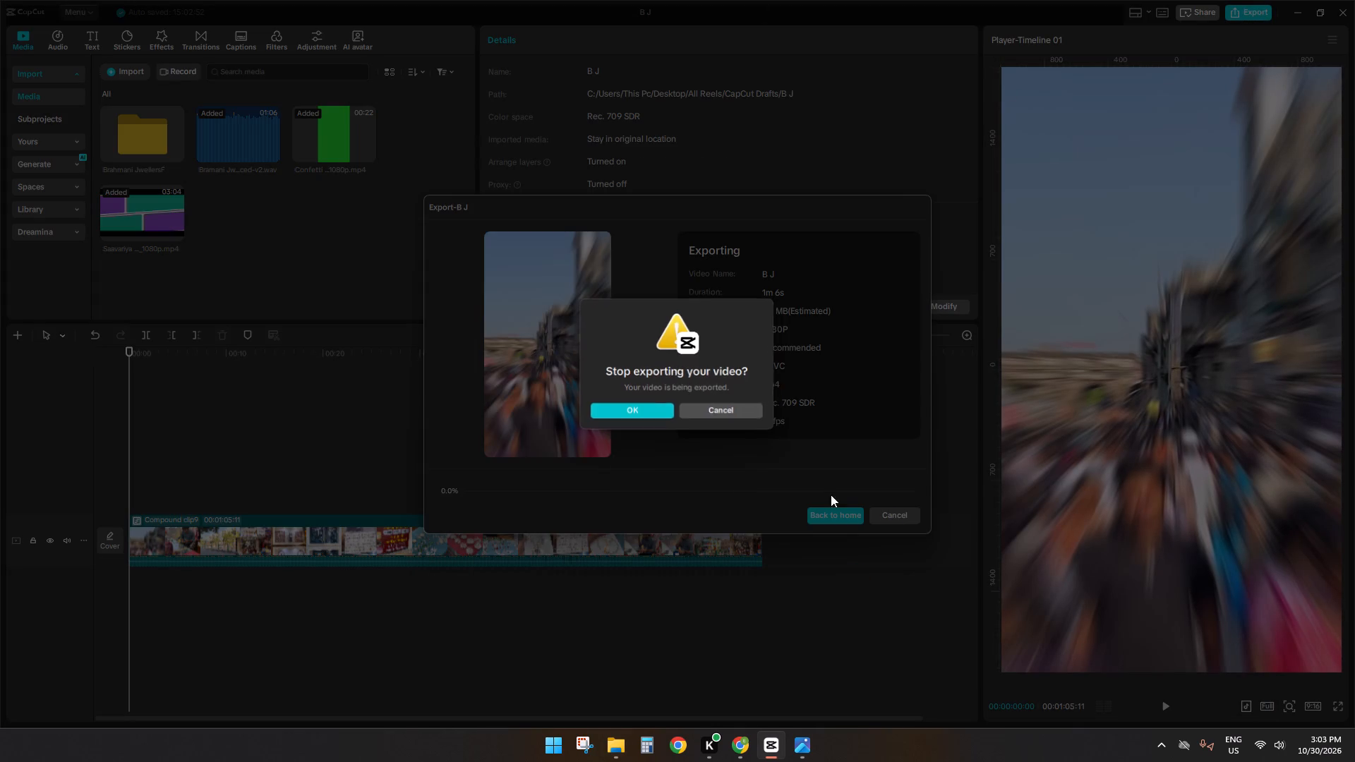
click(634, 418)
Start exporting B J to Downloads as a 1080P HEVC mp4 at 30fps.
click(837, 576)
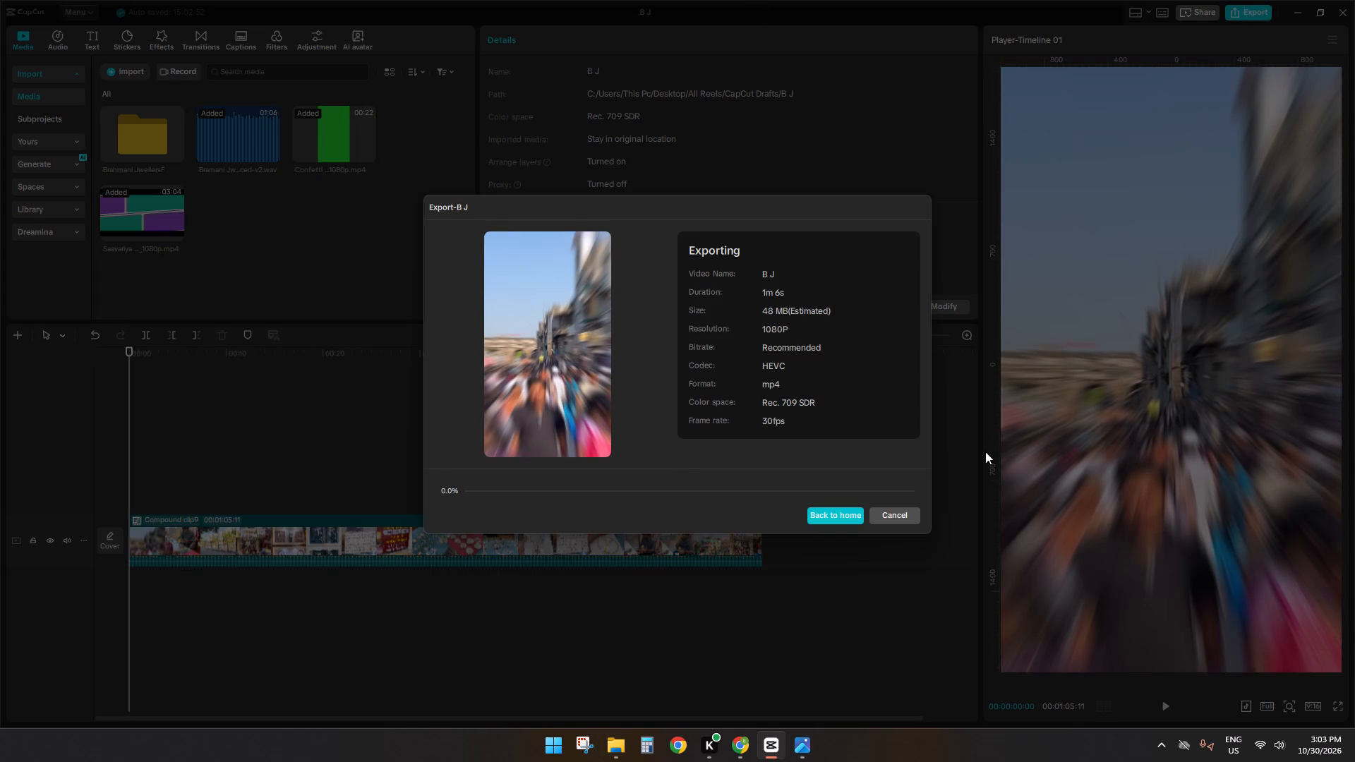
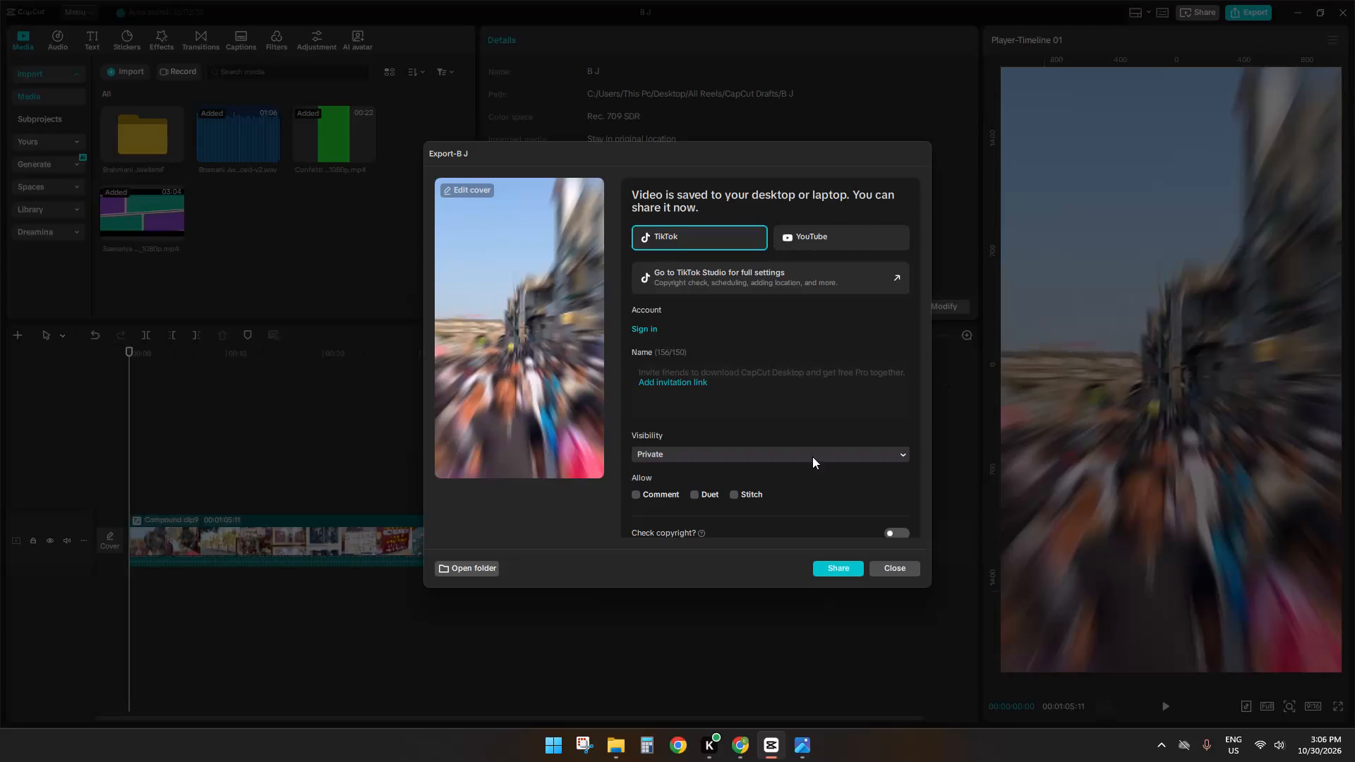
Dismiss the finished-export window of project B J.
click(893, 566)
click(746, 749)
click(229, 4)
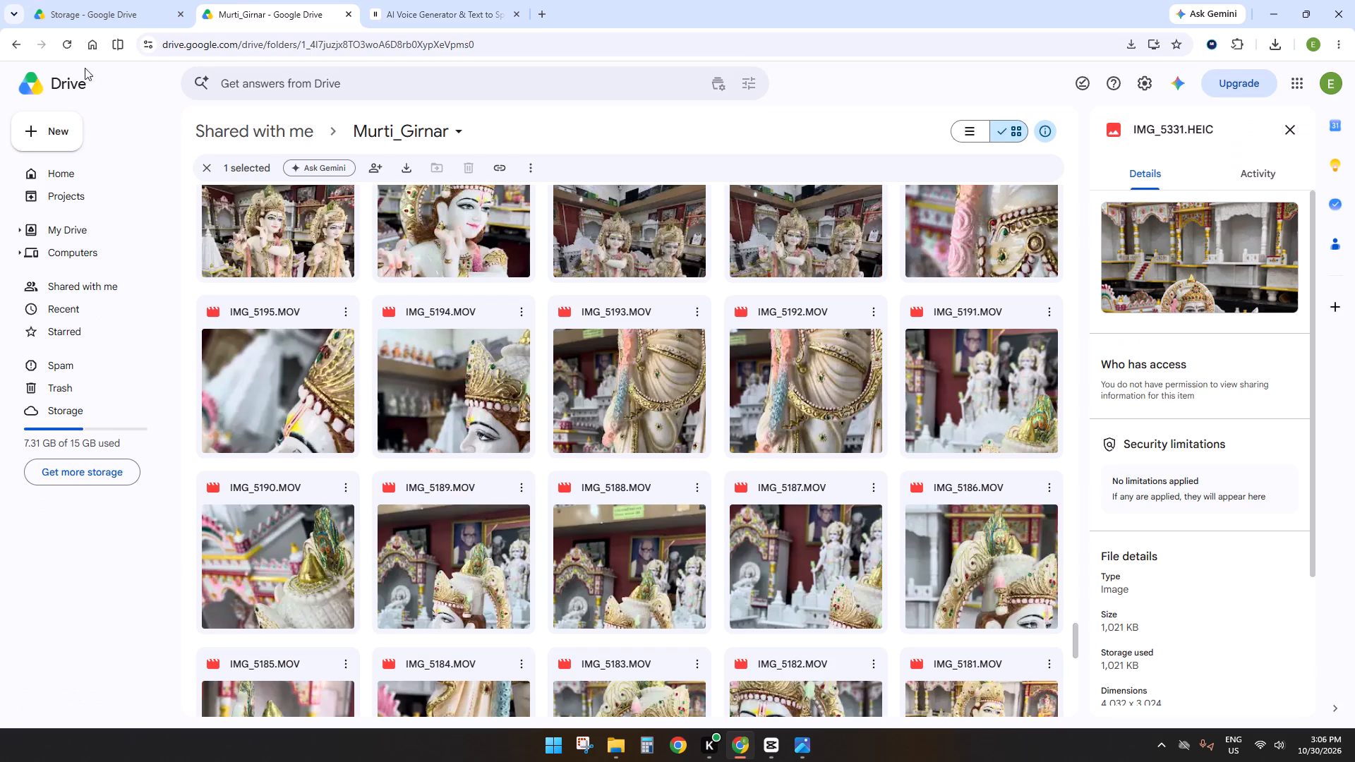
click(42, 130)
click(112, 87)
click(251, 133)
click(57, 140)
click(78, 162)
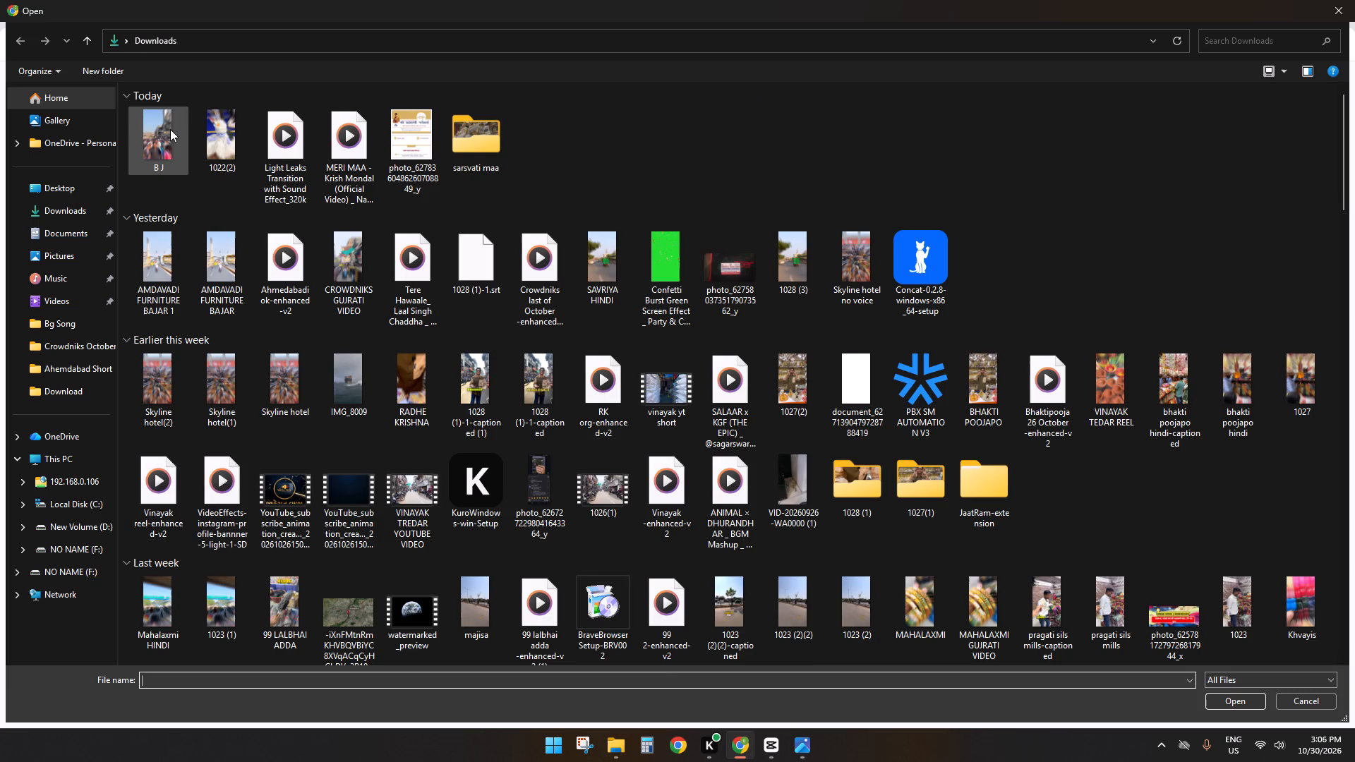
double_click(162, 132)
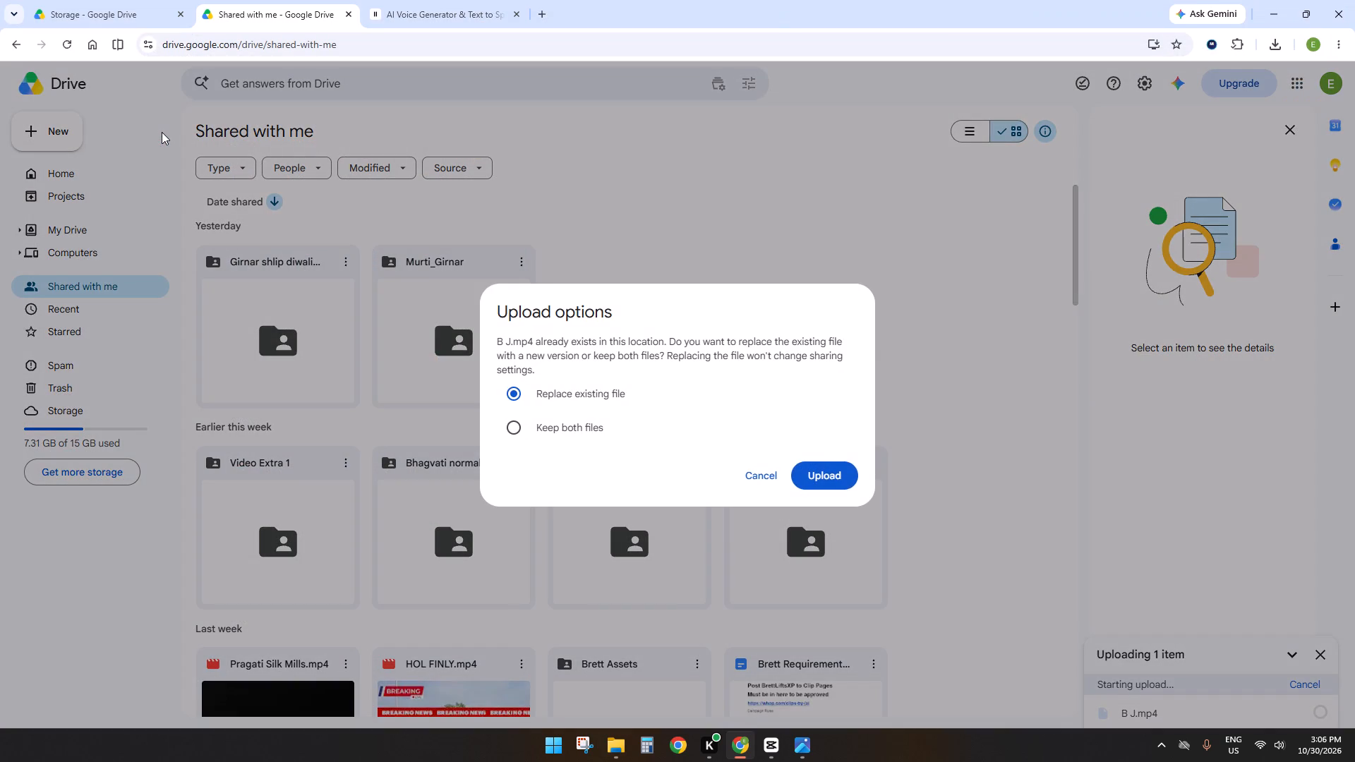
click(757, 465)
Open Google Drive in a new Chrome window under the Samir profile.
click(677, 756)
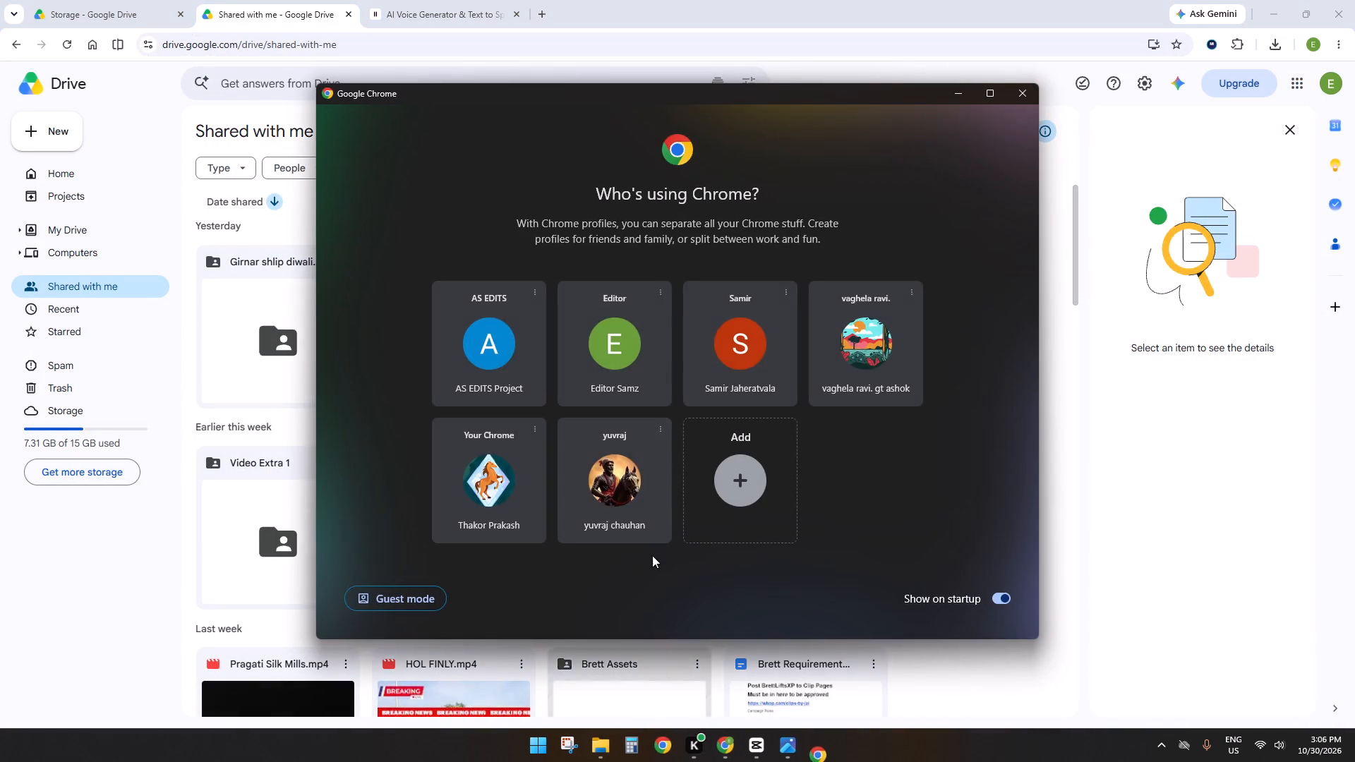
click(725, 351)
double_click(428, 403)
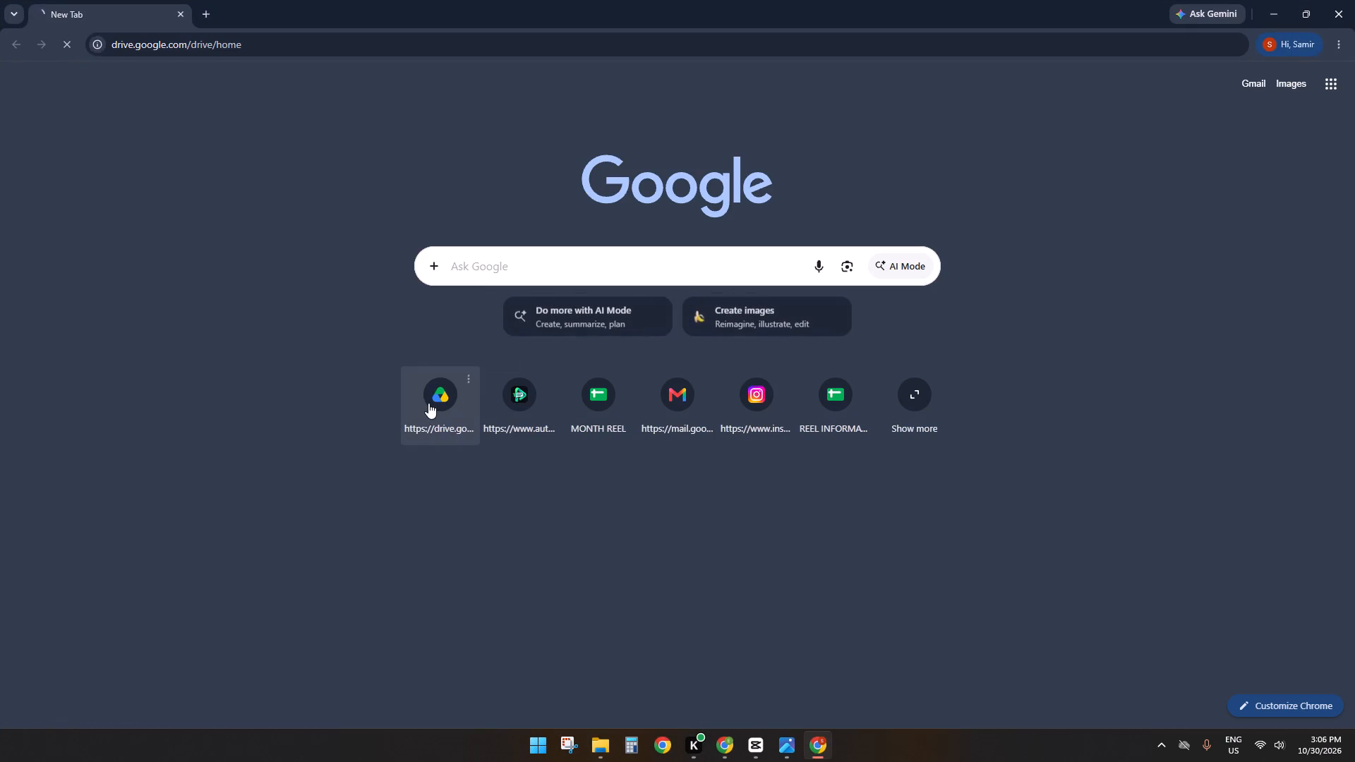
Upload the B J video from the Downloads folder to this profile's Google Drive.
click(64, 151)
click(59, 149)
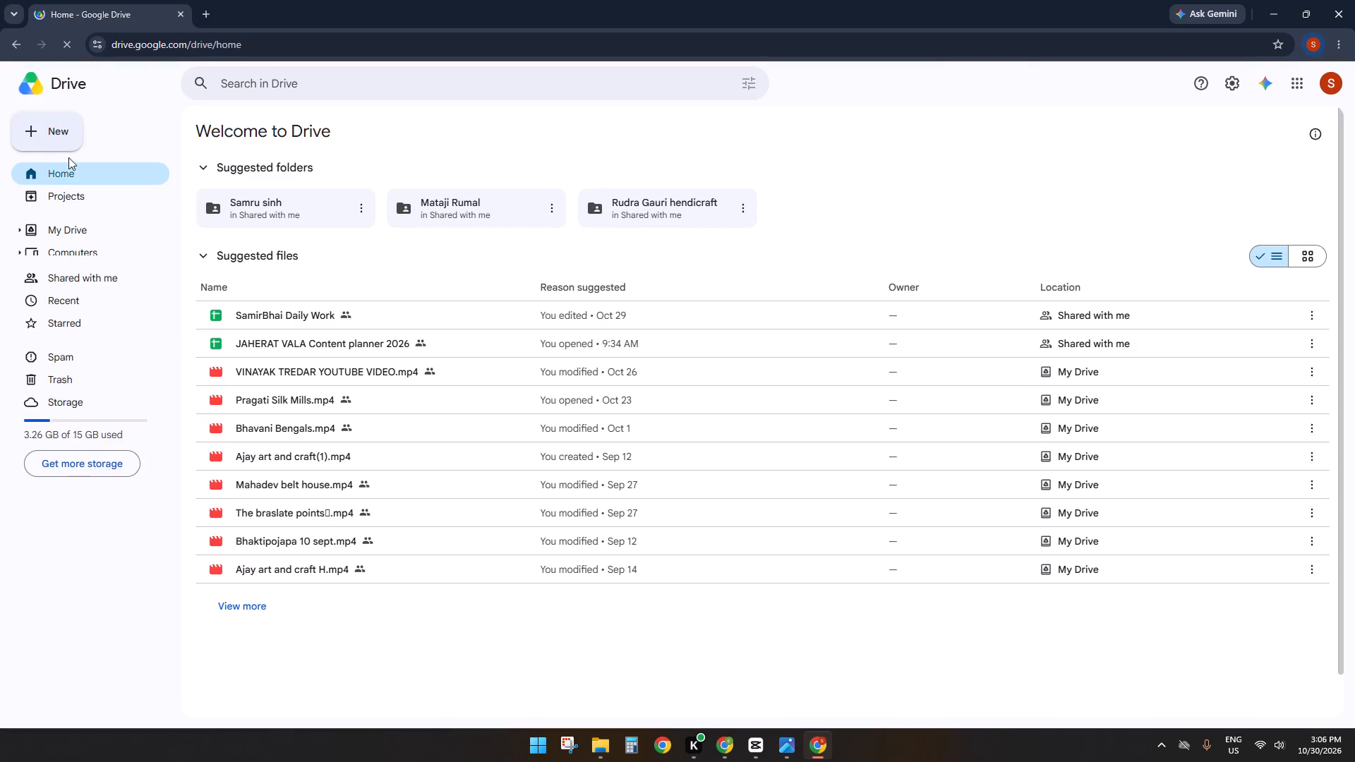
click(52, 138)
click(59, 159)
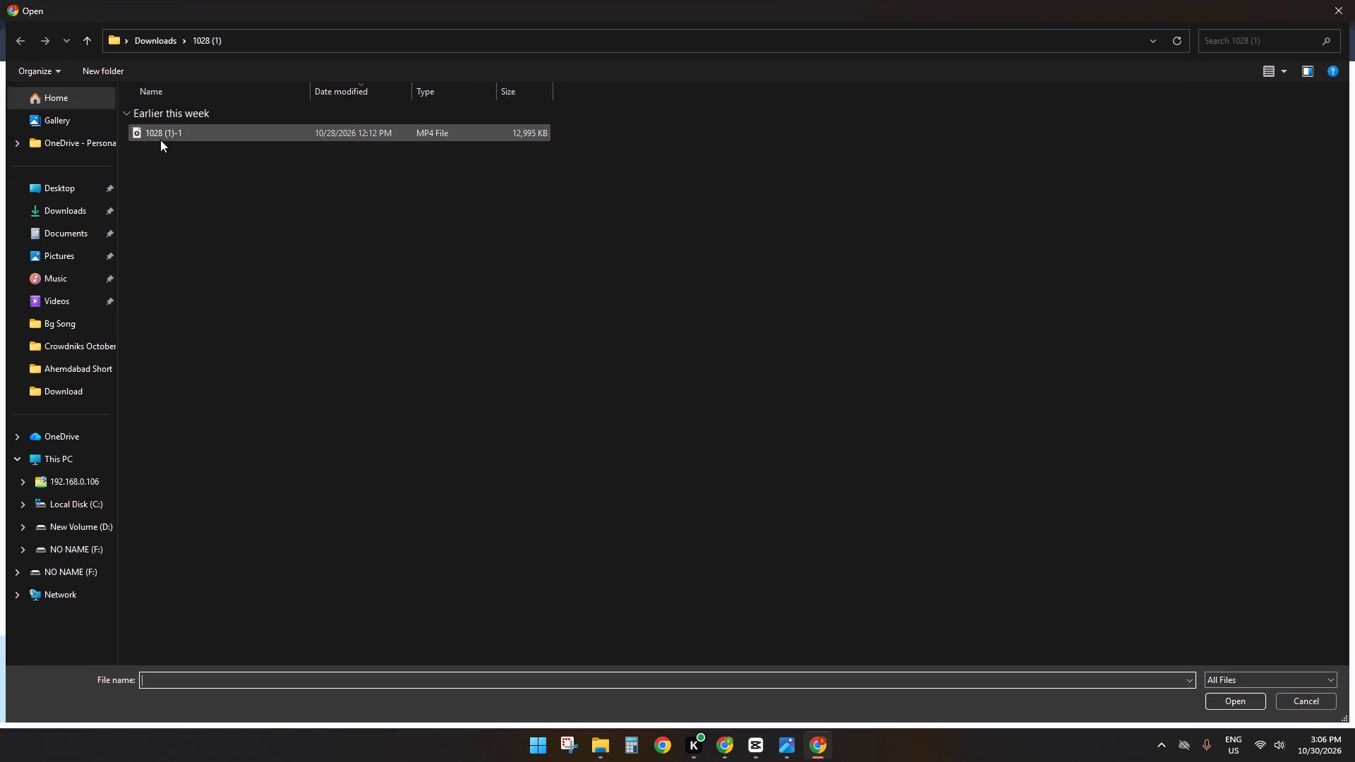
click(160, 140)
click(77, 213)
double_click(155, 155)
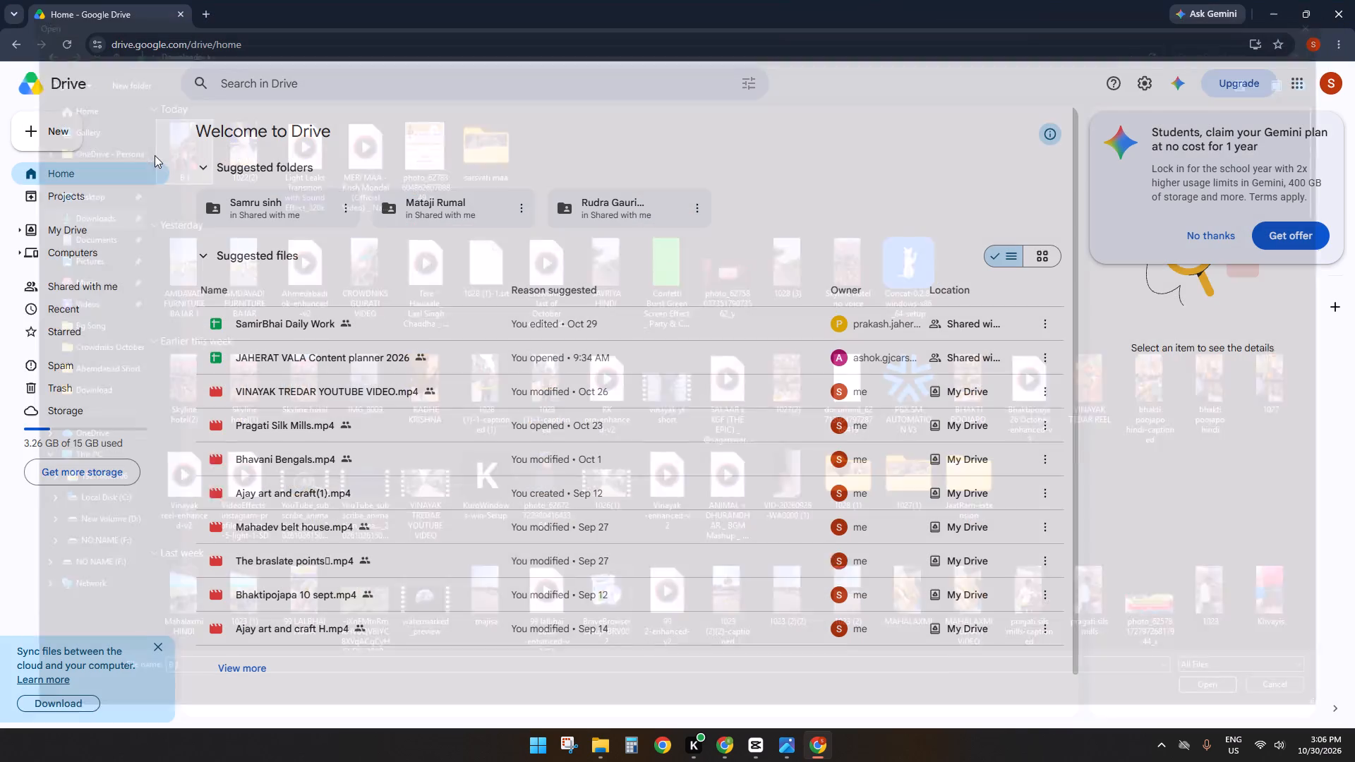
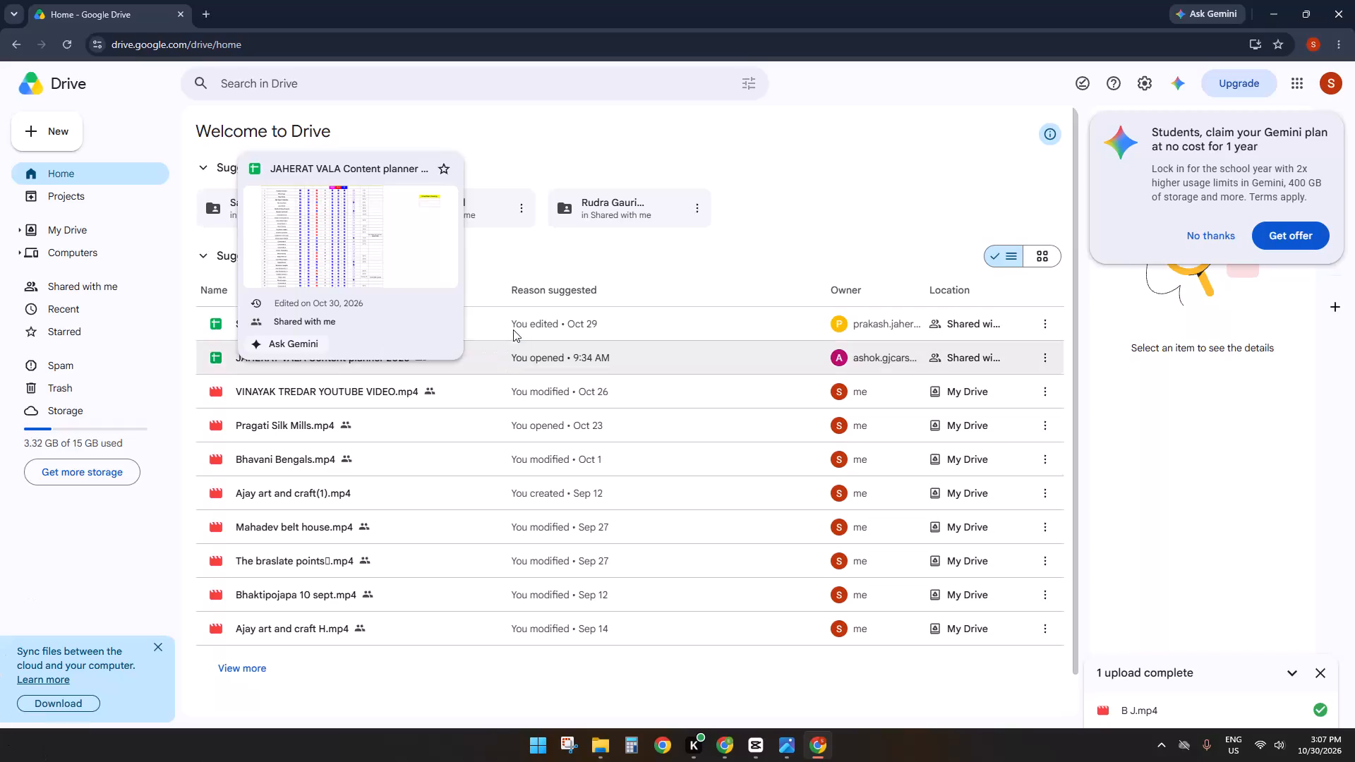
Reload the Drive home page to refresh the suggested files list.
click(149, 125)
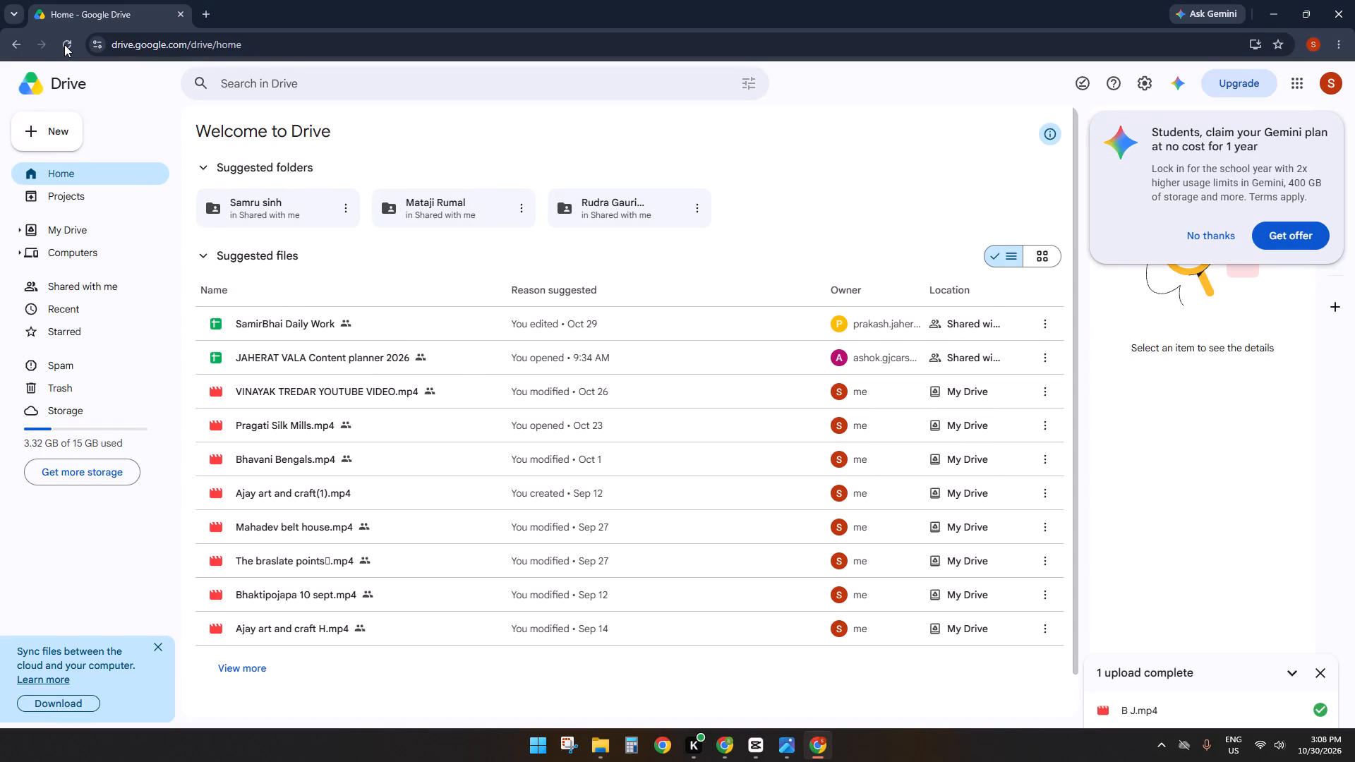
click(64, 44)
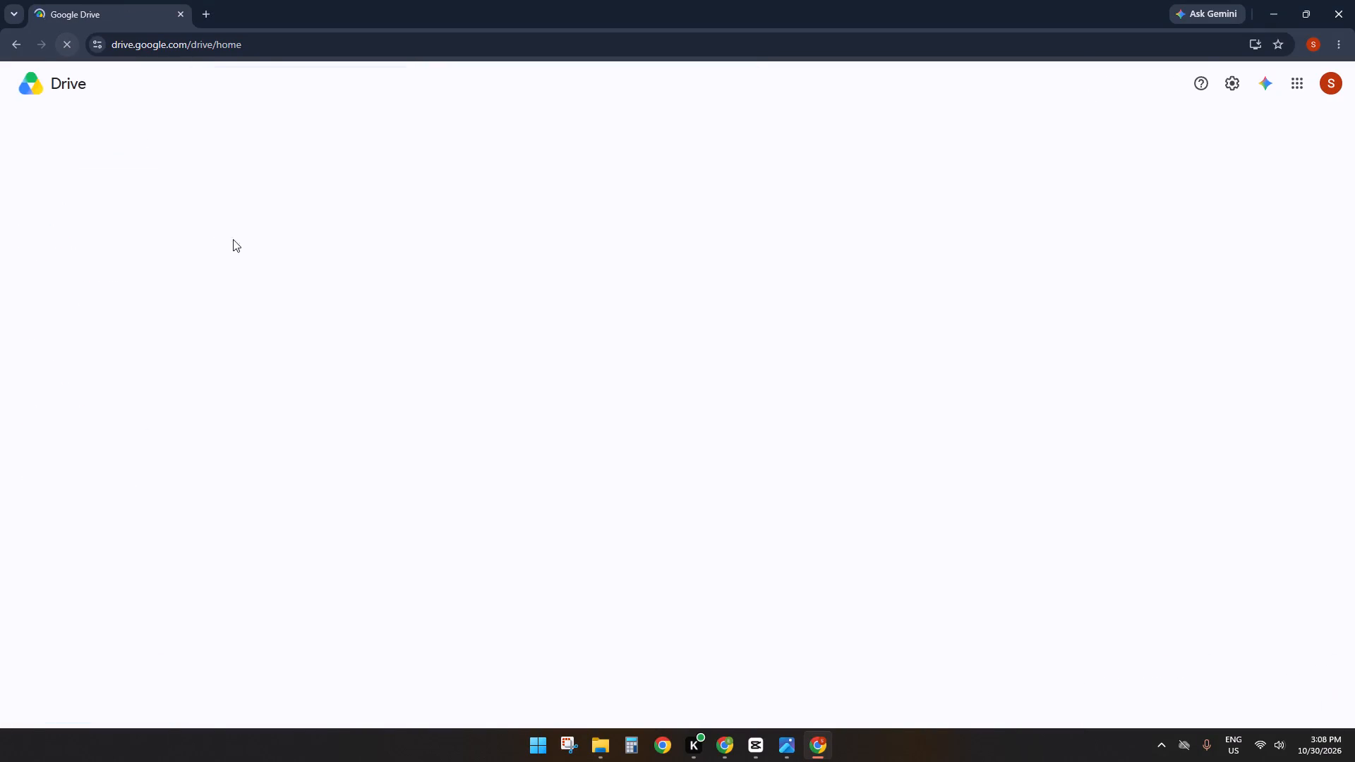
Set the general access of B J.mp4 to Anyone with the link and copy its sharing link.
click(251, 309)
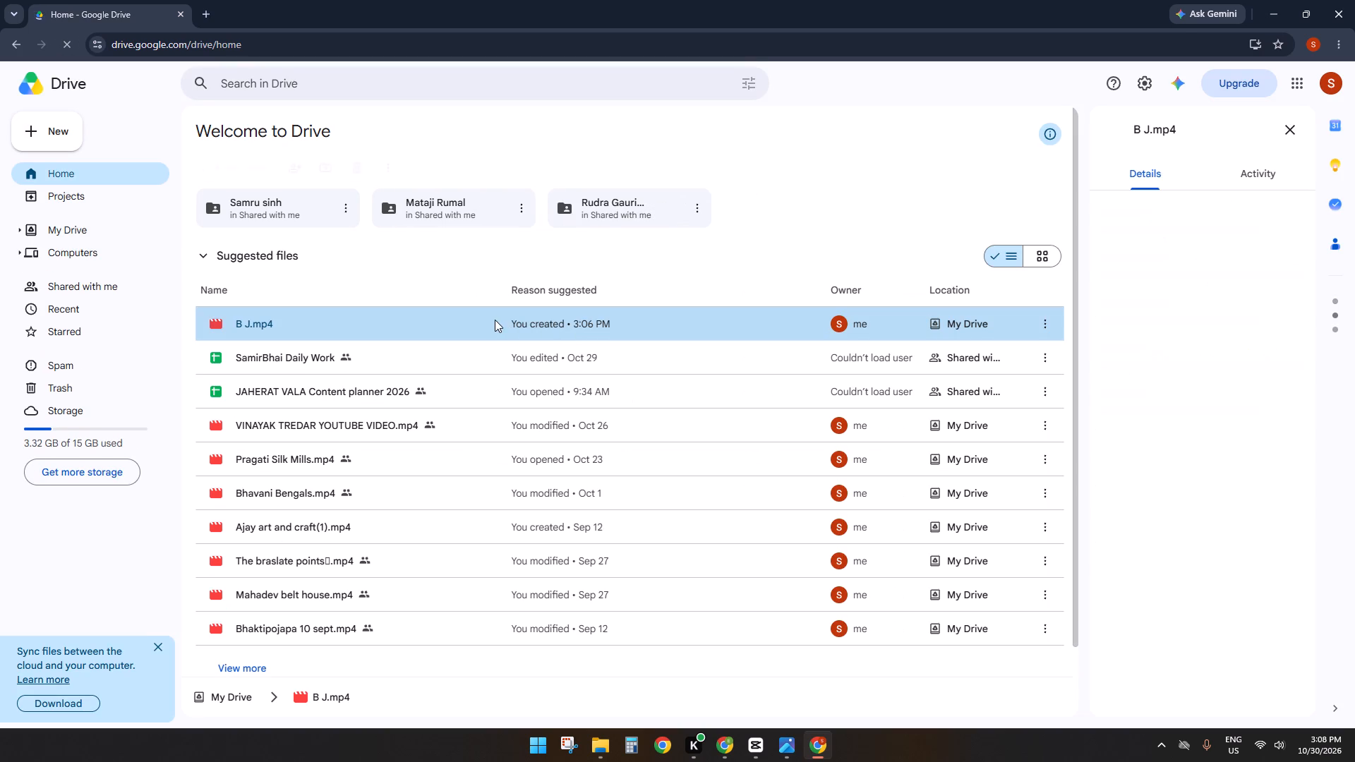
click(1149, 478)
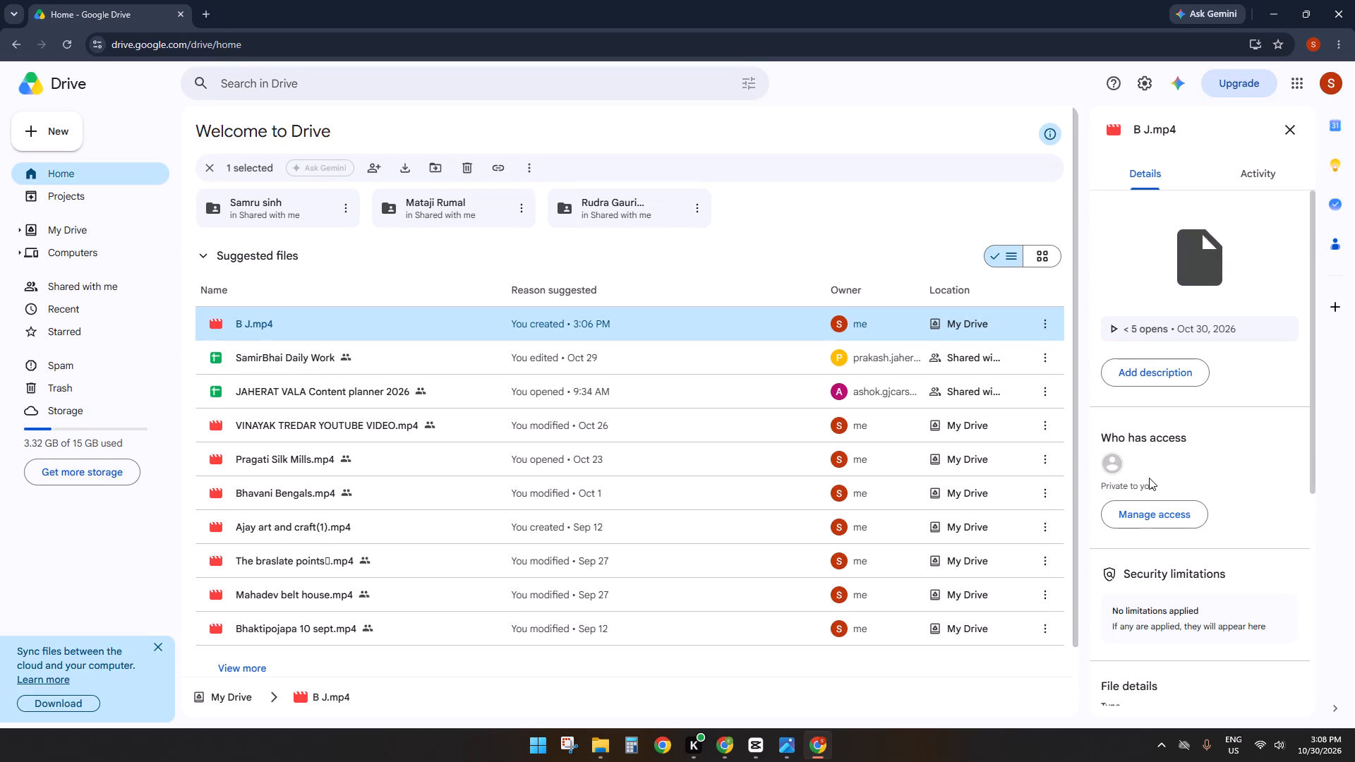
click(1147, 507)
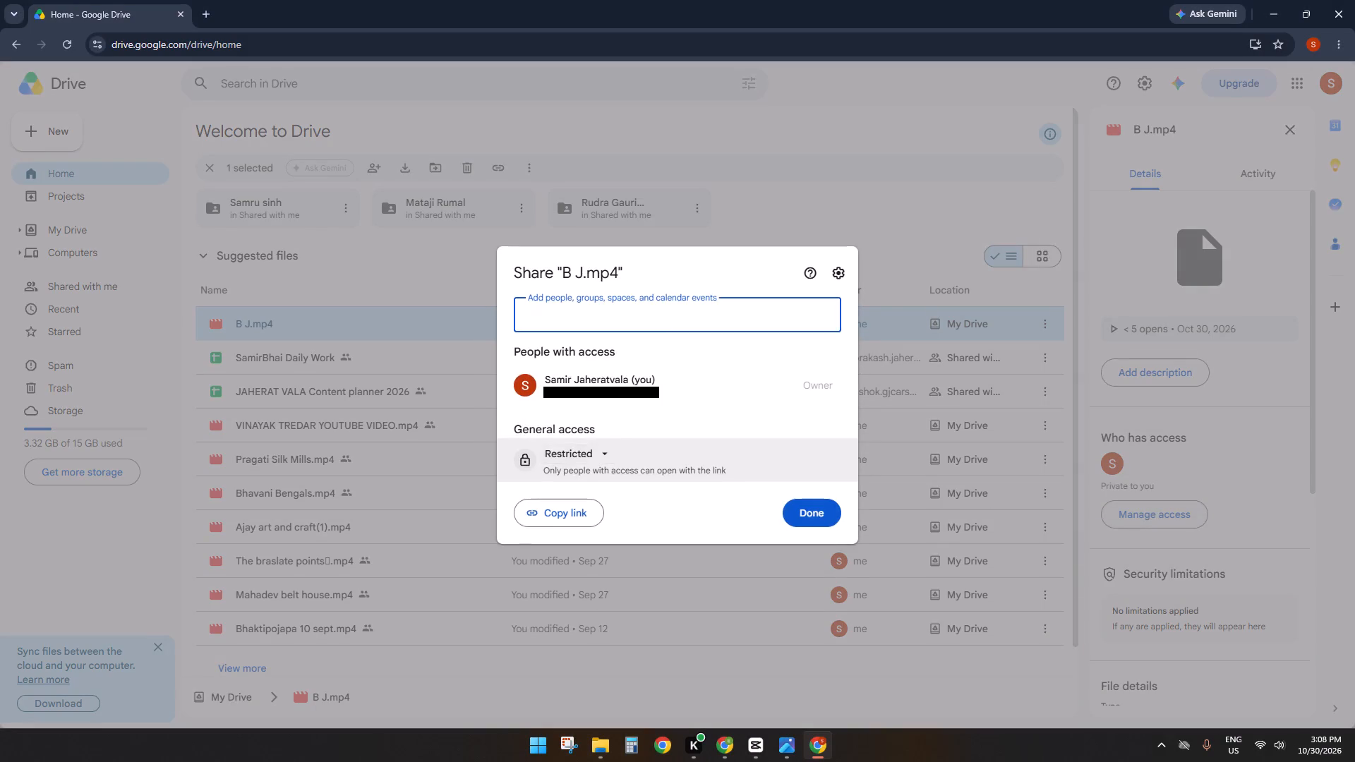
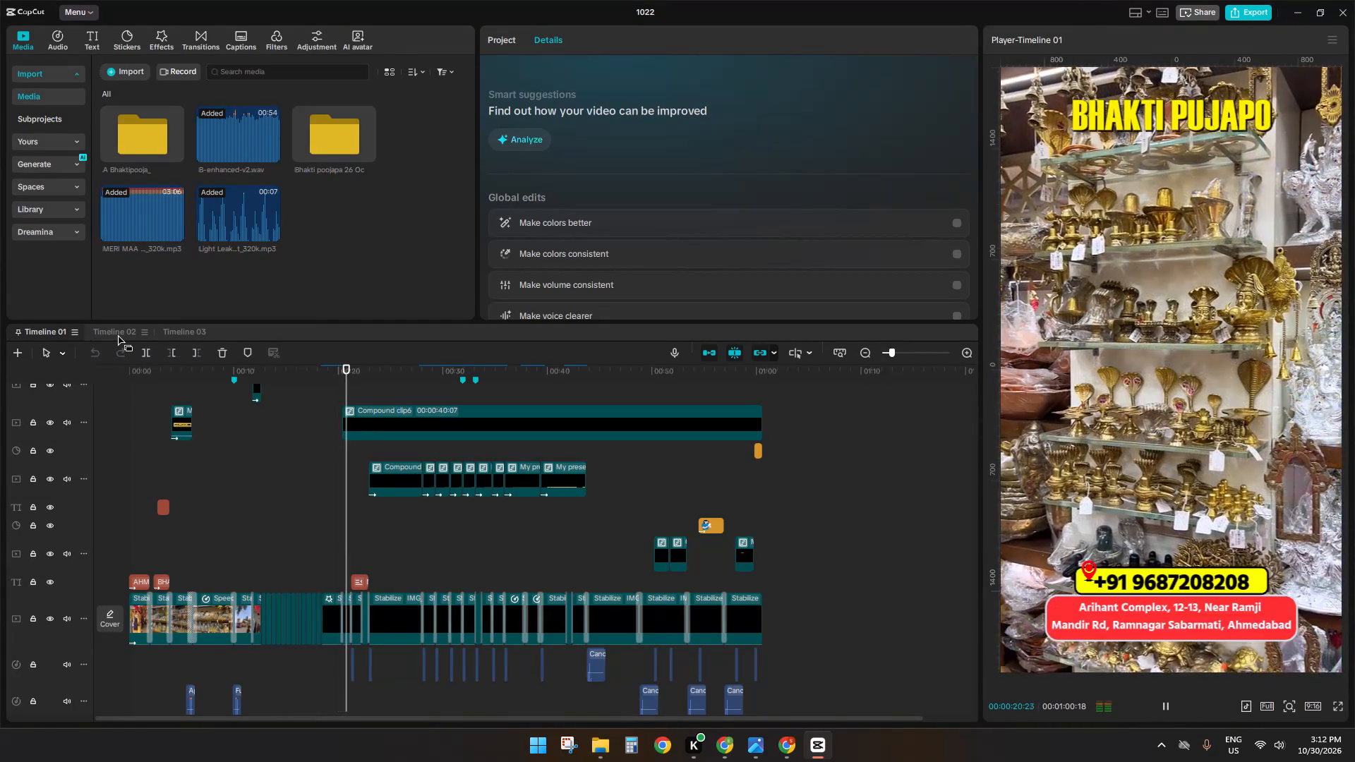
Review the playing BHAKTI PUJAPO video in Timeline 01 along with its clip and title layers.
ctrl+scroll(383, 507, up, 2)
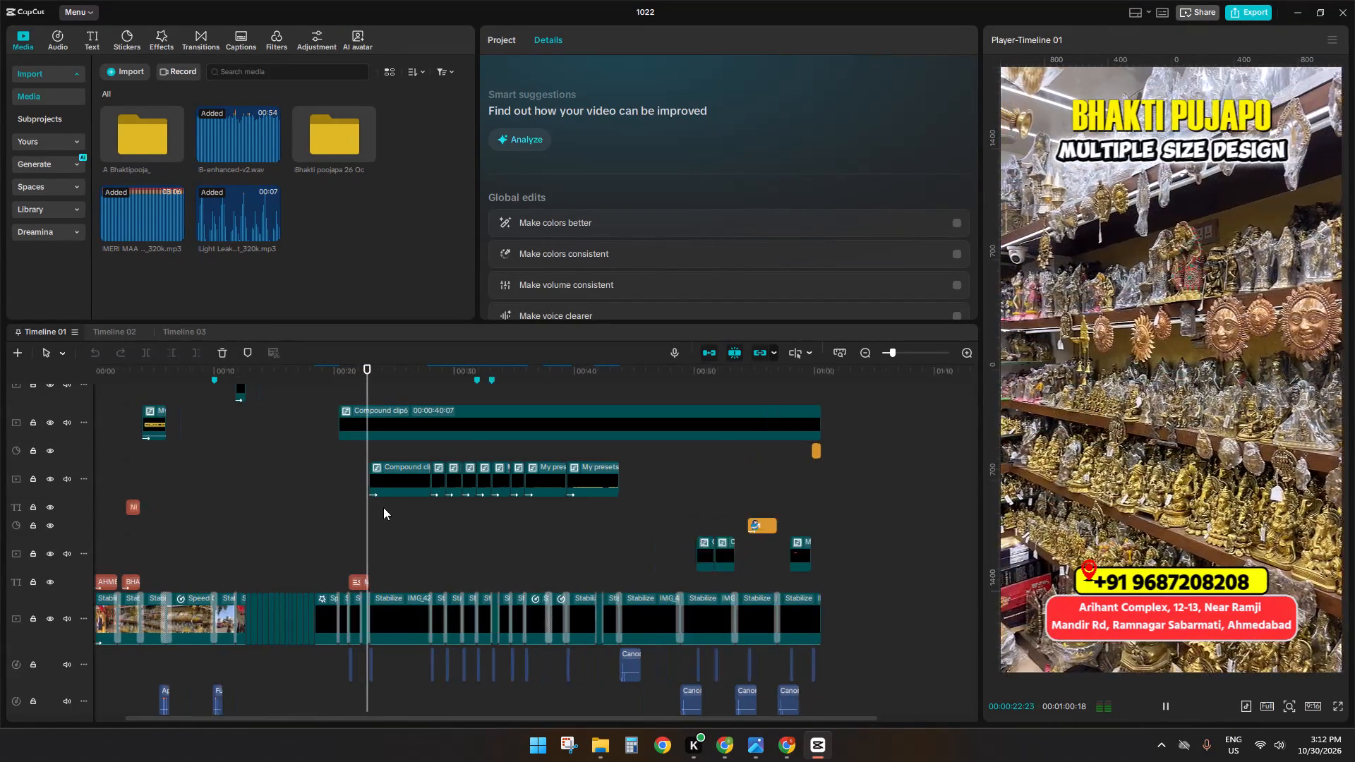
ctrl+scroll(383, 507, up, 4)
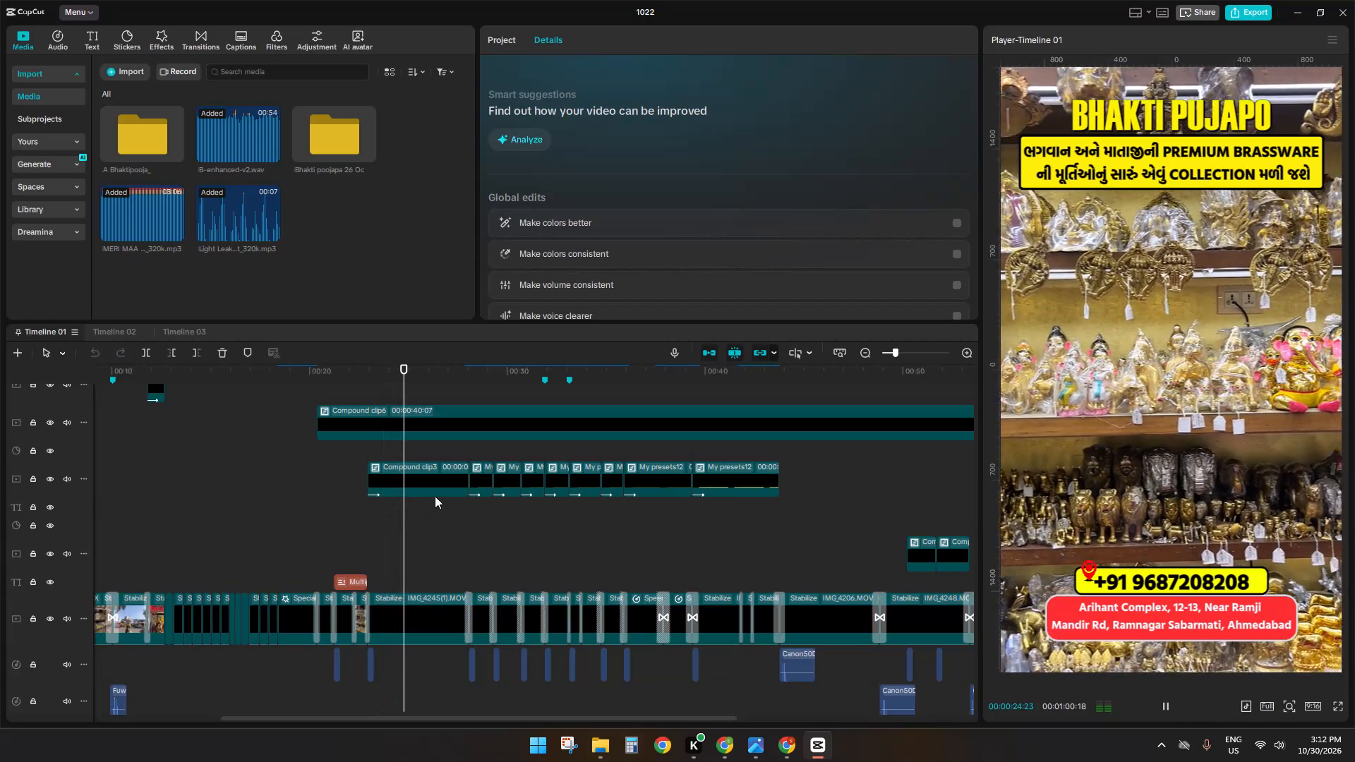
ctrl+scroll(451, 496, down, 3)
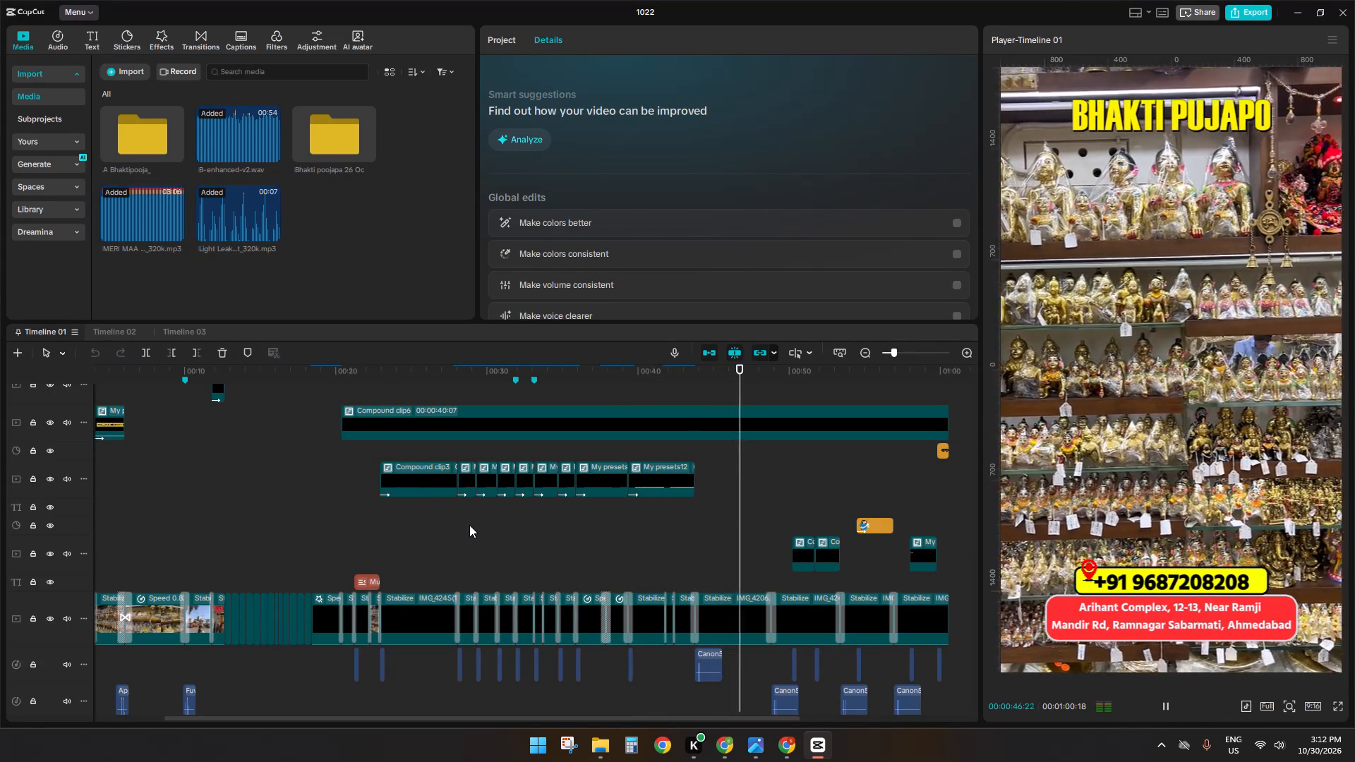
scroll(718, 550, up, 11)
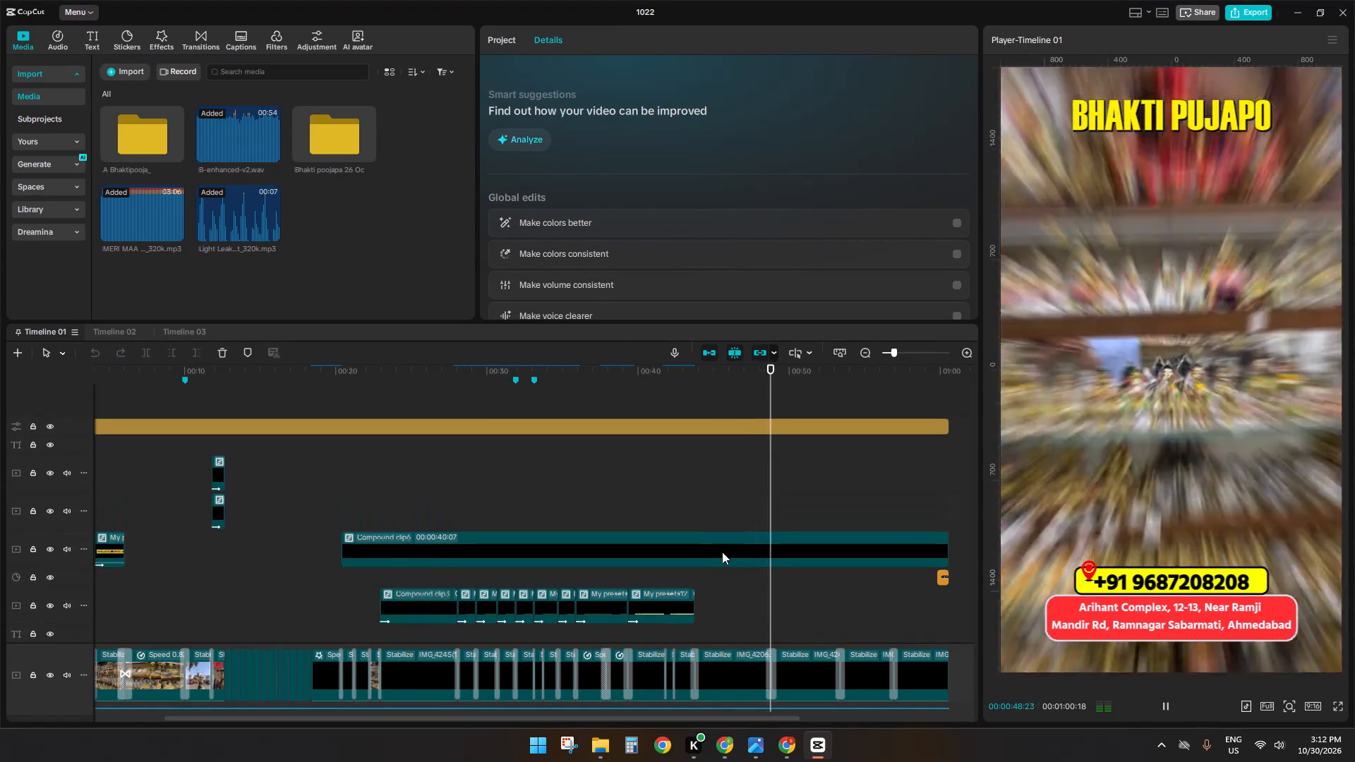
scroll(722, 552, up, 3)
Switch to Timeline 02 and play its opening clips from the start, pausing on the first doll shot.
click(121, 334)
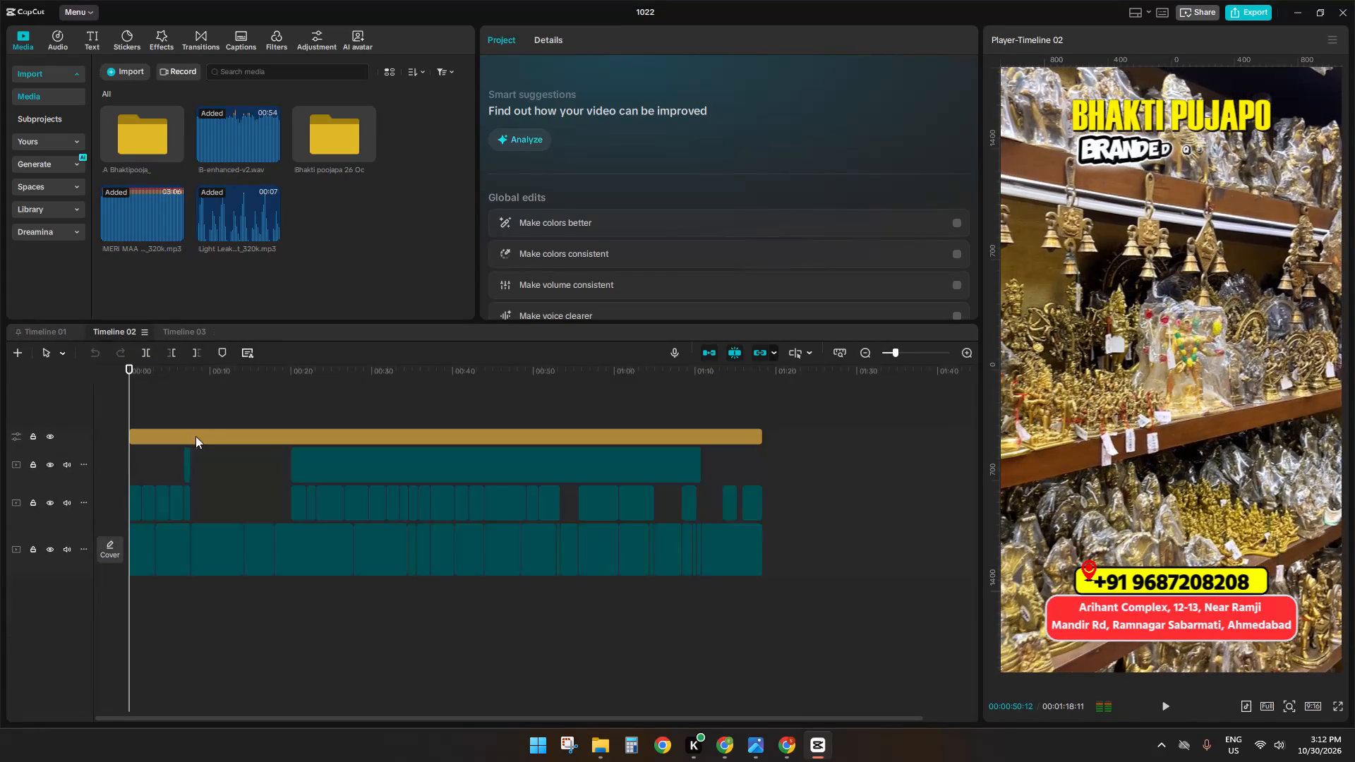
click(248, 466)
drag(248, 466, 156, 464)
key(space)
ctrl+scroll(236, 521, up, 3)
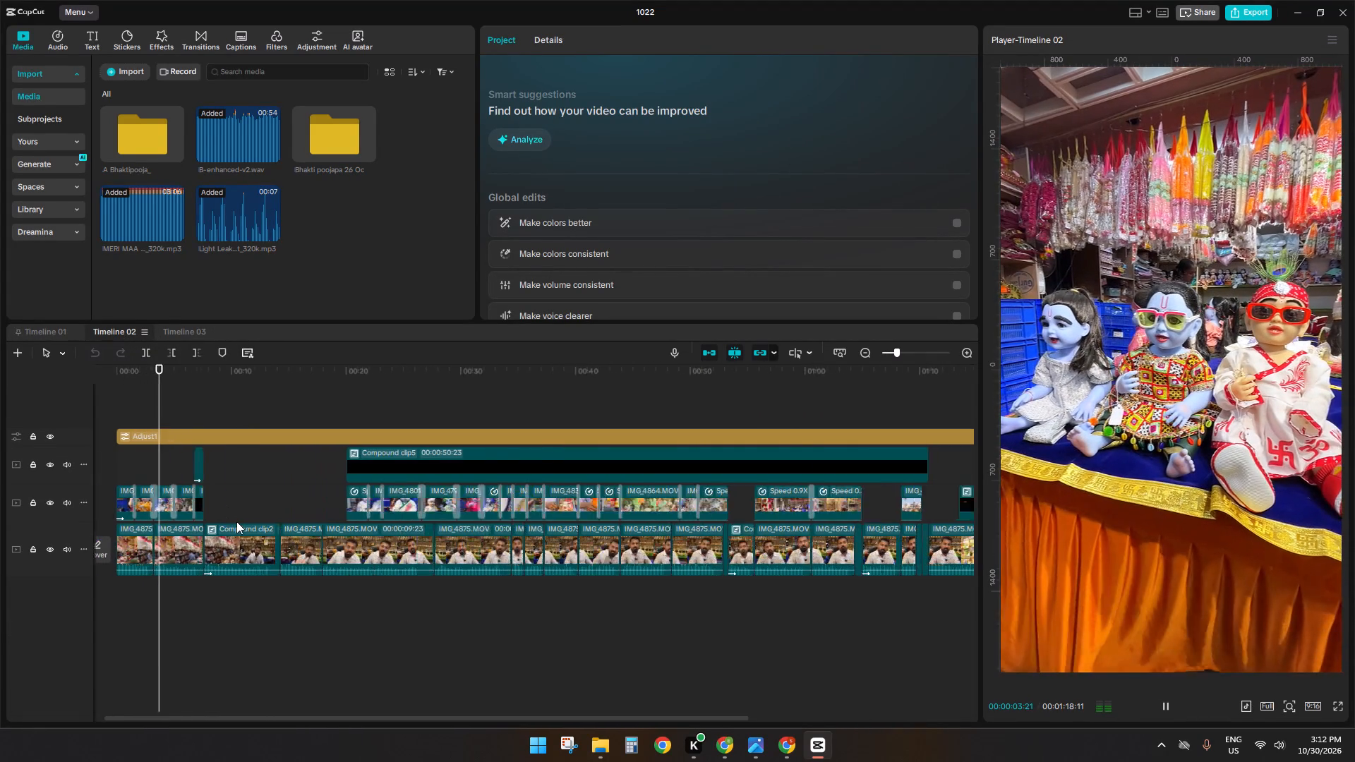
ctrl+scroll(236, 521, up, 7)
click(194, 459)
drag(194, 459, 0, 447)
key(space)
ctrl+scroll(231, 487, up, 5)
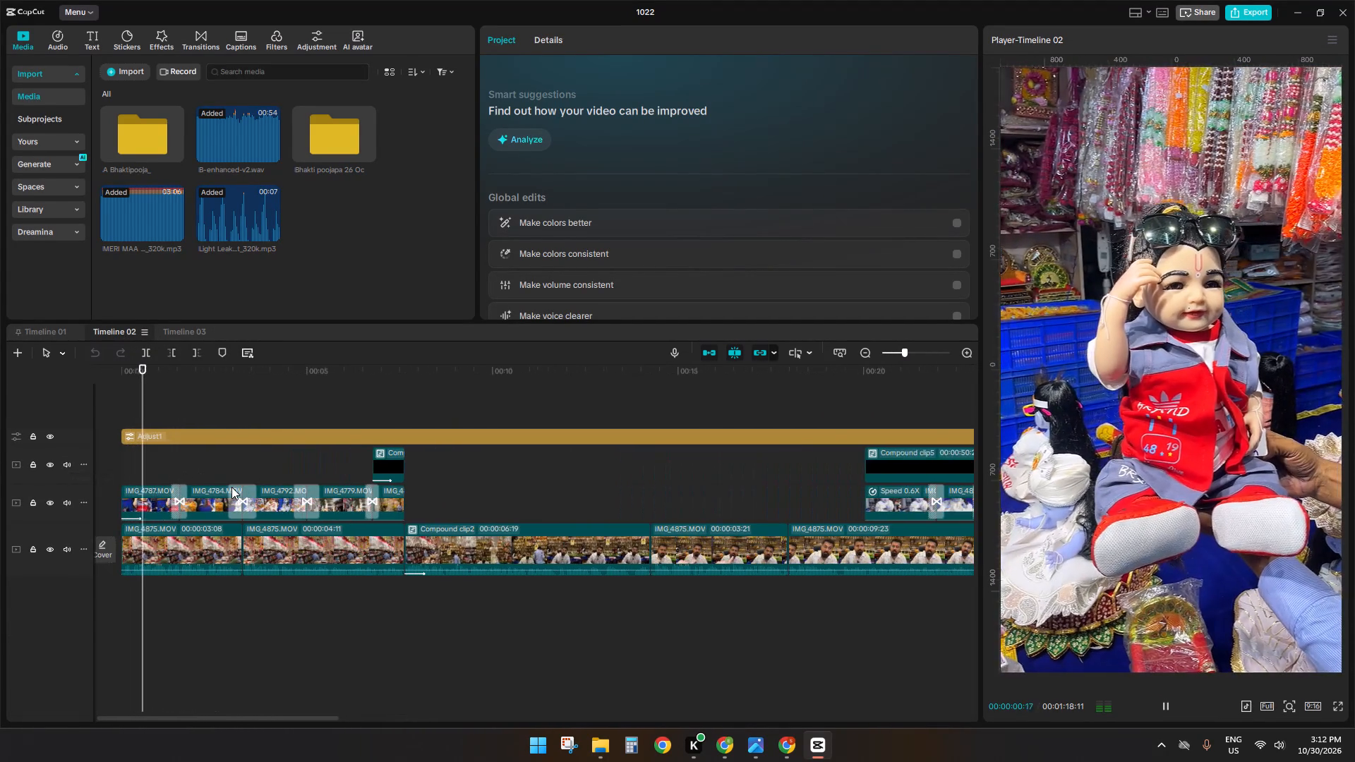
ctrl+scroll(231, 487, up, 2)
click(140, 447)
drag(140, 447, 100, 449)
key(space)
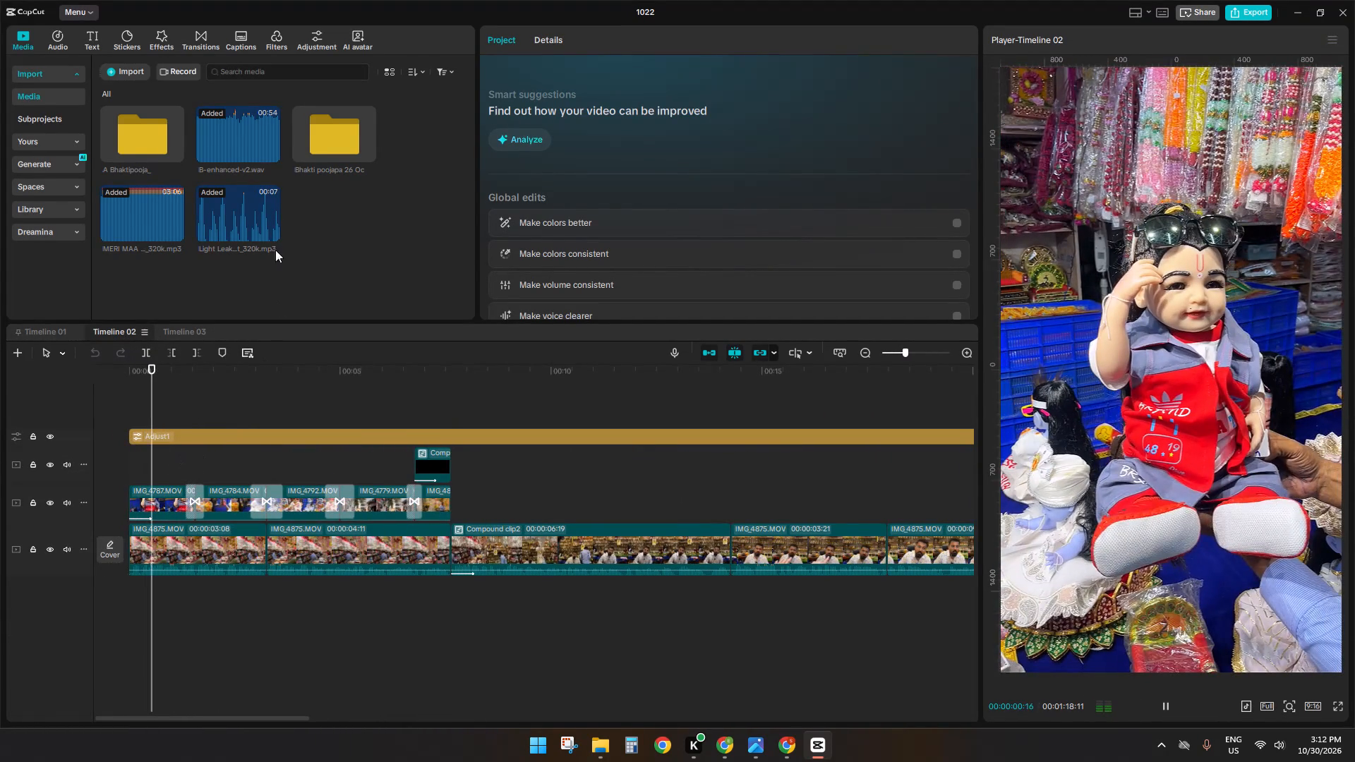
key(space)
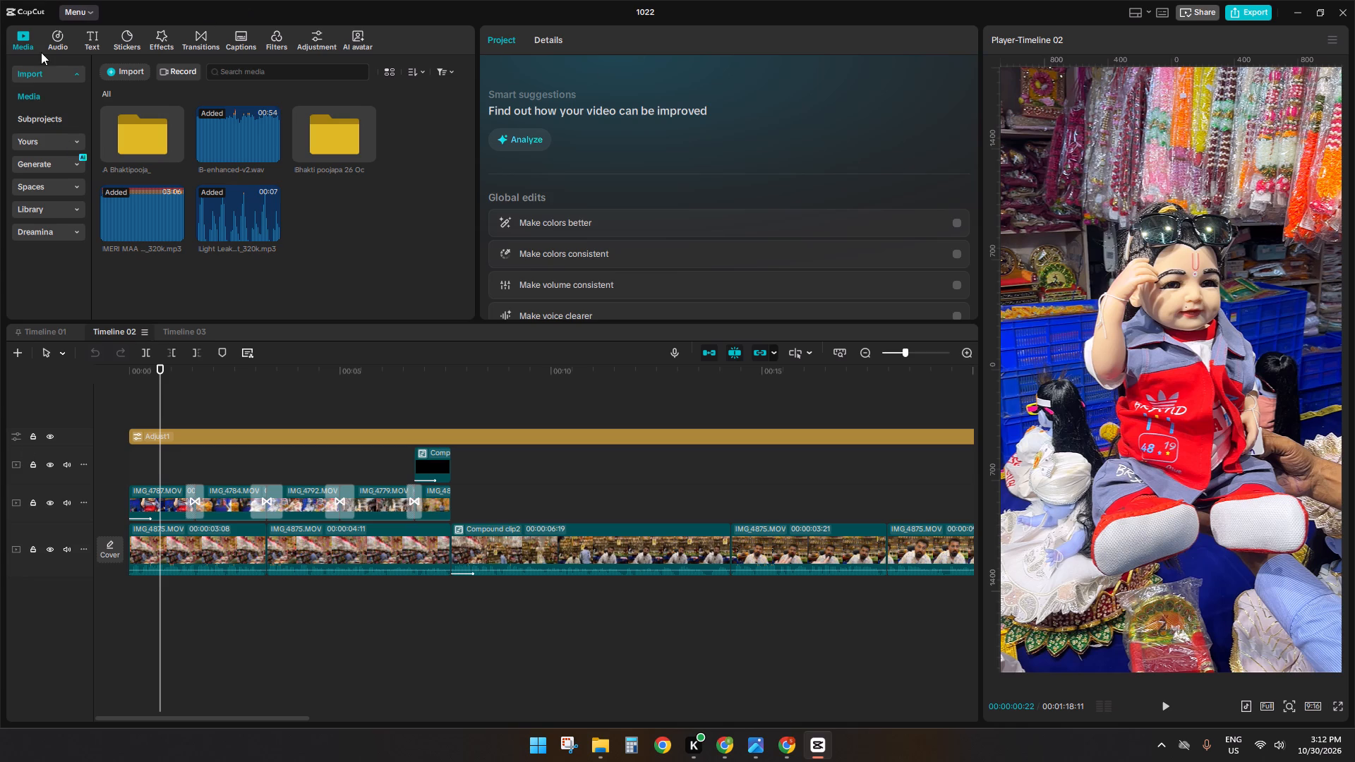
Browse the favourite text templates for a title style to use on Timeline 02's opening.
click(92, 40)
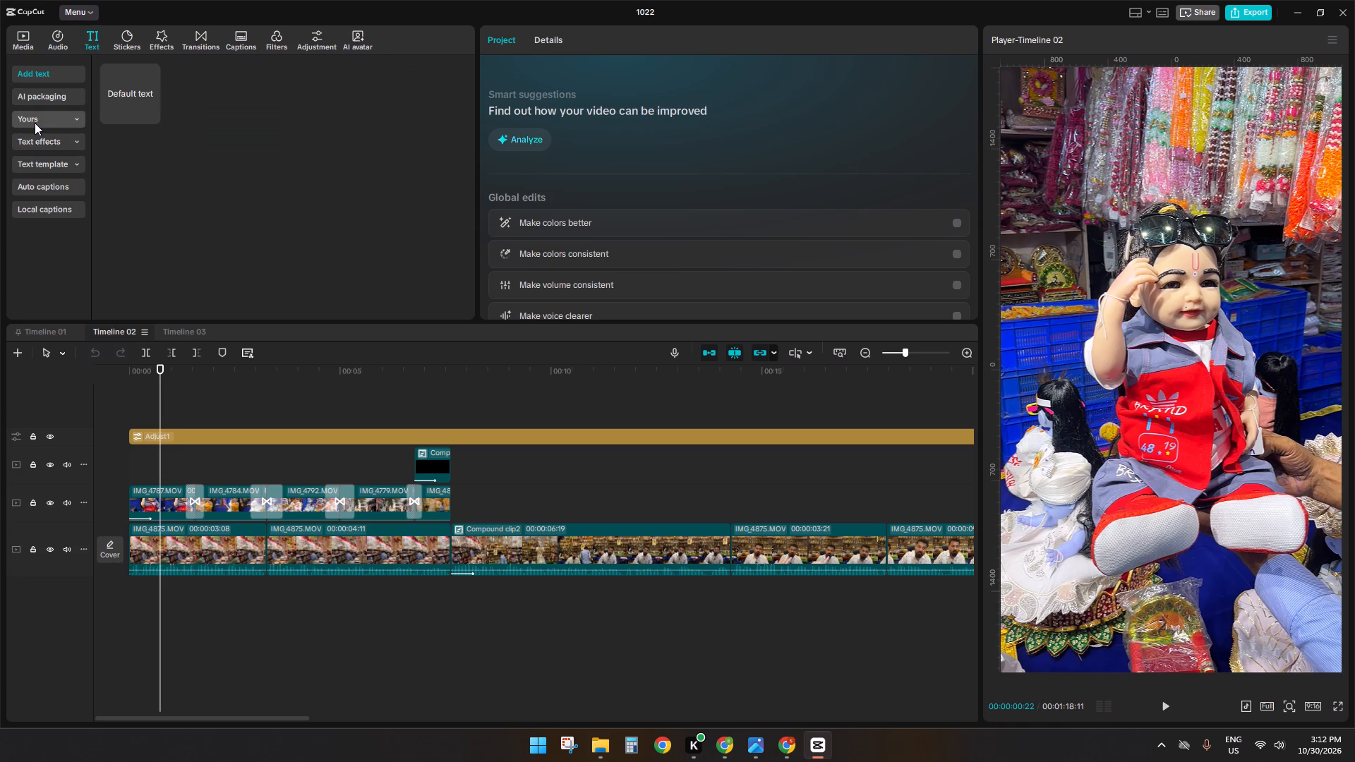
click(35, 123)
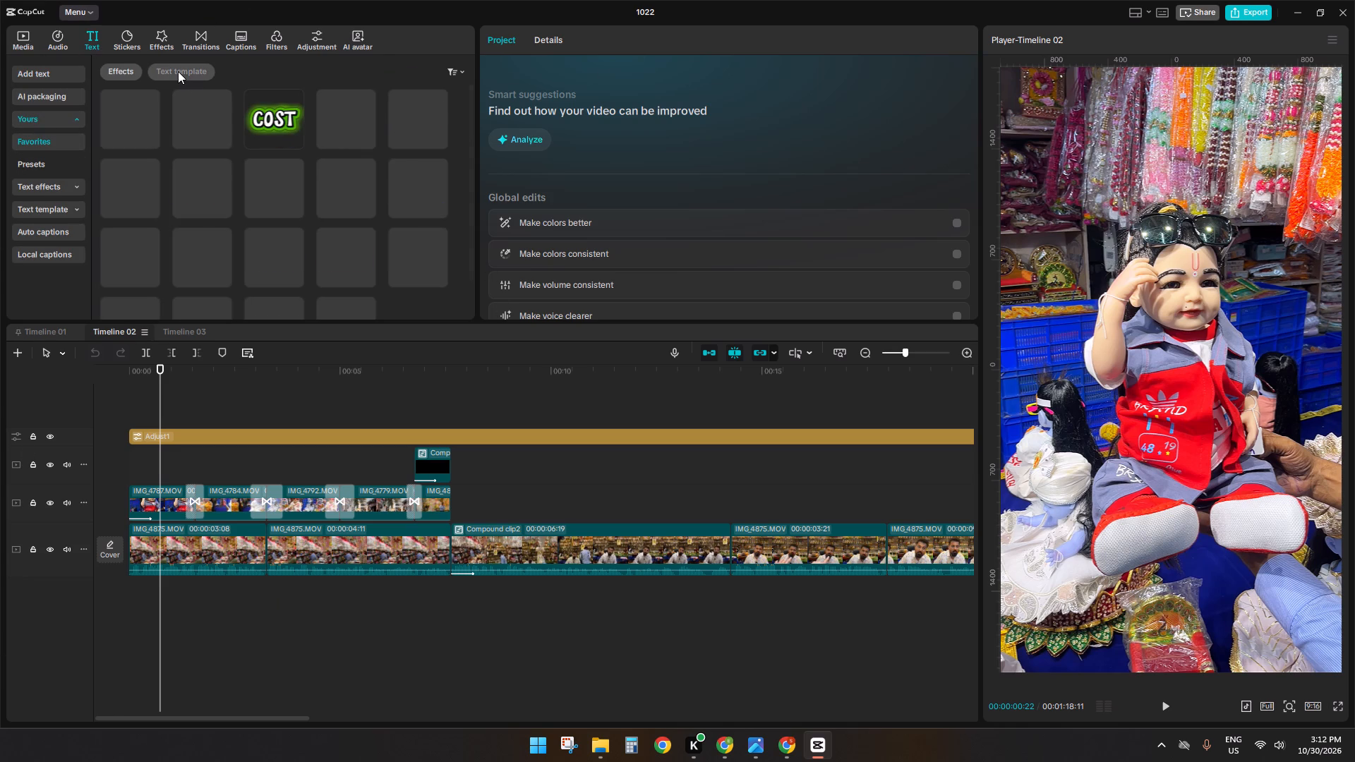
click(143, 74)
click(169, 73)
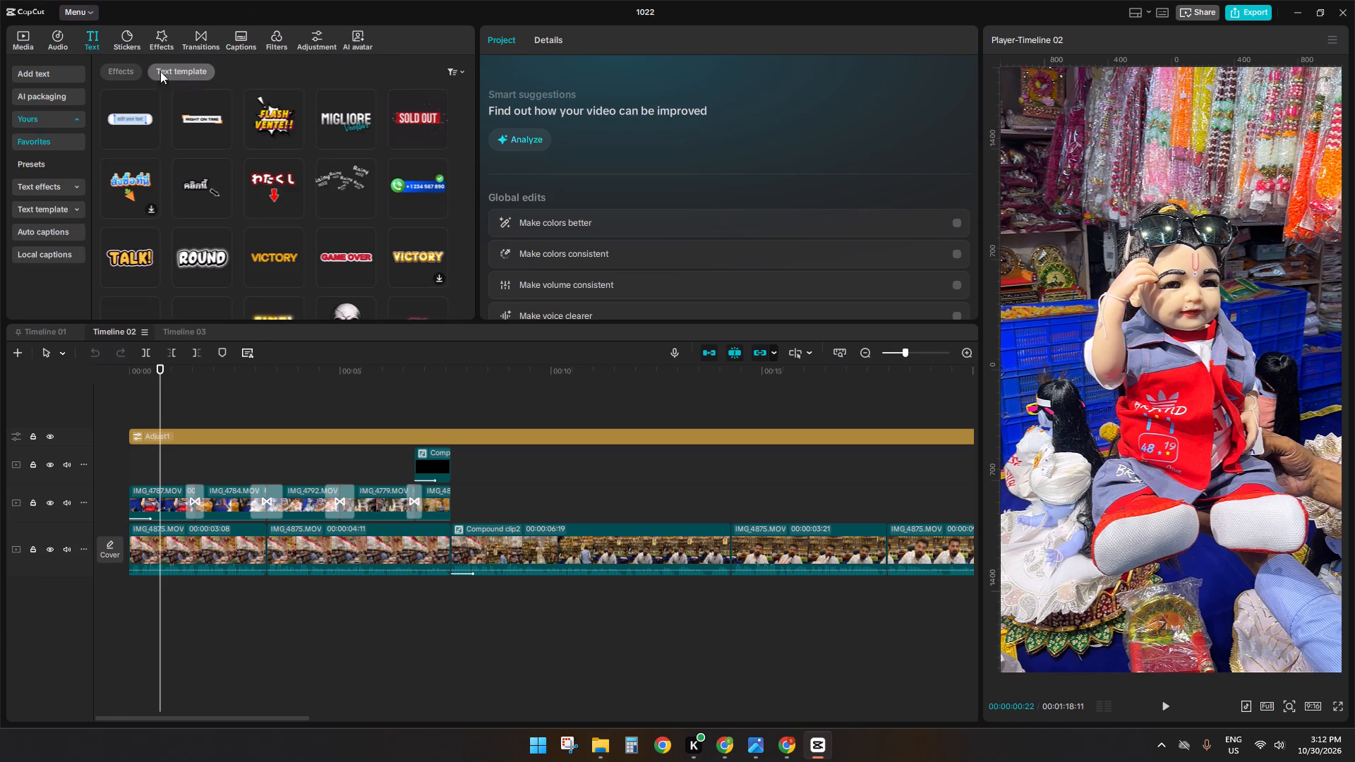
click(119, 64)
click(163, 66)
scroll(224, 160, down, 7)
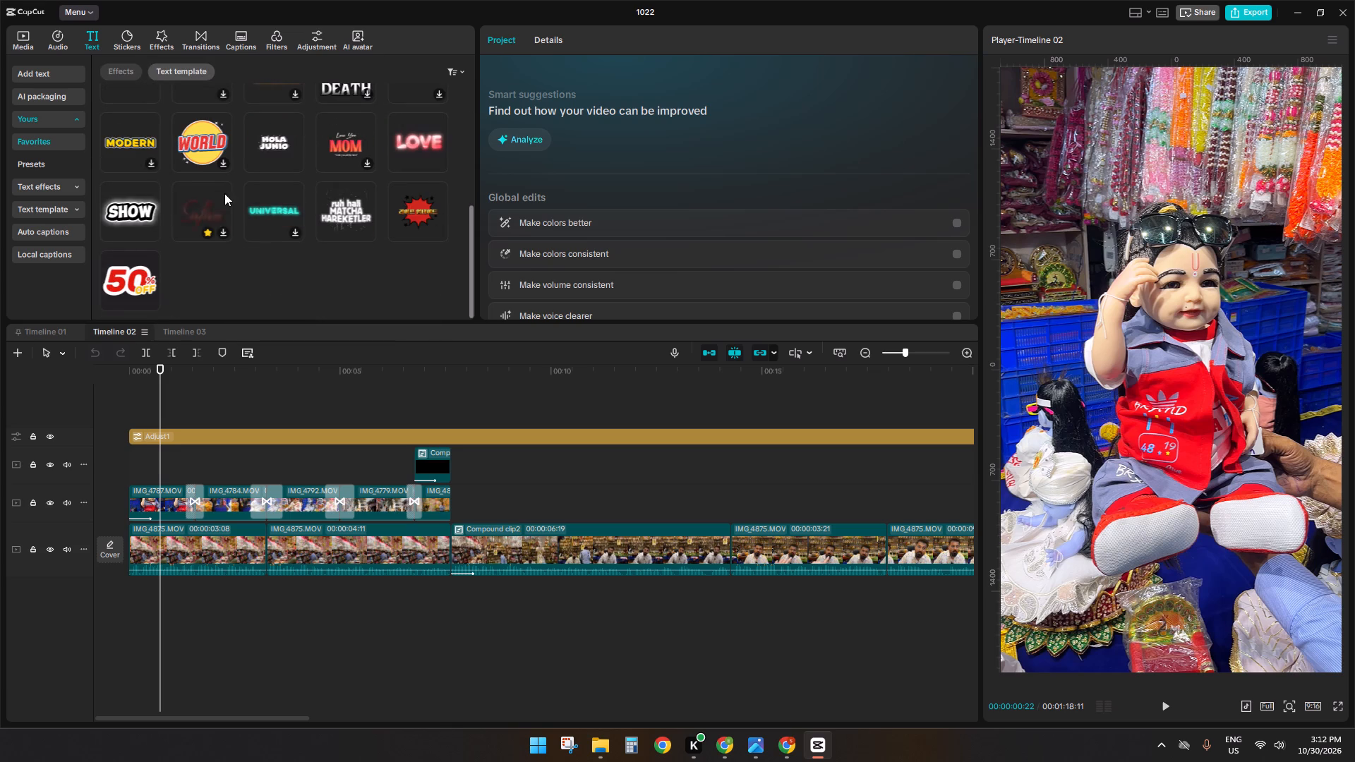
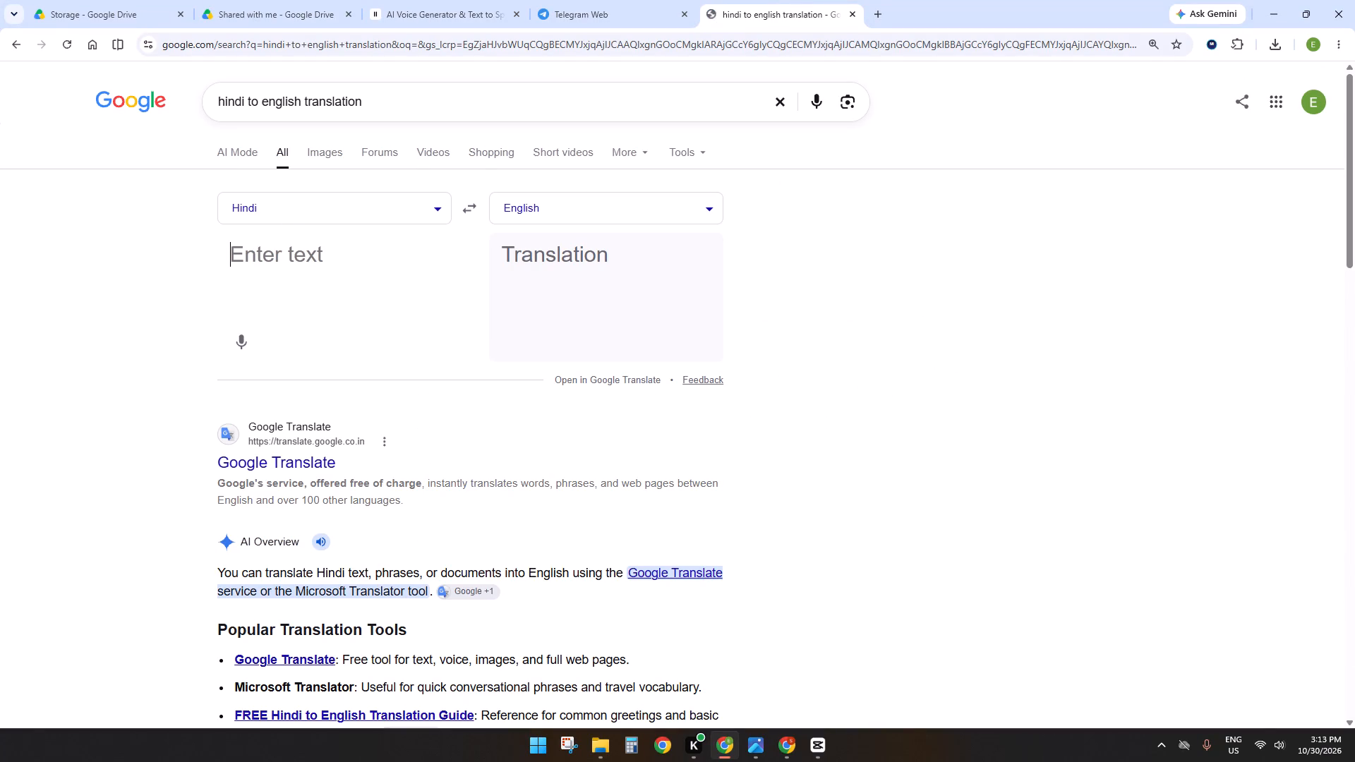
Translate the copied phrase "दिवाली Special" from Hindi to English and copy the translation.
key(ctrl+v)
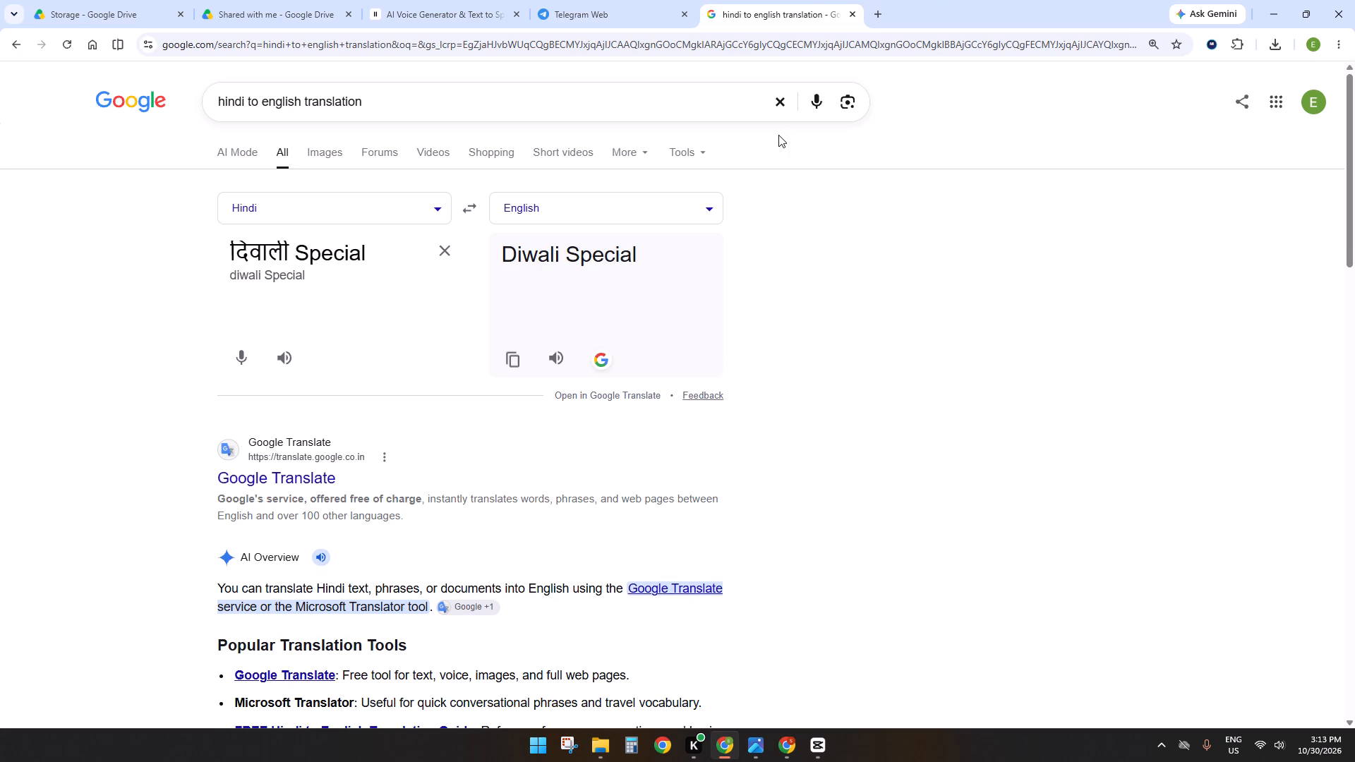
click(507, 355)
Switch to CapCut and set the volume of all main-track clips in Timeline 02 to 20.0 dB.
click(805, 739)
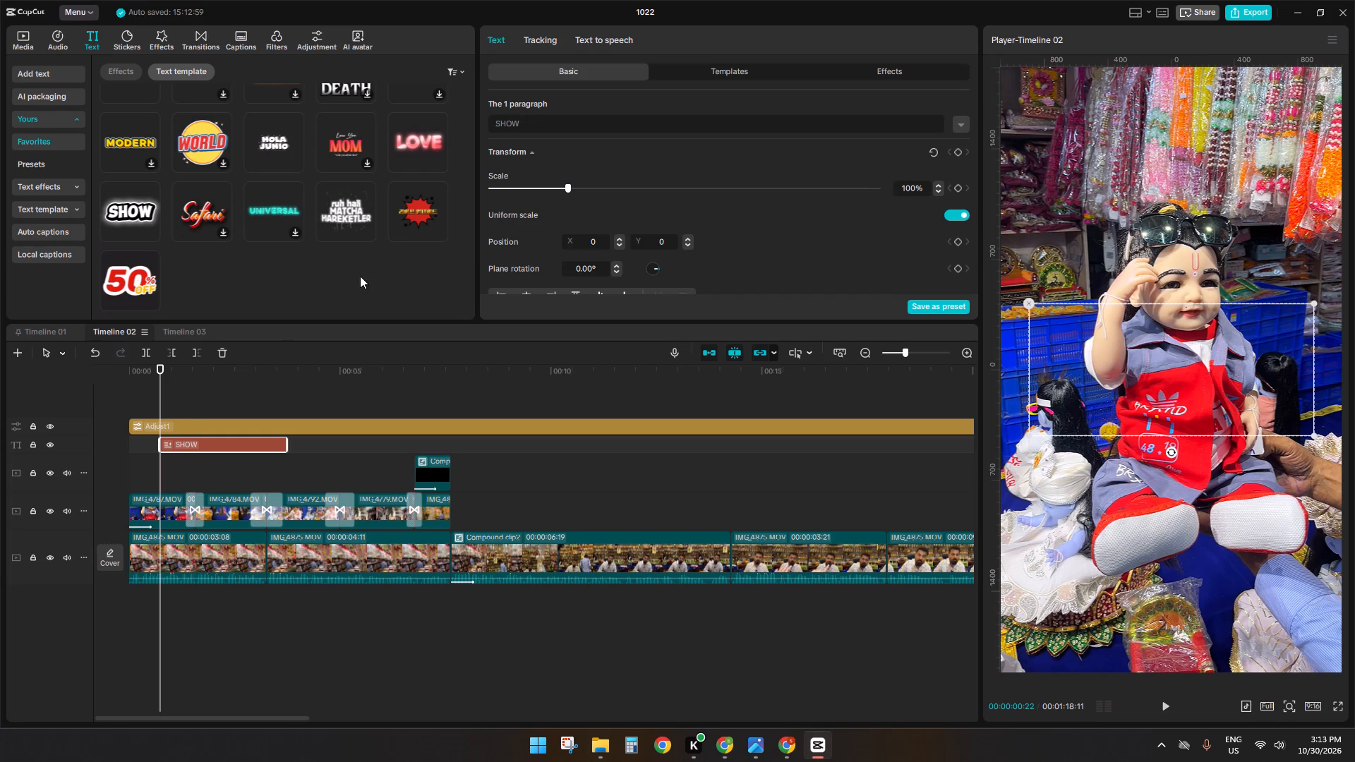
ctrl+scroll(236, 556, down, 18)
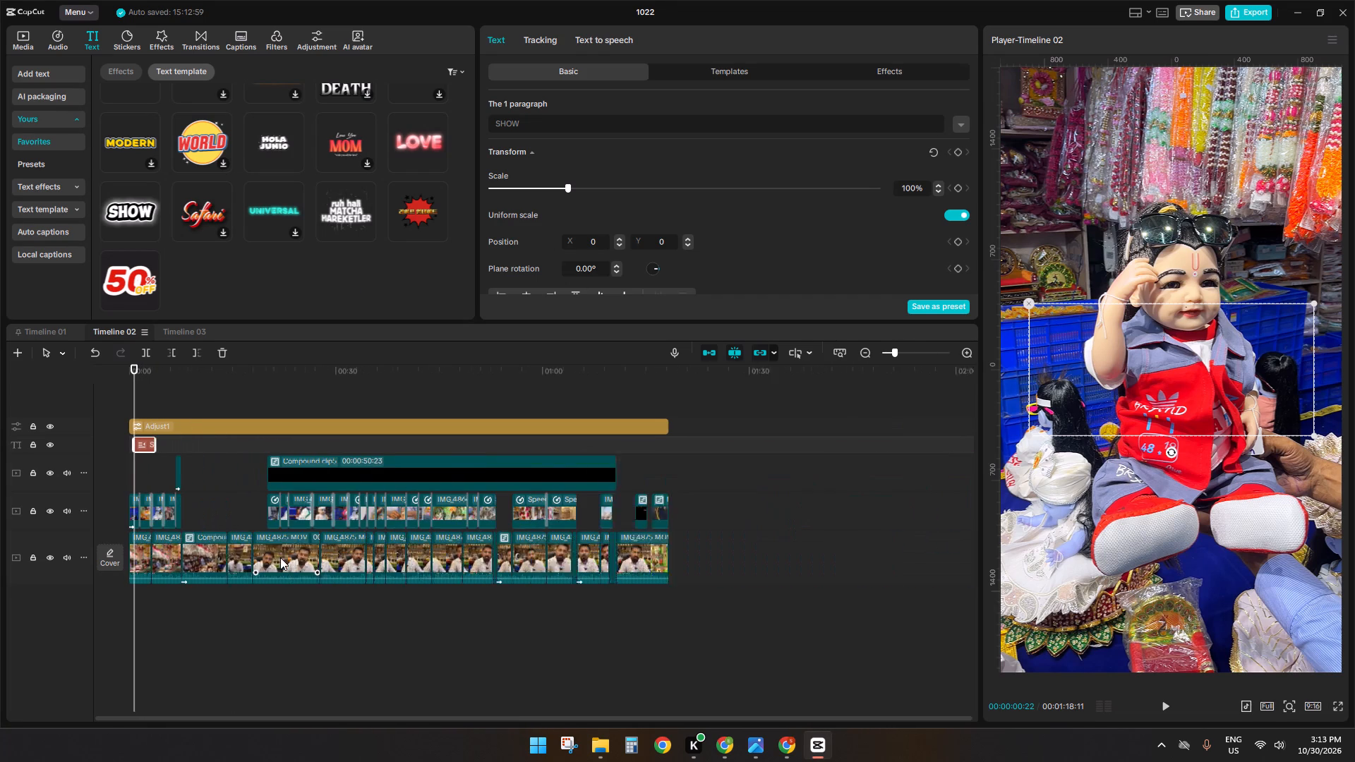
drag(692, 569, 116, 565)
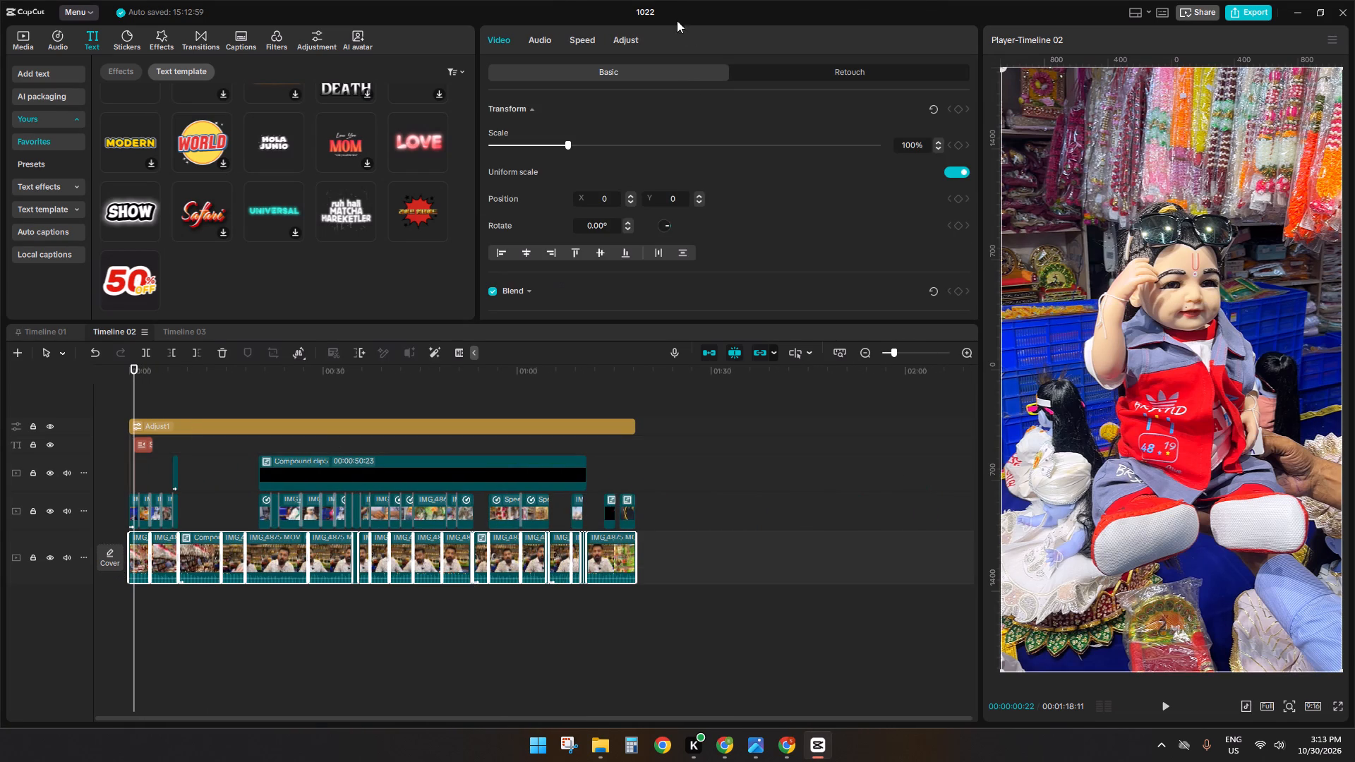
click(530, 43)
drag(696, 147, 1167, 165)
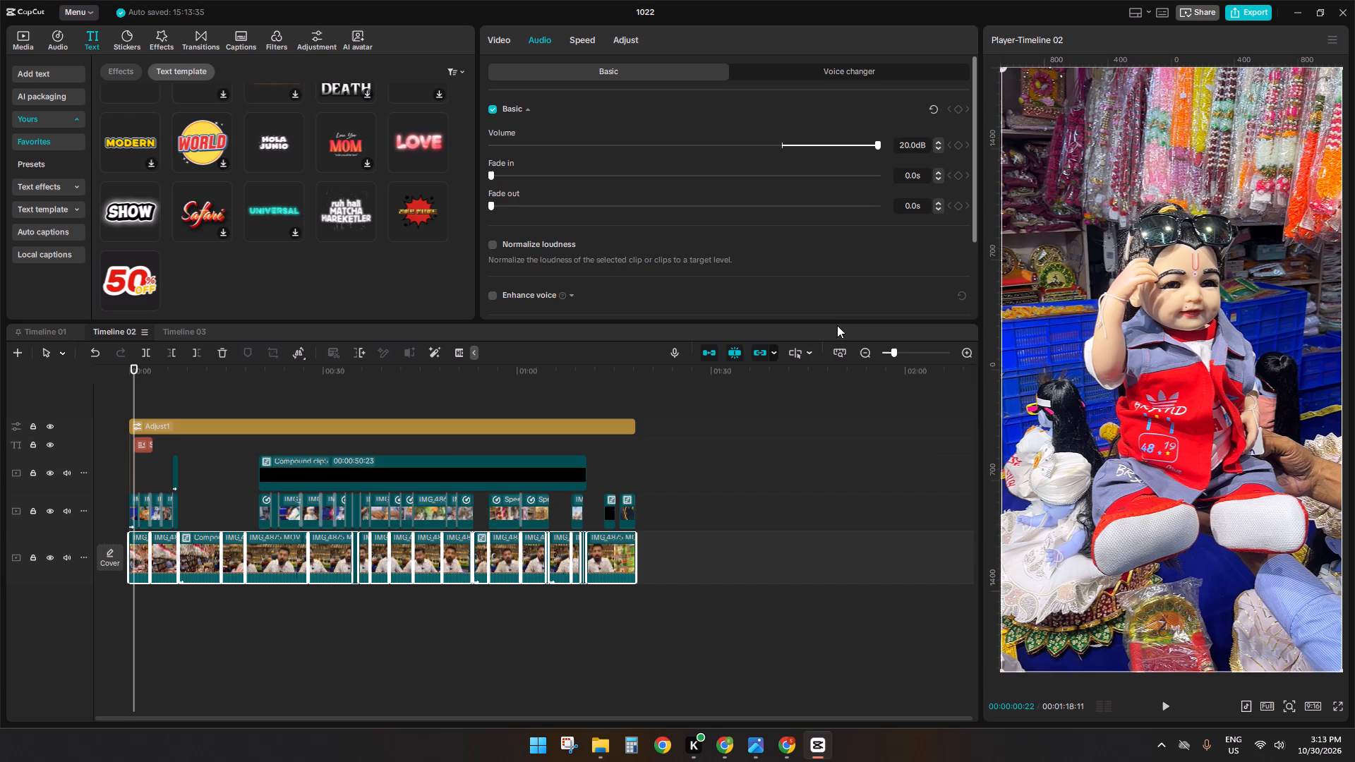
Replace the SHOW title's text with "Diwali Special" using the copied translation.
ctrl+scroll(195, 476, up, 9)
click(167, 449)
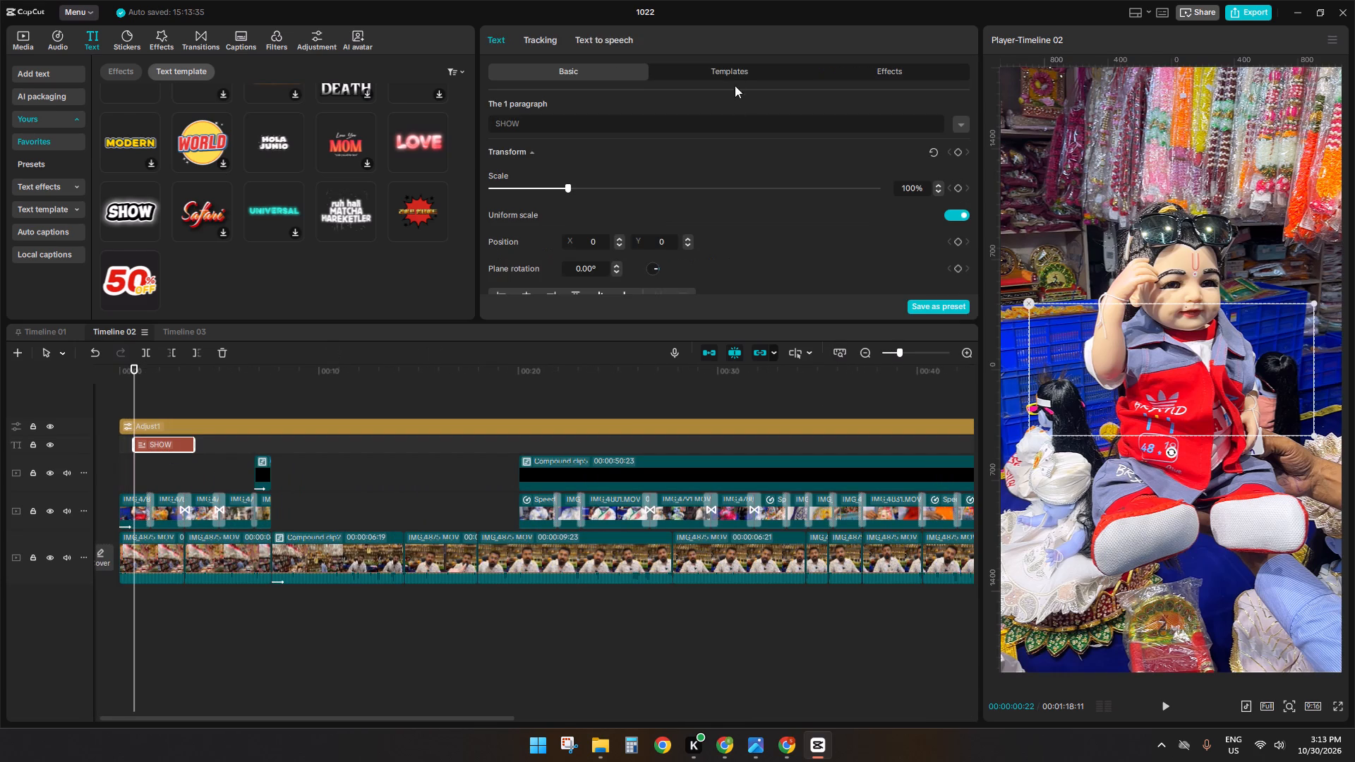
drag(610, 124, 505, 119)
drag(581, 130, 439, 128)
drag(549, 119, 469, 116)
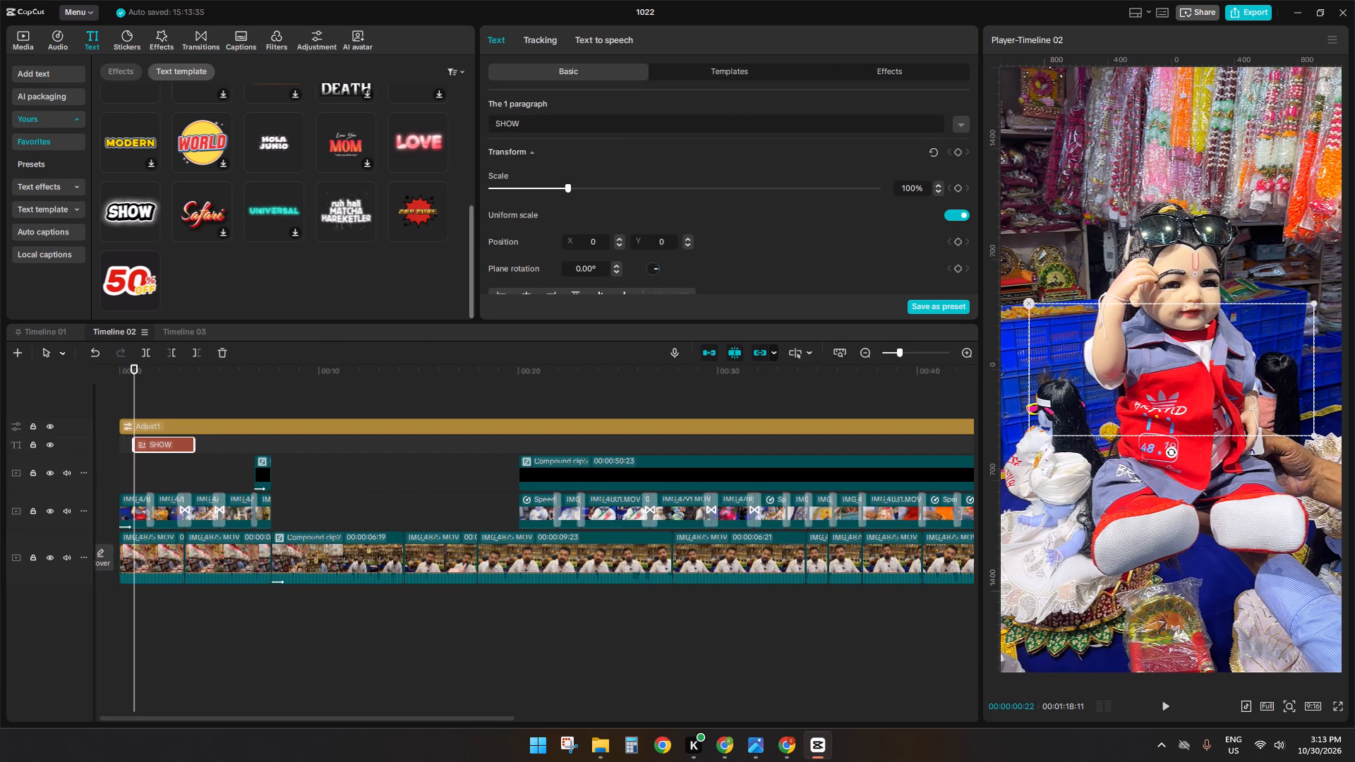
drag(548, 123, 442, 116)
key(ctrl+v)
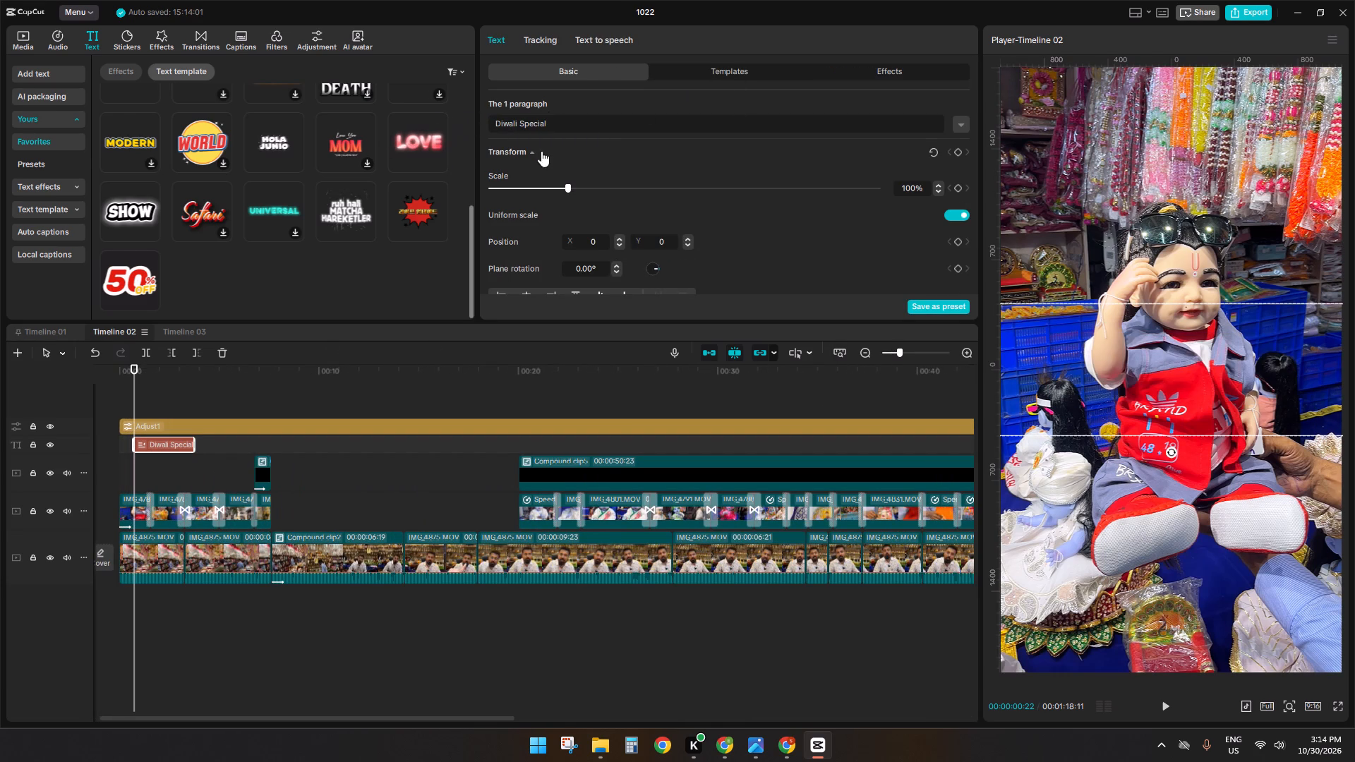
Scale the Diwali Special title to 26% and move it near the top of the frame, at about Y 1488.
drag(556, 185, 511, 188)
key(space)
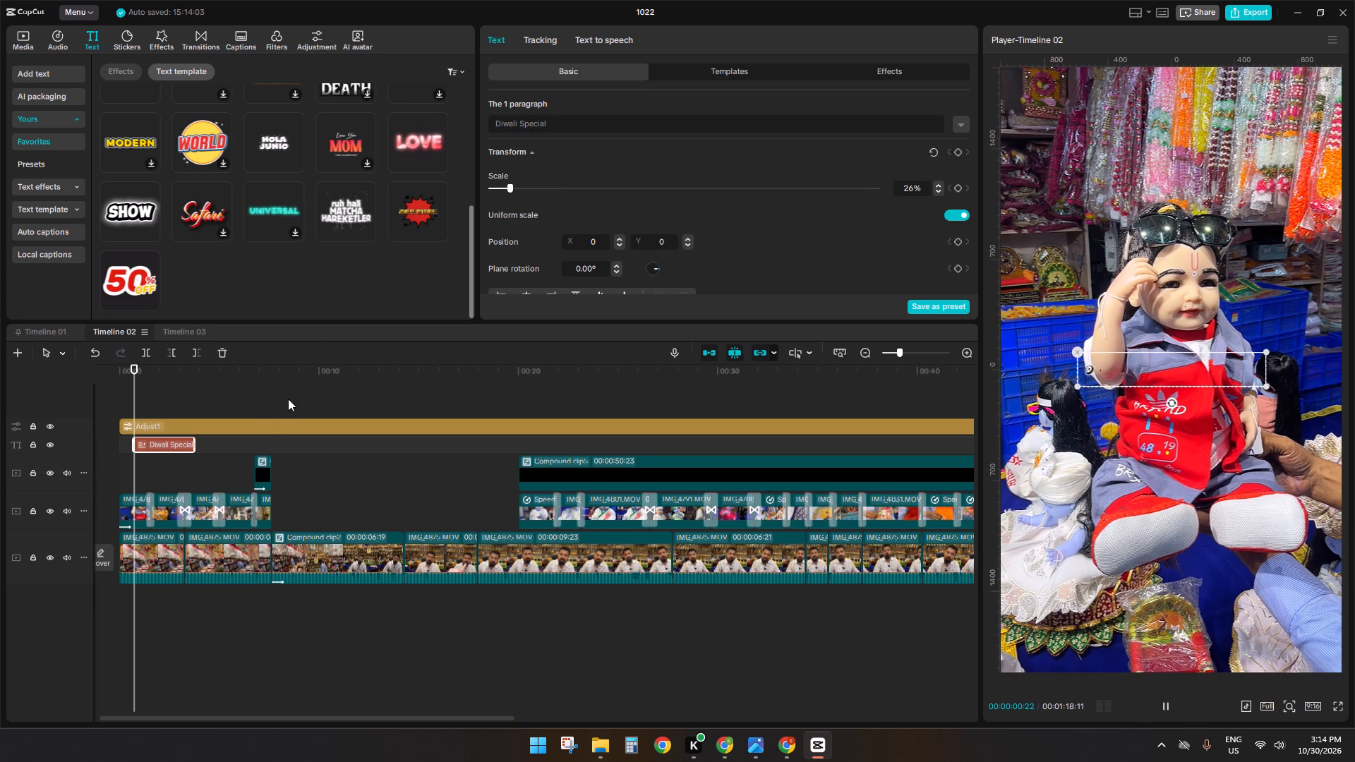
key(space)
drag(1151, 374, 1157, 145)
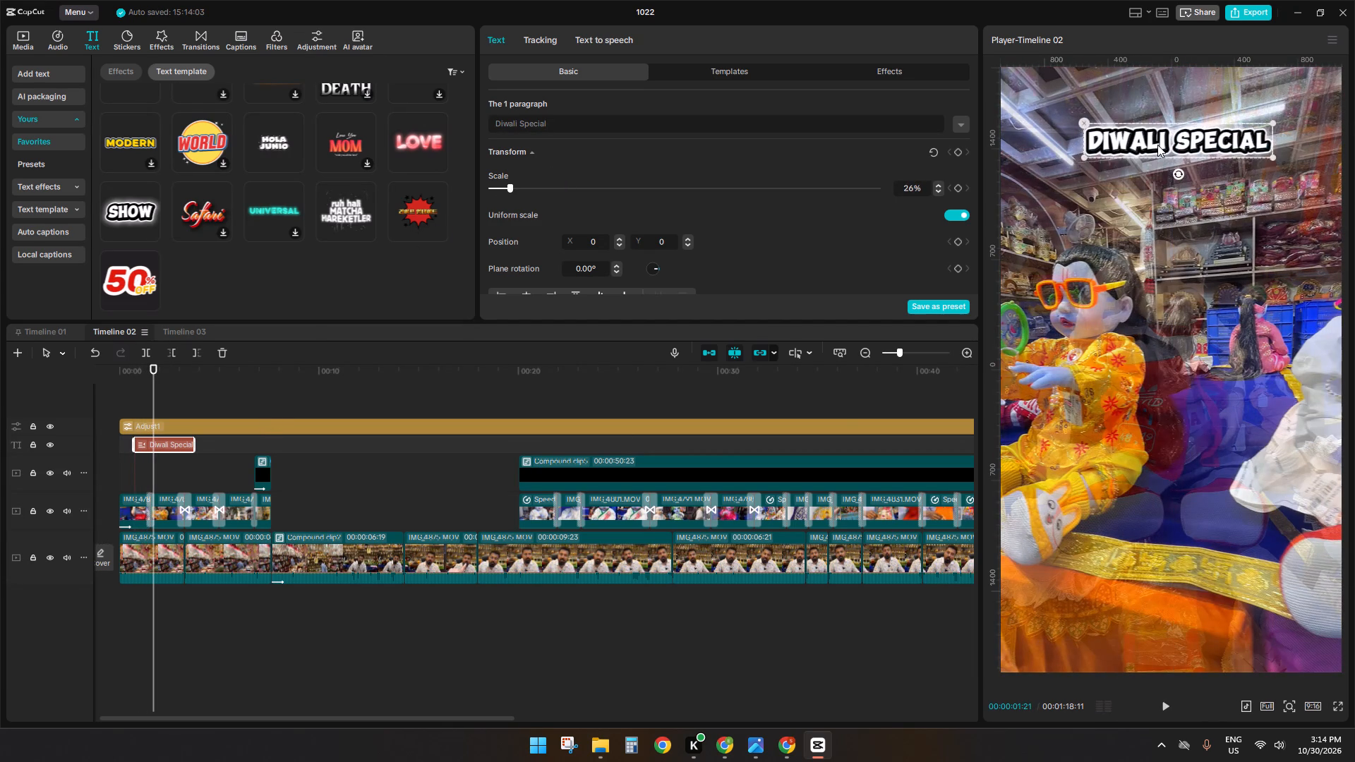
drag(1157, 145, 1150, 140)
key(space)
key(space)
Shift the Diwali Special title closer to Timeline 02's start and play the opening clips to check its timing.
drag(158, 444, 148, 444)
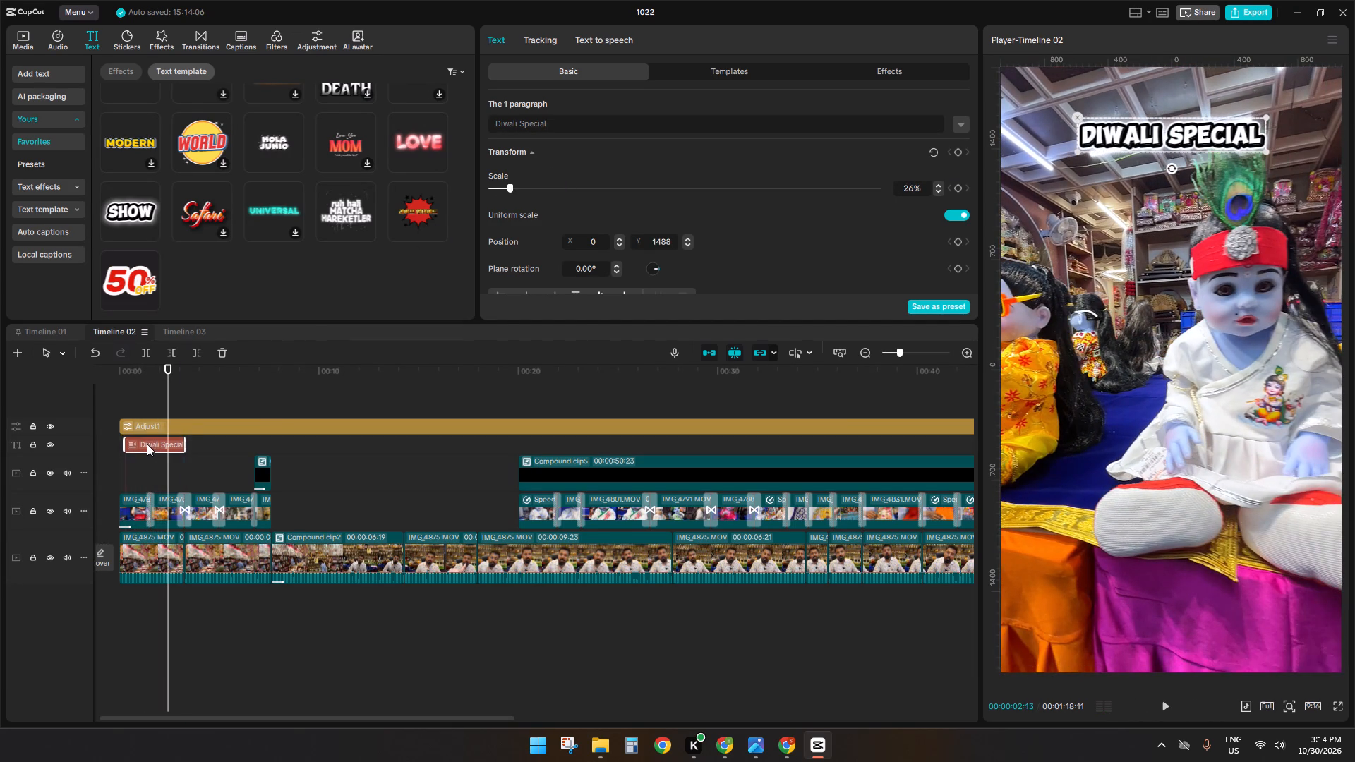
click(133, 456)
drag(133, 456, 102, 464)
key(space)
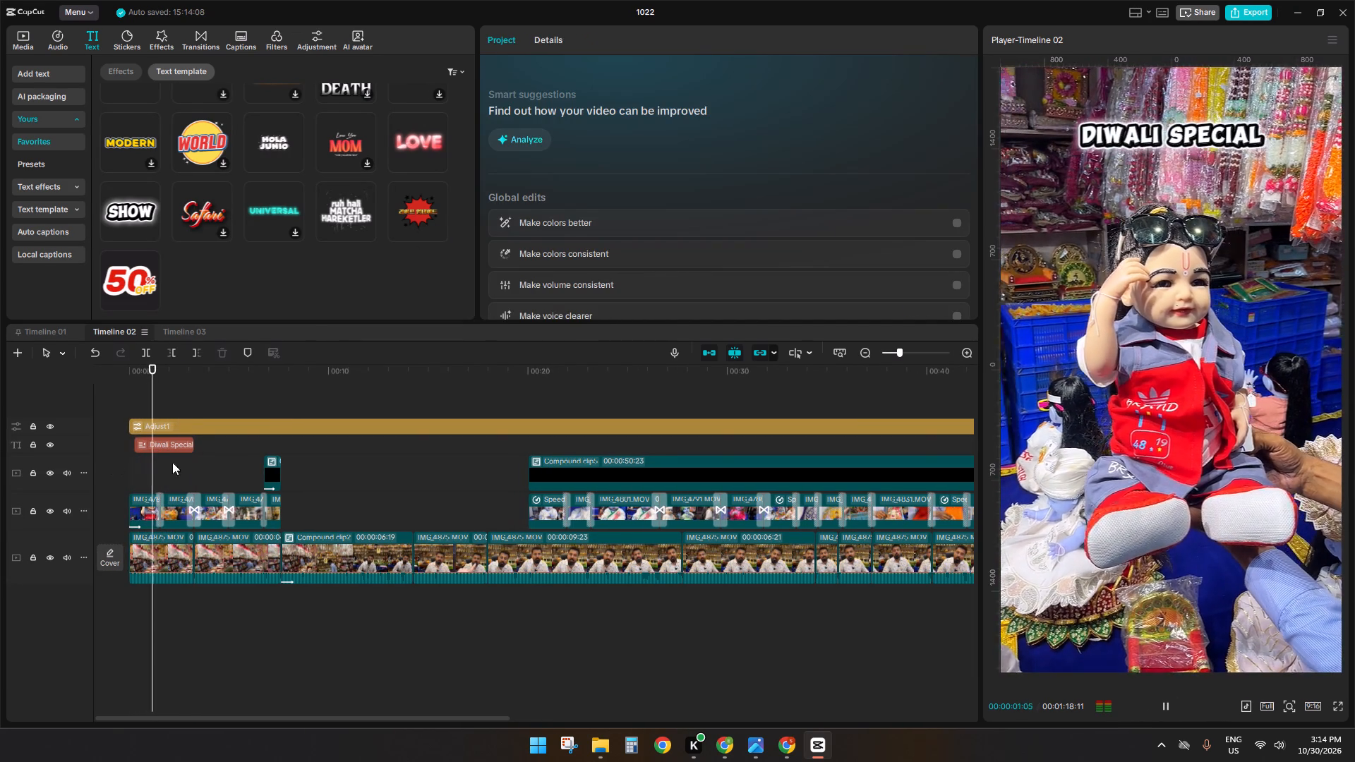
click(190, 474)
click(188, 444)
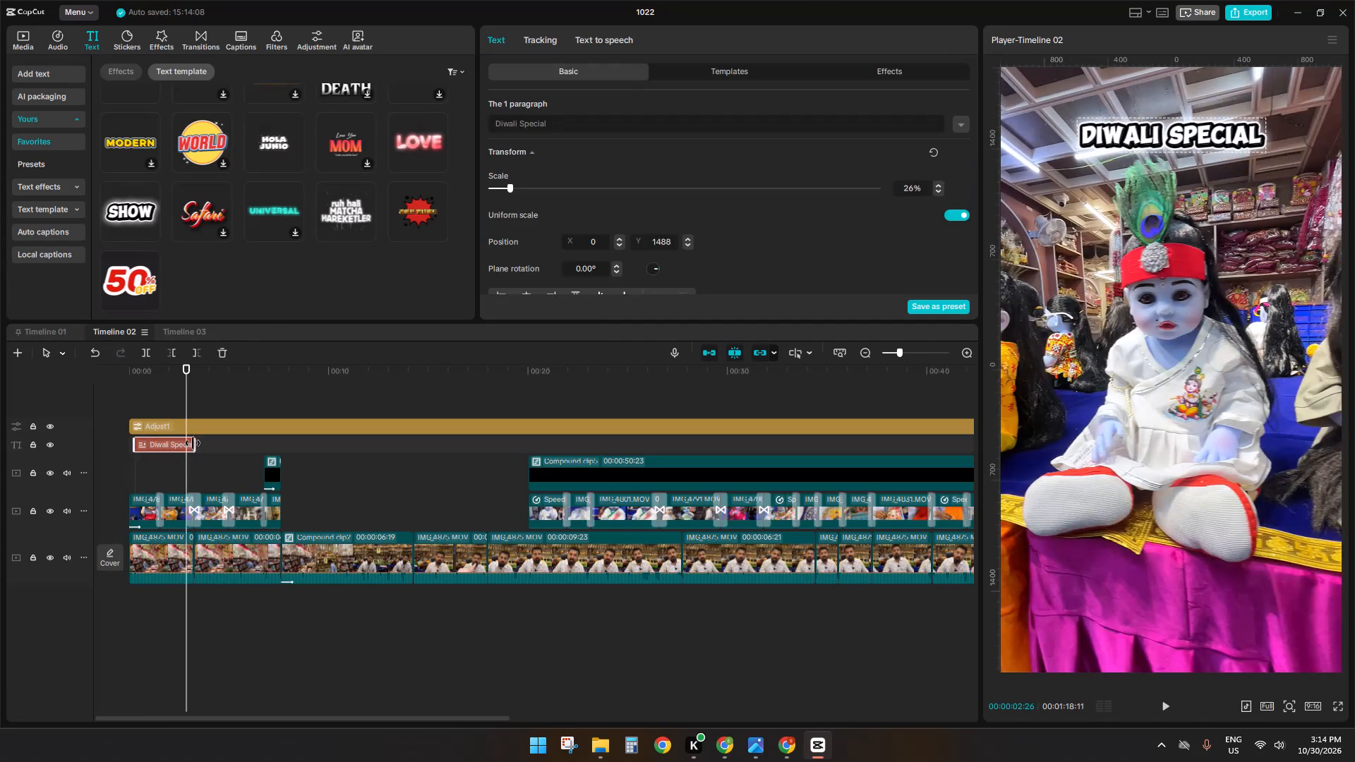
click(193, 443)
key(space)
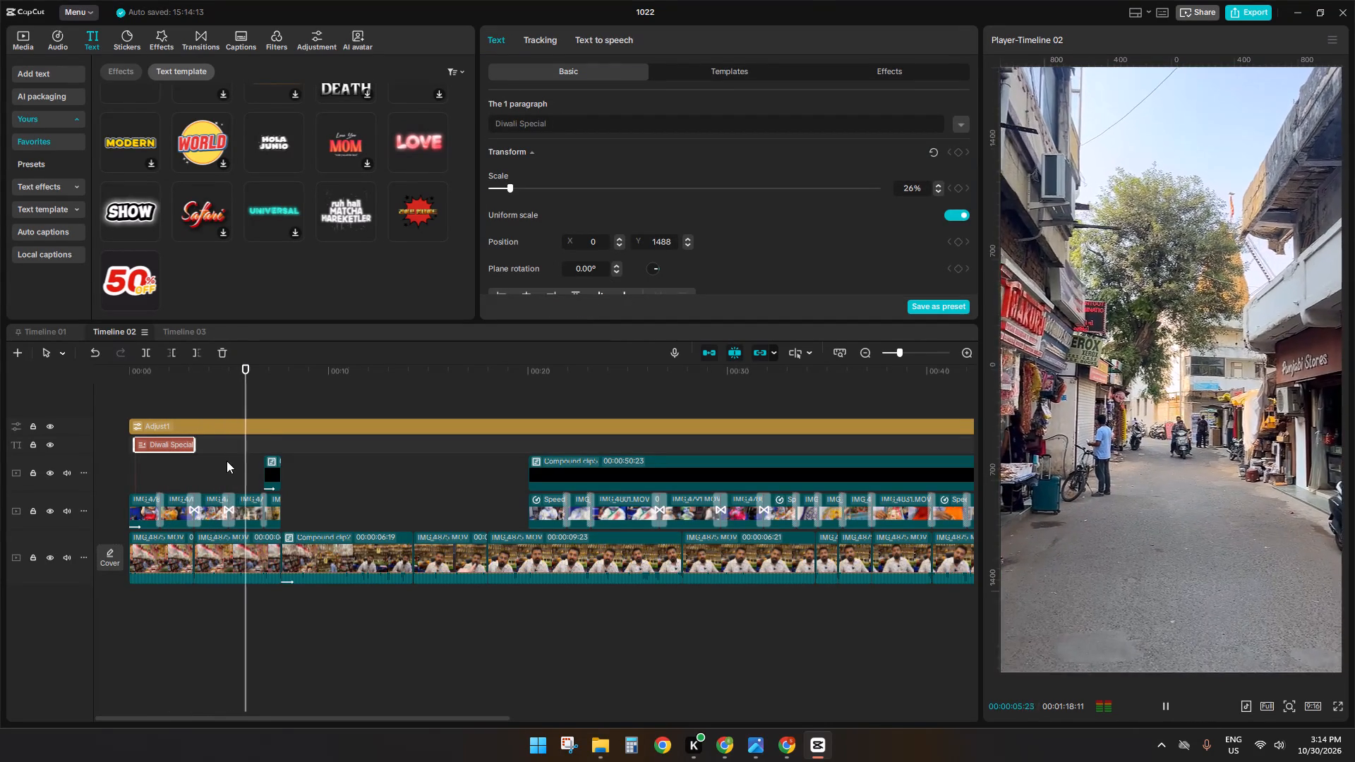
ctrl+scroll(296, 496, up, 4)
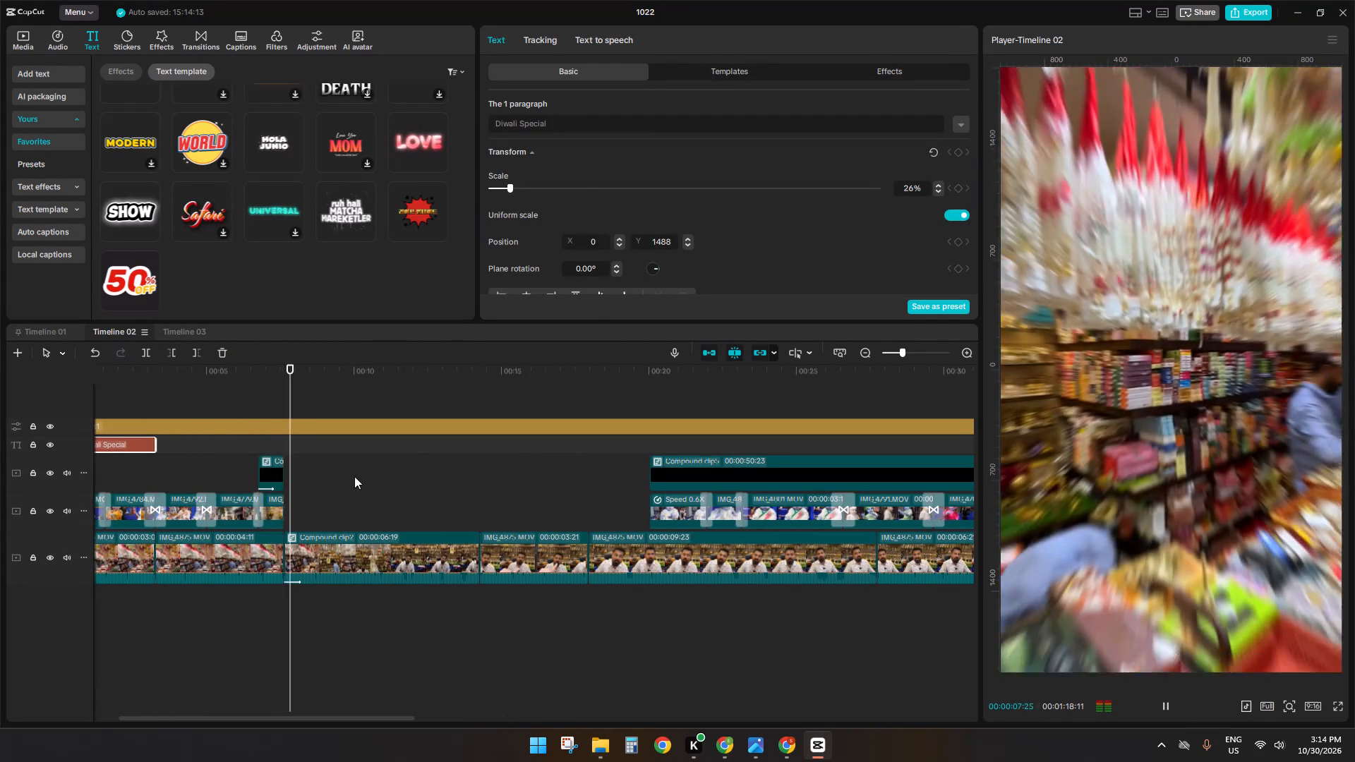
key(space)
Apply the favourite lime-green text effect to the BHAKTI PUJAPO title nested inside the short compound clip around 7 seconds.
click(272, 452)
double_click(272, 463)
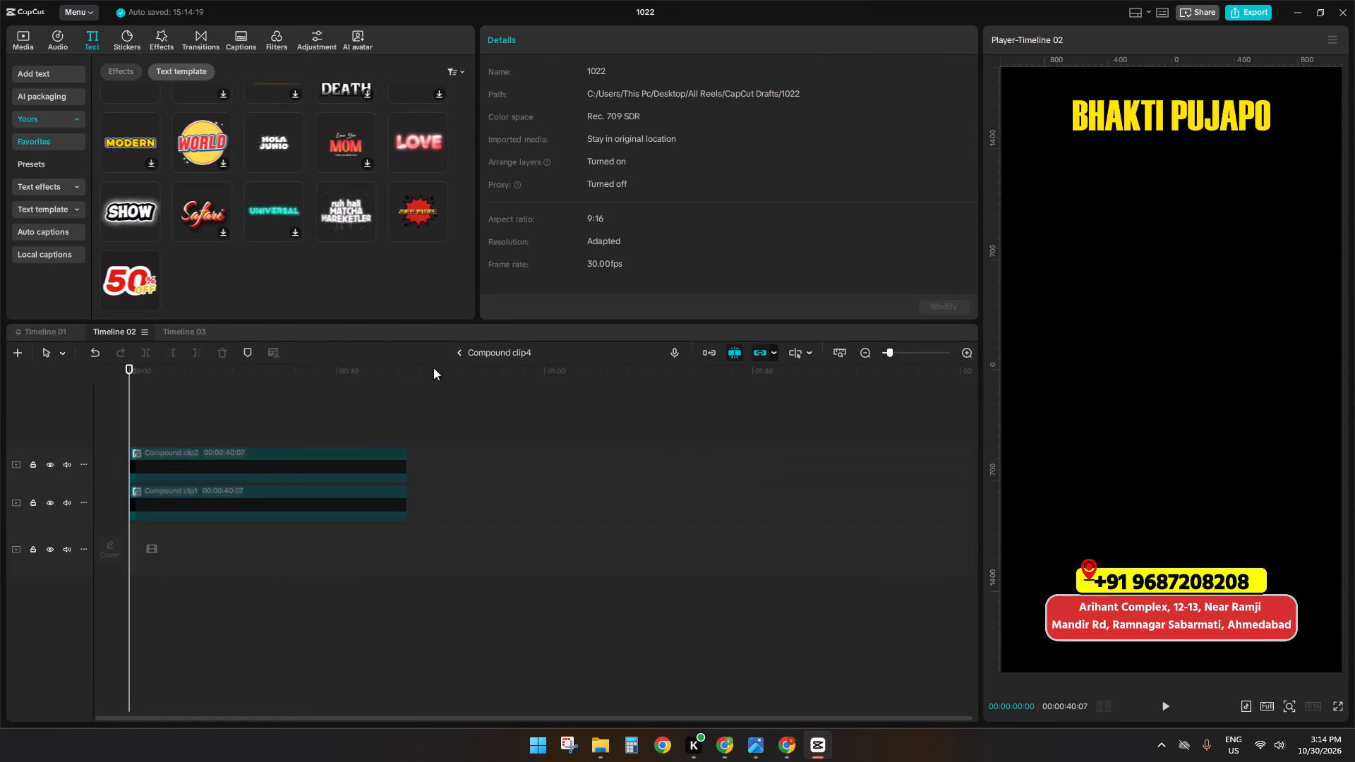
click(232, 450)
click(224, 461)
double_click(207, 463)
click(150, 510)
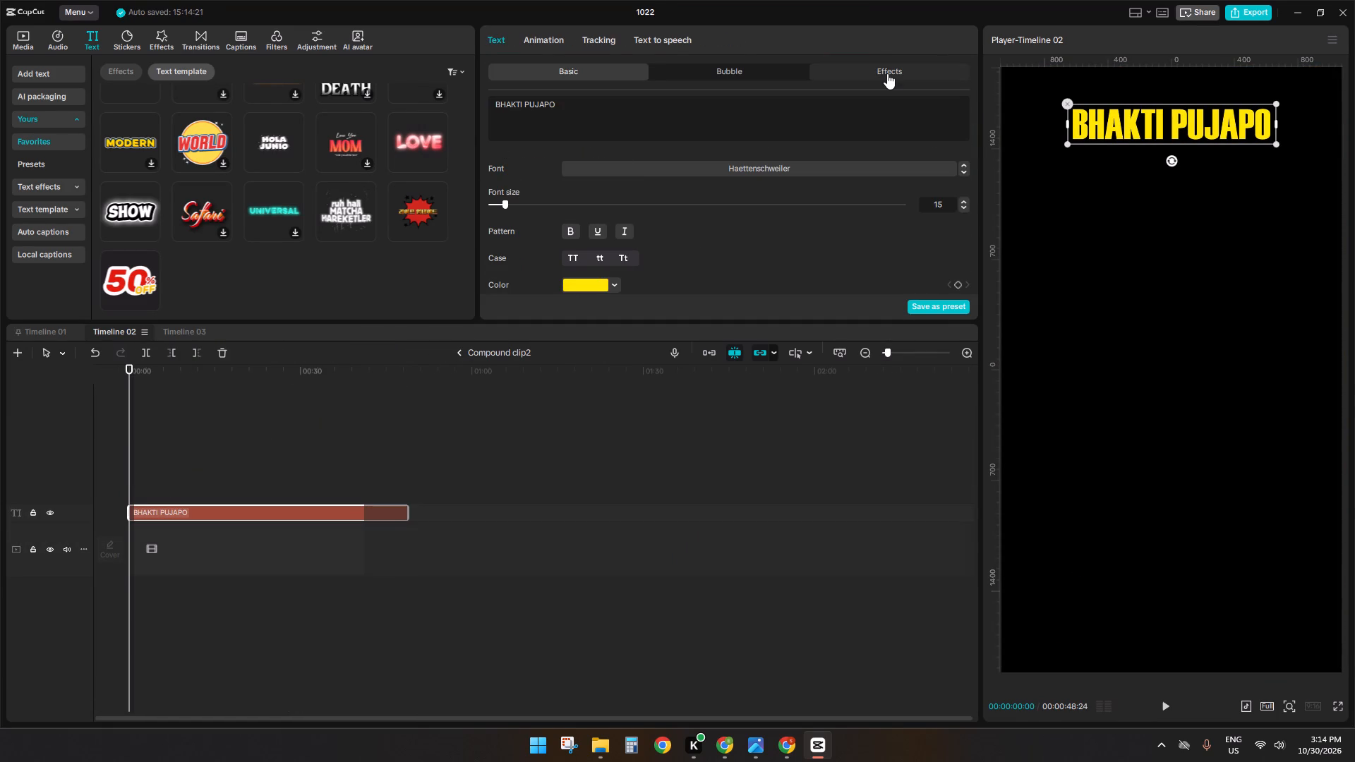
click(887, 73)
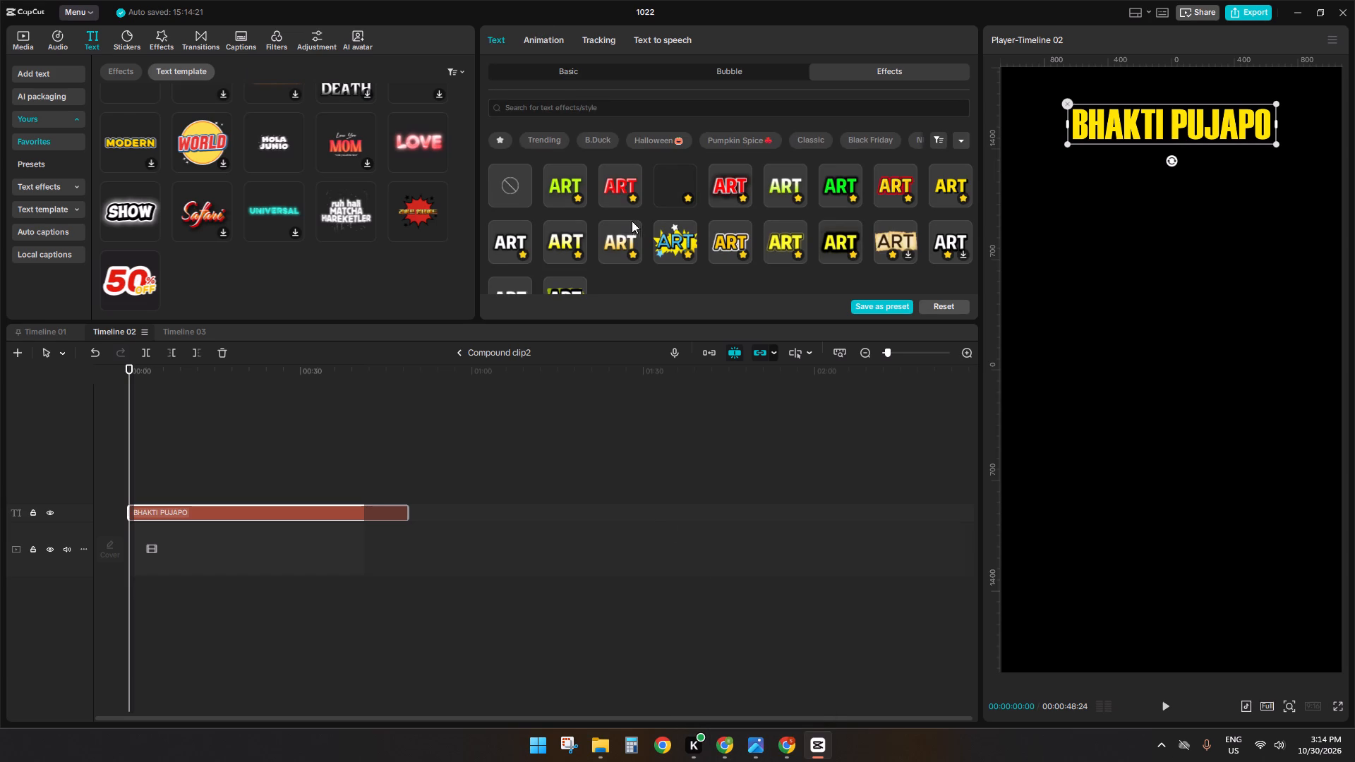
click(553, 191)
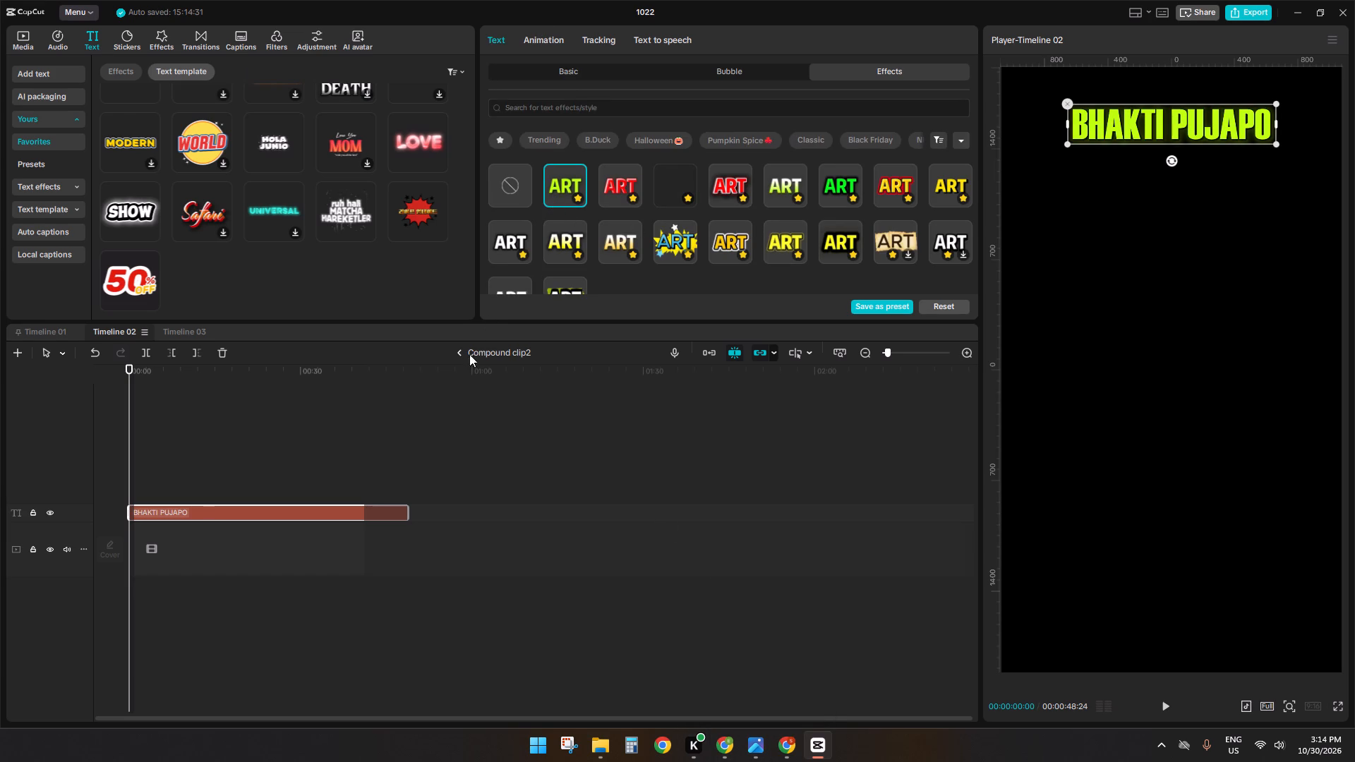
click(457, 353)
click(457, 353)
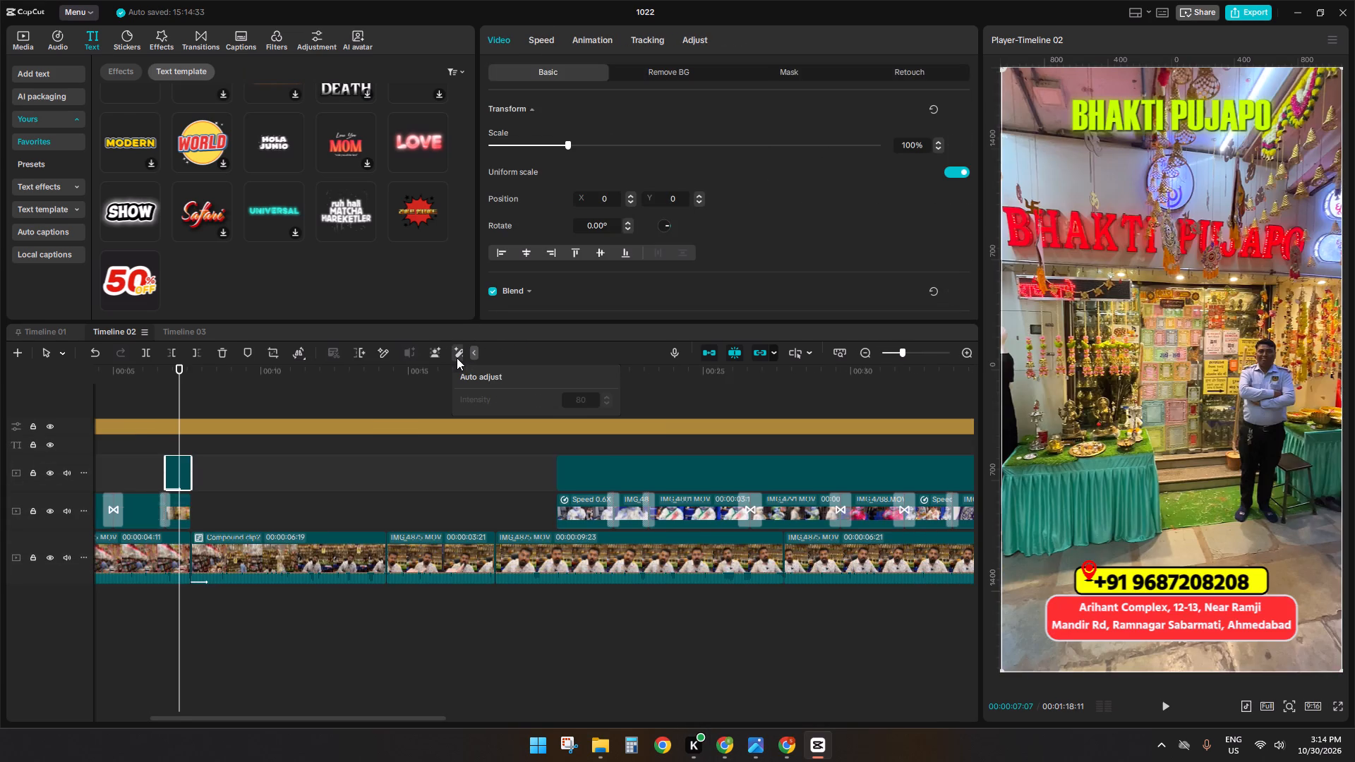
Apply the favourite orange text effect with black-and-white outline to the BHAKTI PUJAPO title nested inside the long compound clip.
key(space)
click(634, 443)
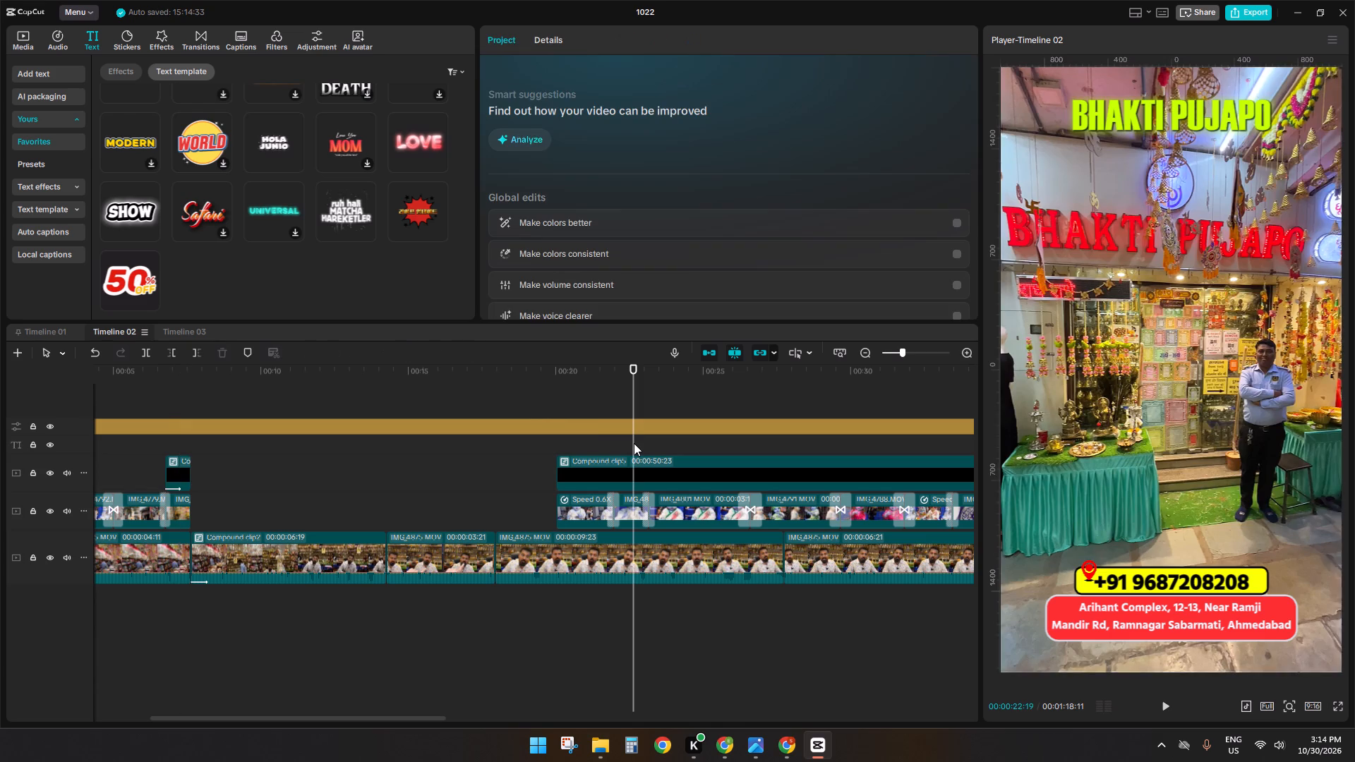
key(space)
key(space)
double_click(632, 470)
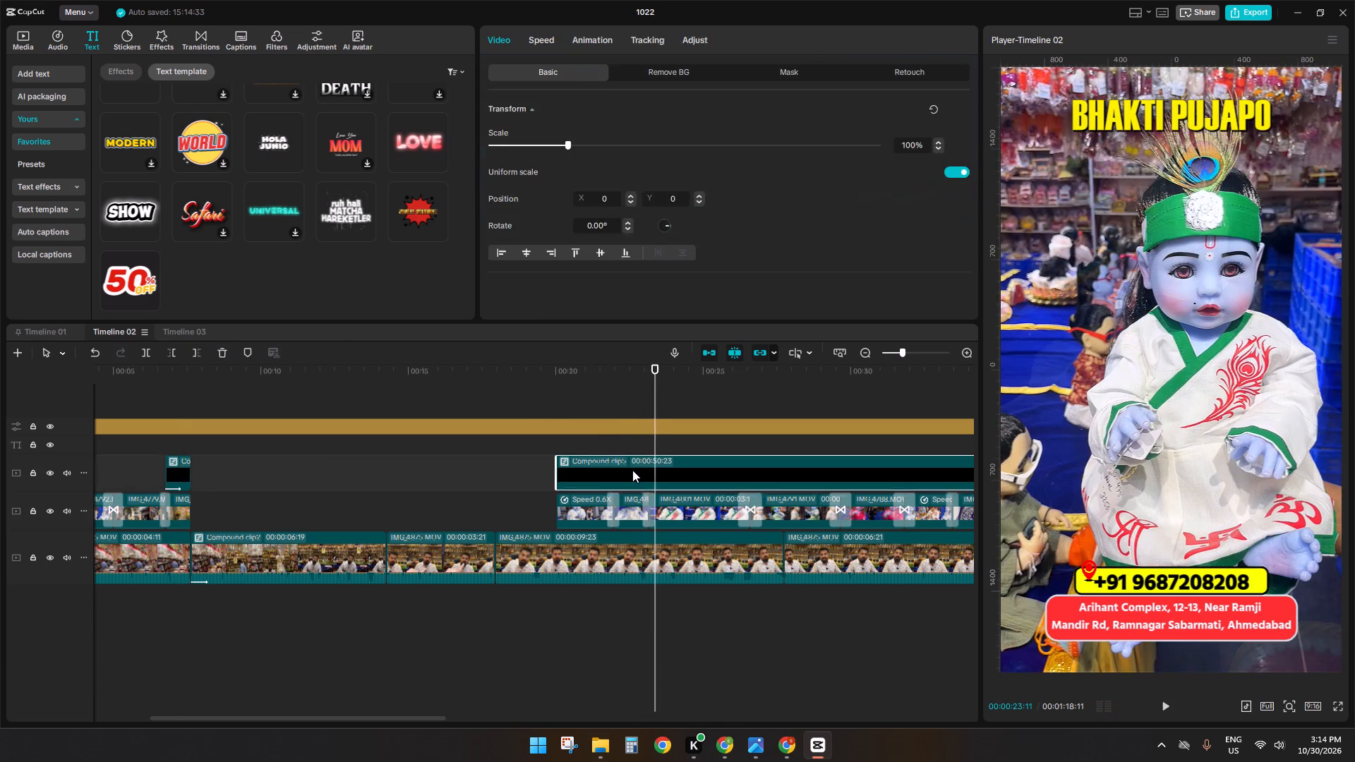
double_click(138, 461)
click(150, 504)
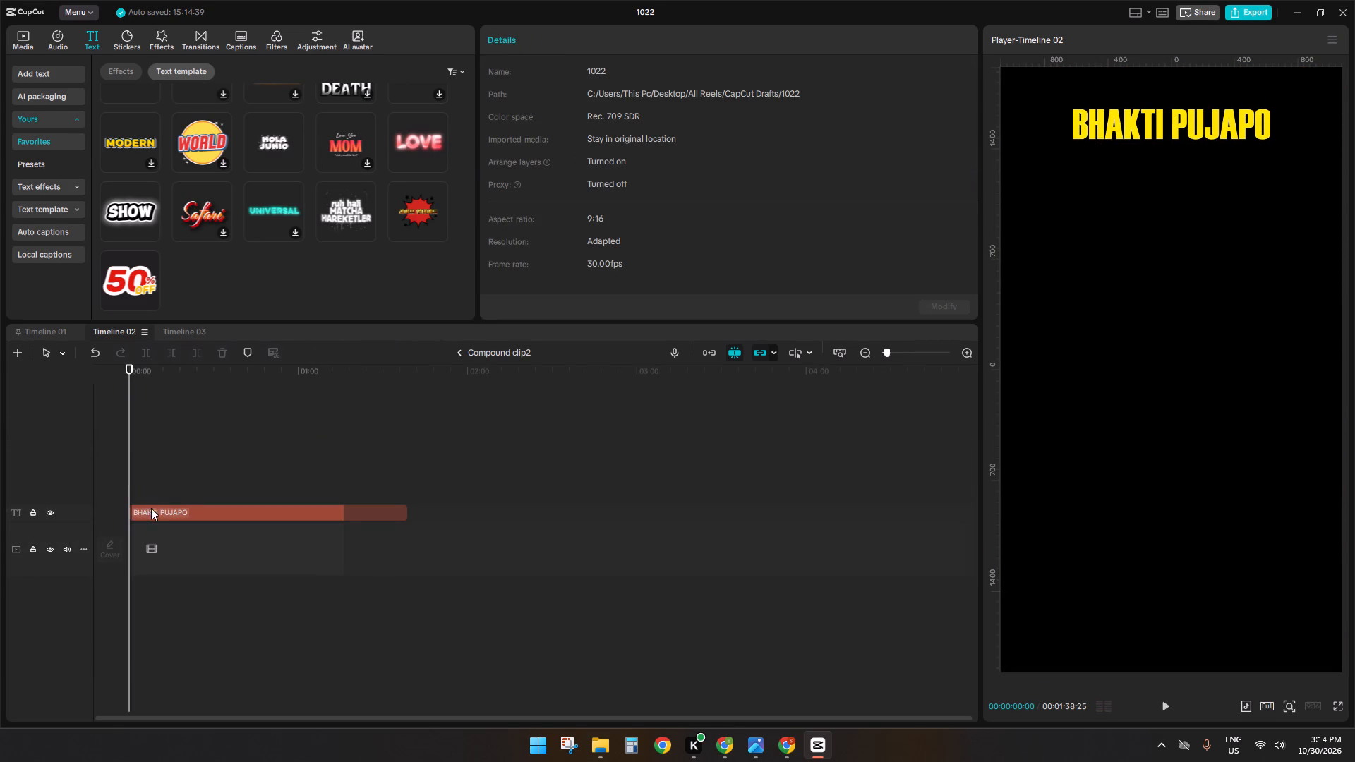
click(191, 540)
click(179, 520)
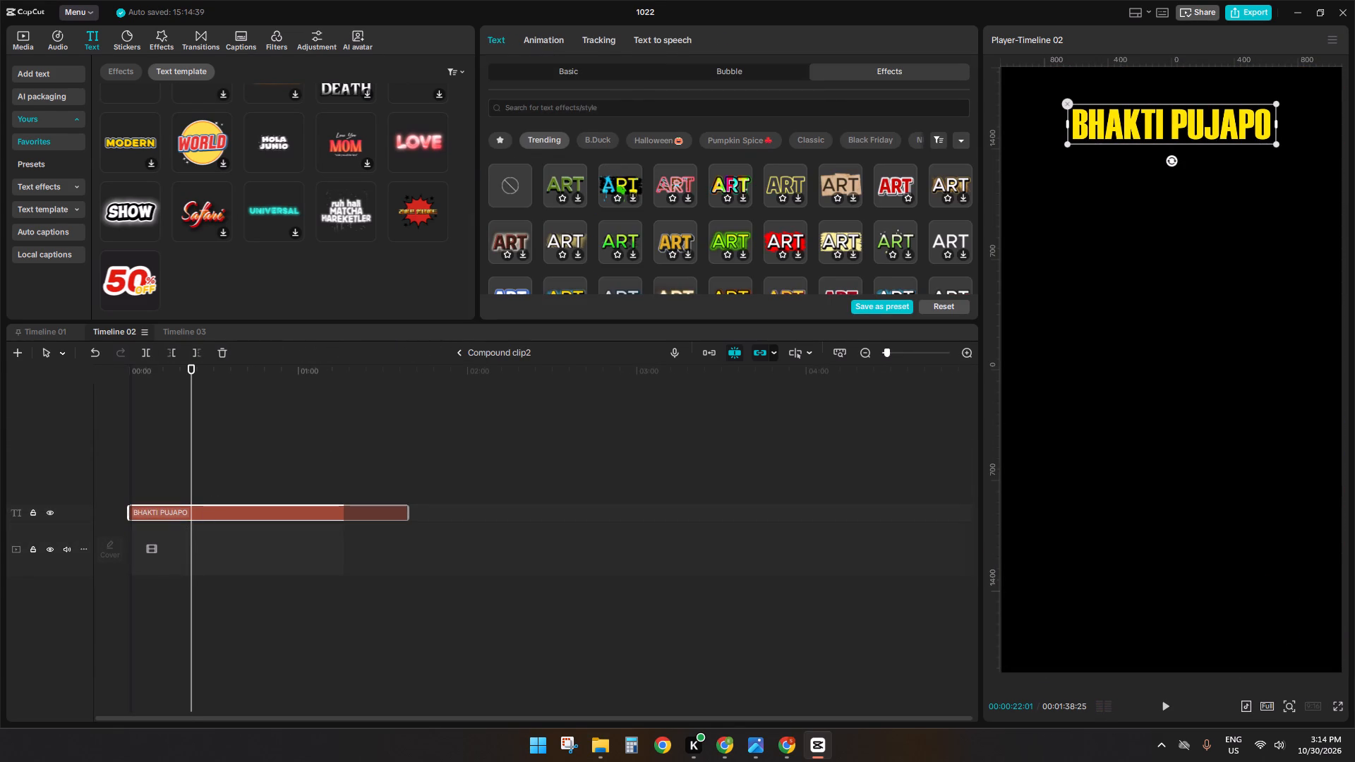
click(505, 143)
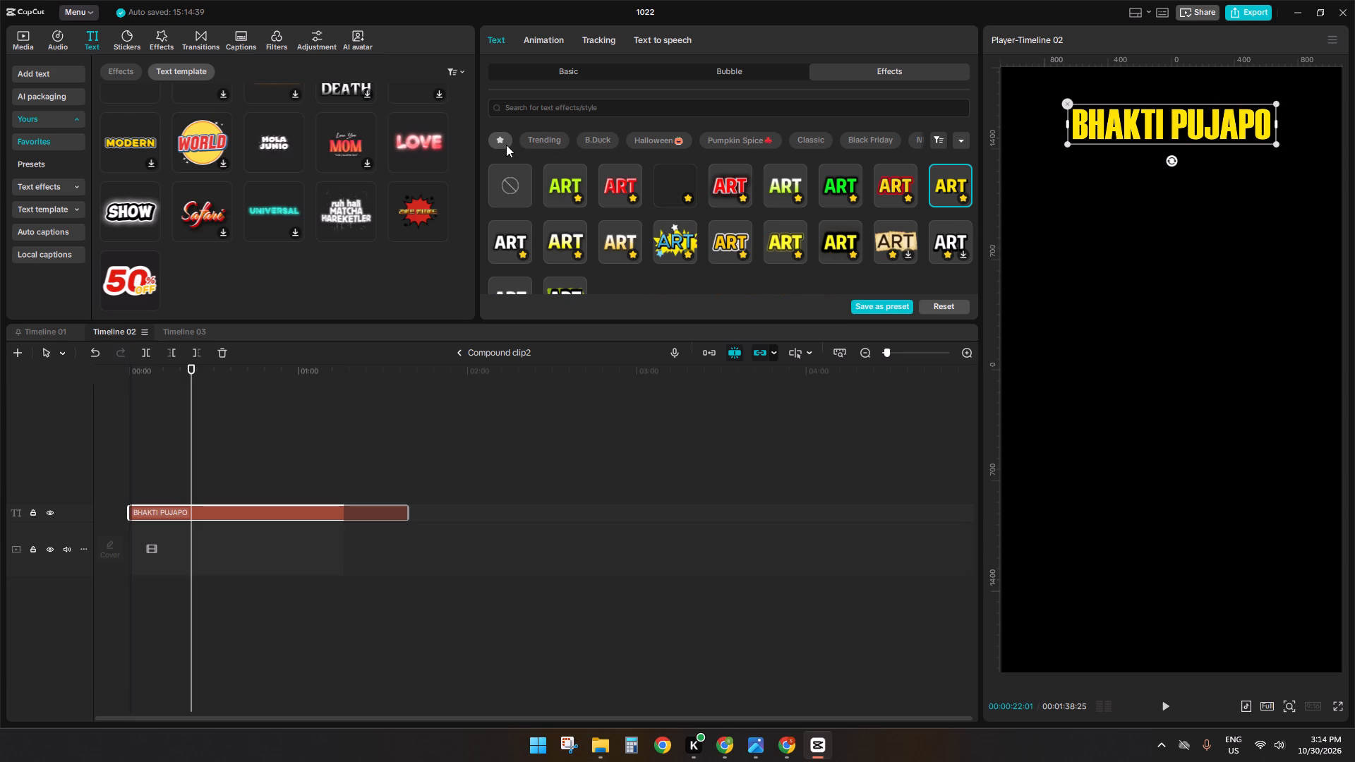
click(718, 241)
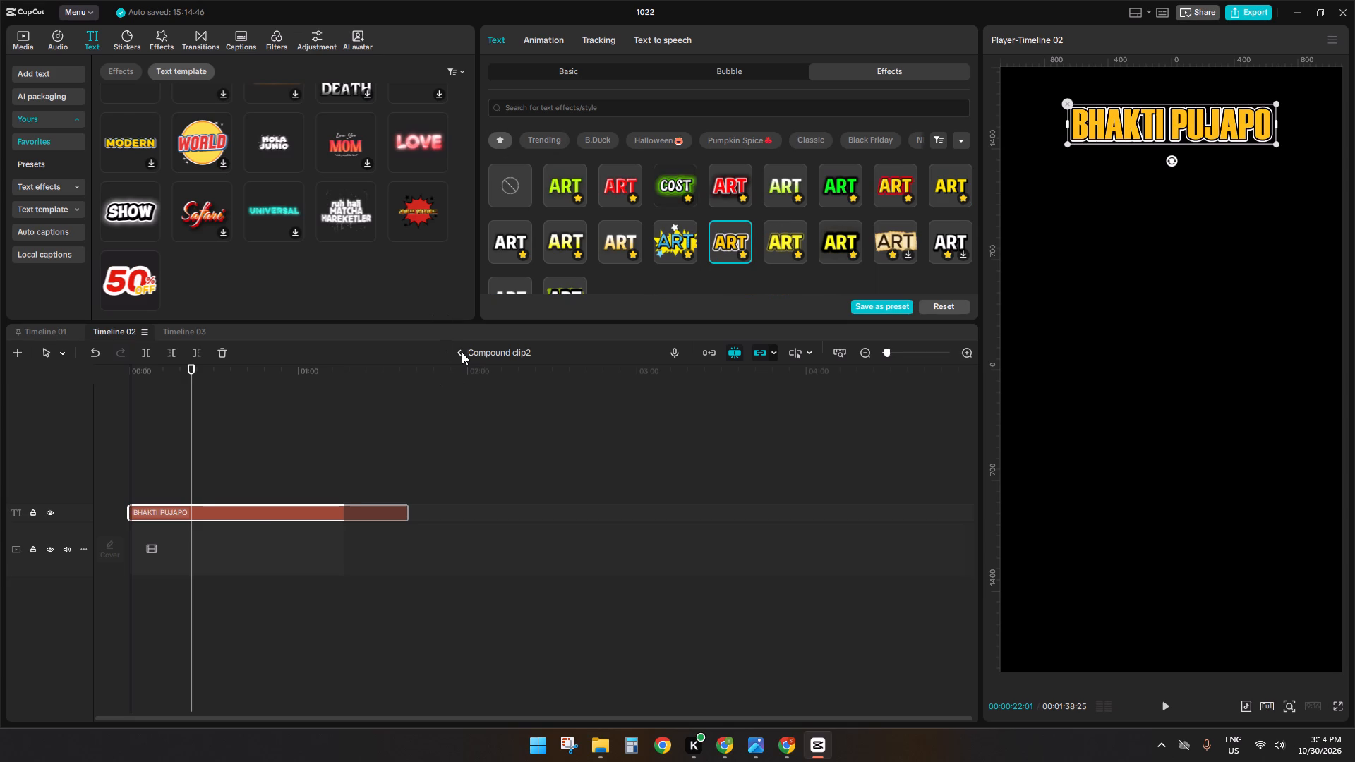
click(460, 352)
click(457, 351)
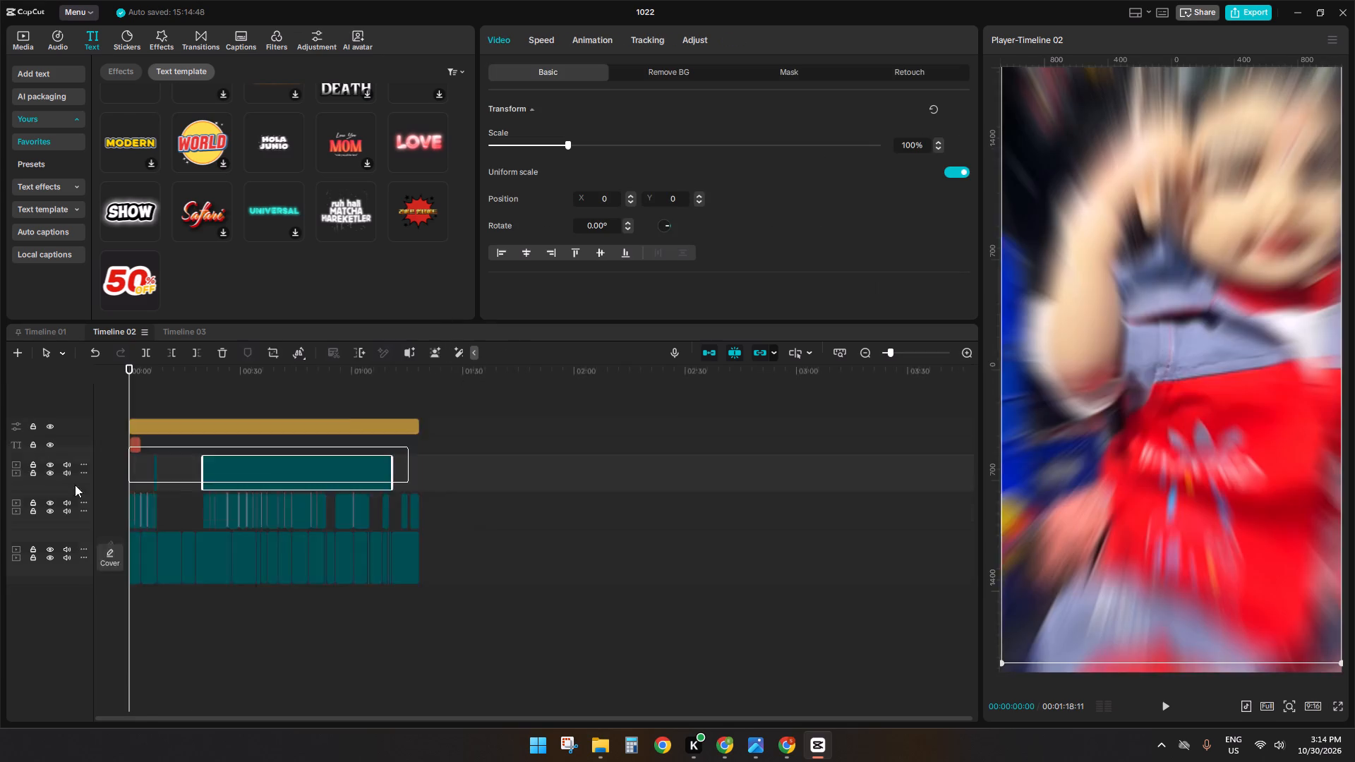
Apply the same orange outlined text effect to the BHAKTI PUJAPO title nested inside the short opening compound clip.
double_click(175, 470)
triple_click(175, 470)
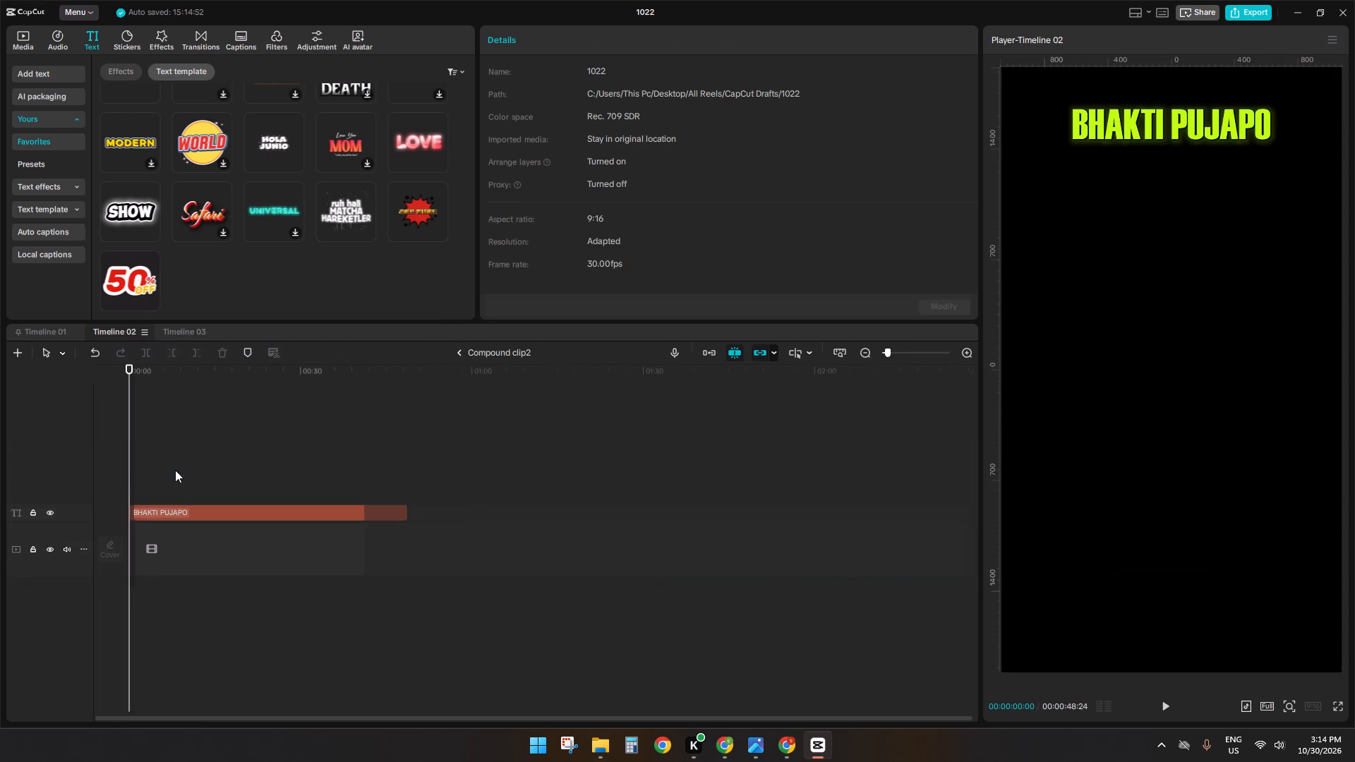
click(171, 514)
click(565, 241)
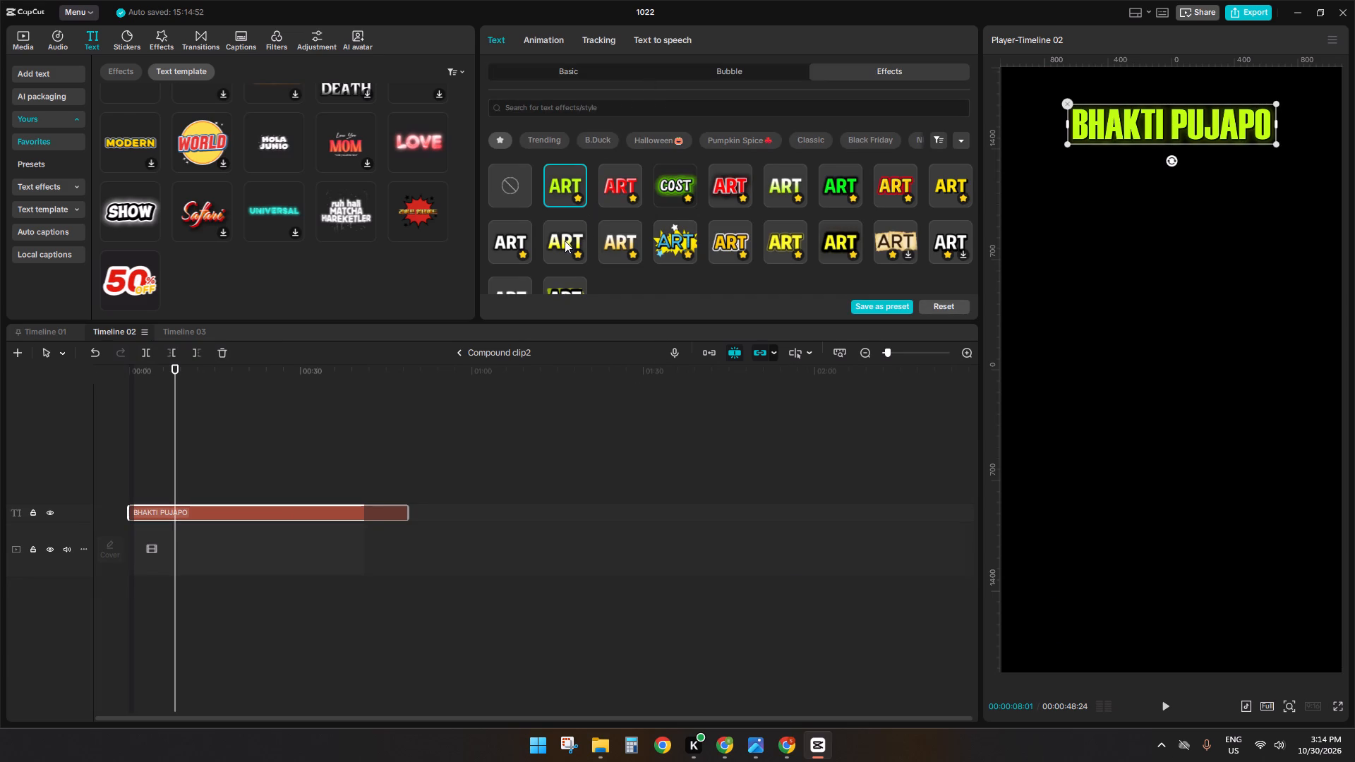
click(734, 236)
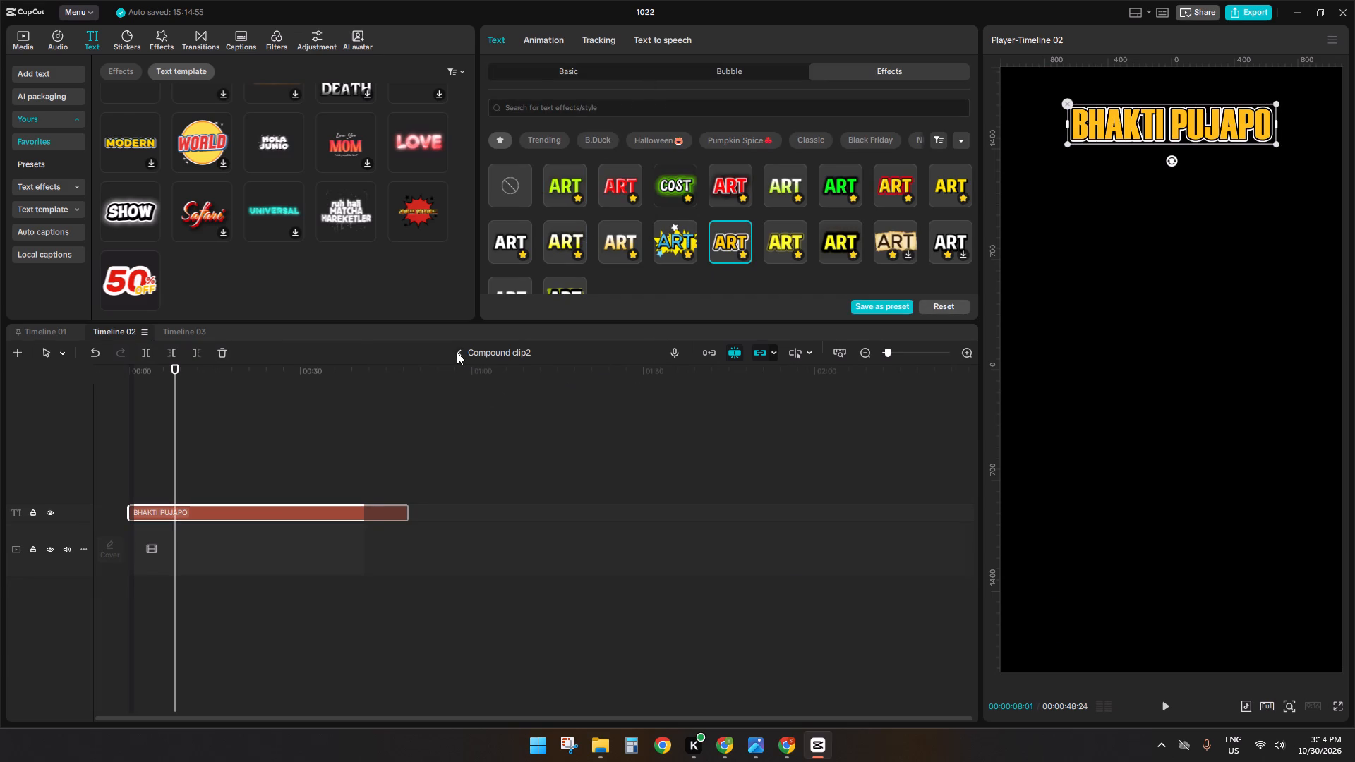
click(457, 352)
click(457, 350)
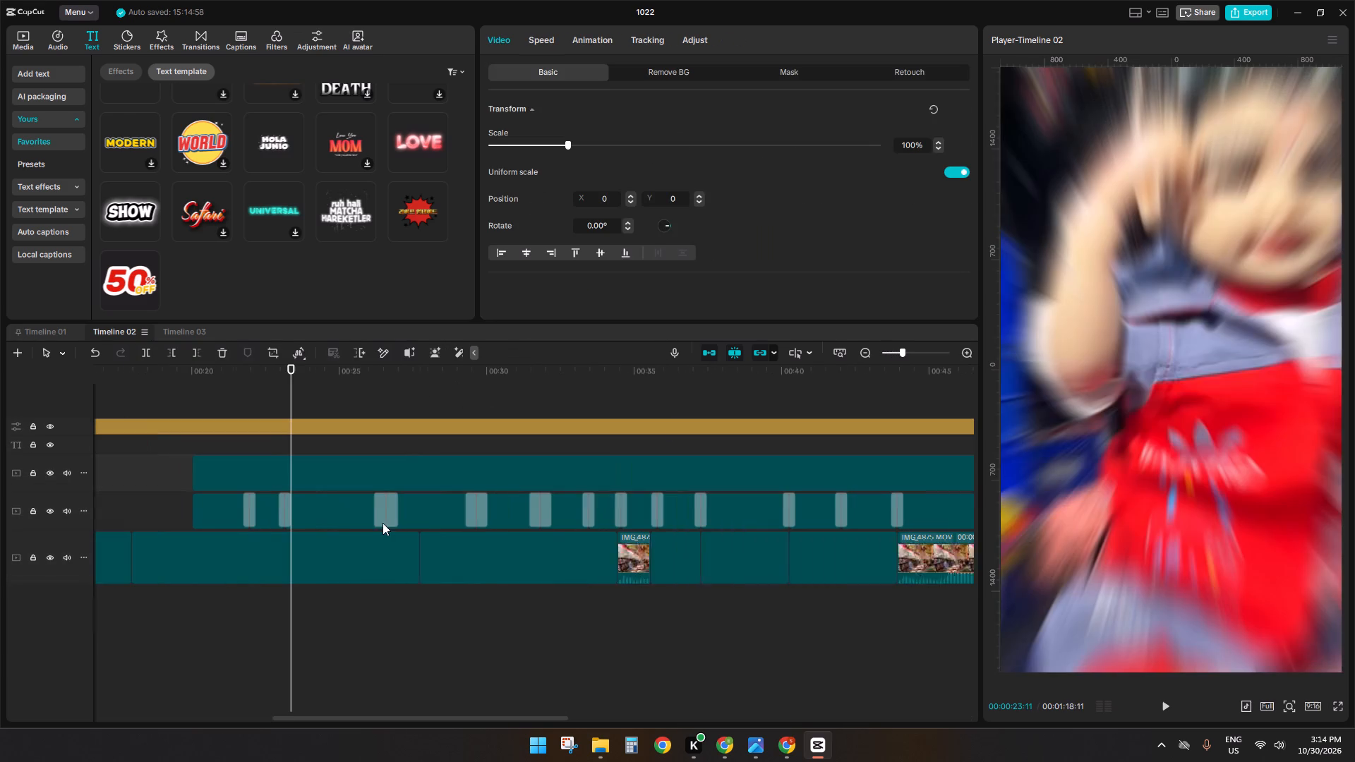
Play Timeline 02 from the start of the long compound clip to check the restyled BHAKTI PUJAPO title.
scroll(275, 500, down, 6)
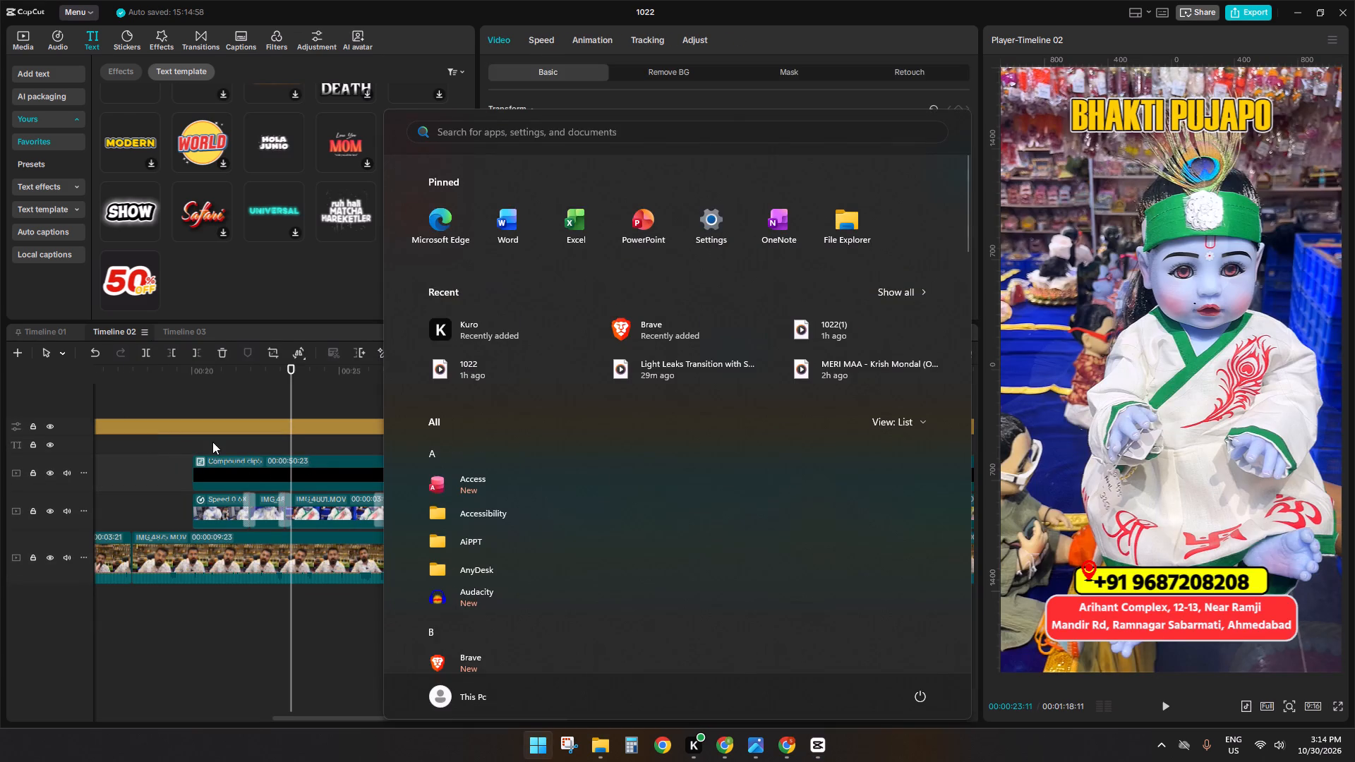
click(187, 451)
click(191, 452)
key(space)
ctrl+scroll(267, 470, down, 3)
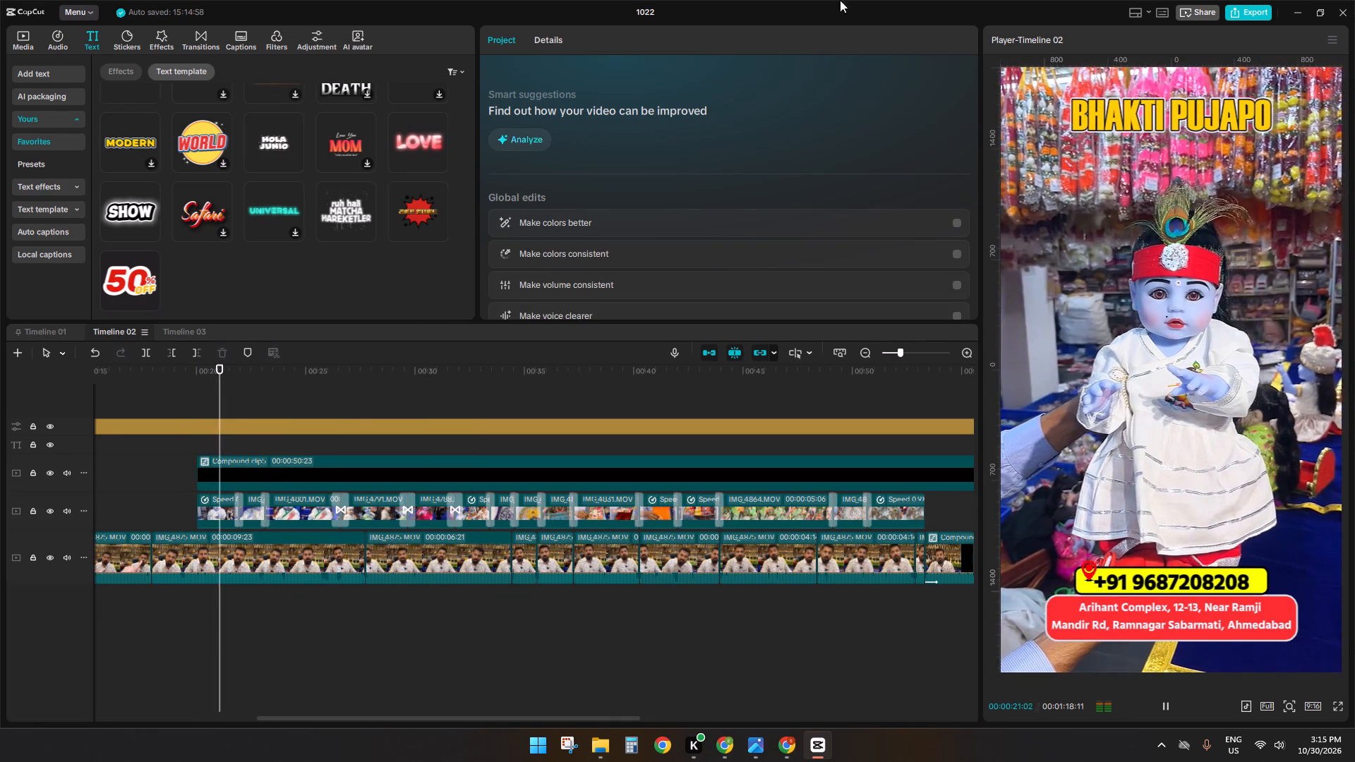
click(195, 450)
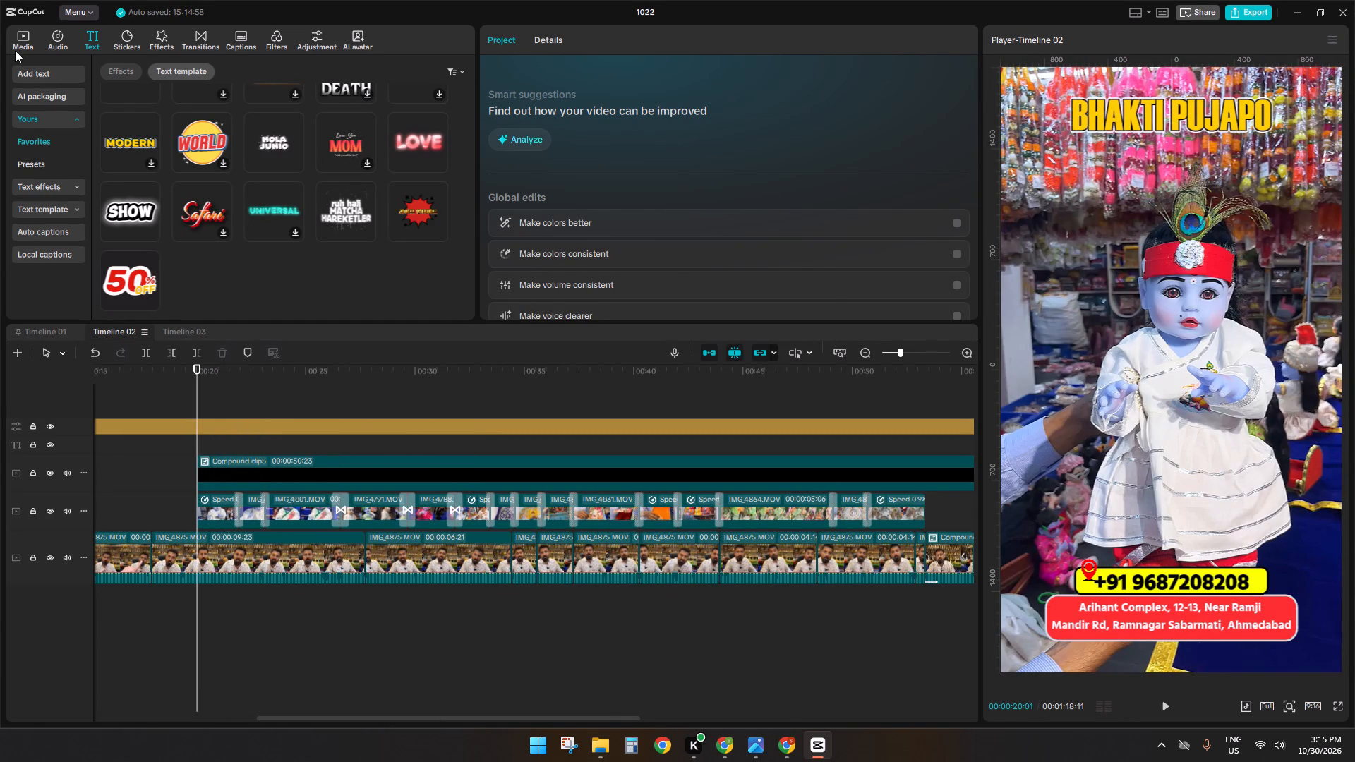
Add My presets12 from the saved presets to Timeline 02 at the 20-second mark, where the long compound clip starts.
click(16, 47)
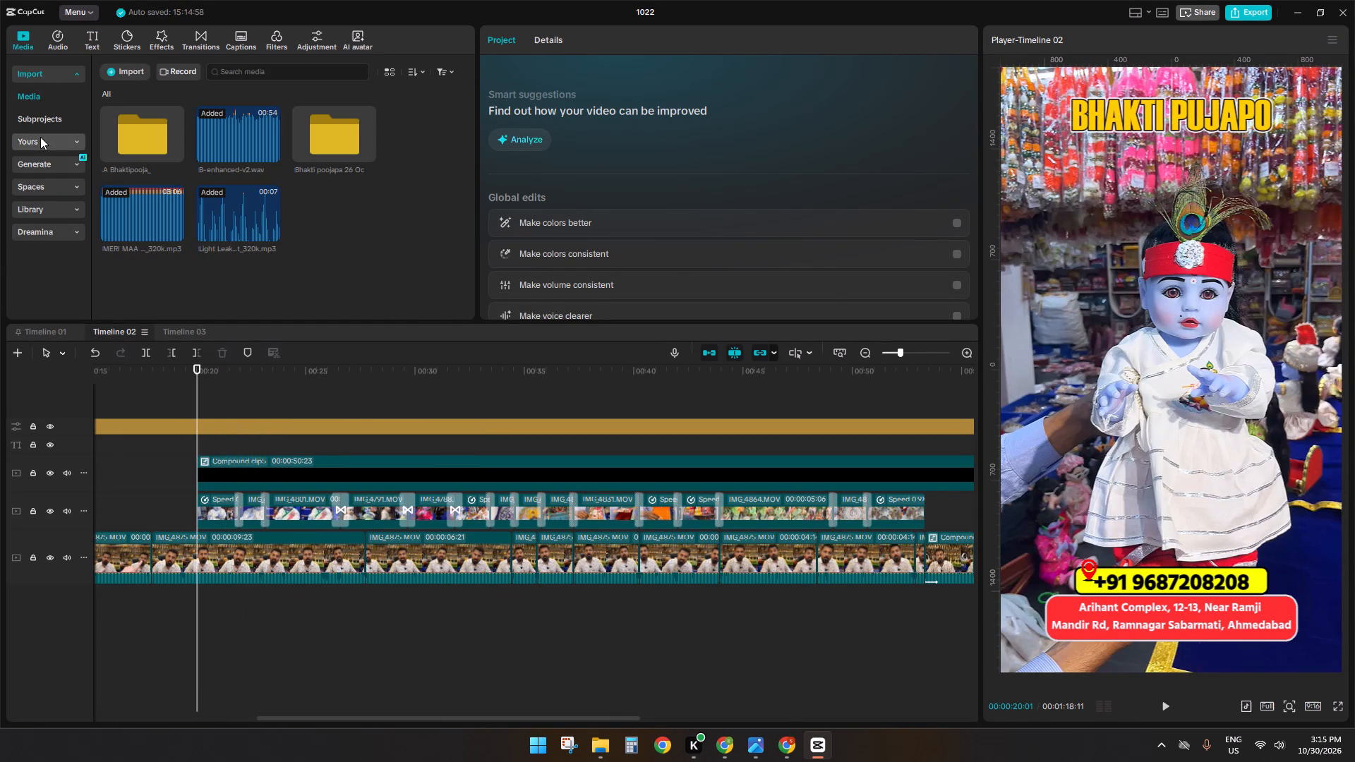
click(40, 137)
click(40, 137)
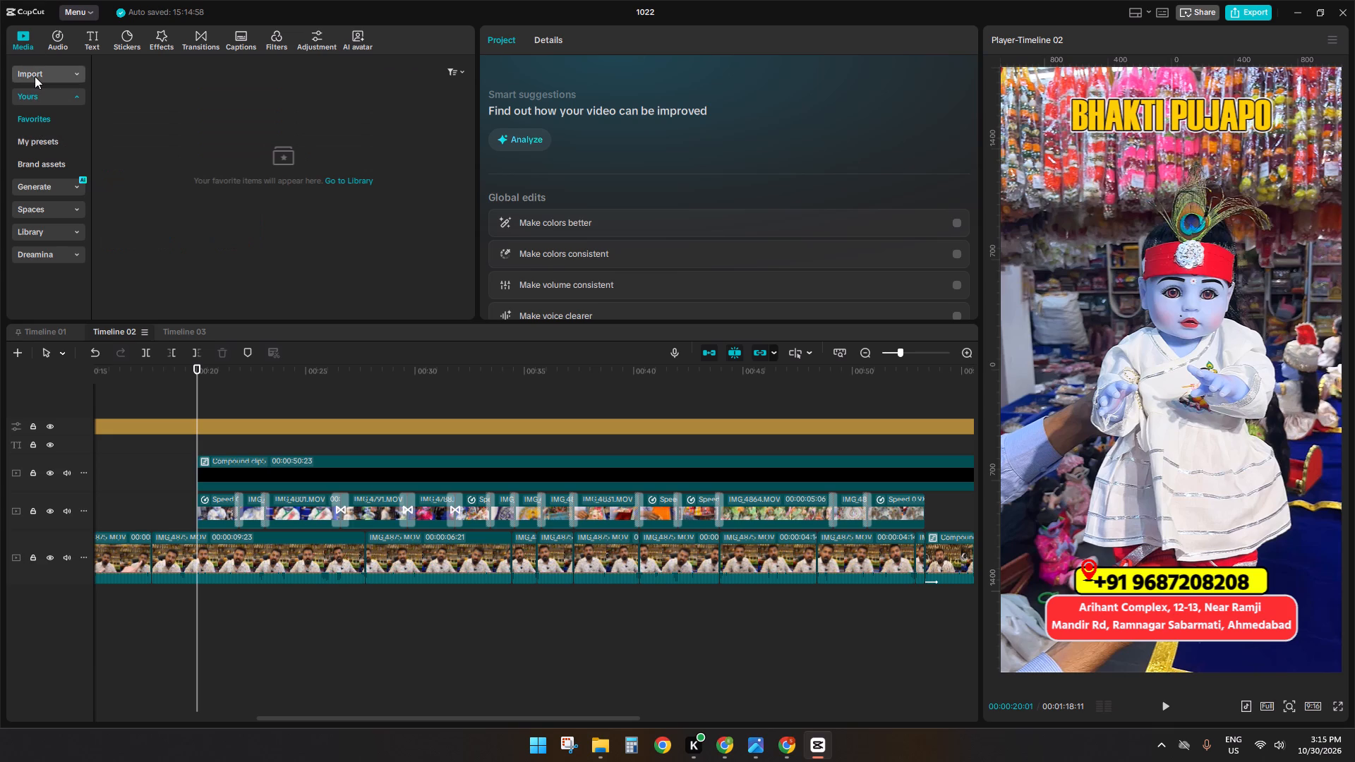
click(35, 76)
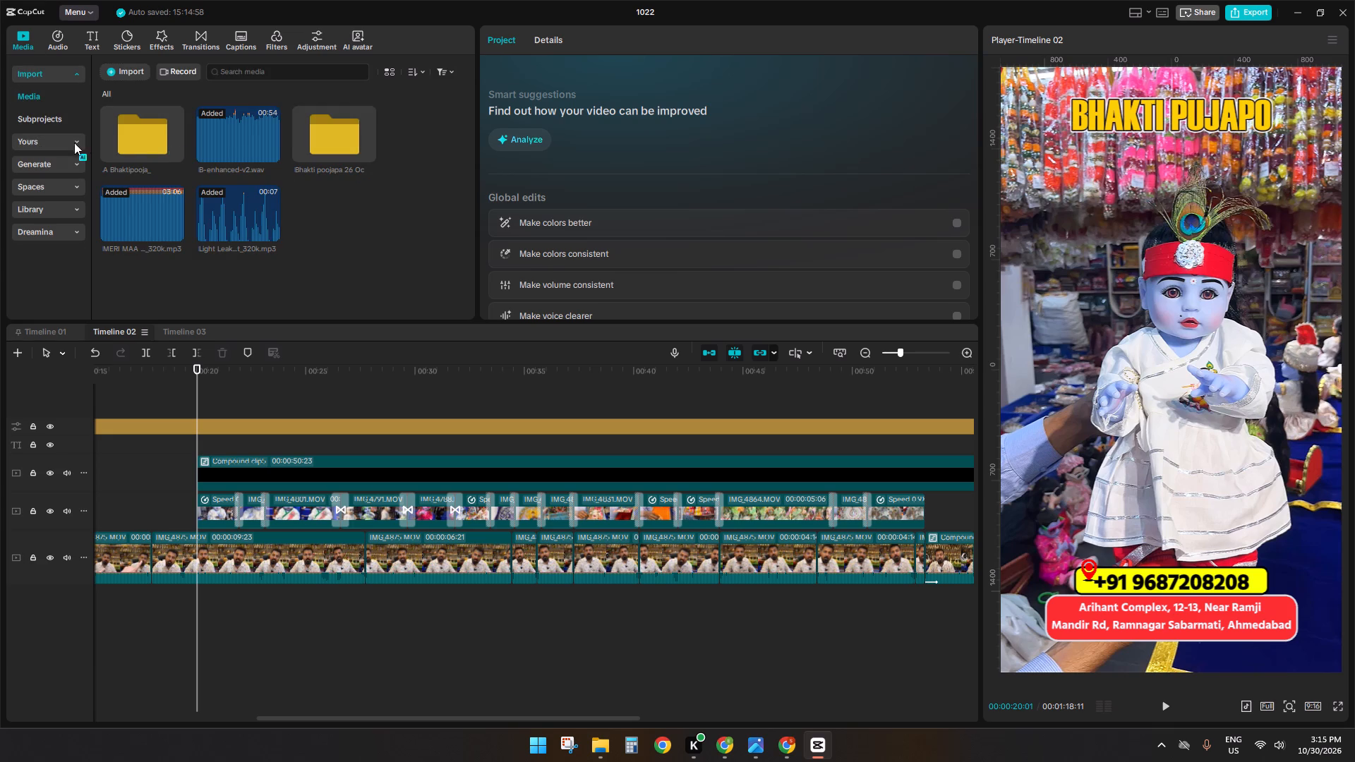
click(57, 139)
click(57, 139)
click(57, 141)
click(54, 147)
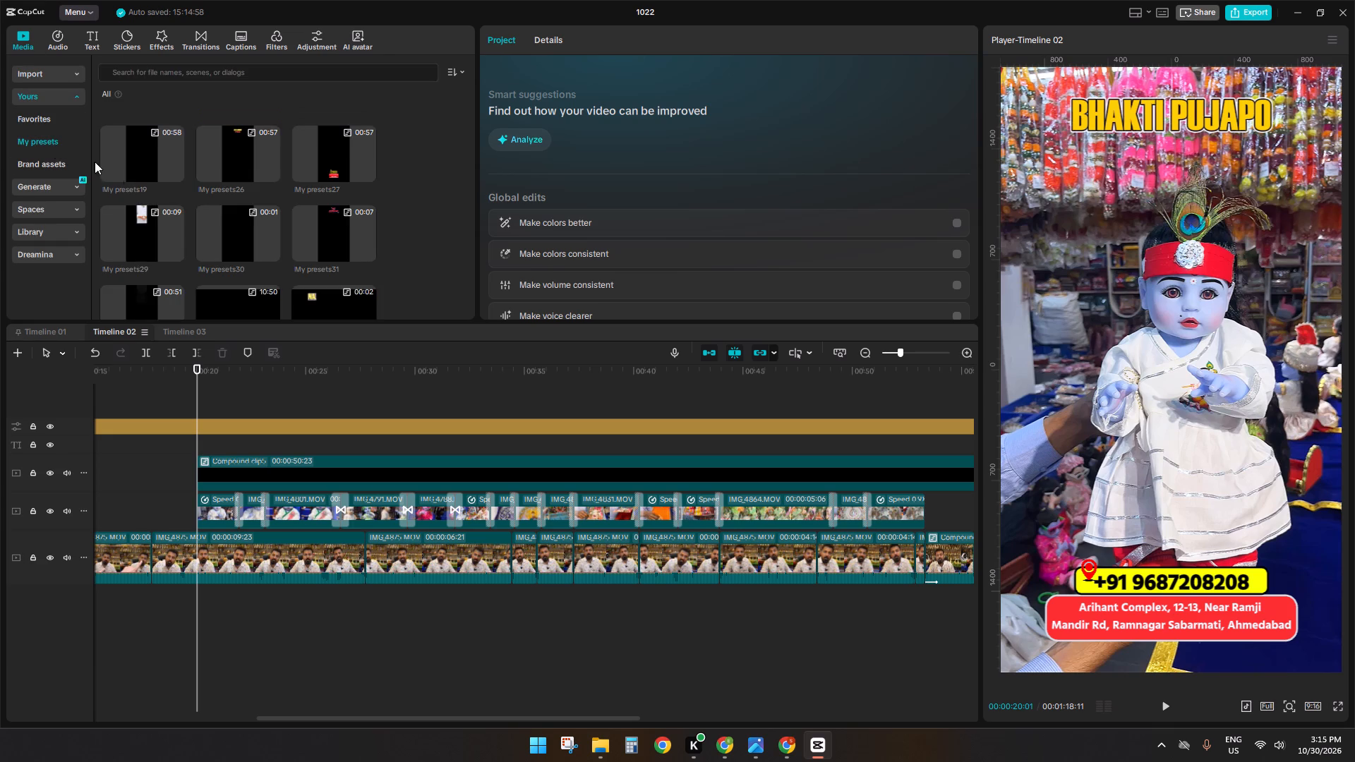
scroll(230, 234, down, 11)
double_click(326, 211)
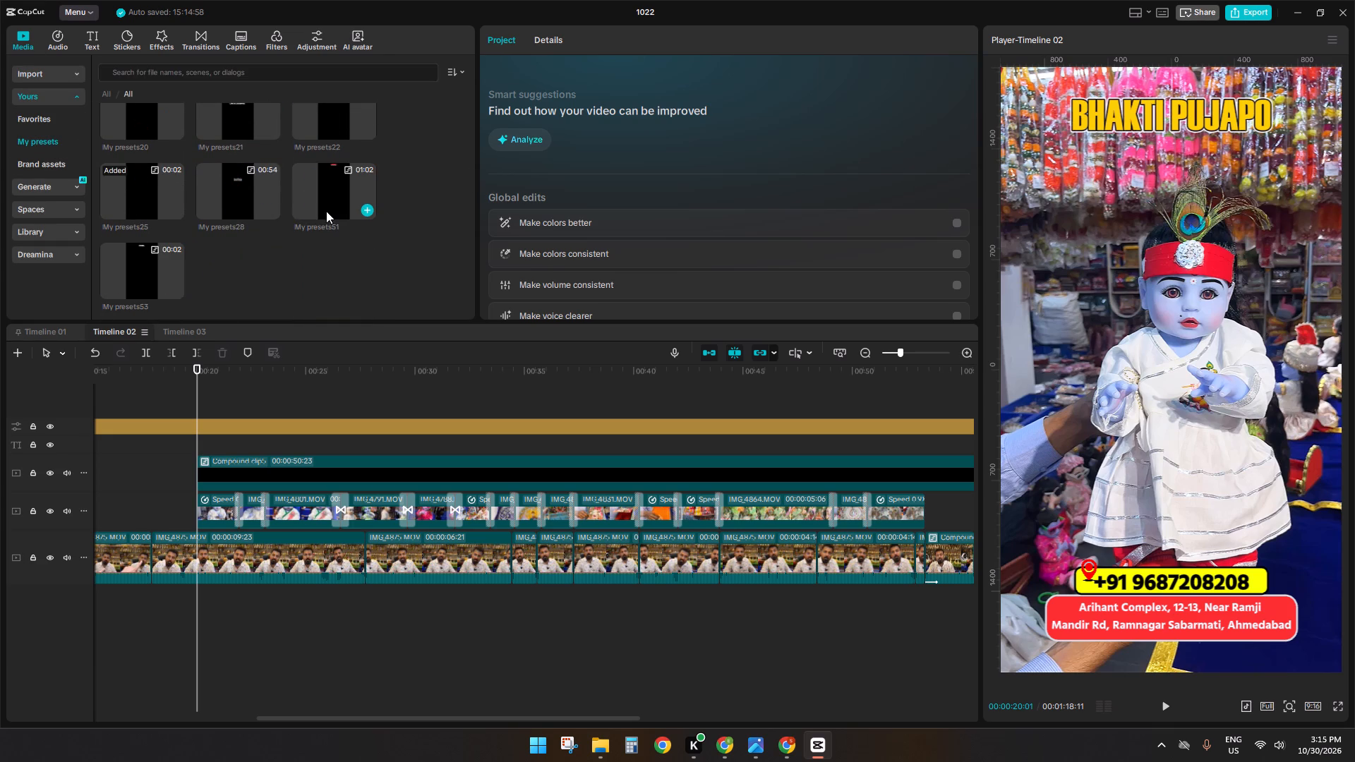
scroll(311, 209, up, 3)
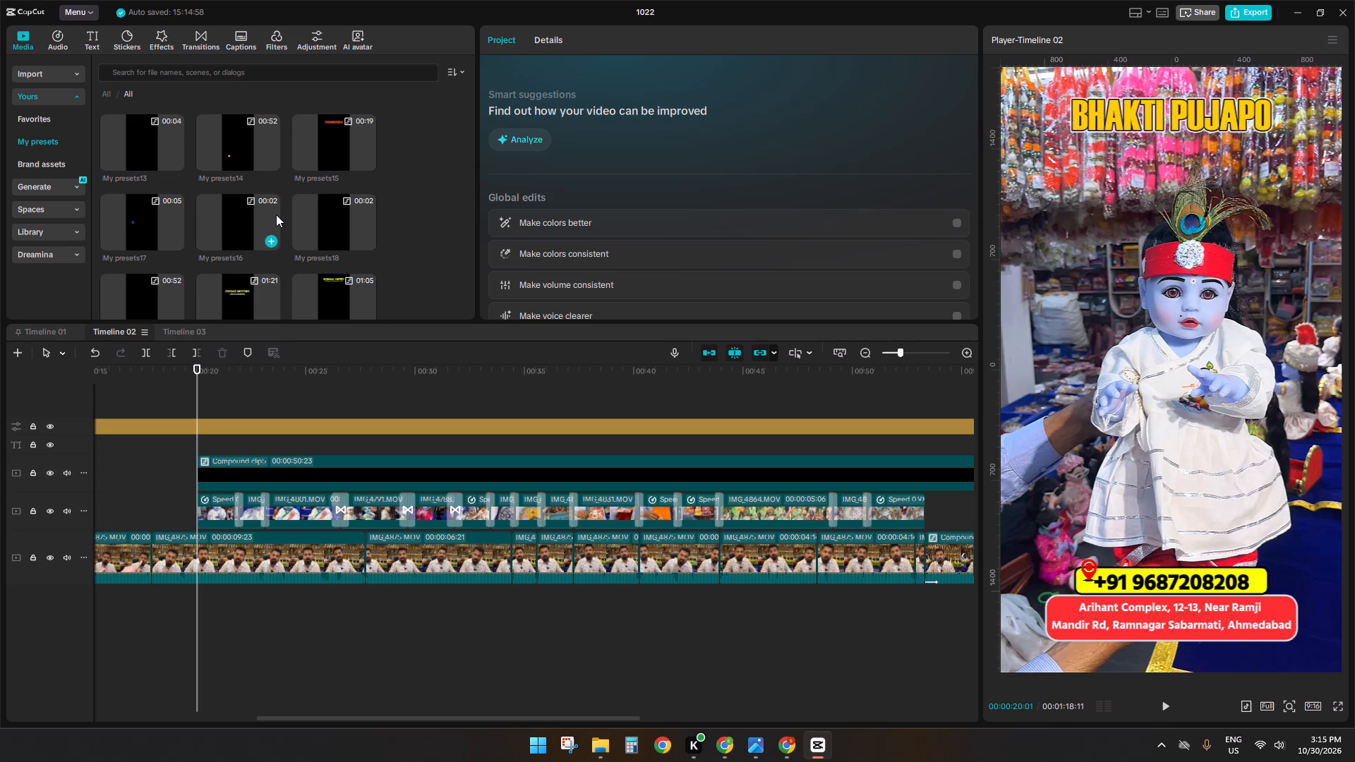
scroll(276, 214, up, 1)
drag(320, 130, 195, 474)
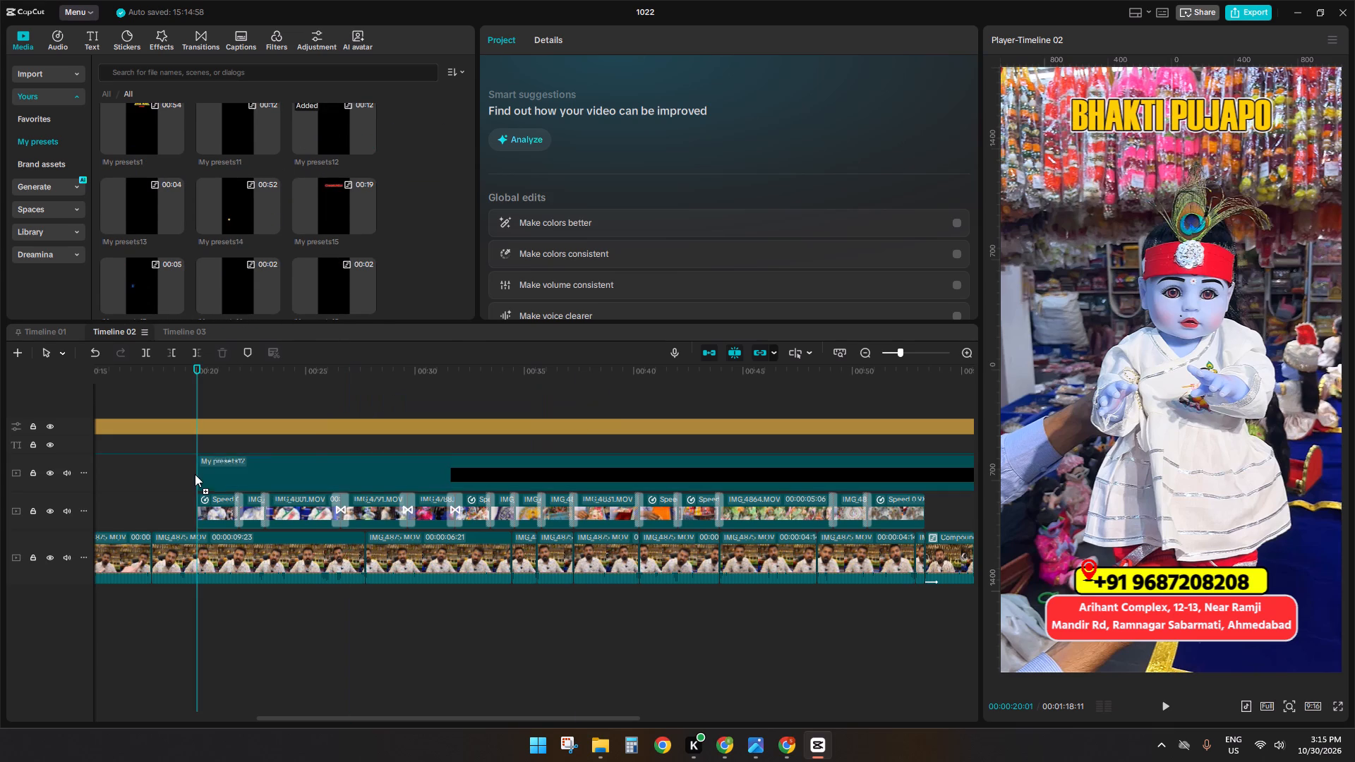
drag(195, 474, 196, 485)
Place the long compound clip on the track above My presets12, with both starting at about 20 seconds.
drag(229, 501, 221, 463)
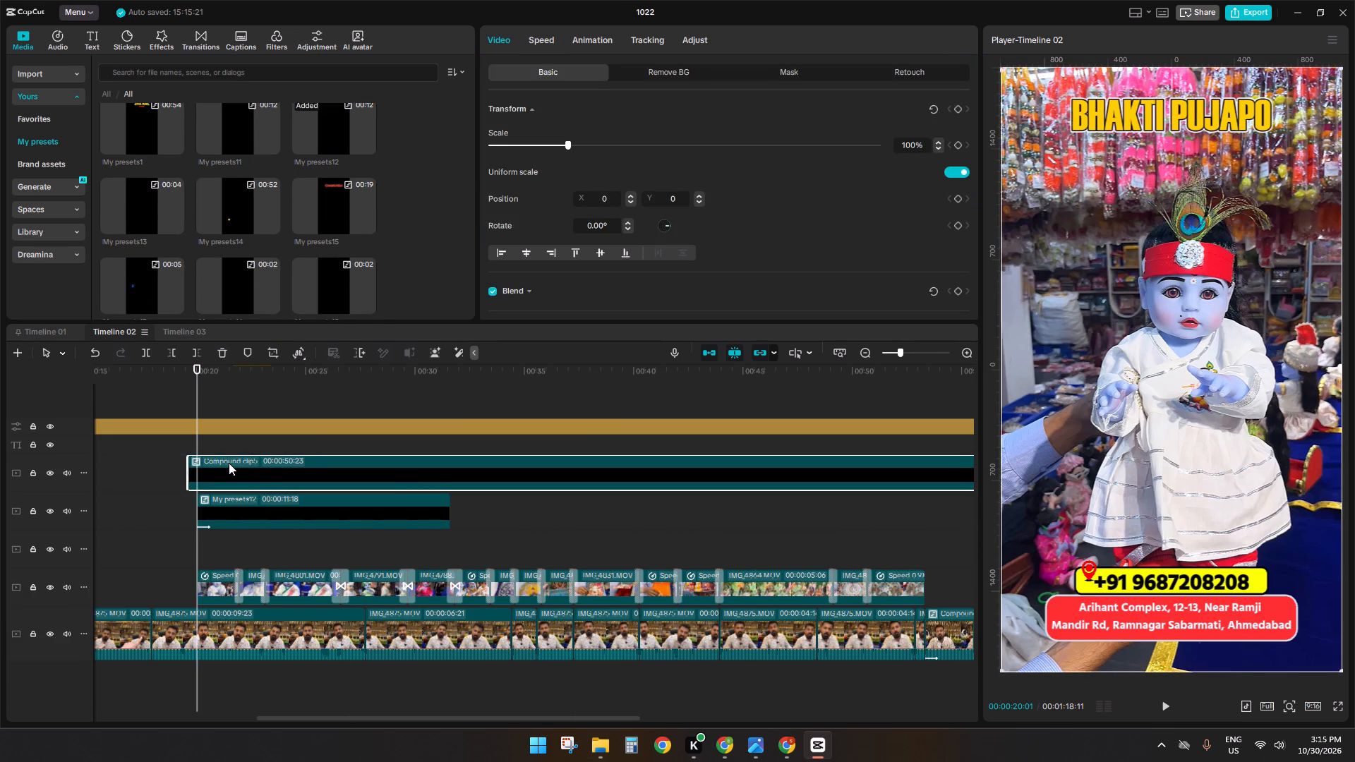
drag(229, 463, 238, 460)
Move the Diwali Special title to a text track below My presets12, keeping it near the timeline's opening.
ctrl+scroll(238, 460, down, 14)
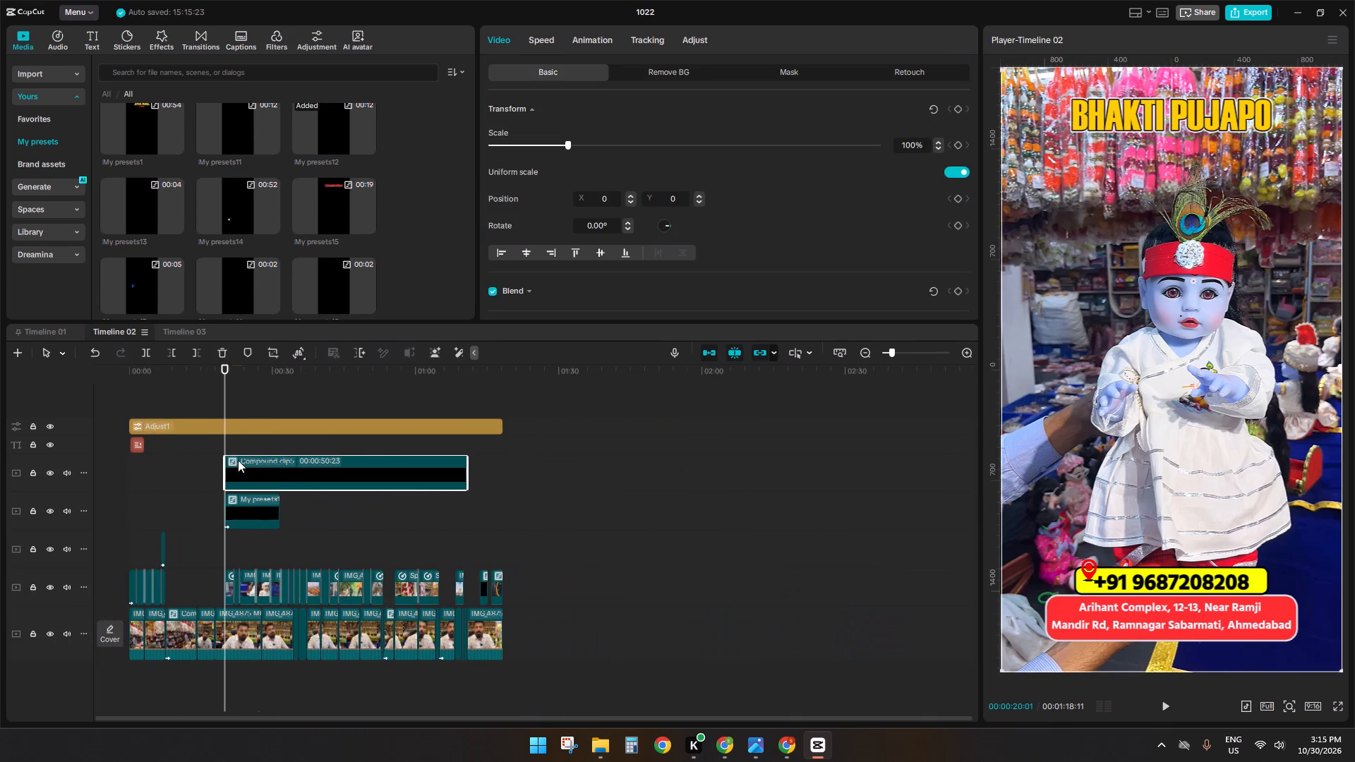
ctrl+scroll(155, 483, up, 14)
click(158, 483)
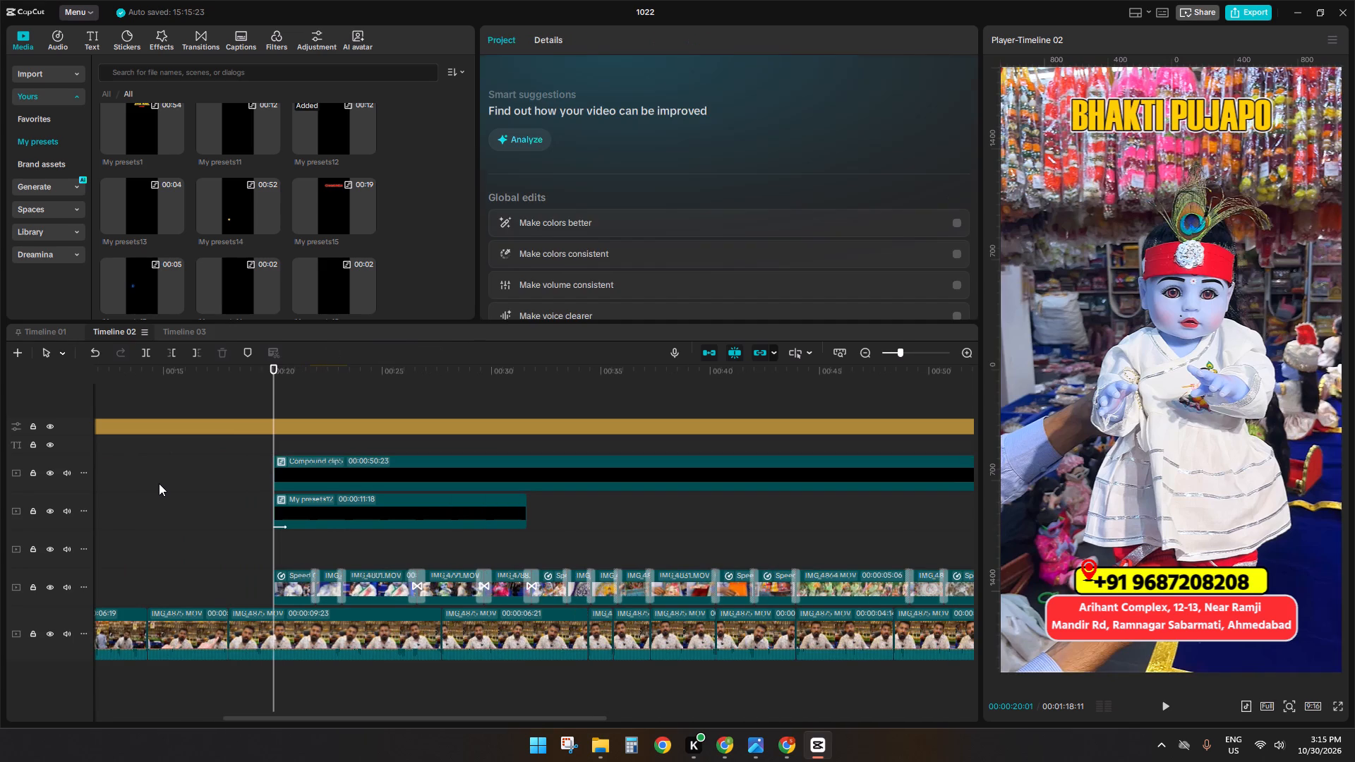
click(159, 483)
drag(159, 483, 0, 517)
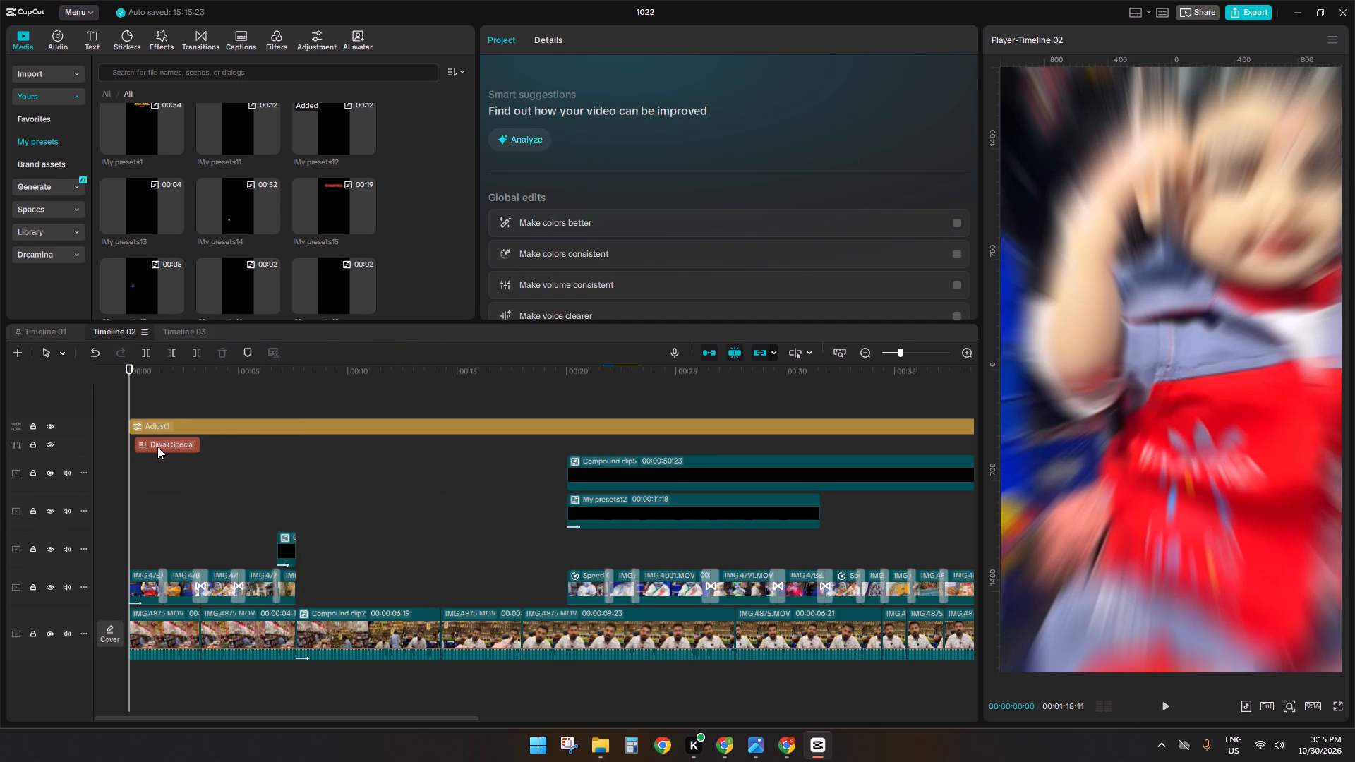
drag(157, 446, 165, 554)
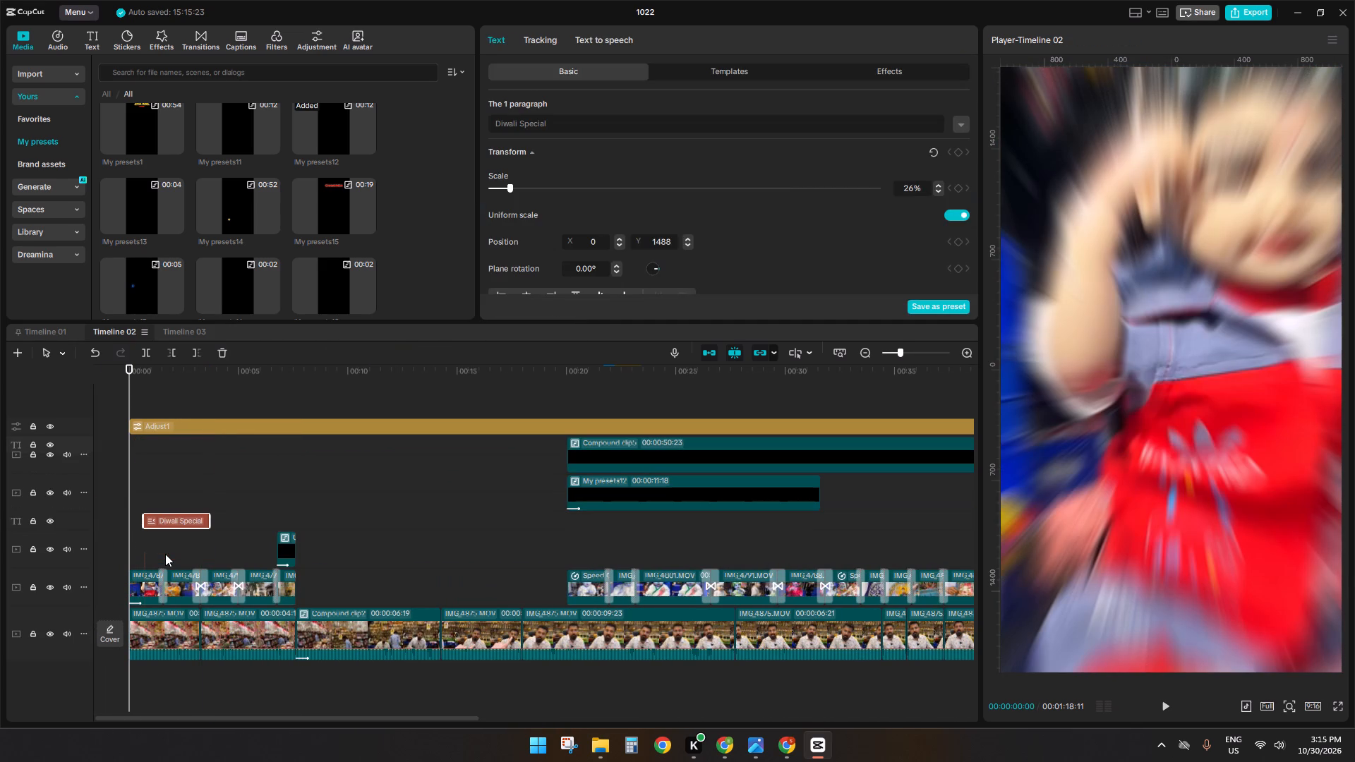
Move the long compound clip and My presets12 down together so My presets12 shares the short opening compound clip's track.
ctrl+scroll(235, 473, down, 3)
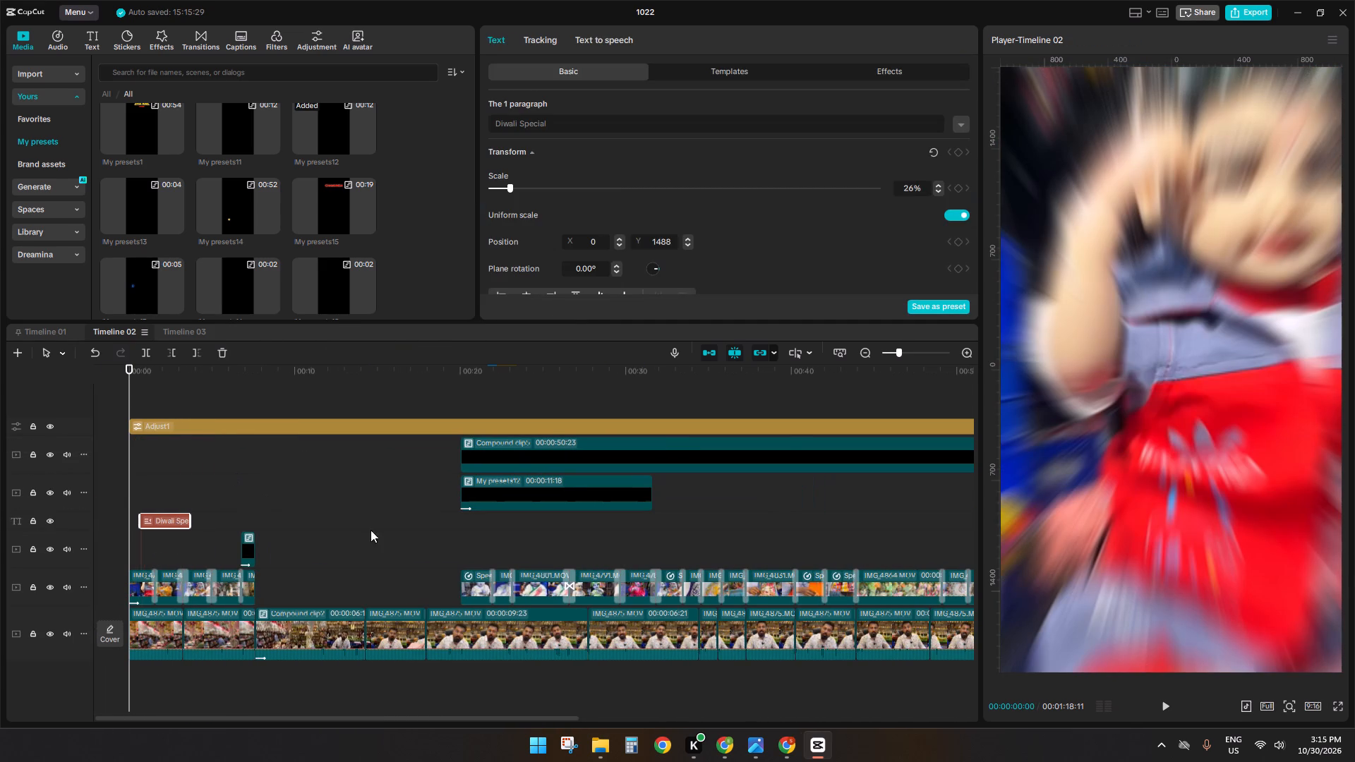
drag(514, 530, 464, 466)
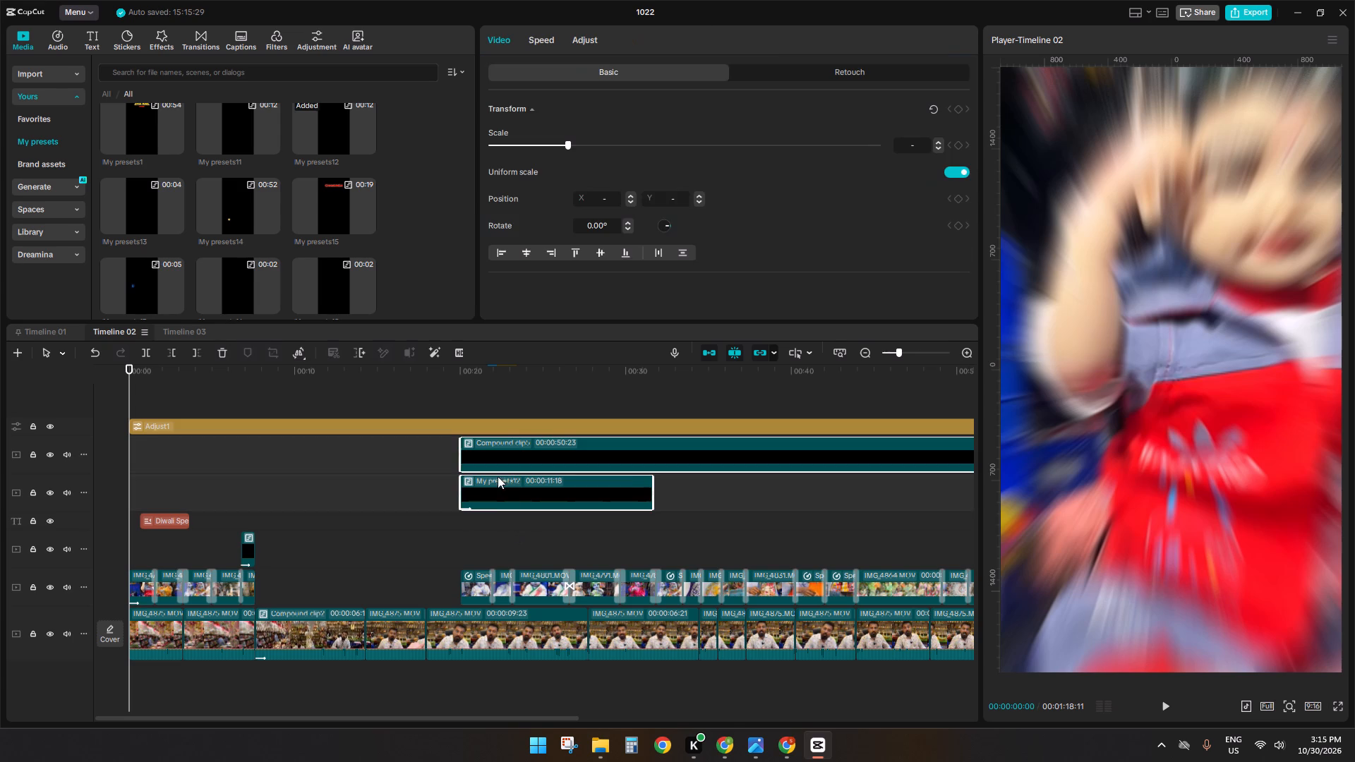
drag(500, 495, 500, 550)
click(440, 493)
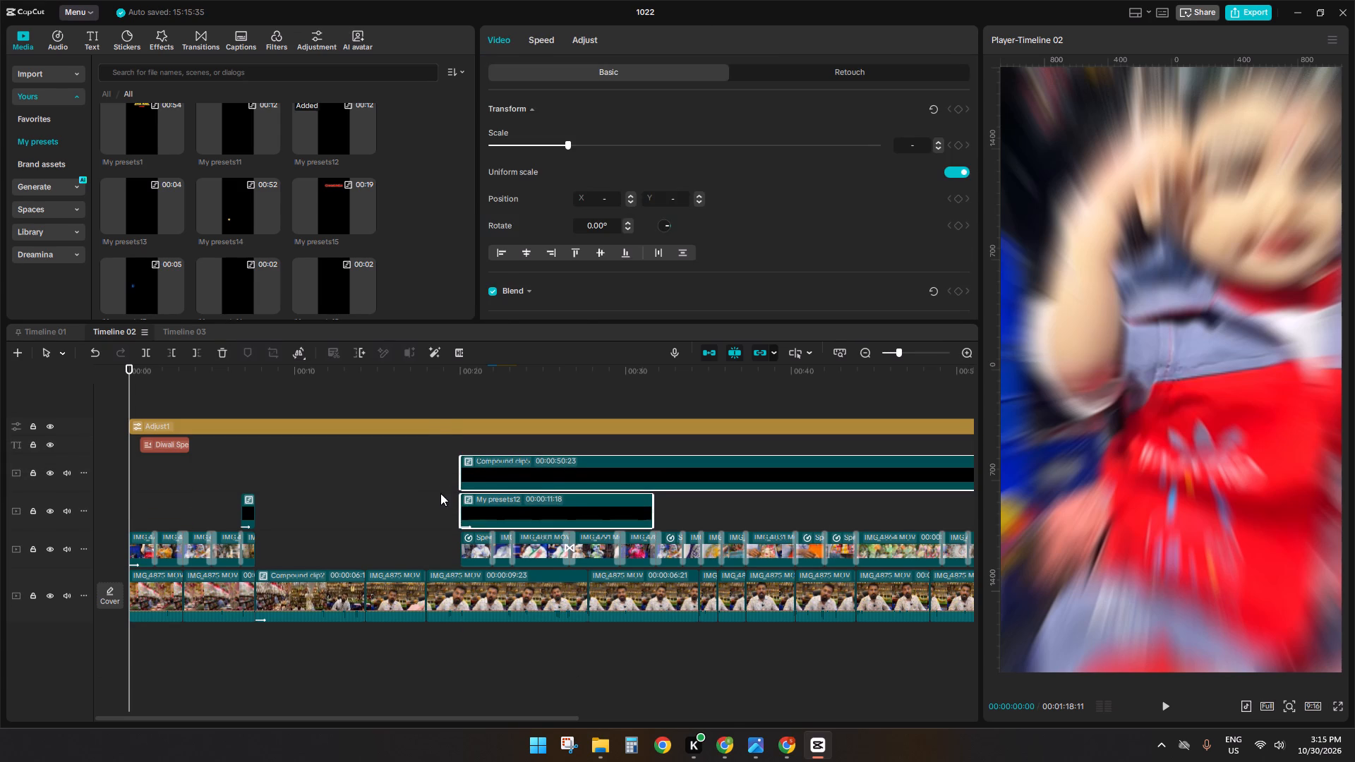
Play from about 20 seconds, then shift and slightly shrink the LINGERIE ACCESSORY label so it sits just beneath the BHAKTI PUJAPO title.
key(space)
ctrl+scroll(544, 531, up, 9)
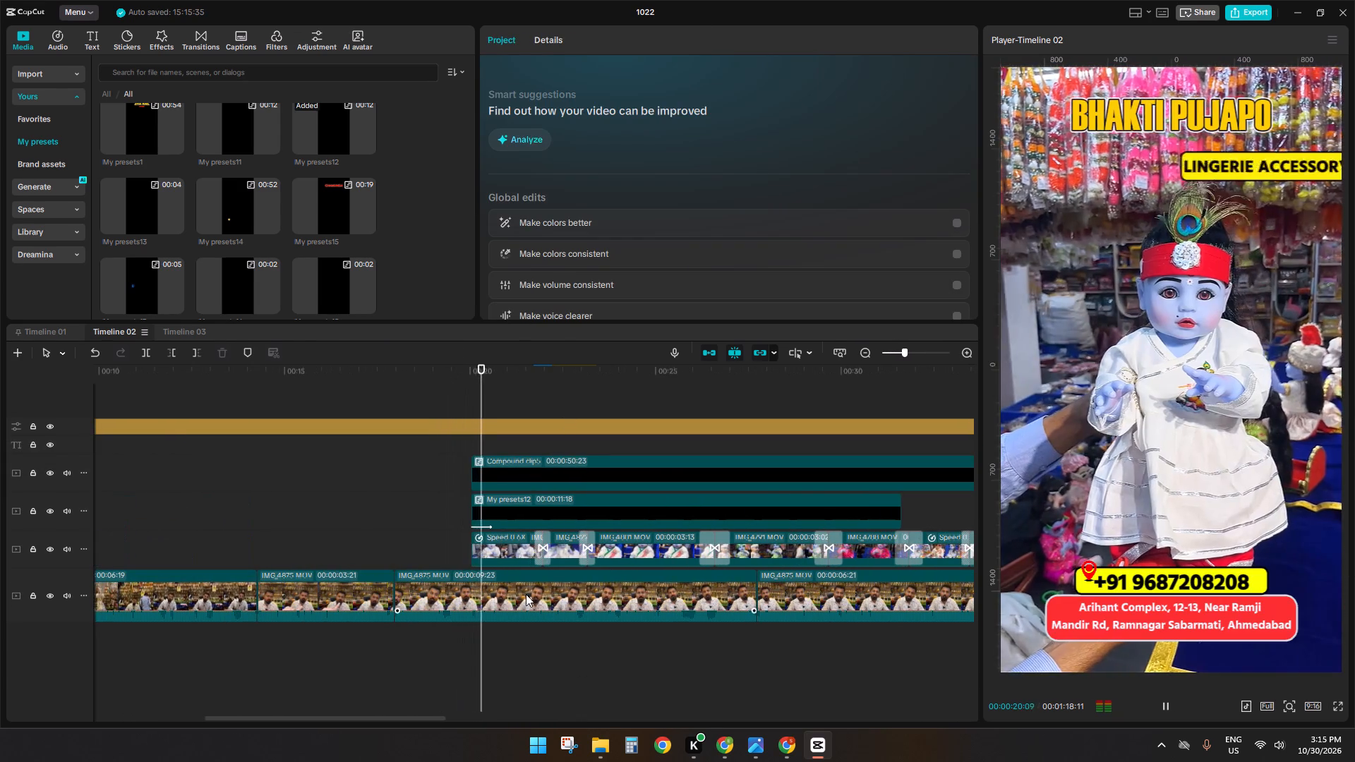
key(space)
click(531, 505)
key(space)
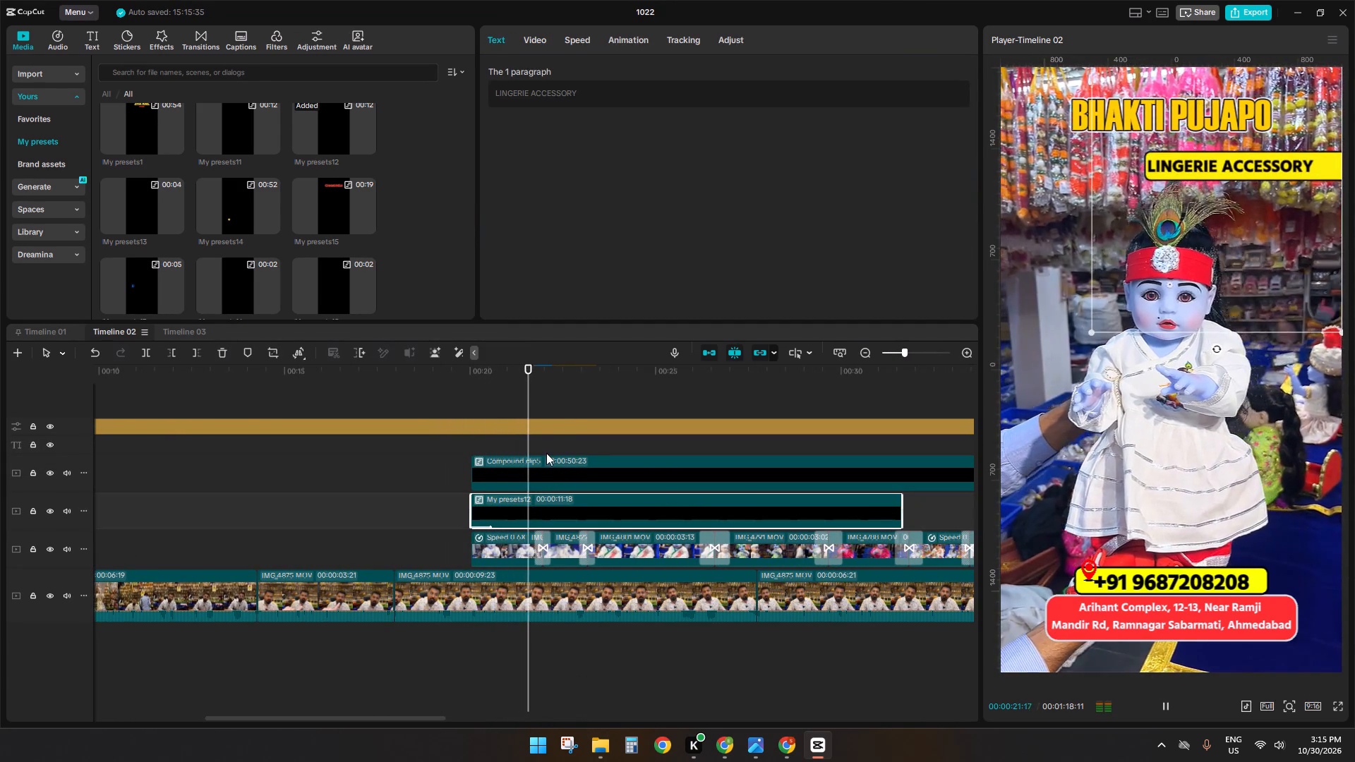
key(space)
drag(1152, 293, 1156, 276)
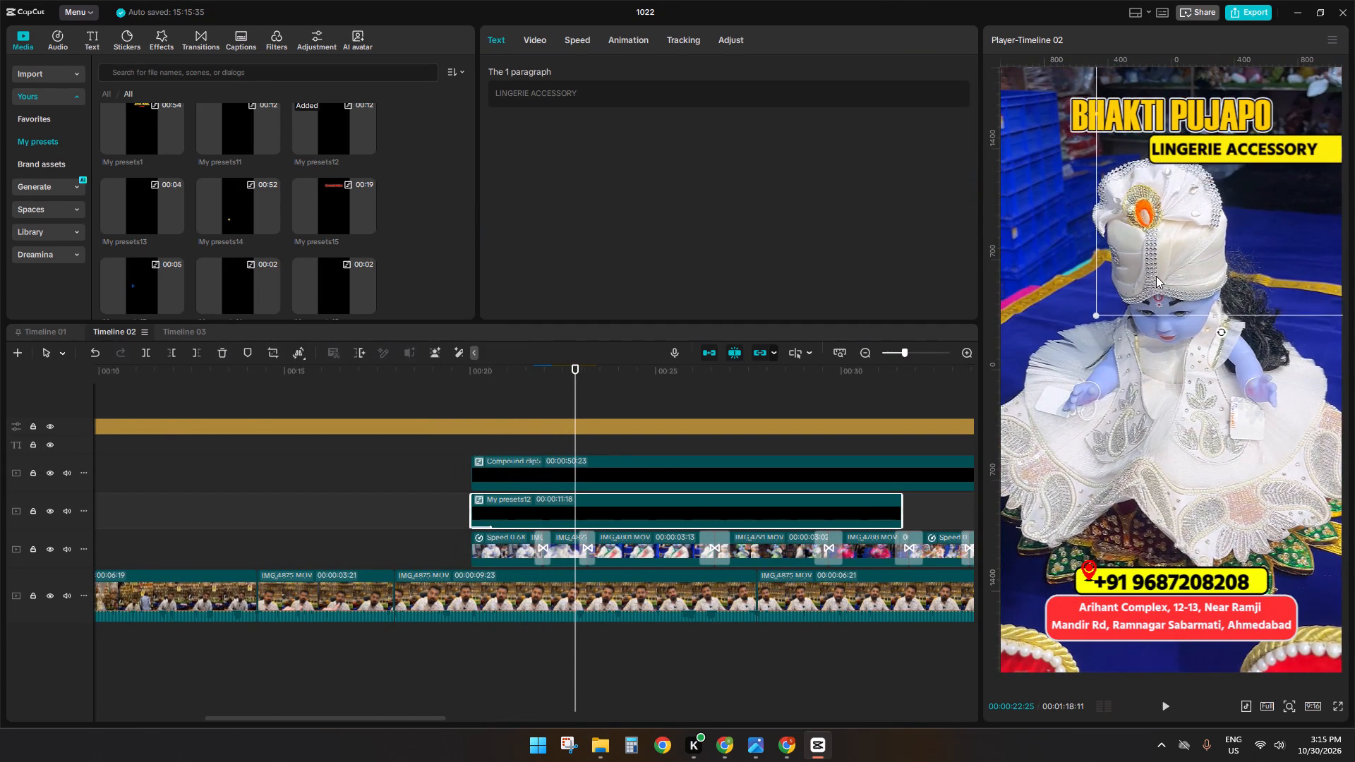
drag(1156, 276, 1158, 286)
drag(1098, 328, 1124, 321)
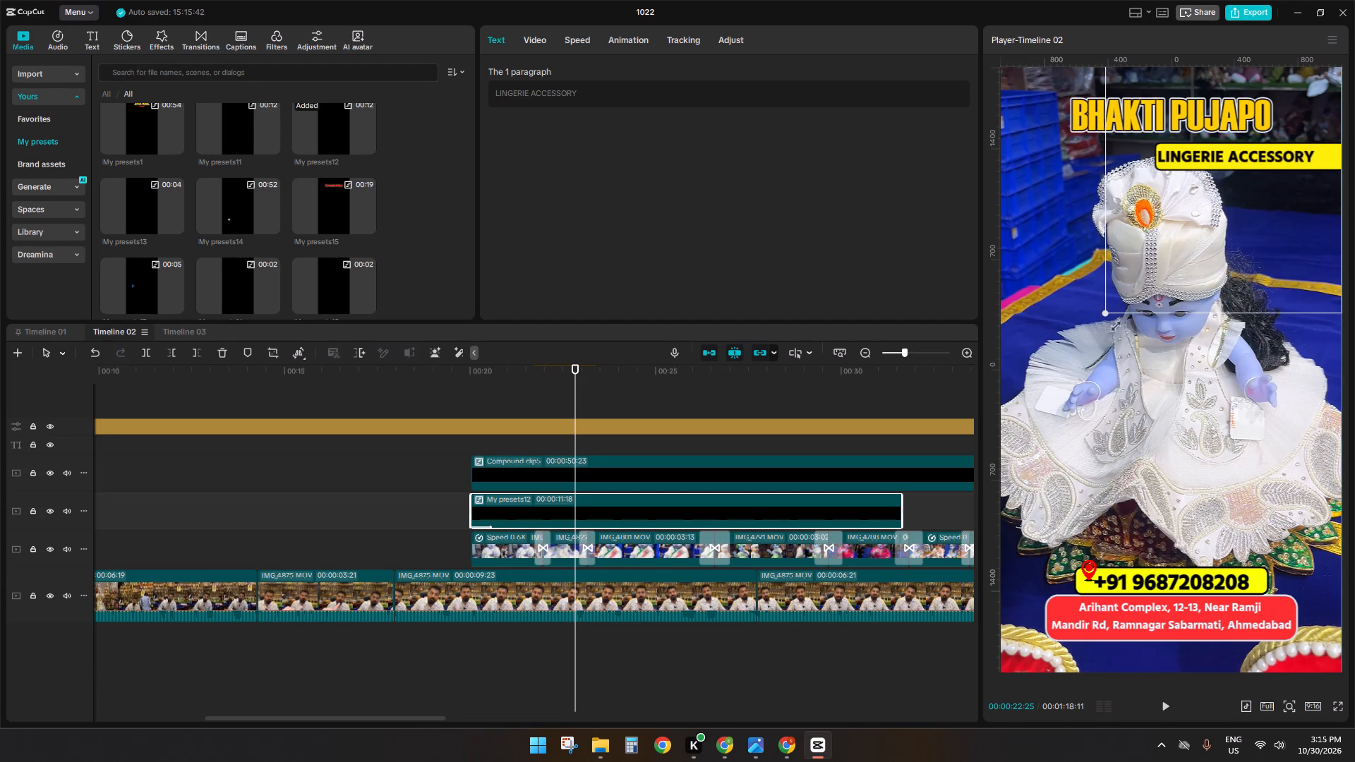
drag(1124, 321, 1135, 317)
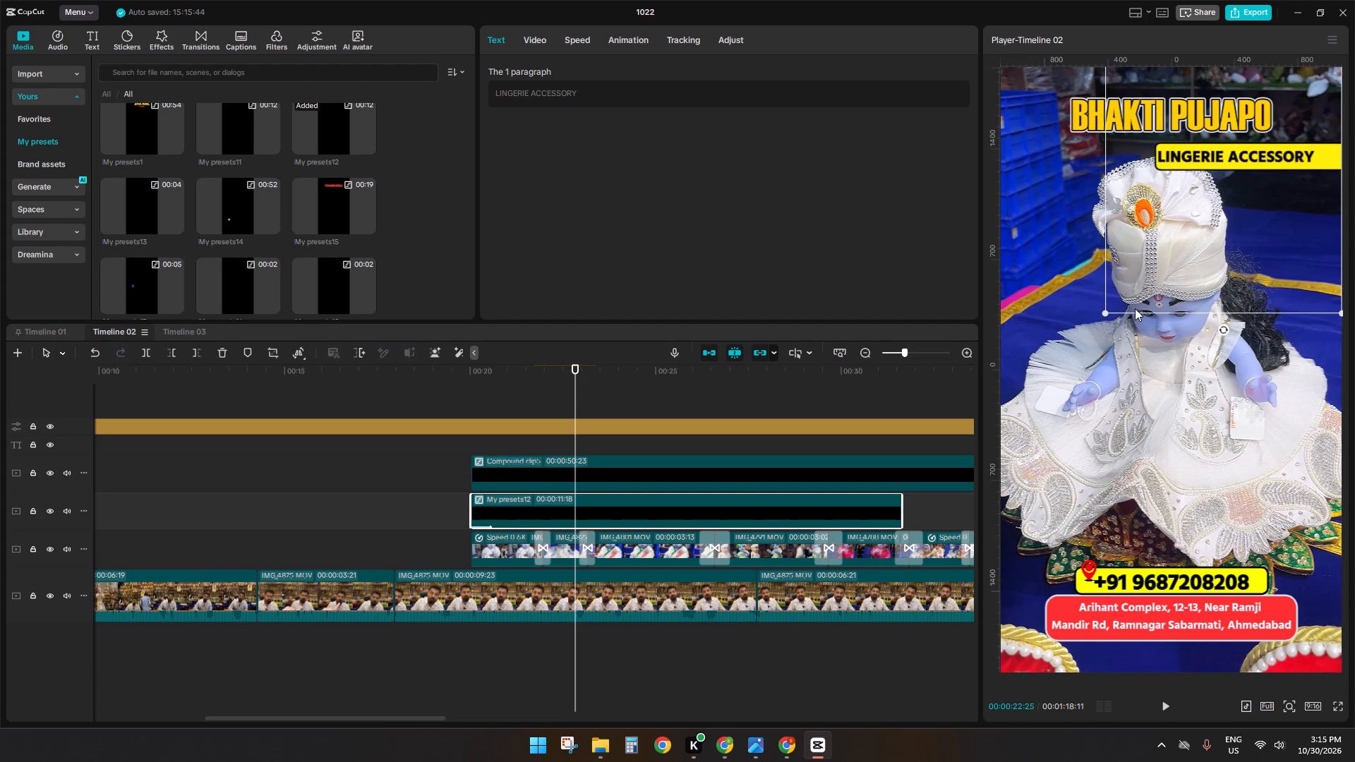
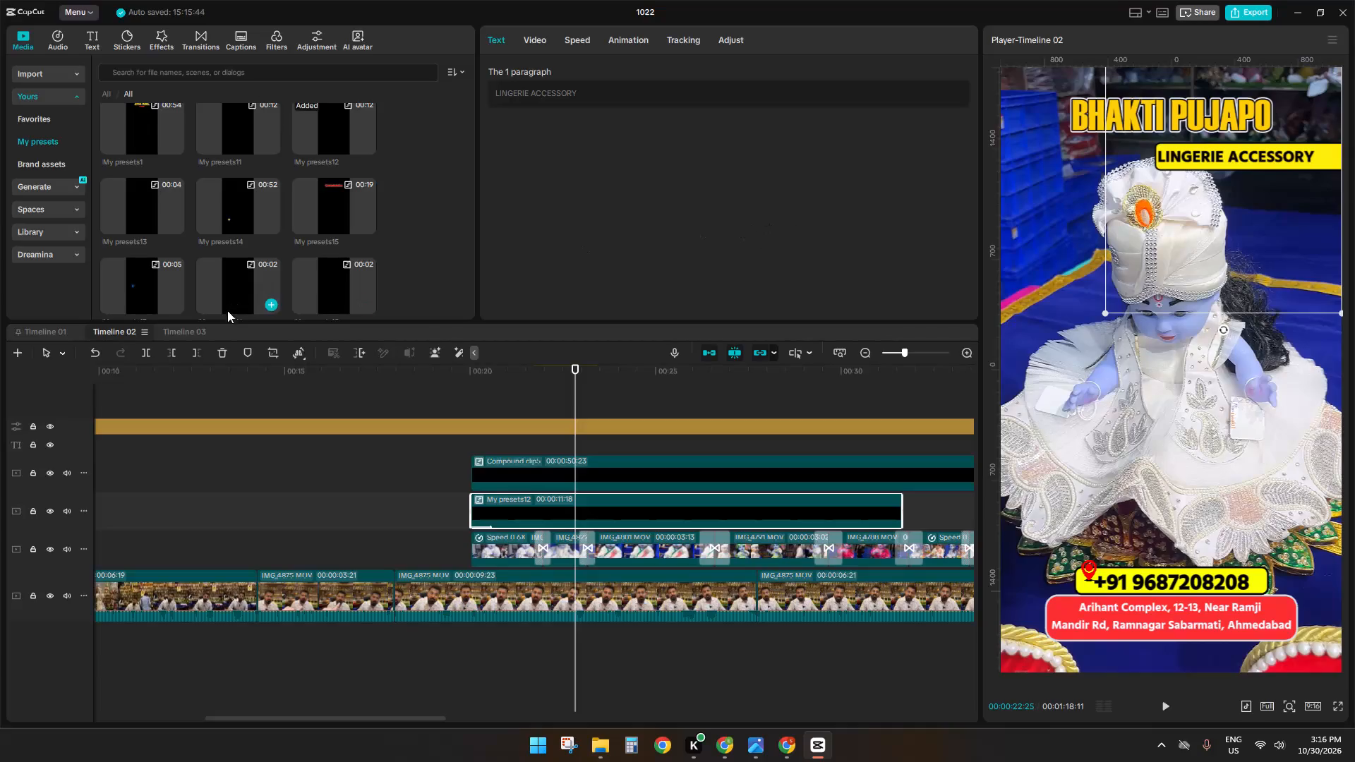
Play through the opening clips of Timeline 03 to review its footage up to about 11 seconds.
click(182, 334)
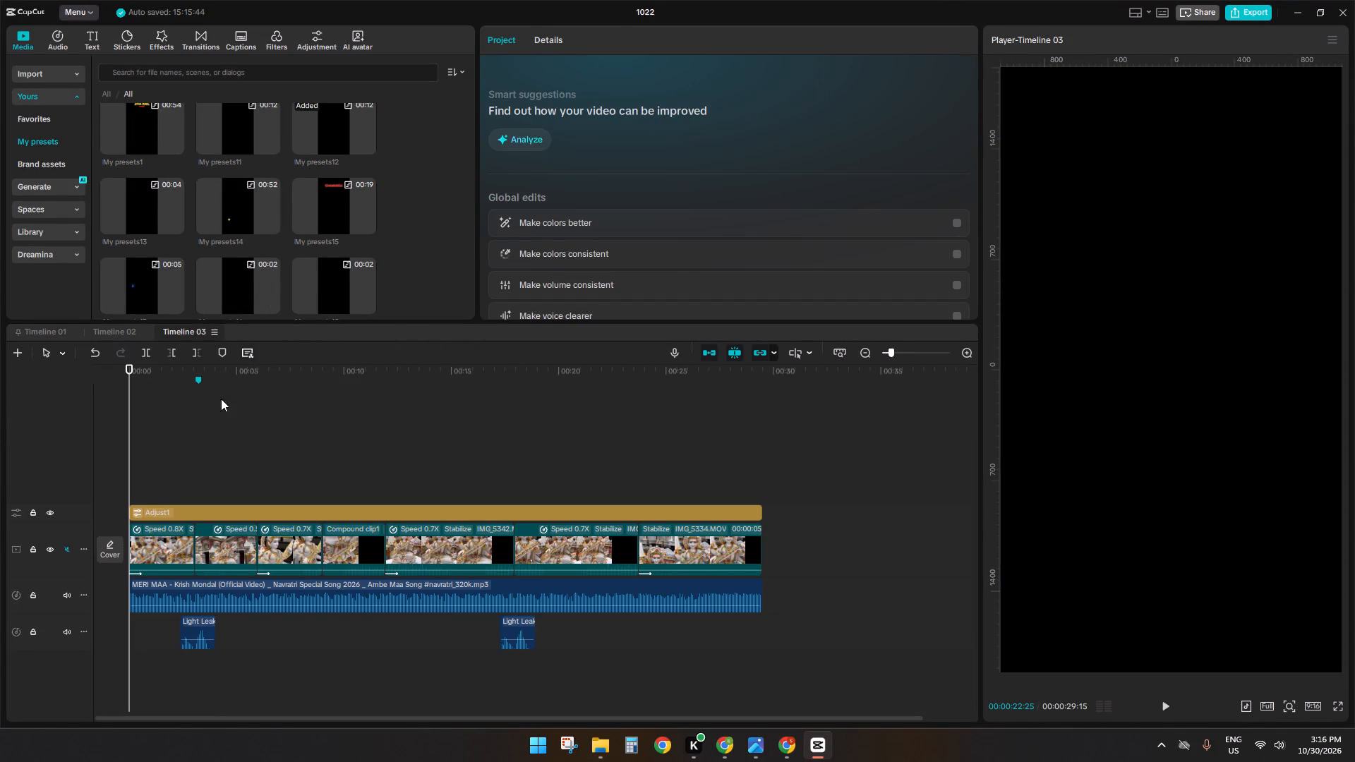
click(261, 451)
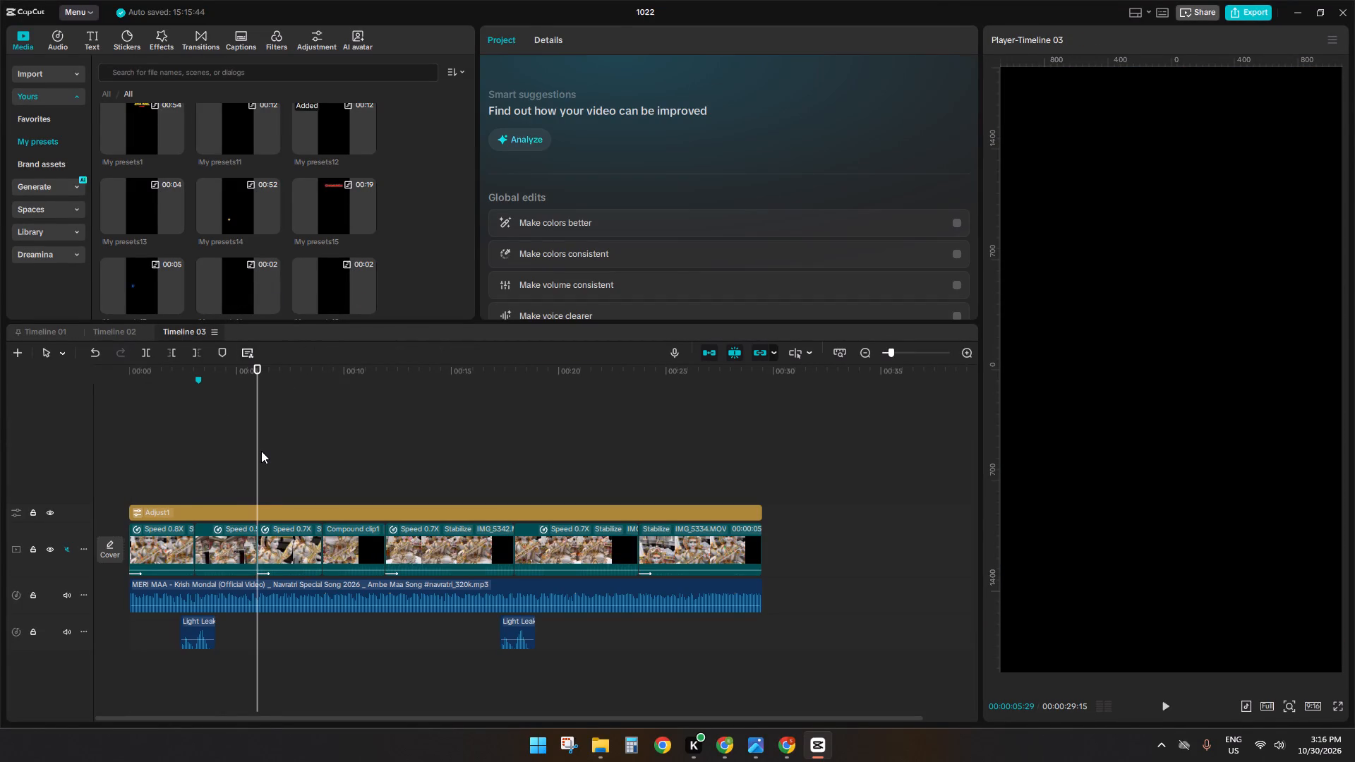
key(space)
click(209, 467)
key(space)
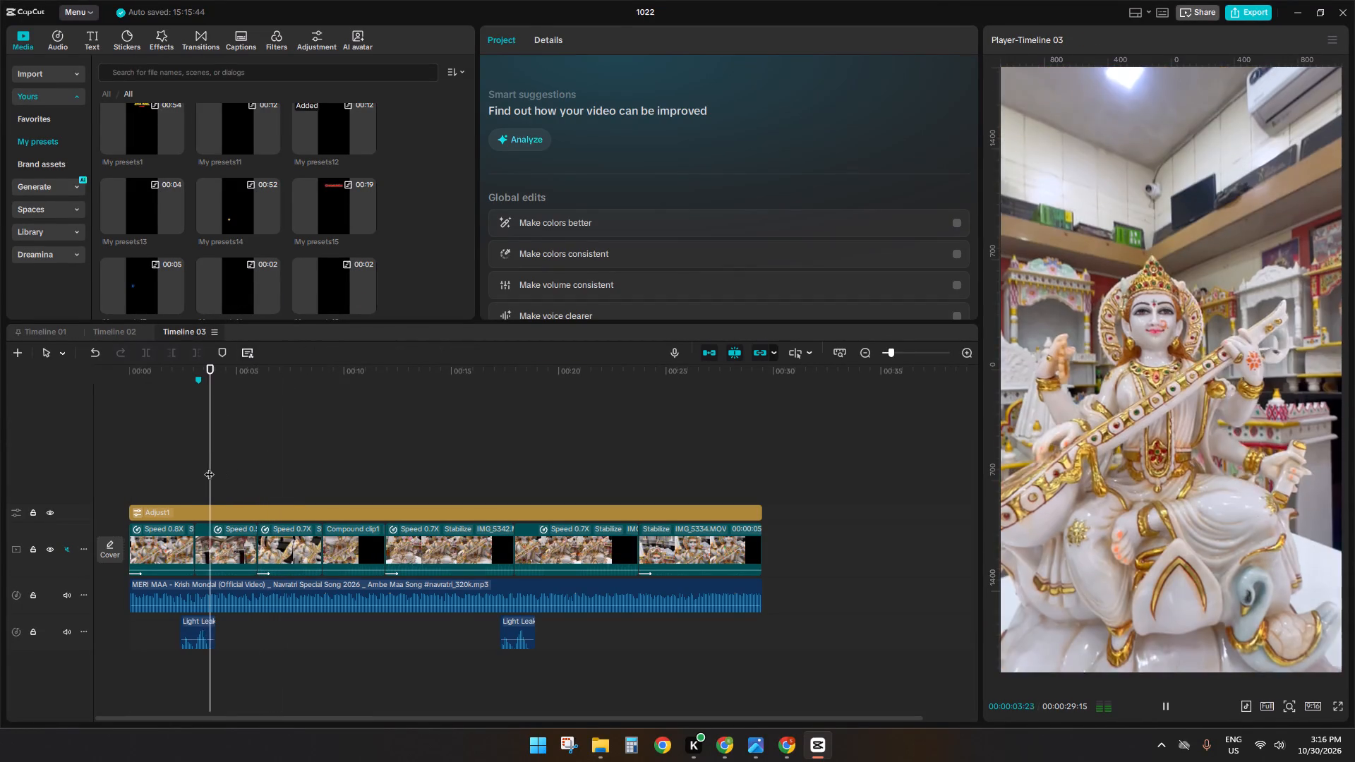
click(150, 501)
key(space)
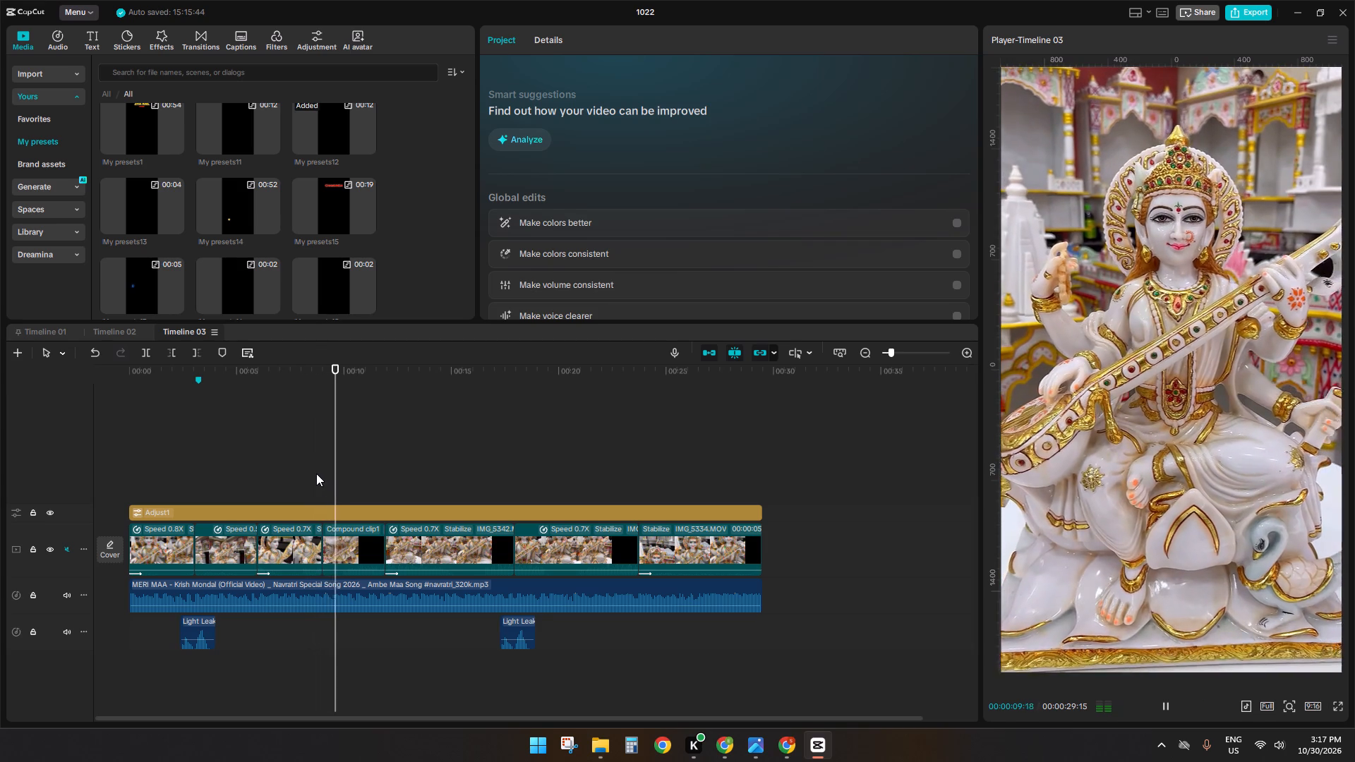
key(space)
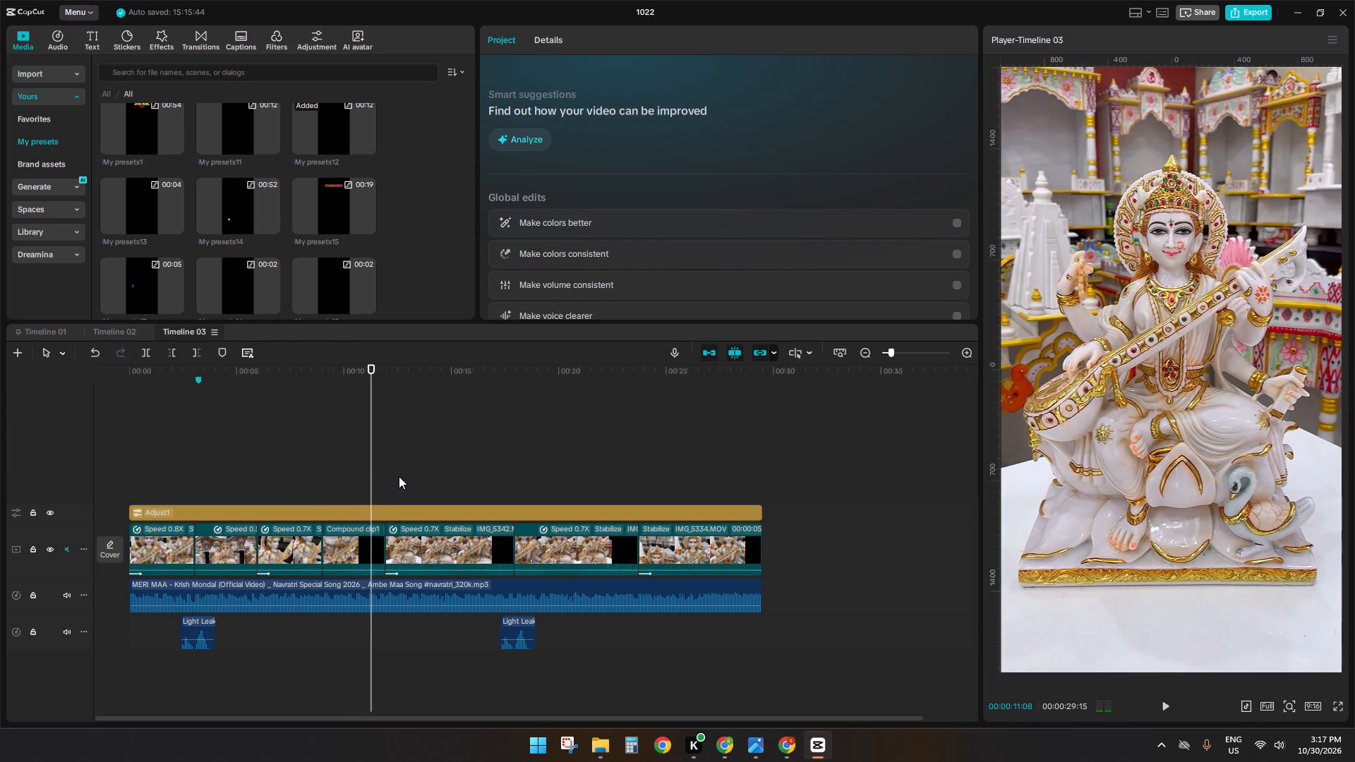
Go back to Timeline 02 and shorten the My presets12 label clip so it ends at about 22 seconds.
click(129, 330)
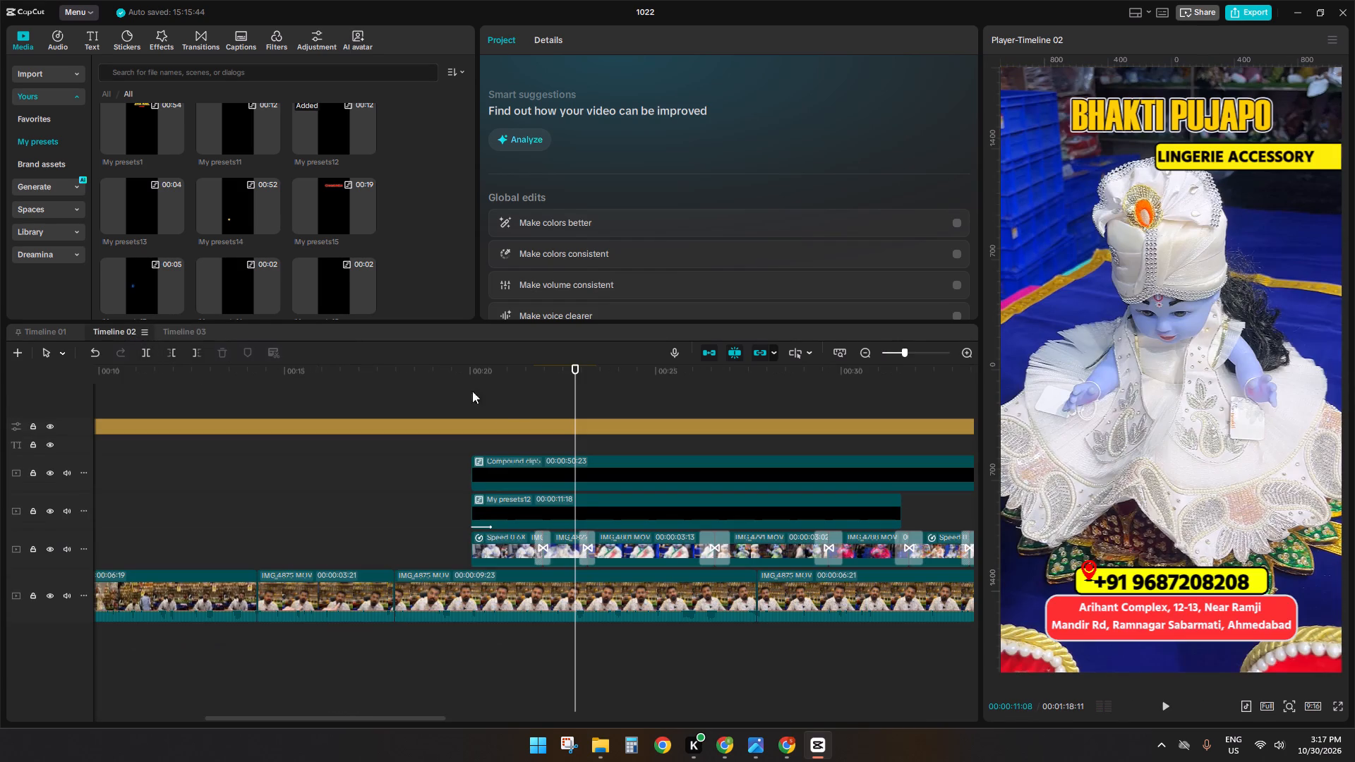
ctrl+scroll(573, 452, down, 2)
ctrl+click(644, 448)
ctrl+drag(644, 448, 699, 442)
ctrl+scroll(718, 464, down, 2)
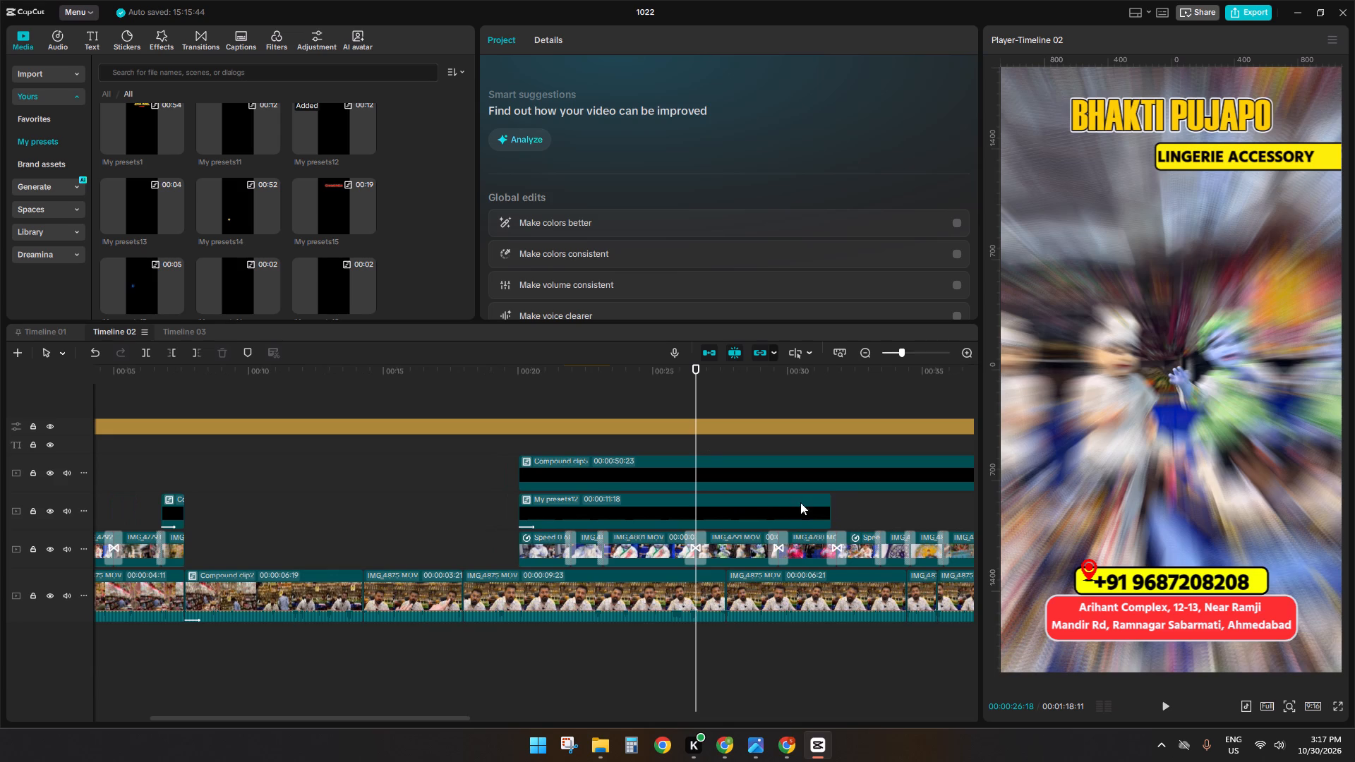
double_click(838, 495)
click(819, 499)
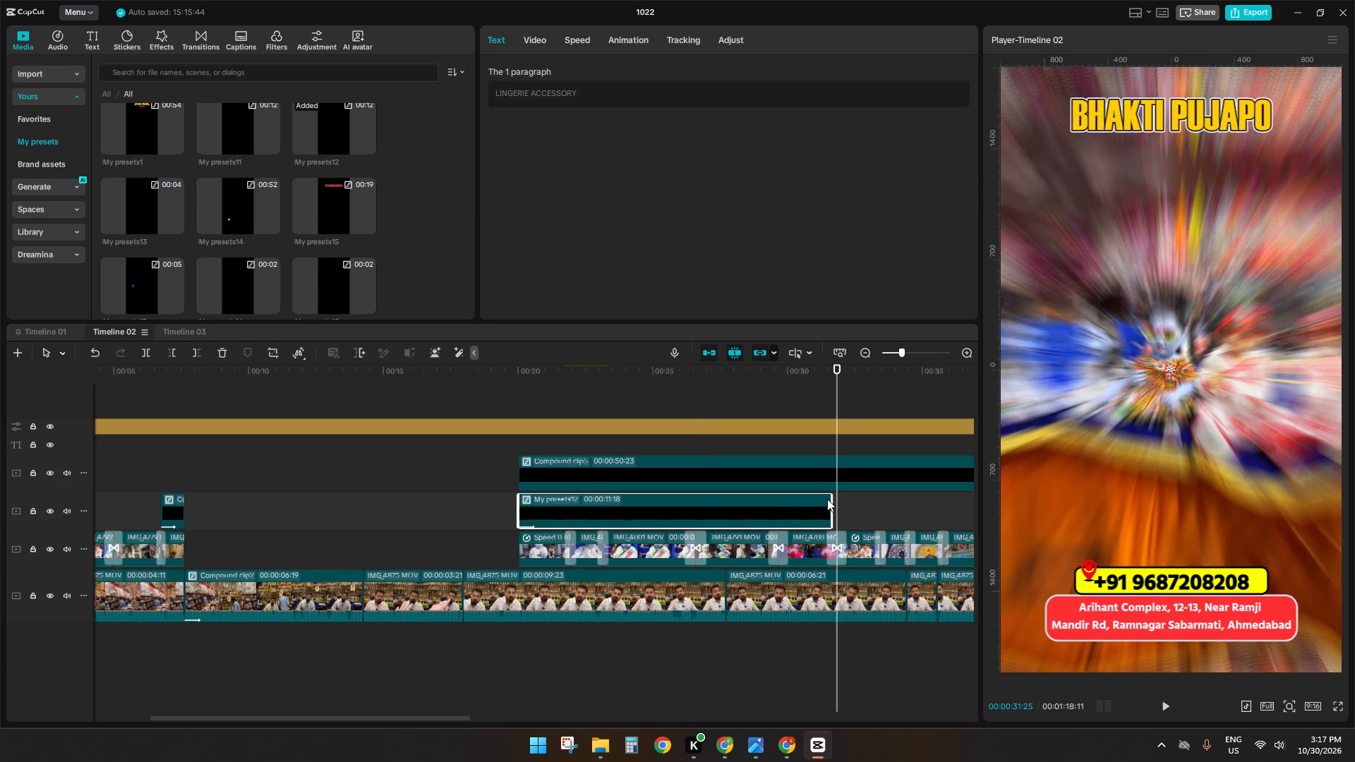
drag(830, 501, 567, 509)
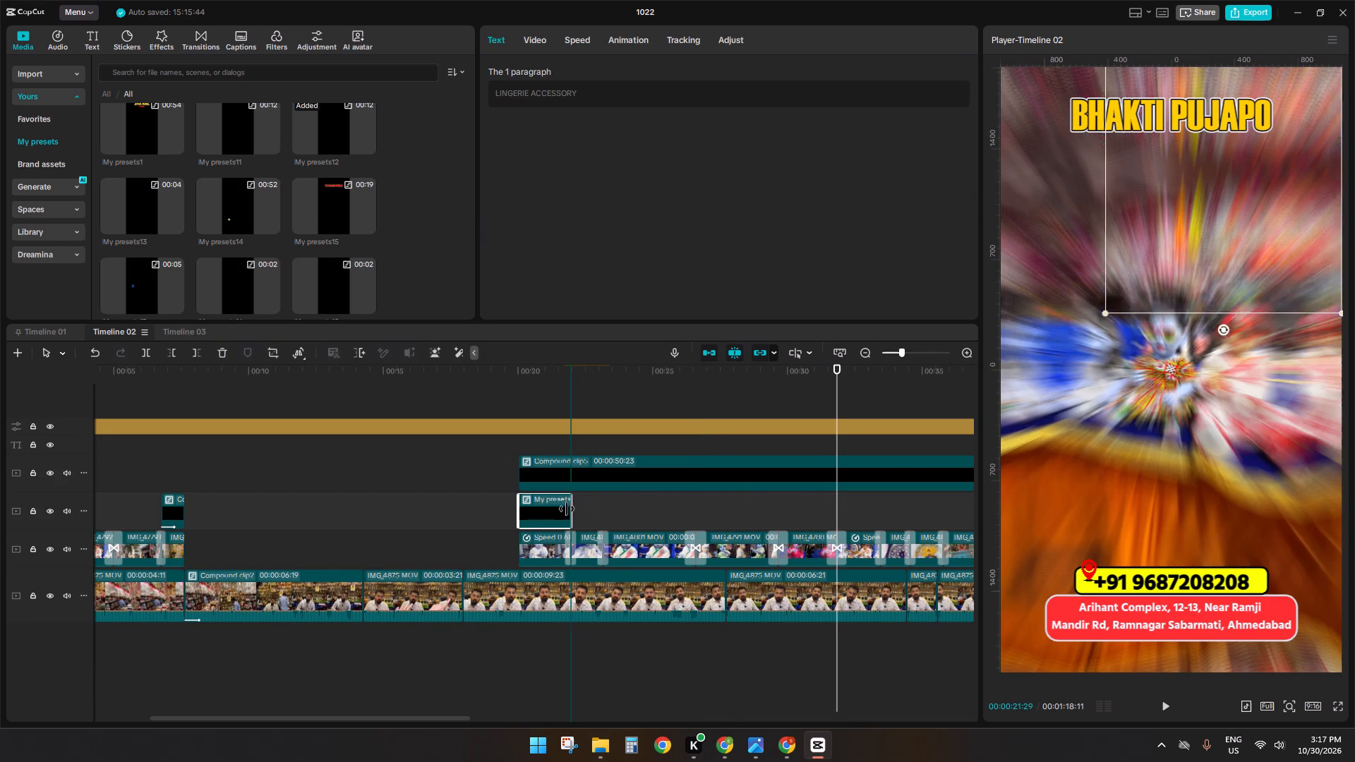
Play Timeline 02 from about 20 seconds to check the shortened label against the footage.
click(628, 509)
drag(628, 509, 480, 525)
ctrl+scroll(593, 538, up, 3)
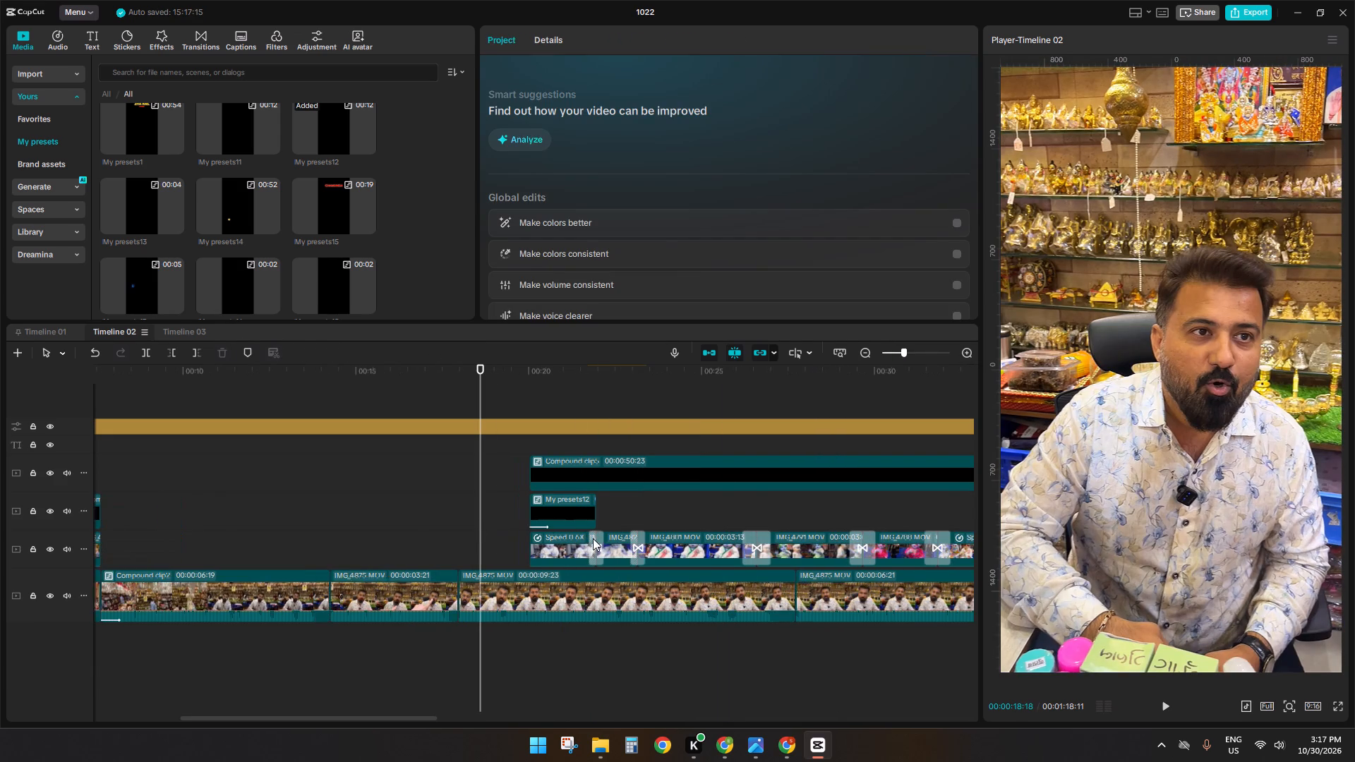
ctrl+click(529, 444)
ctrl+scroll(552, 438, down, 3)
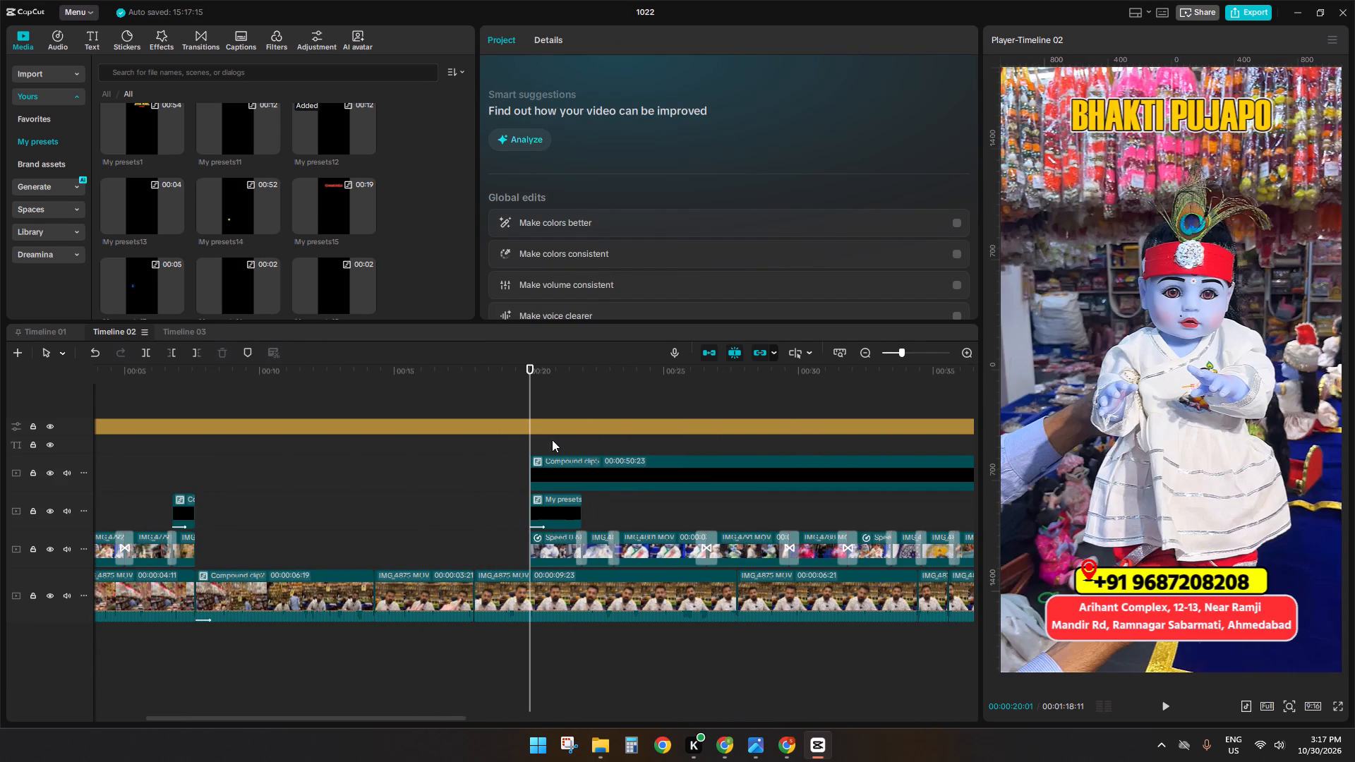
ctrl+scroll(552, 440, down, 1)
drag(519, 428, 519, 435)
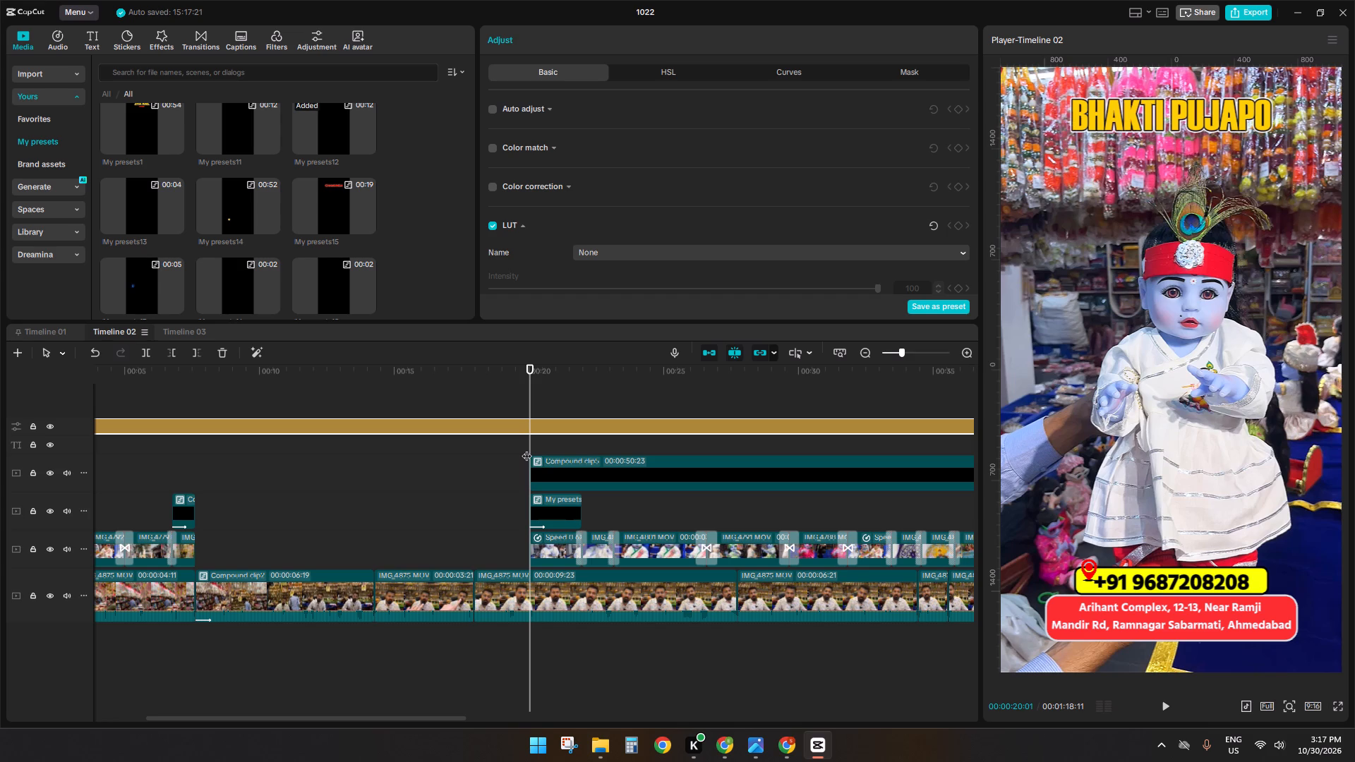
ctrl+scroll(526, 449, down, 5)
key(space)
ctrl+scroll(526, 505, up, 3)
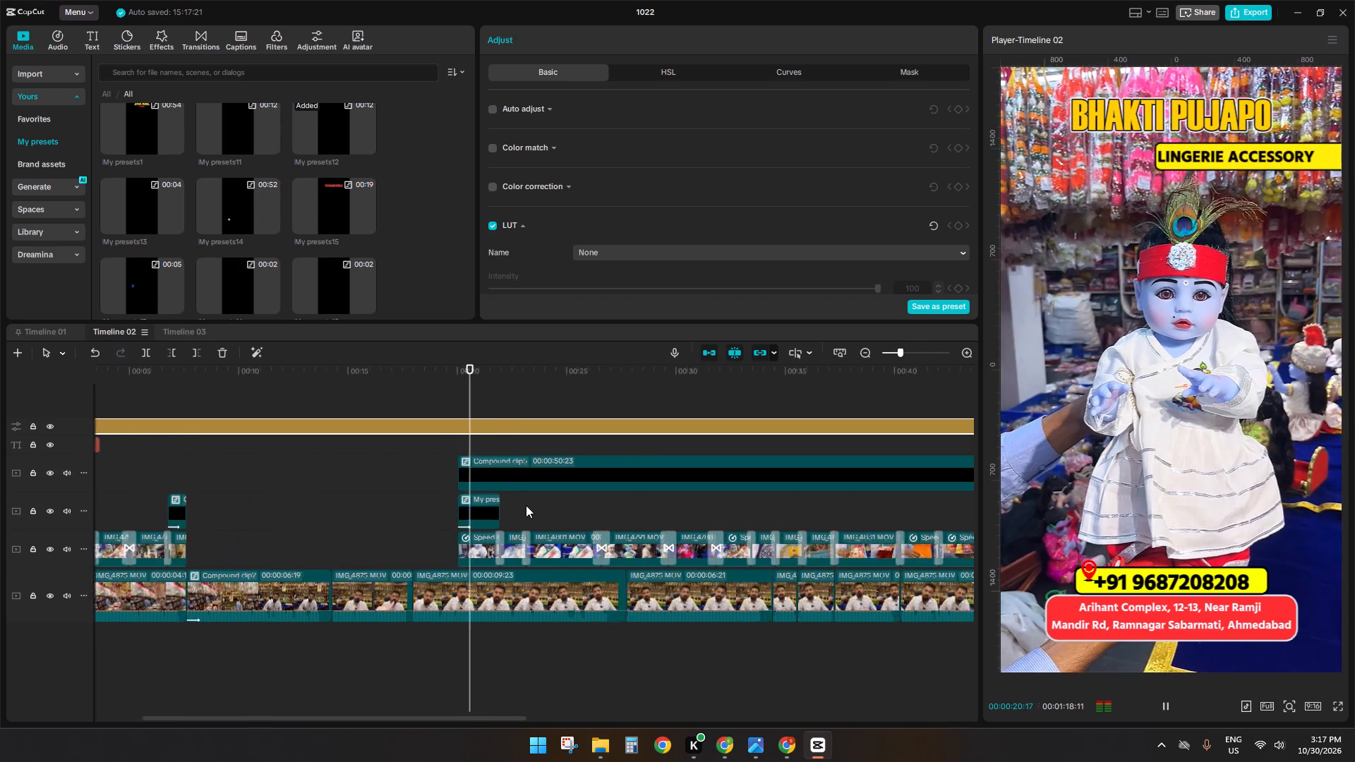
ctrl+scroll(526, 505, up, 6)
key(space)
double_click(526, 506)
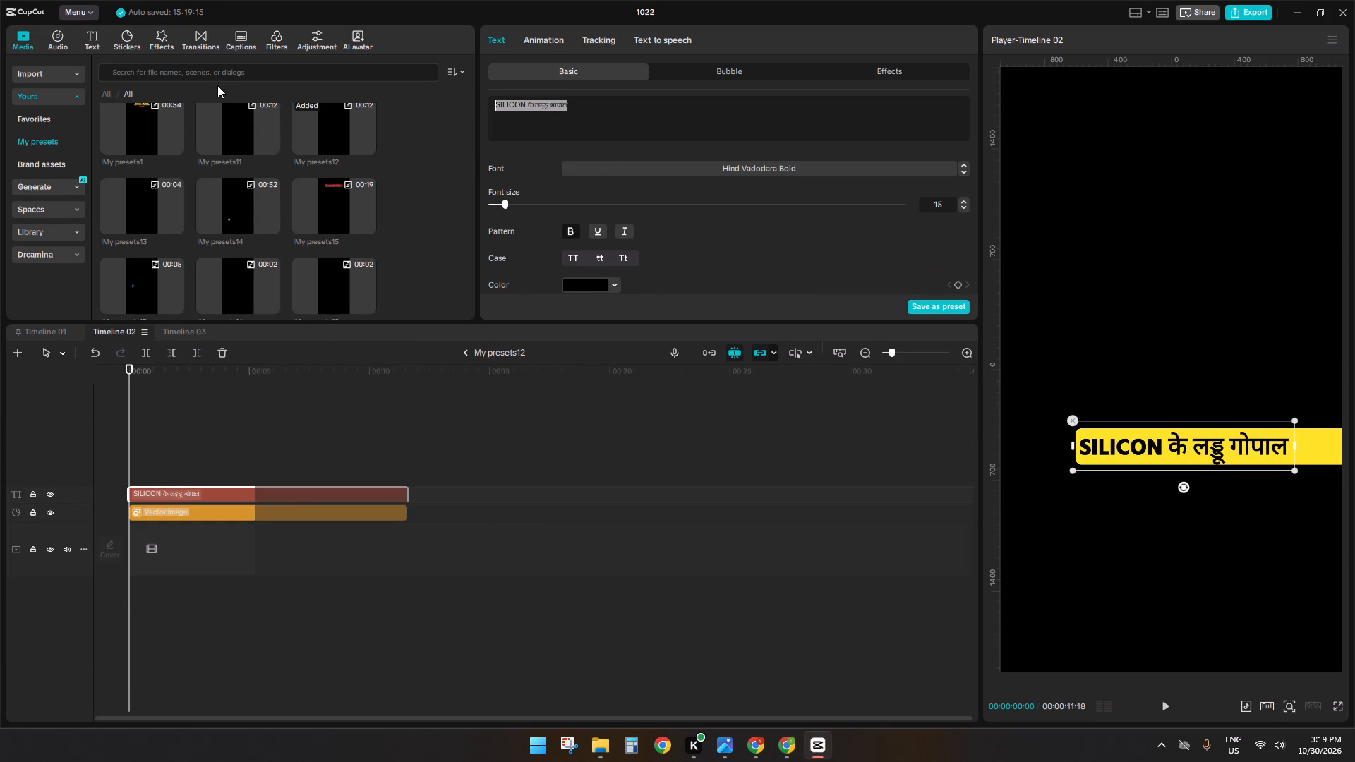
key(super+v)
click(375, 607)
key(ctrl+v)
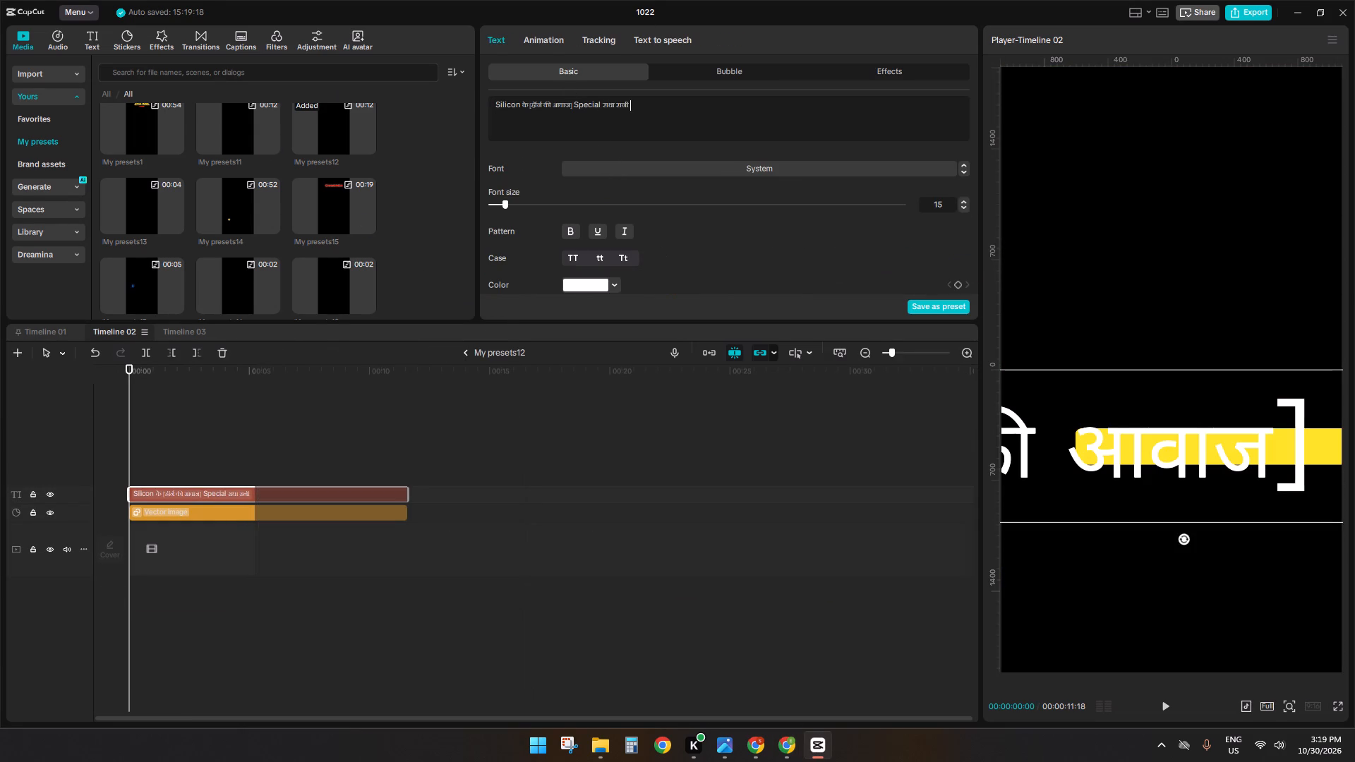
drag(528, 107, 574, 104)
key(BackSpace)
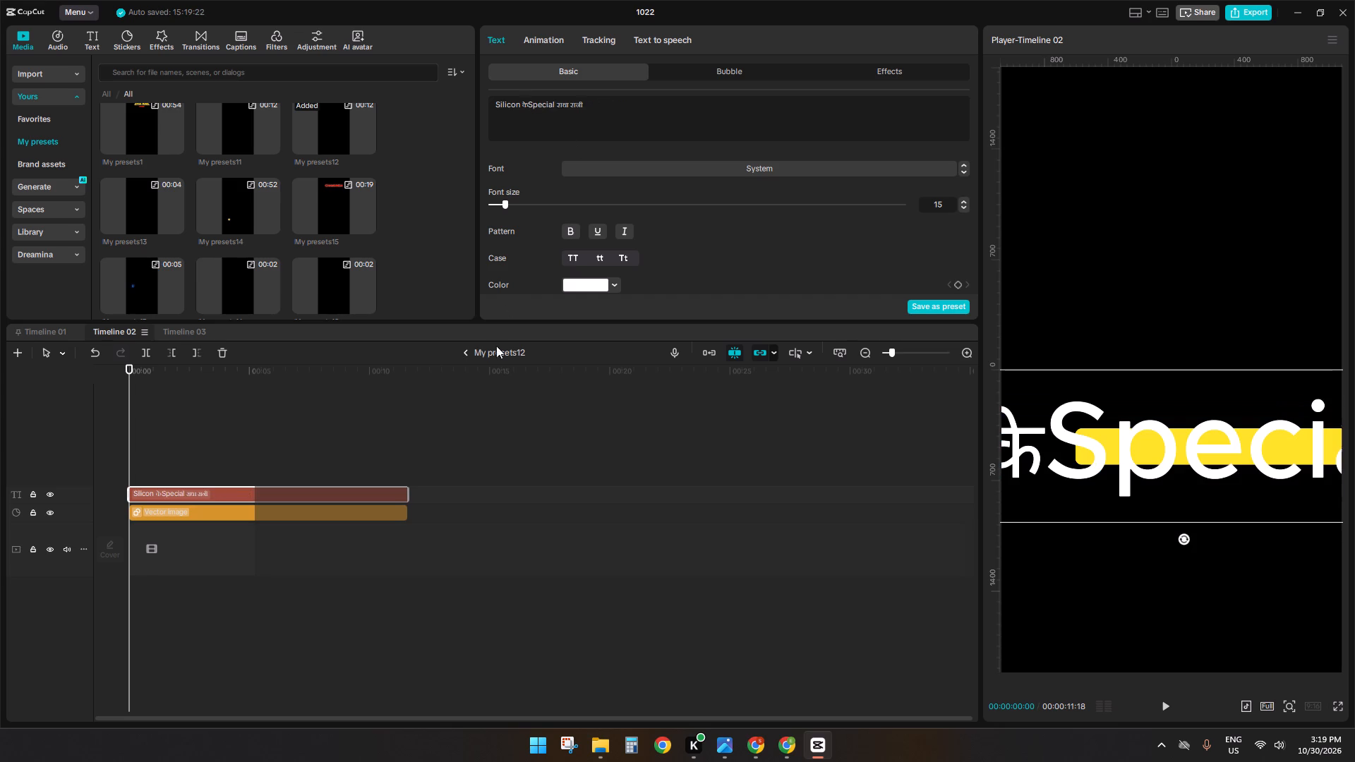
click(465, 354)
Delete the second My presets12 clip and paste a fresh copy of the first directly after it, at 00:00:26:18.
click(221, 359)
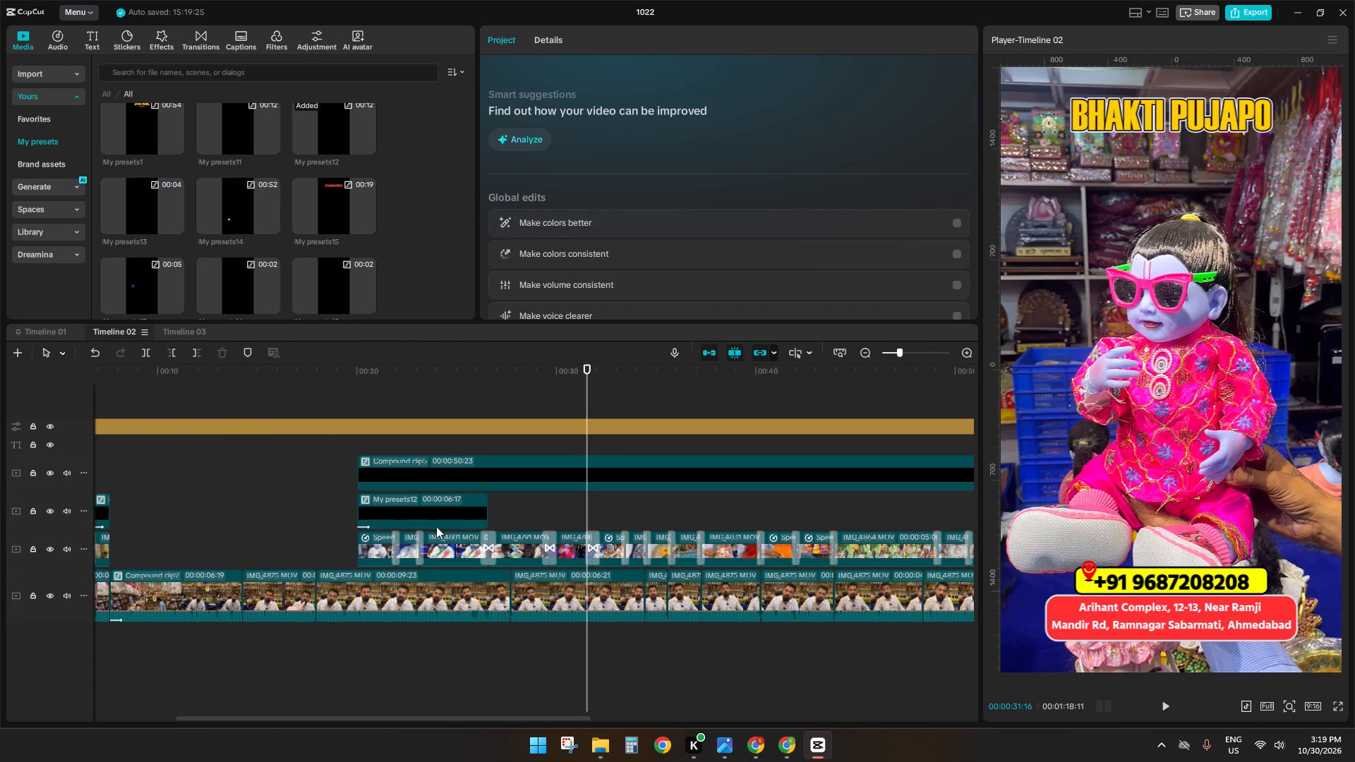
click(451, 500)
key(ctrl+c)
ctrl+click(496, 506)
ctrl+drag(496, 506, 488, 508)
key(ctrl+v)
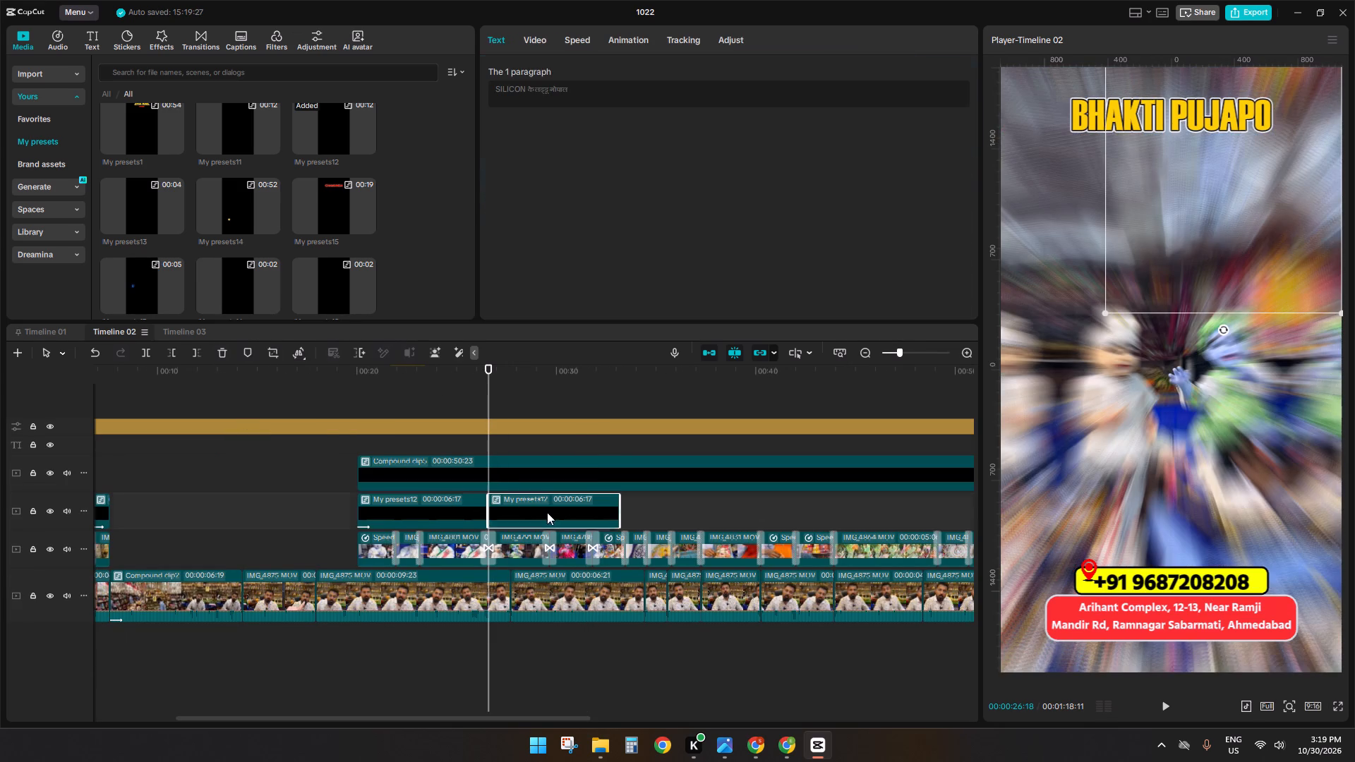
Replace the text inside the new My presets12 copy with the copied phrase, shortened to "Silicon के राधा रानी", and set it to uppercase.
double_click(558, 512)
click(287, 492)
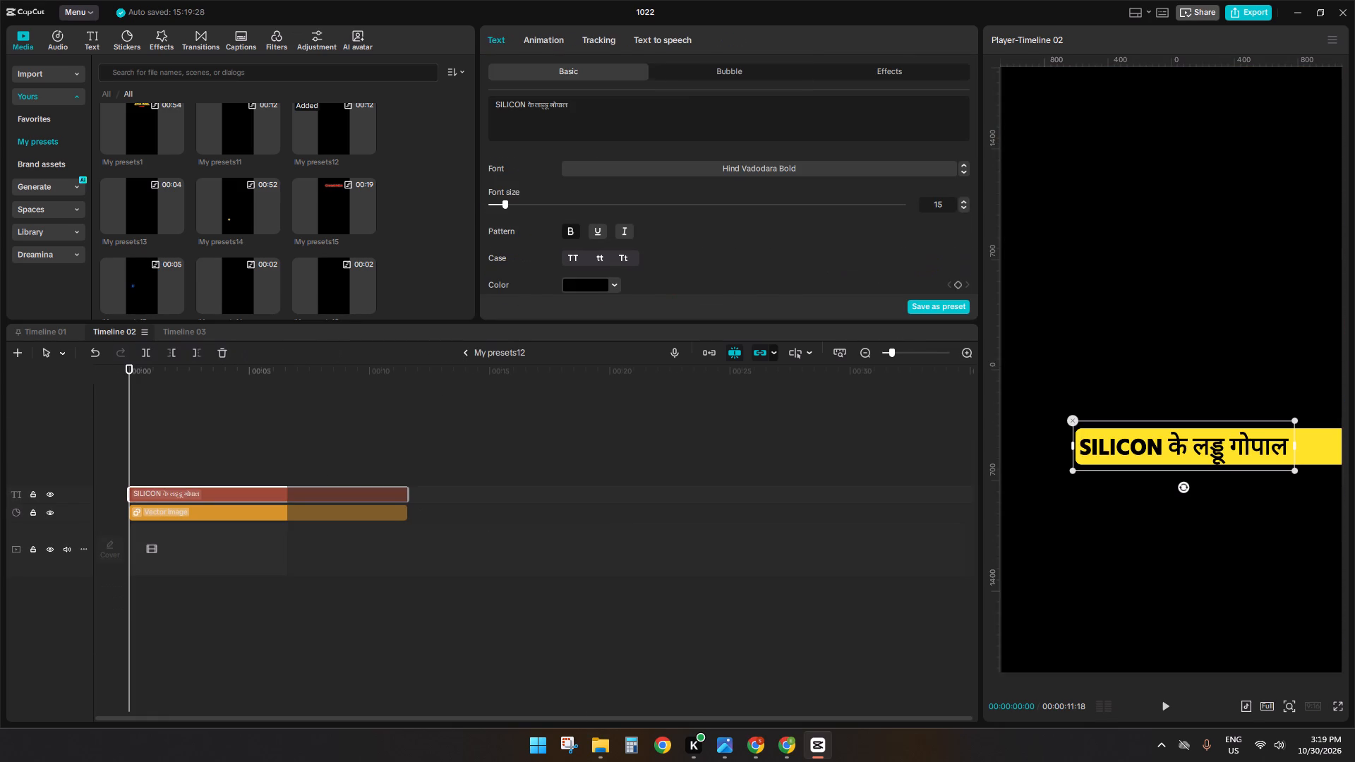
drag(603, 109, 296, 92)
key(ctrl+v)
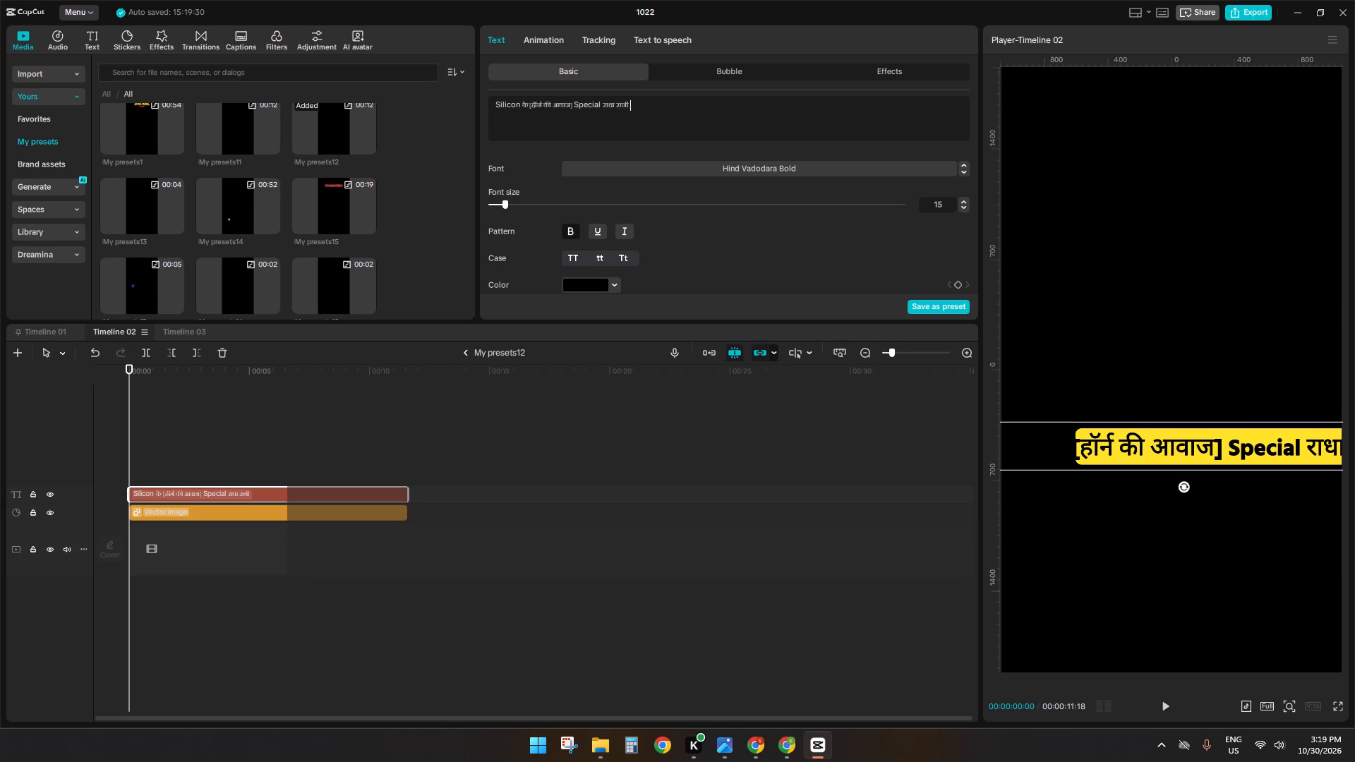
drag(522, 102, 602, 103)
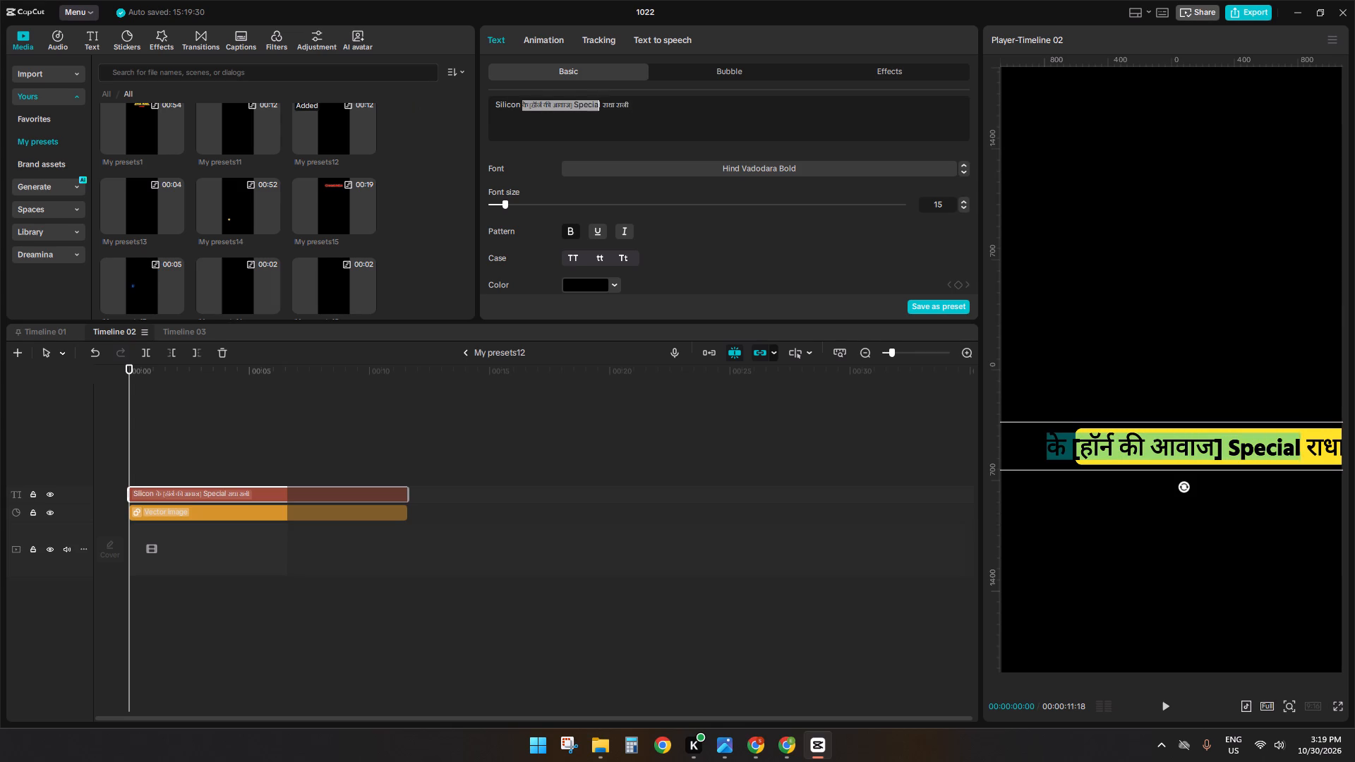
drag(602, 103, 603, 103)
click(547, 106)
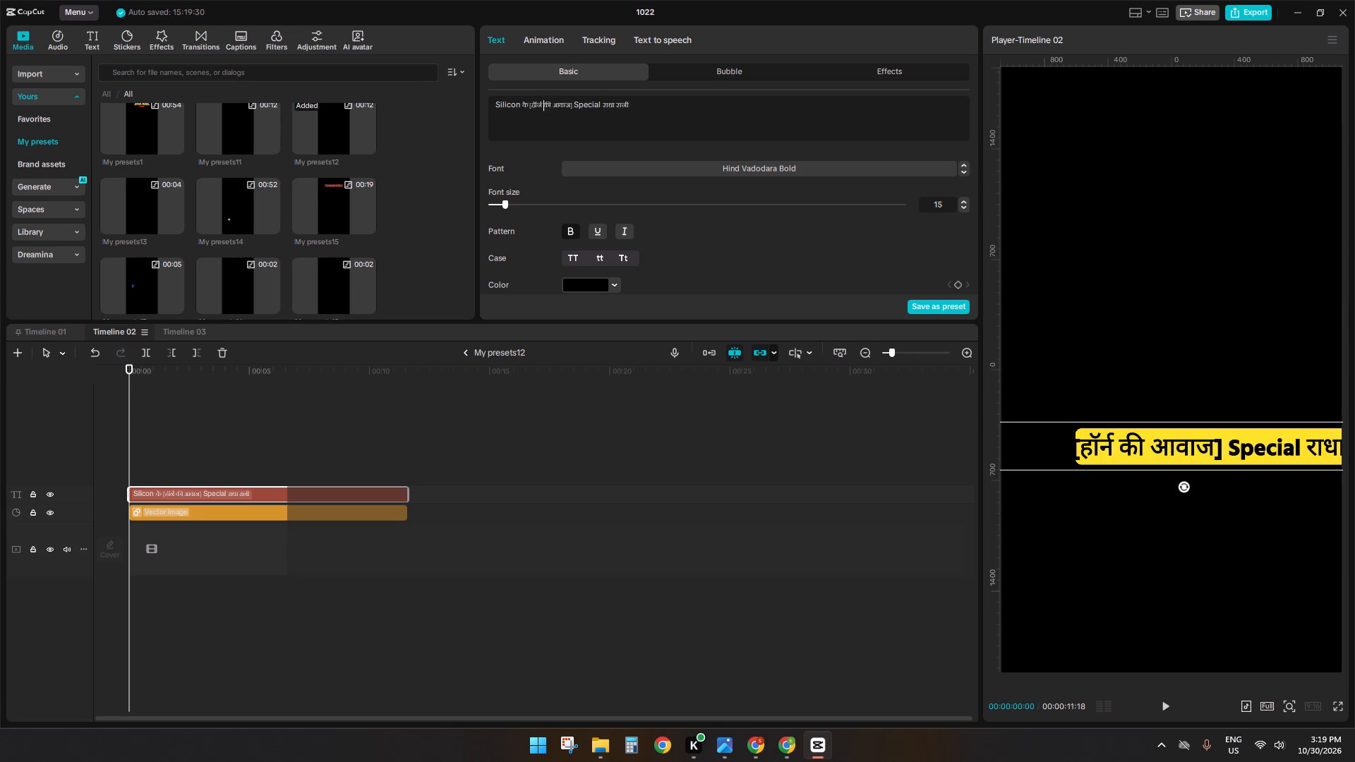
drag(529, 103, 601, 105)
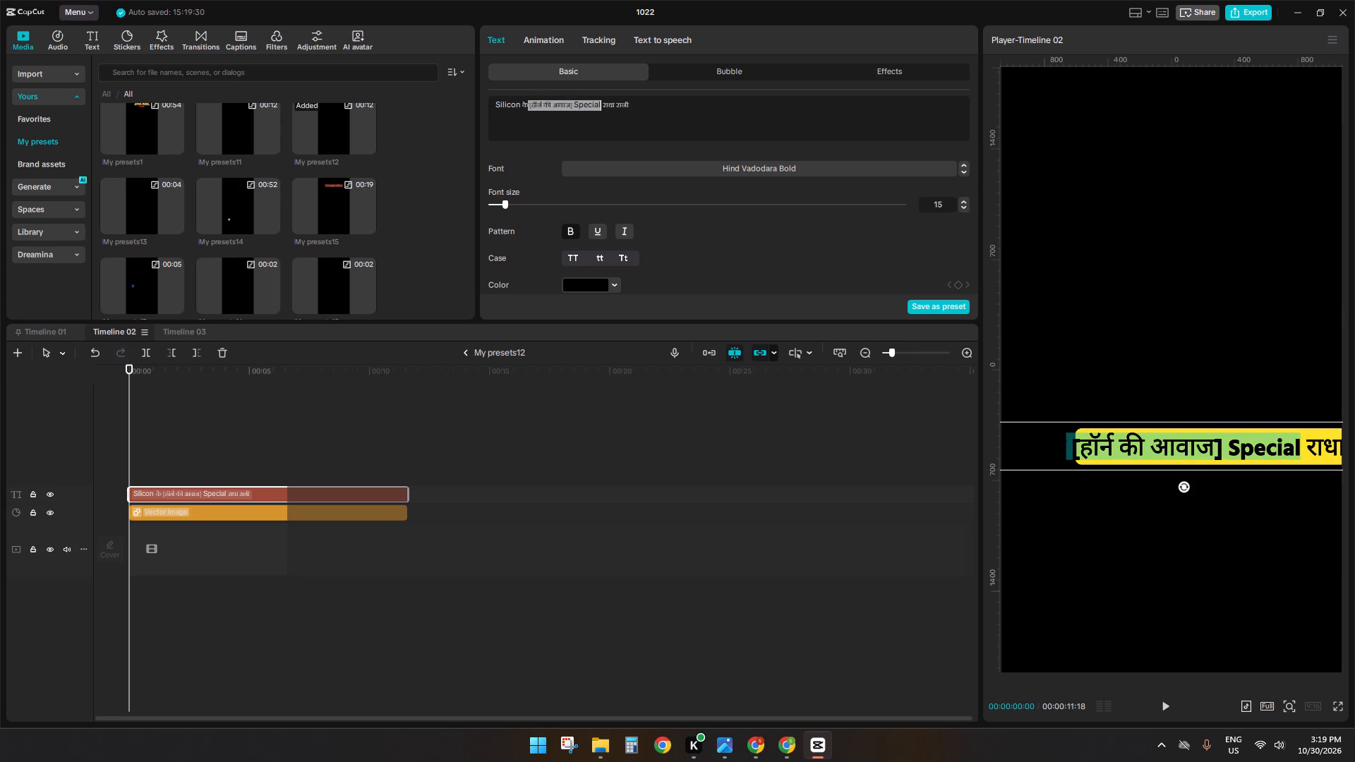
key(BackSpace)
click(576, 256)
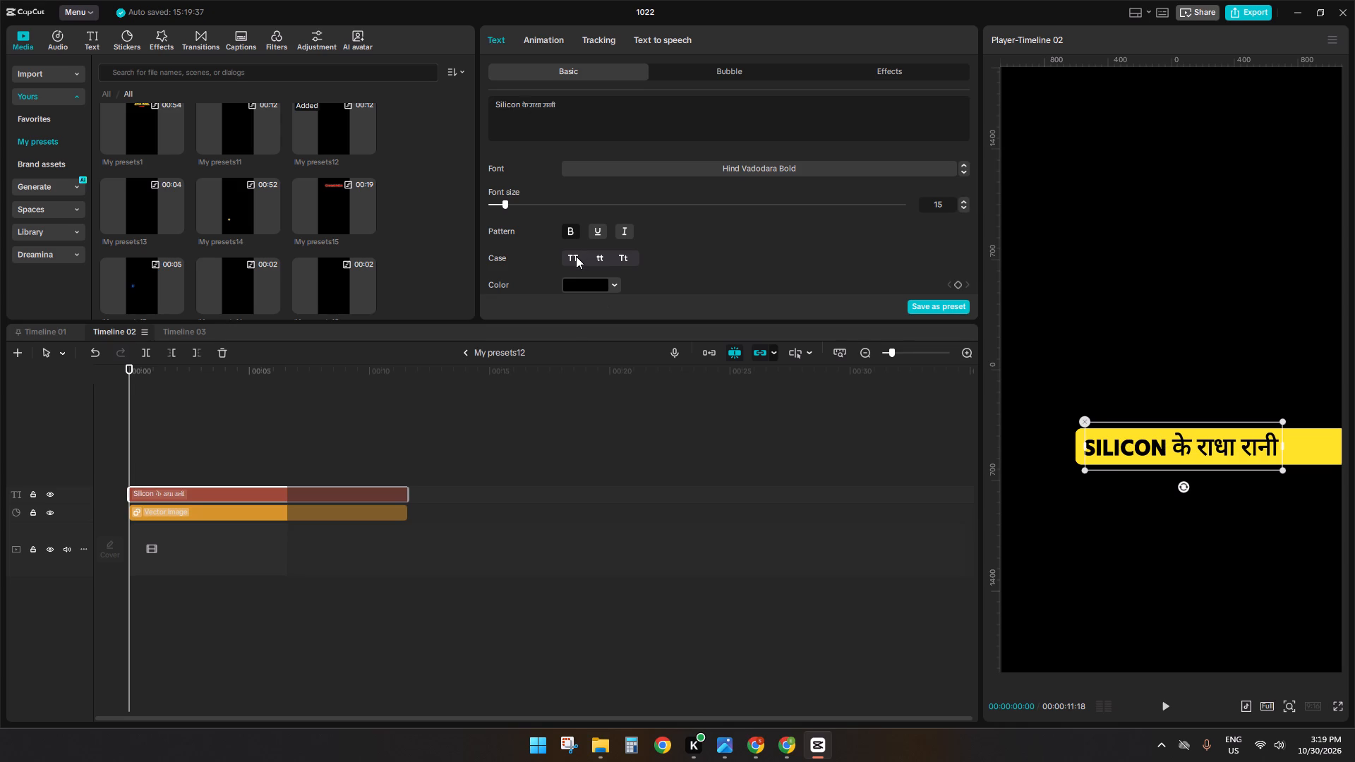
click(468, 348)
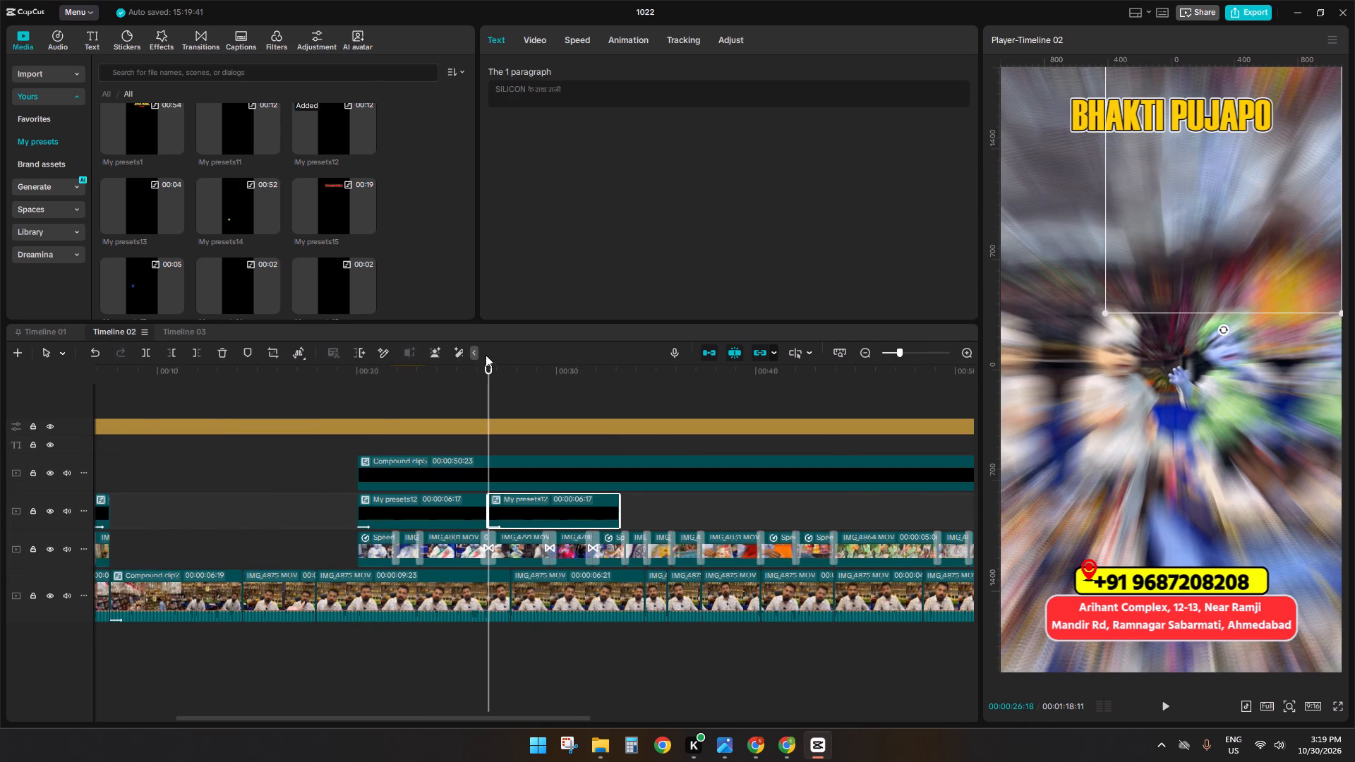
Play from the start of the second My presets12 clip and trim the clip to a duration of 00:00:05:07.
key(space)
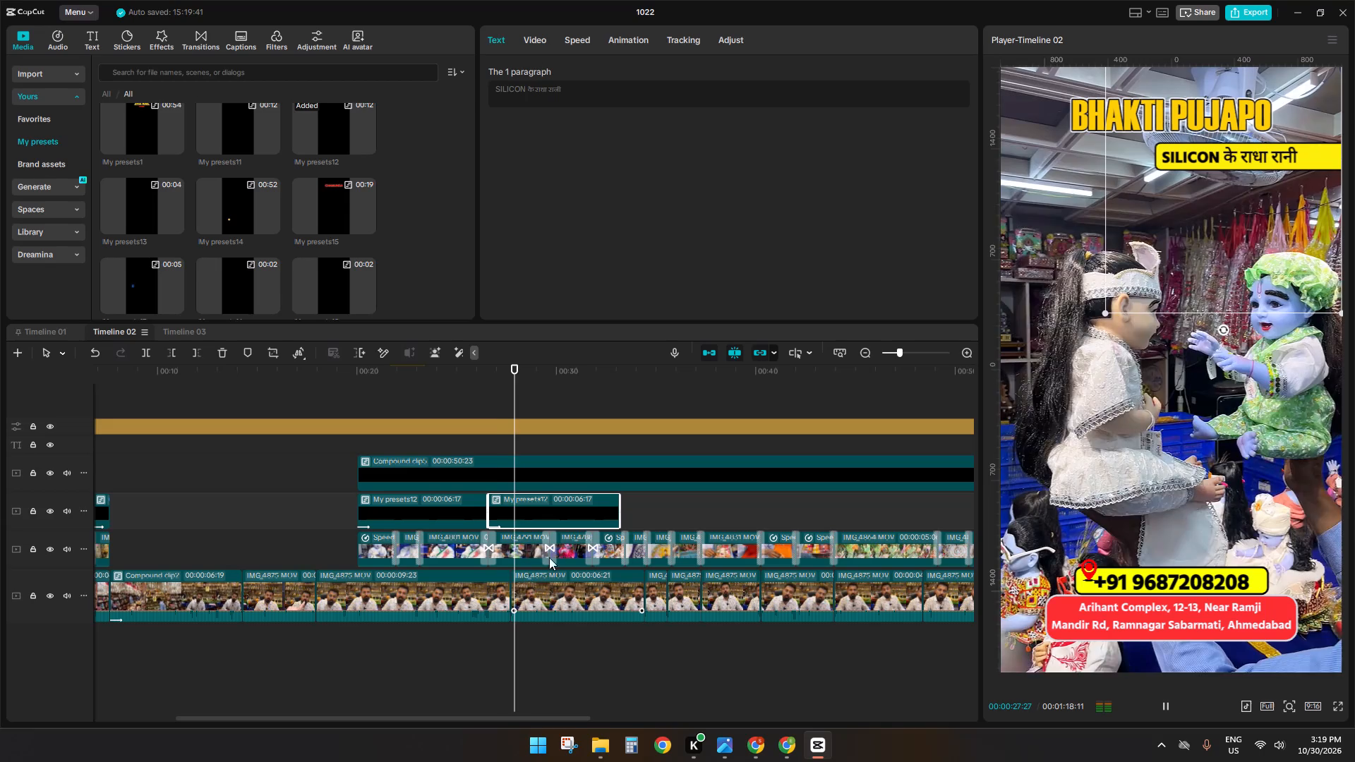
key(space)
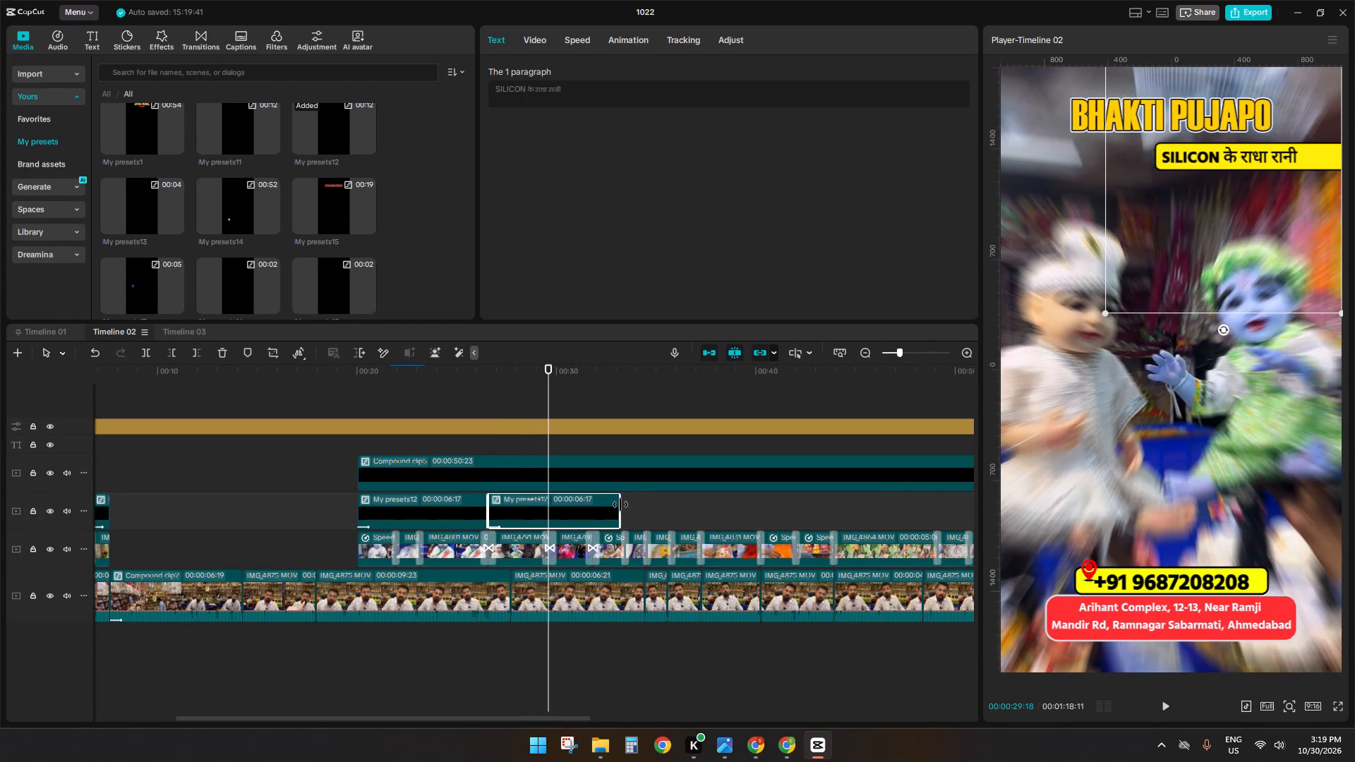
key(space)
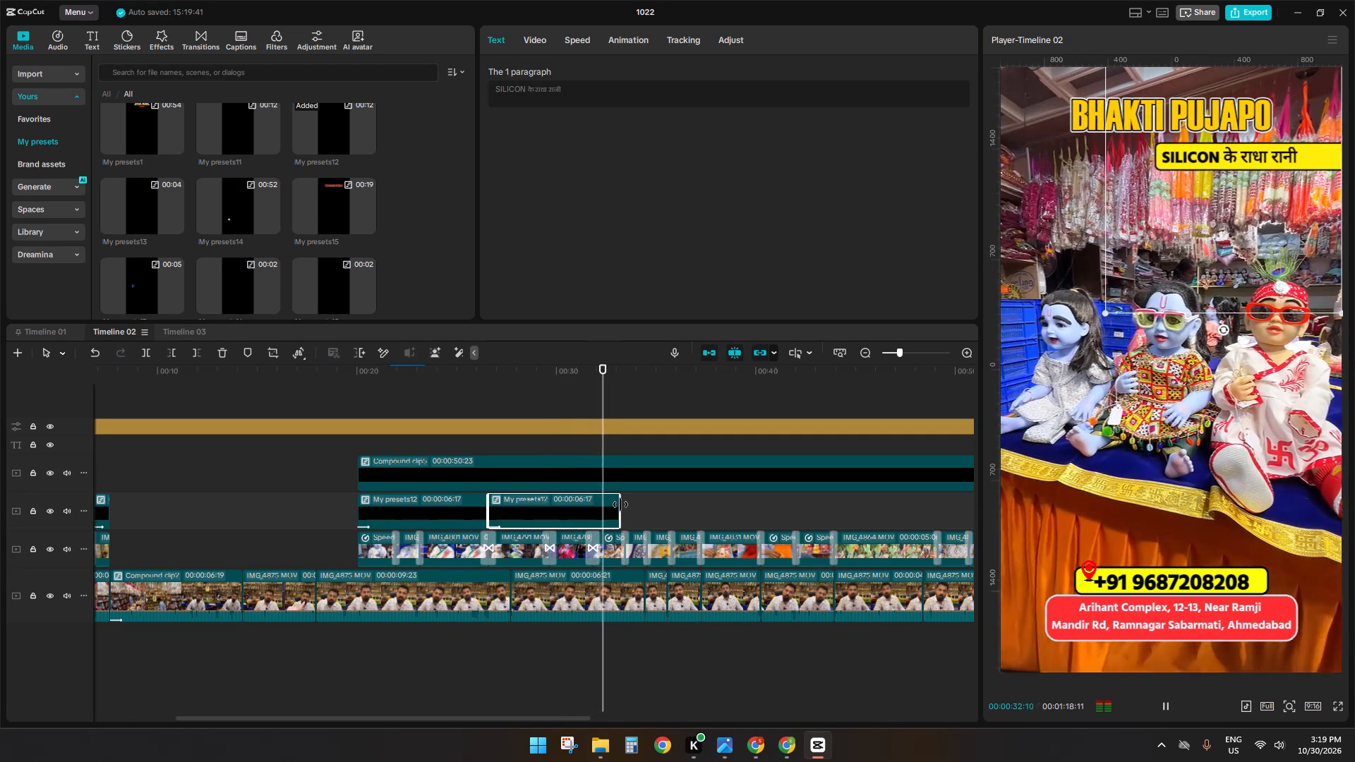
drag(620, 504, 594, 515)
key(space)
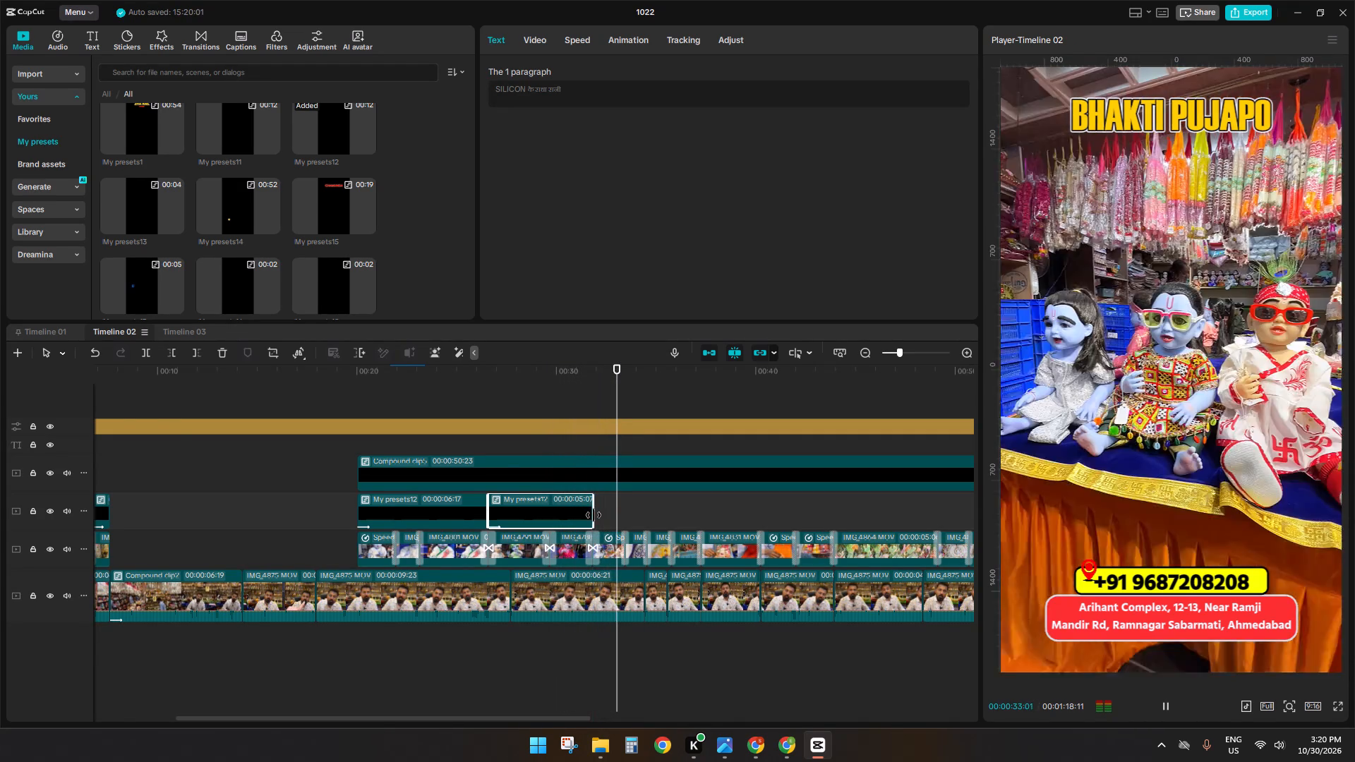
ctrl+scroll(595, 507, down, 5)
ctrl+scroll(543, 504, up, 9)
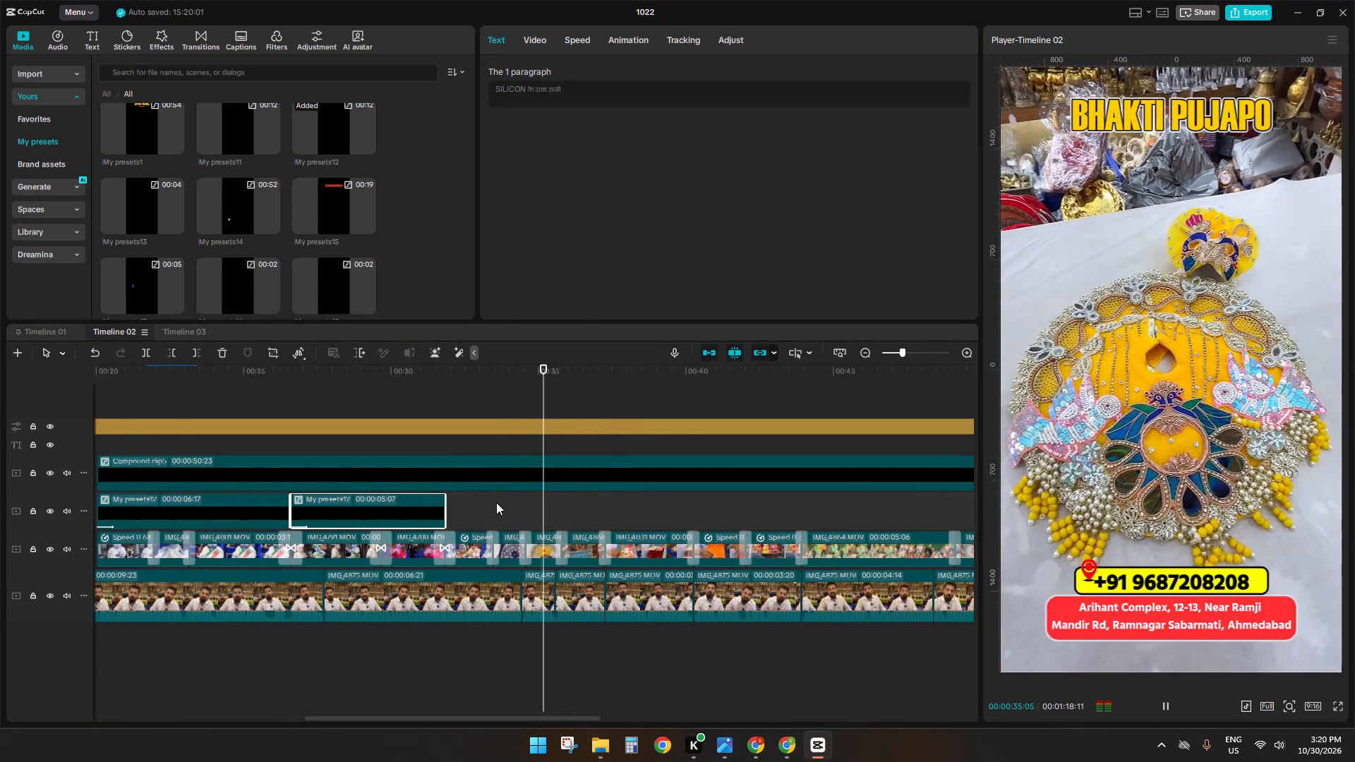
click(497, 502)
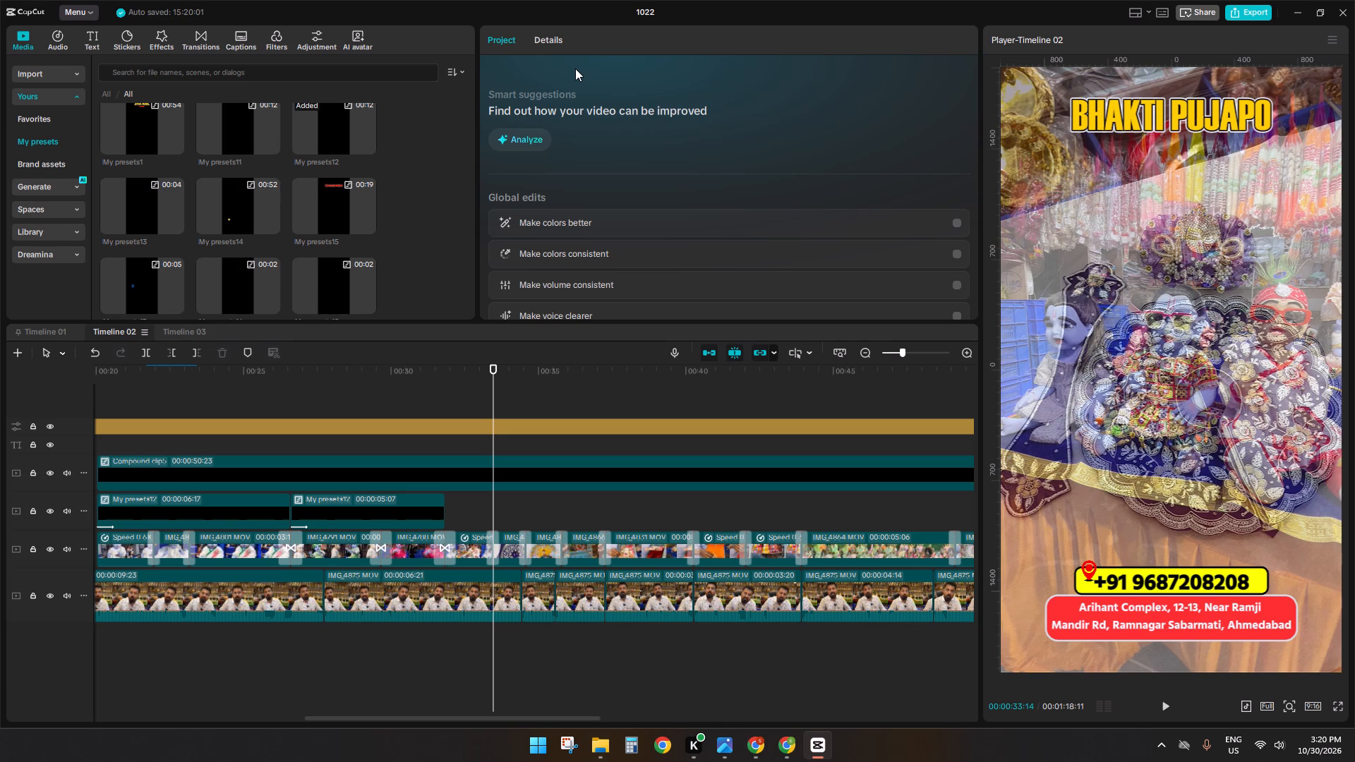
click(450, 402)
key(space)
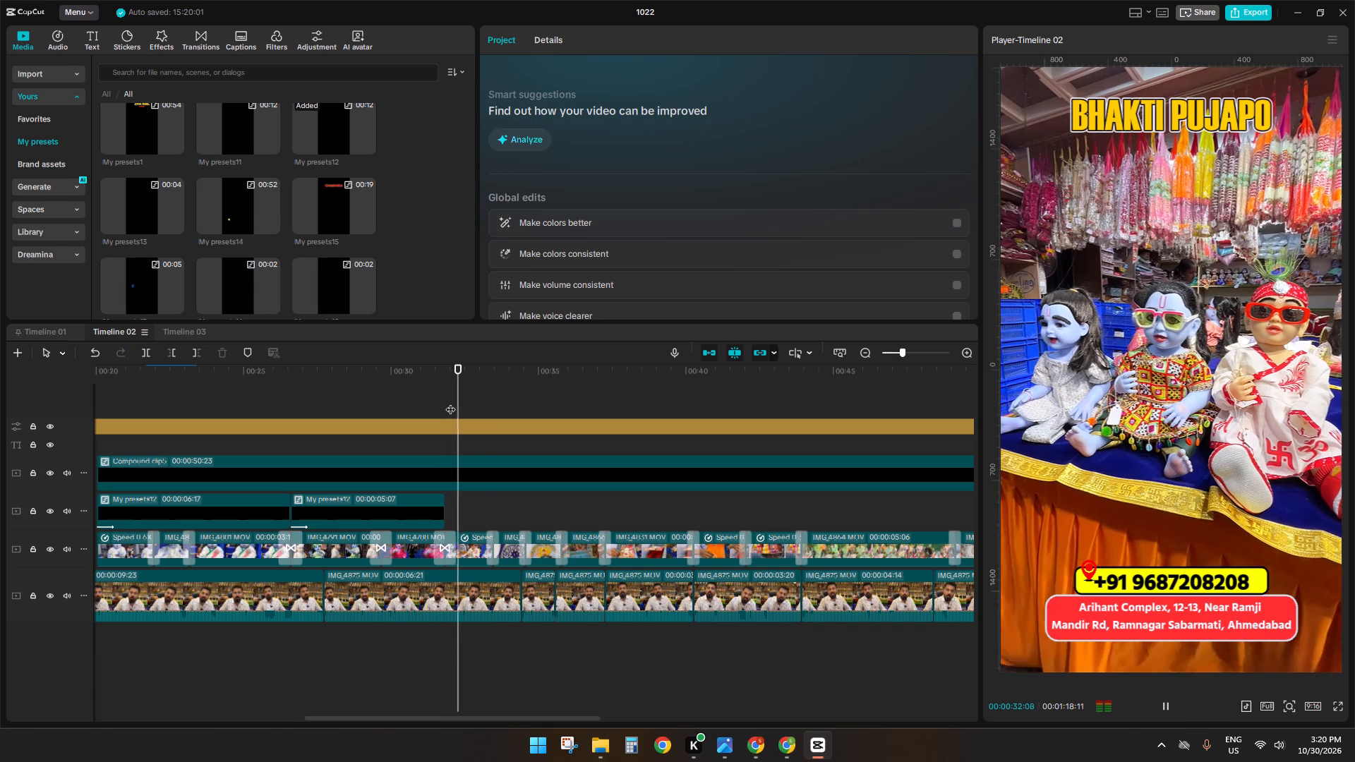
click(491, 410)
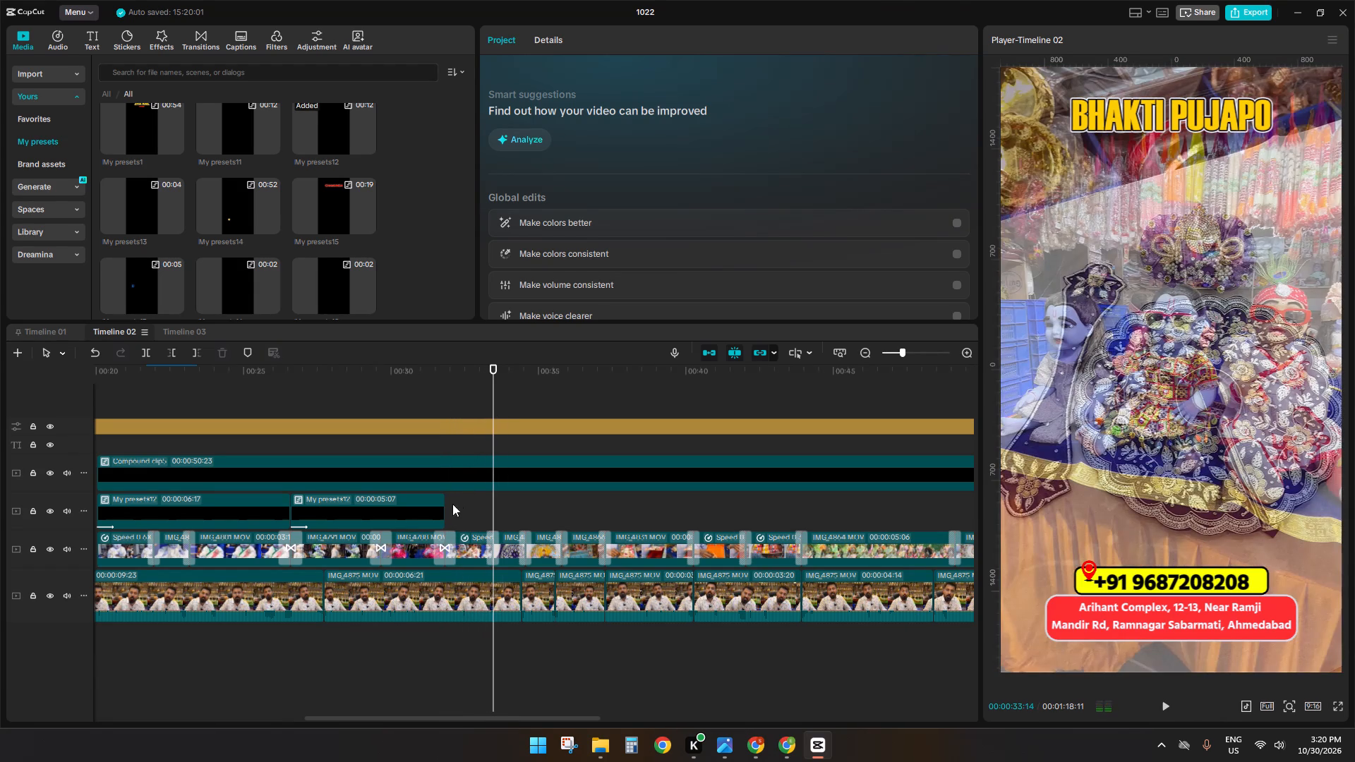
click(428, 501)
key(ctrl+c)
key(ctrl+v)
key(space)
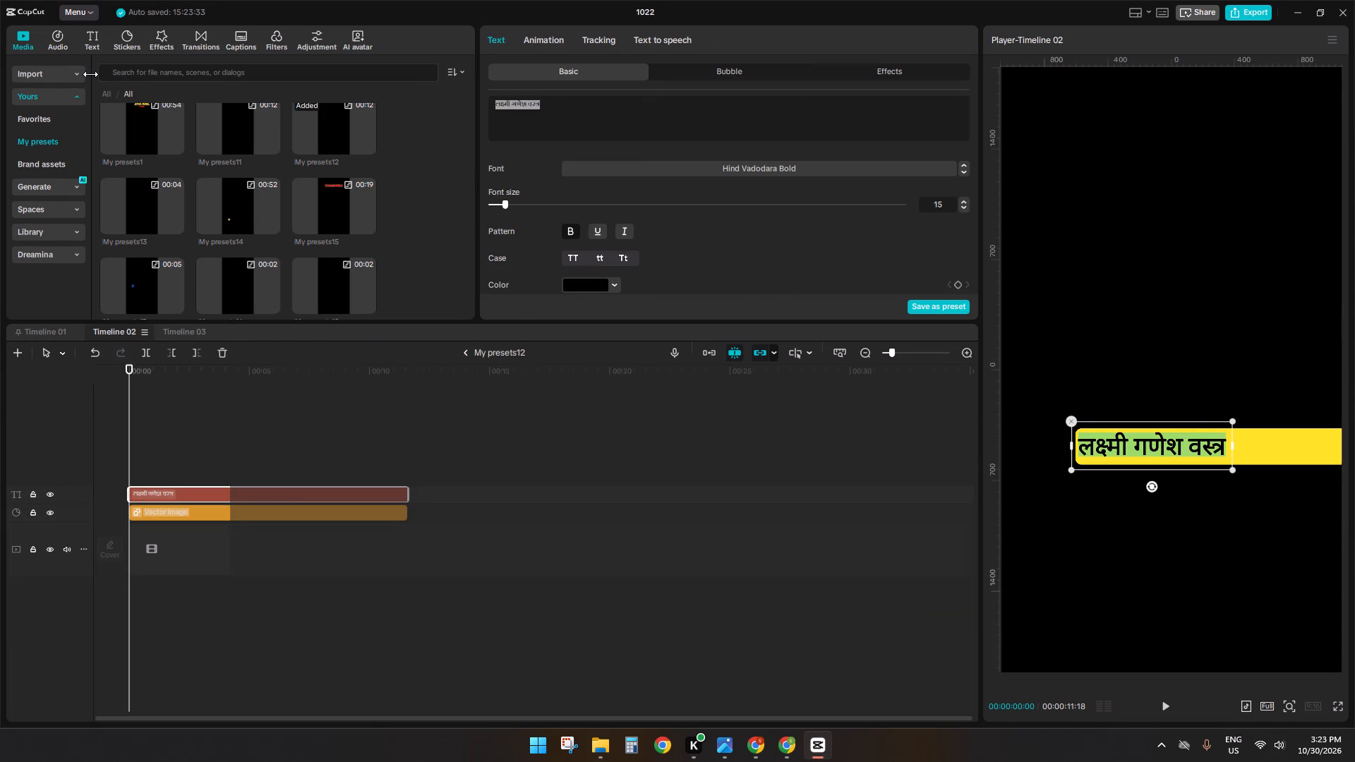
key(ctrl+v)
drag(523, 103, 534, 103)
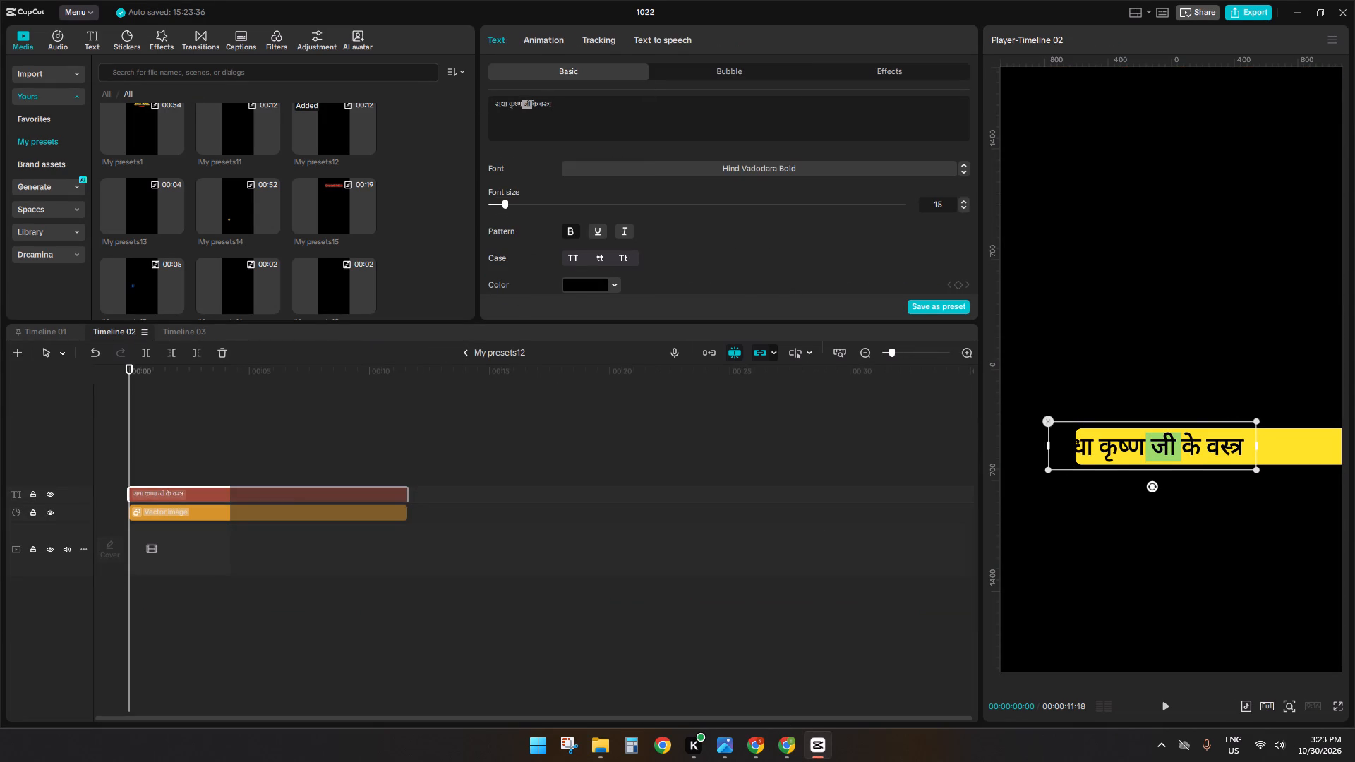
drag(534, 103, 537, 103)
key(BackSpace)
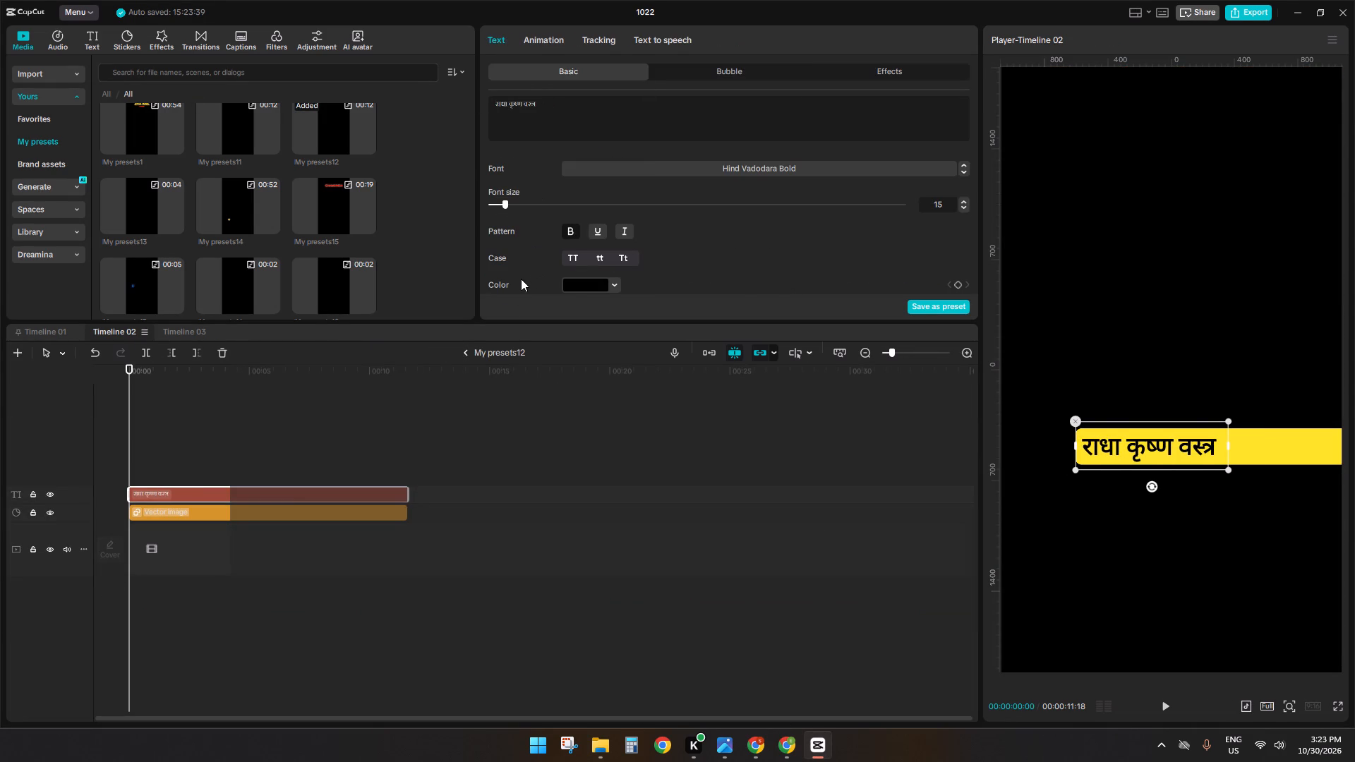
click(464, 359)
Play back Timeline 02 from the seventh label clip through the following unlabelled product footage to check the remaining sections.
key(space)
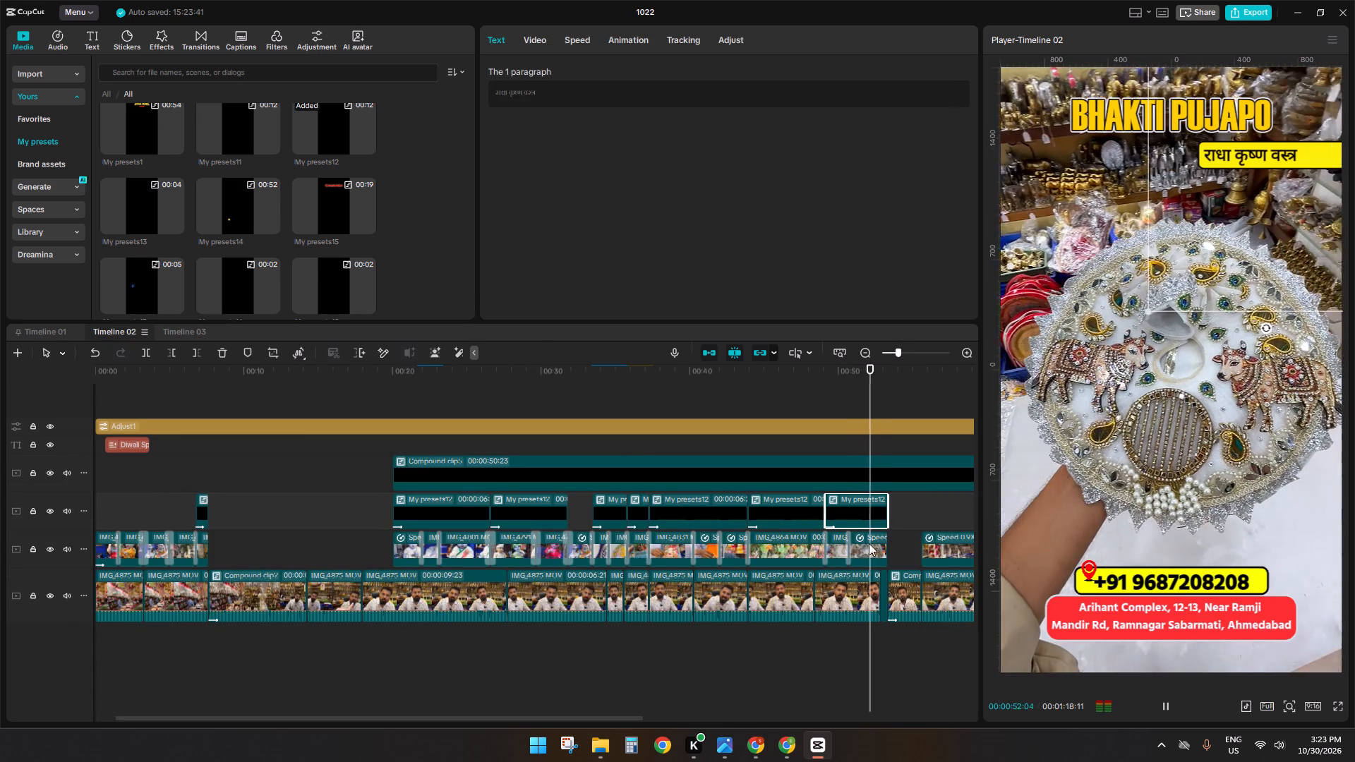
drag(609, 720, 802, 719)
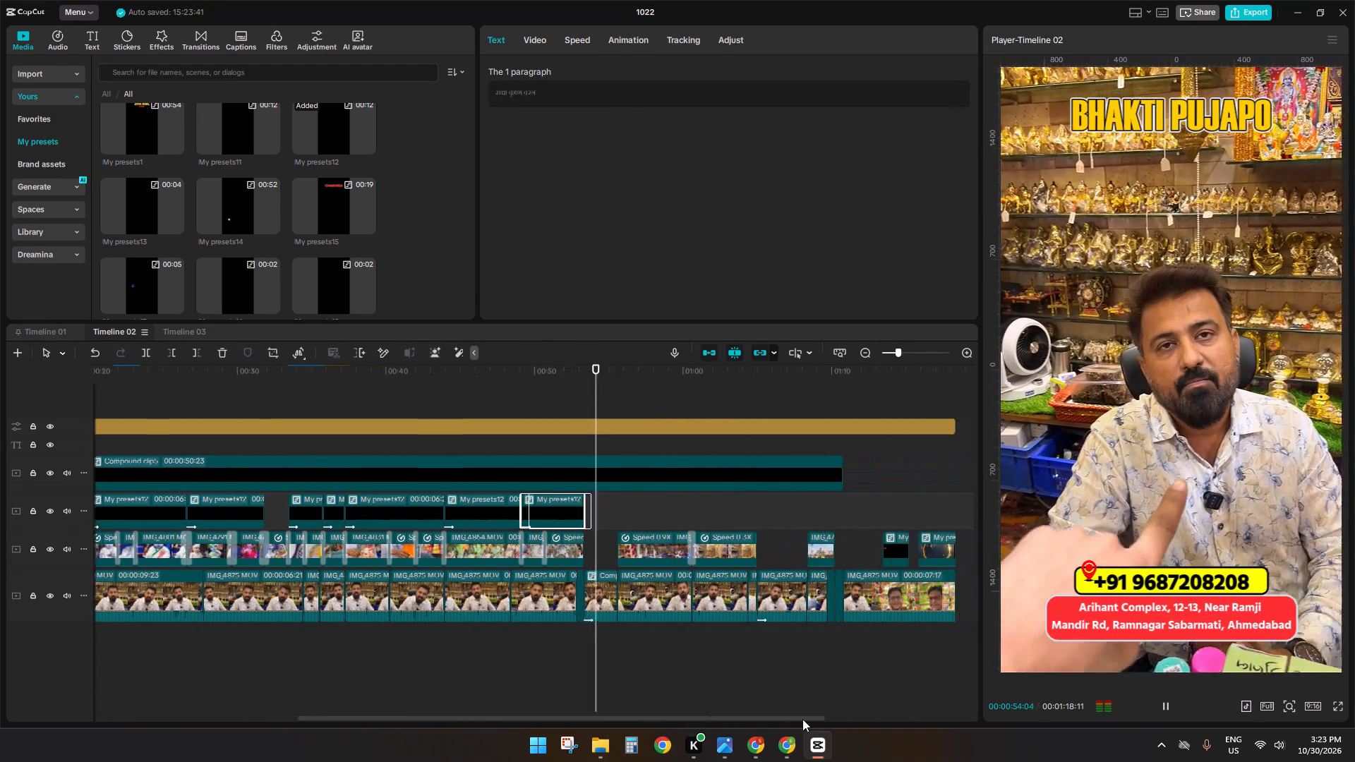
drag(802, 719, 847, 718)
click(596, 511)
key(space)
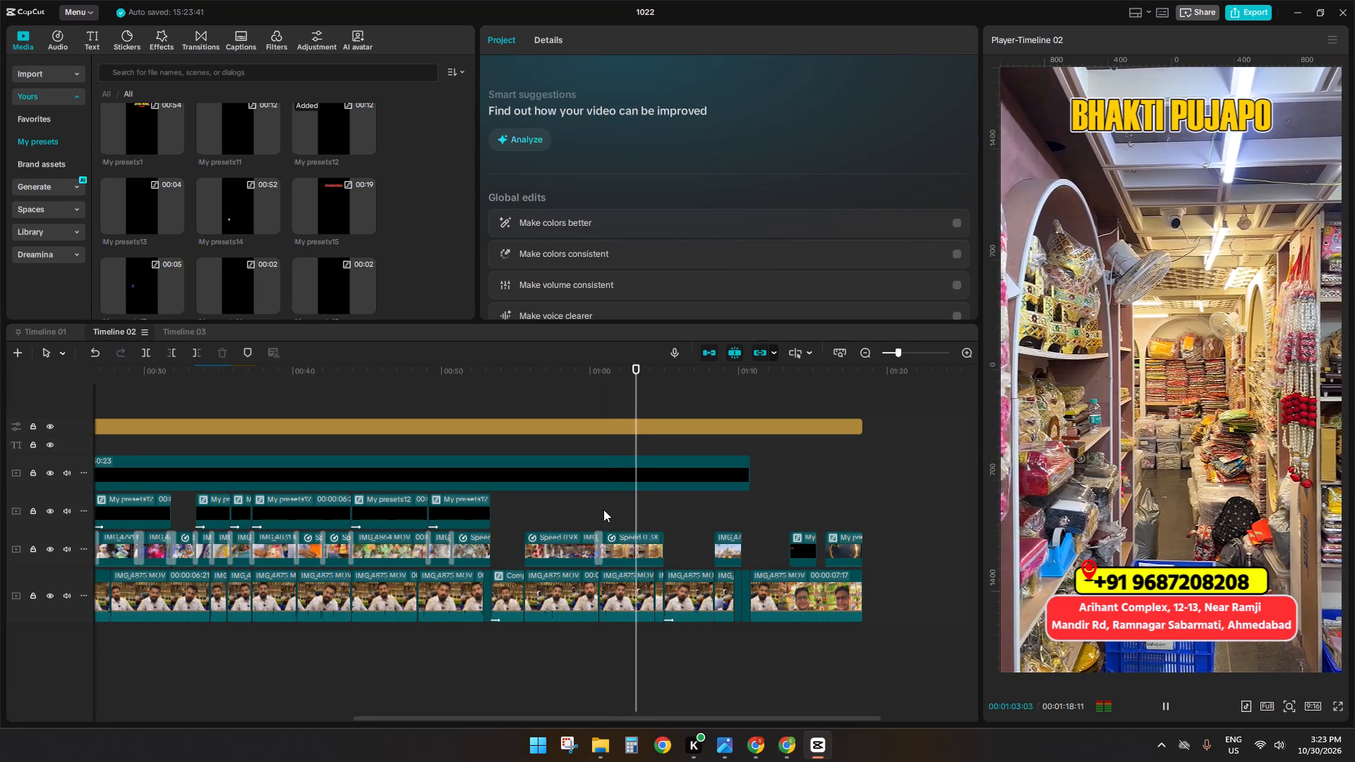
click(598, 510)
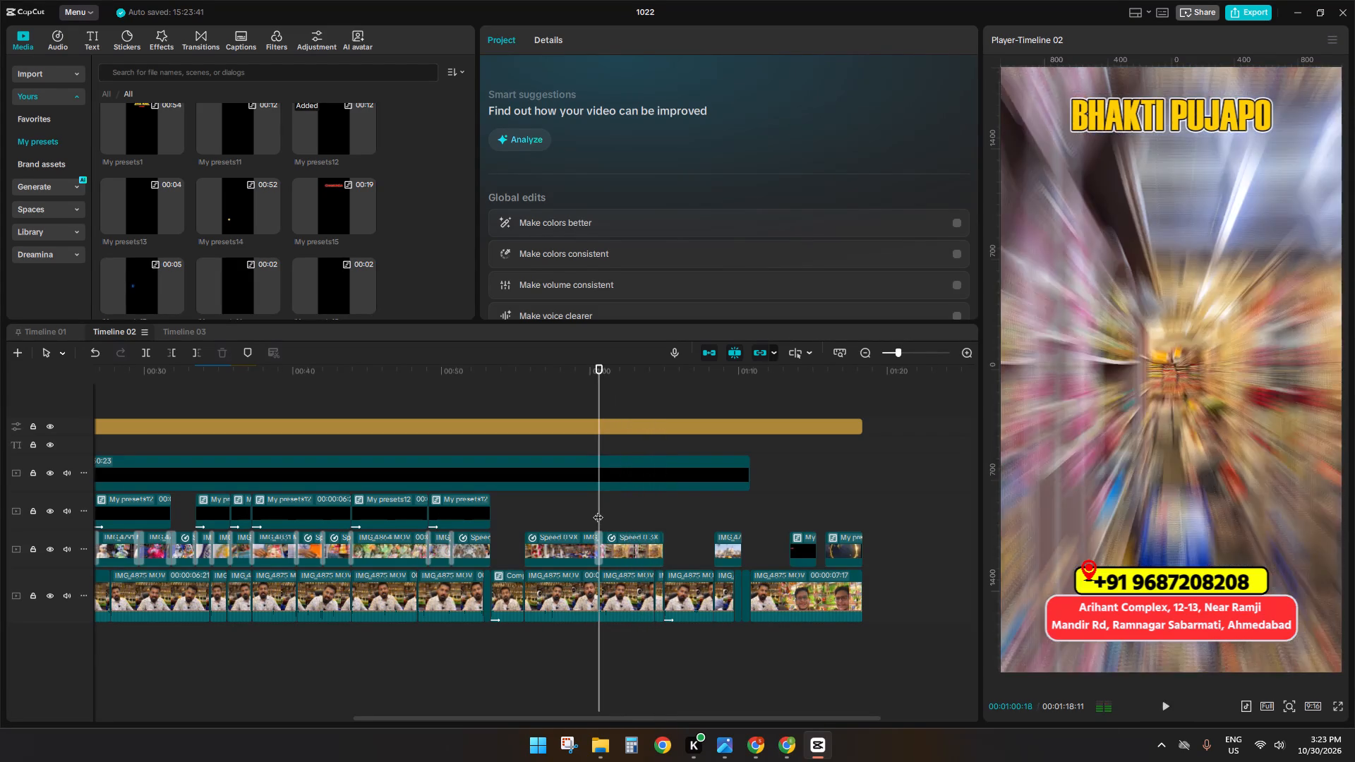
key(space)
click(528, 510)
key(space)
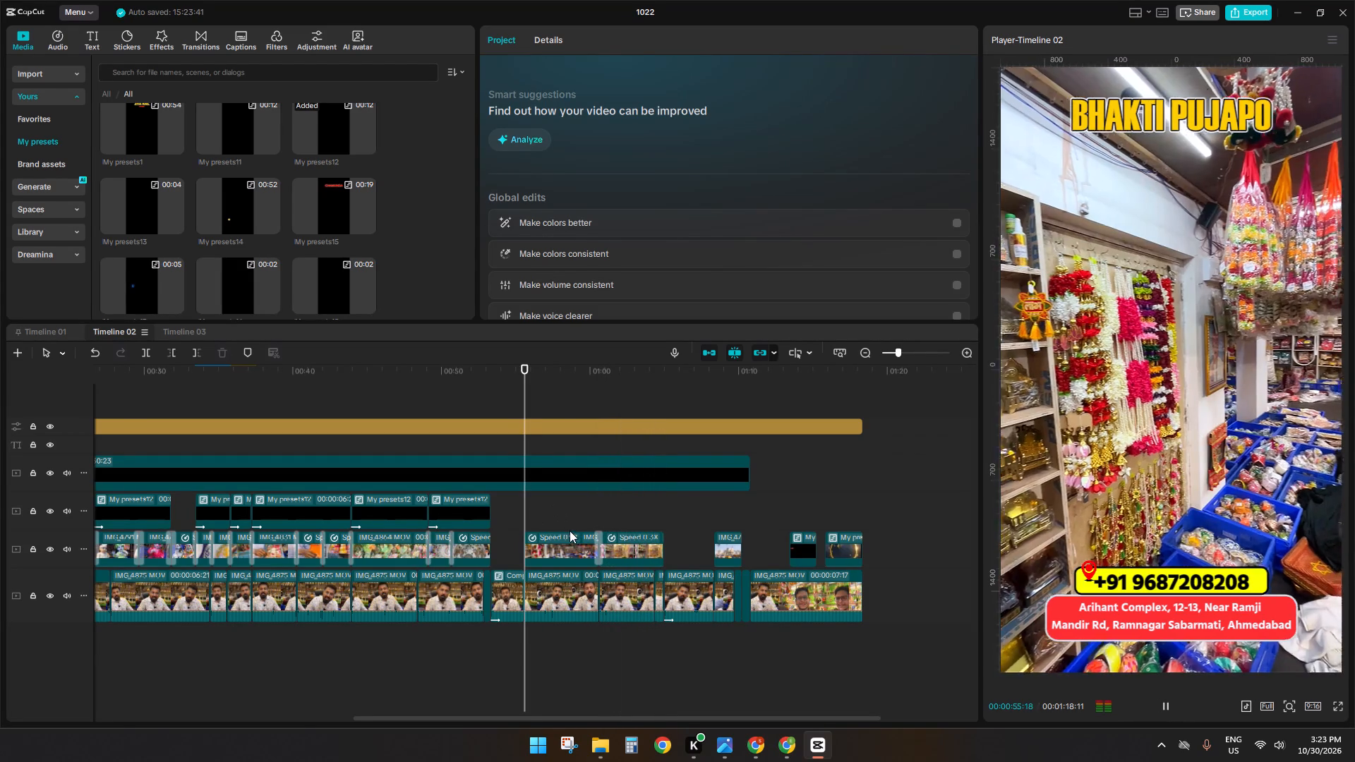
ctrl+scroll(572, 532, down, 9)
key(space)
Set the volume of all main-track clips in Timeline 02 to 0.0 dB and enable Enhance voice at intensity 100.
drag(613, 601, 141, 606)
click(554, 37)
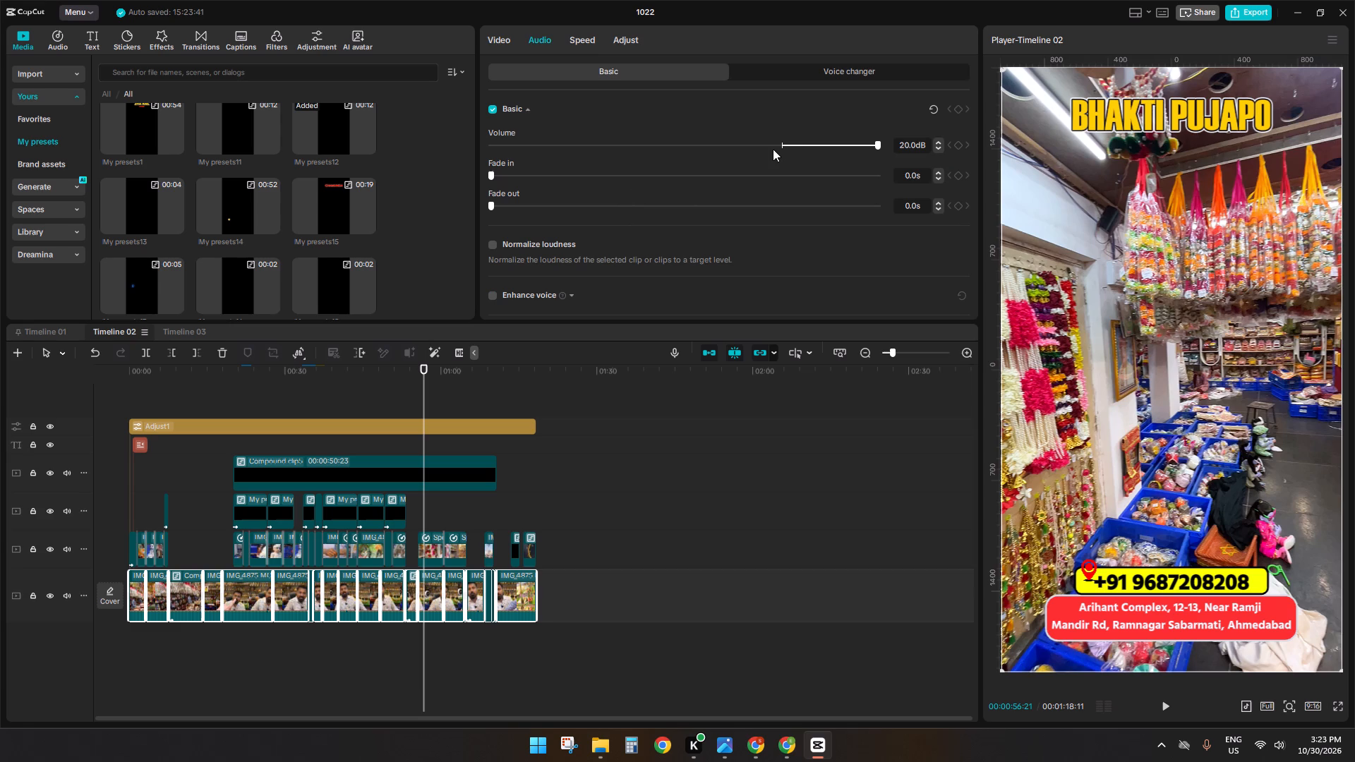
click(773, 149)
click(495, 295)
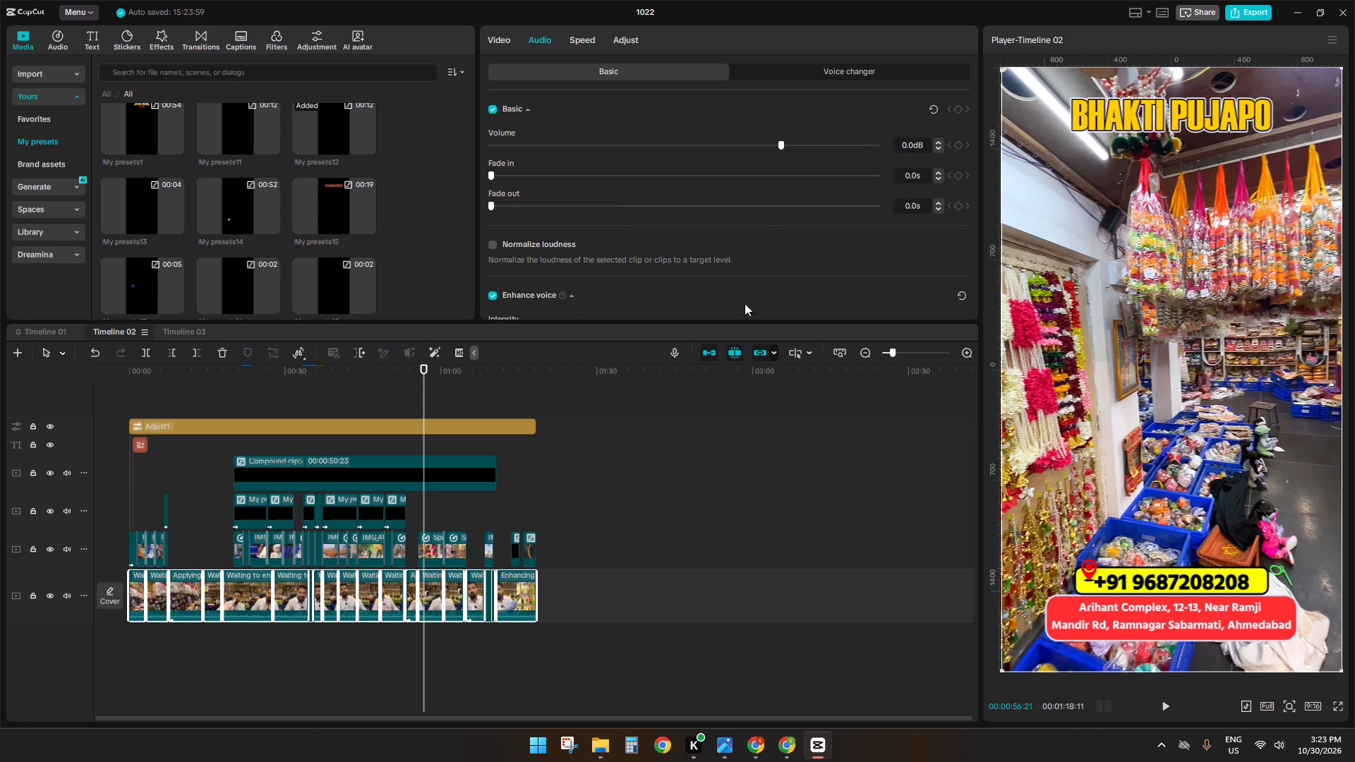
scroll(737, 279, down, 3)
drag(789, 222, 1354, 200)
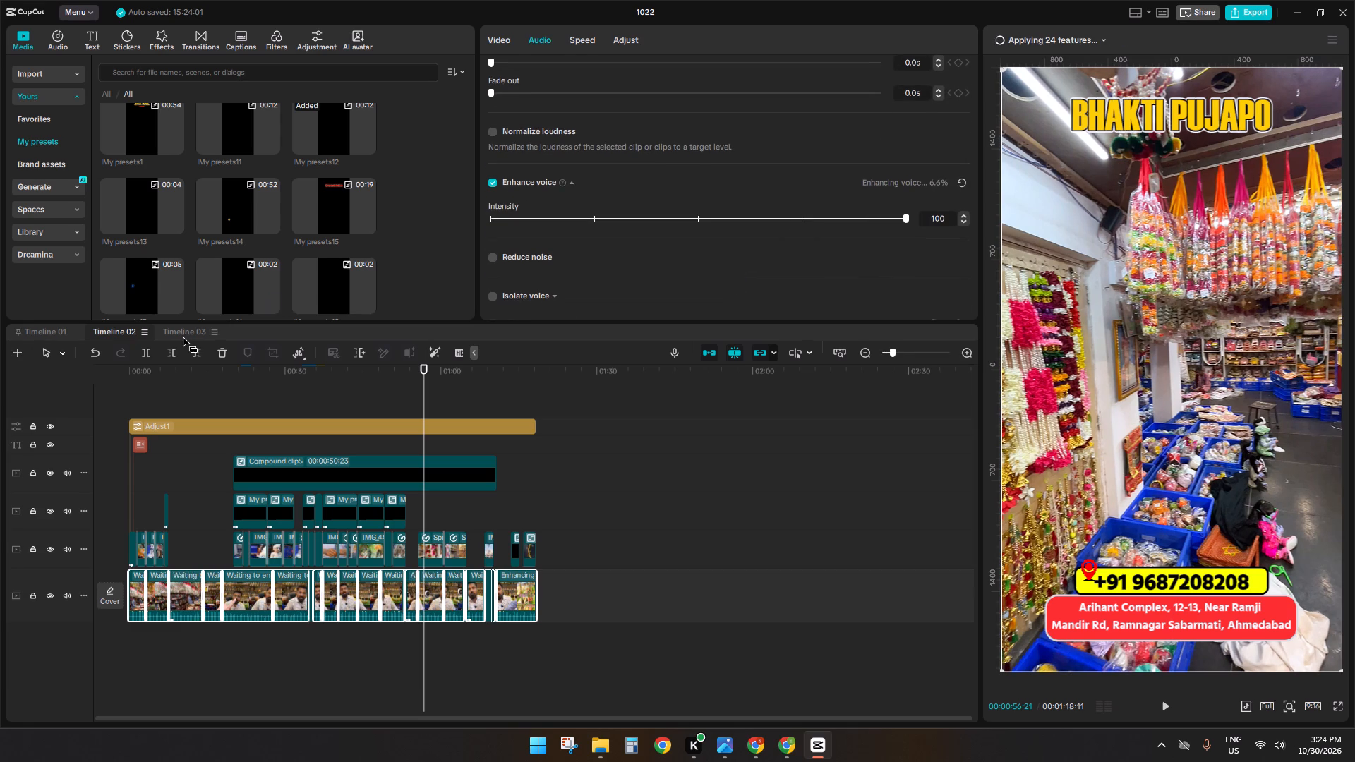
Cut all the contents of Timeline 03, including its video clips, adjustment layer, music and sound effects.
click(176, 336)
click(176, 332)
click(304, 461)
drag(304, 461, 366, 461)
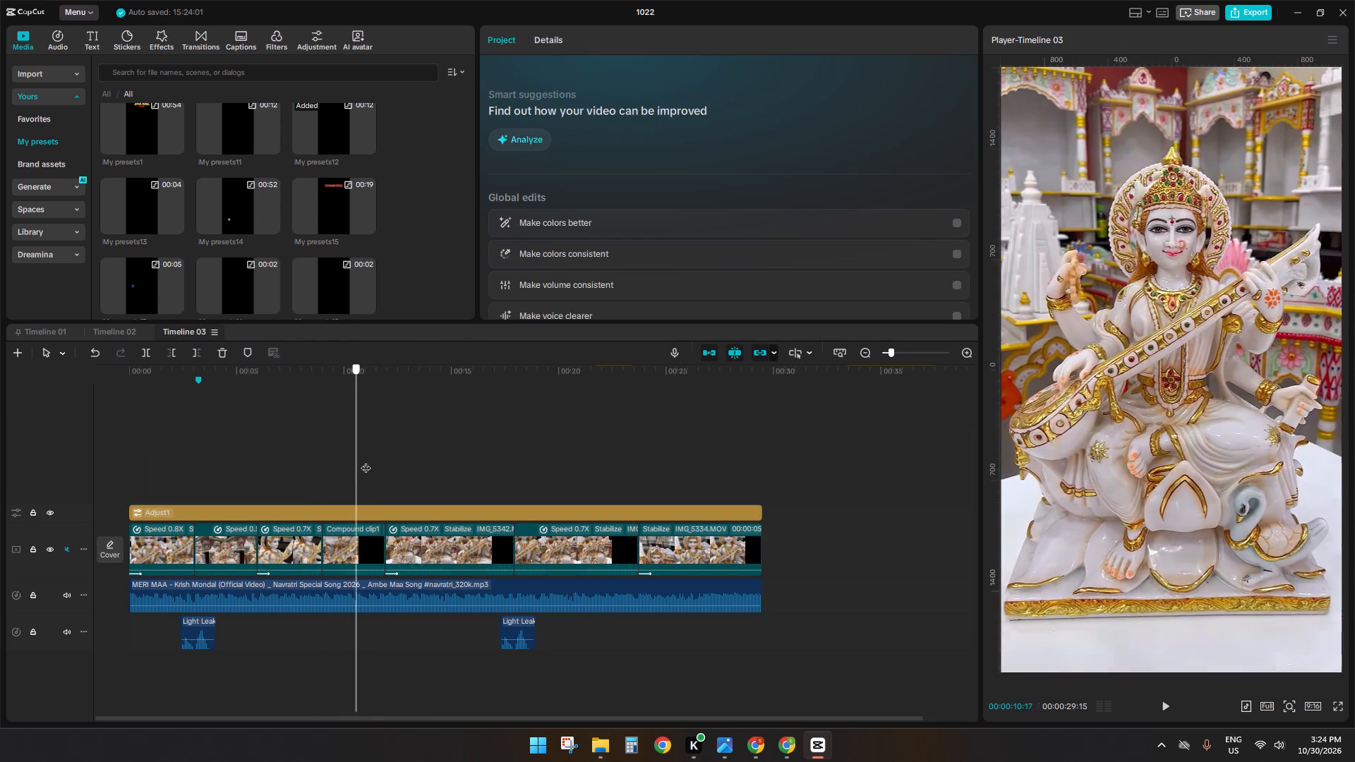
drag(366, 461, 198, 460)
click(127, 333)
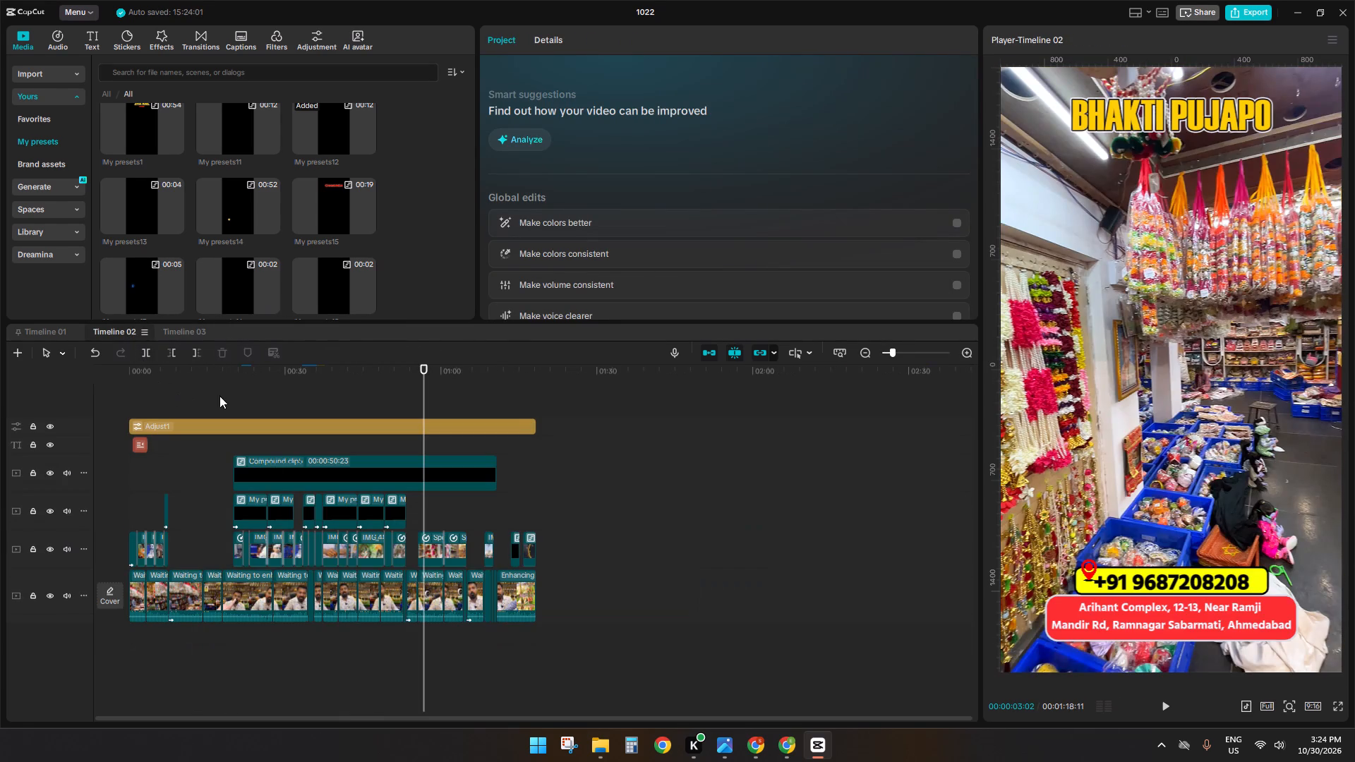
click(169, 332)
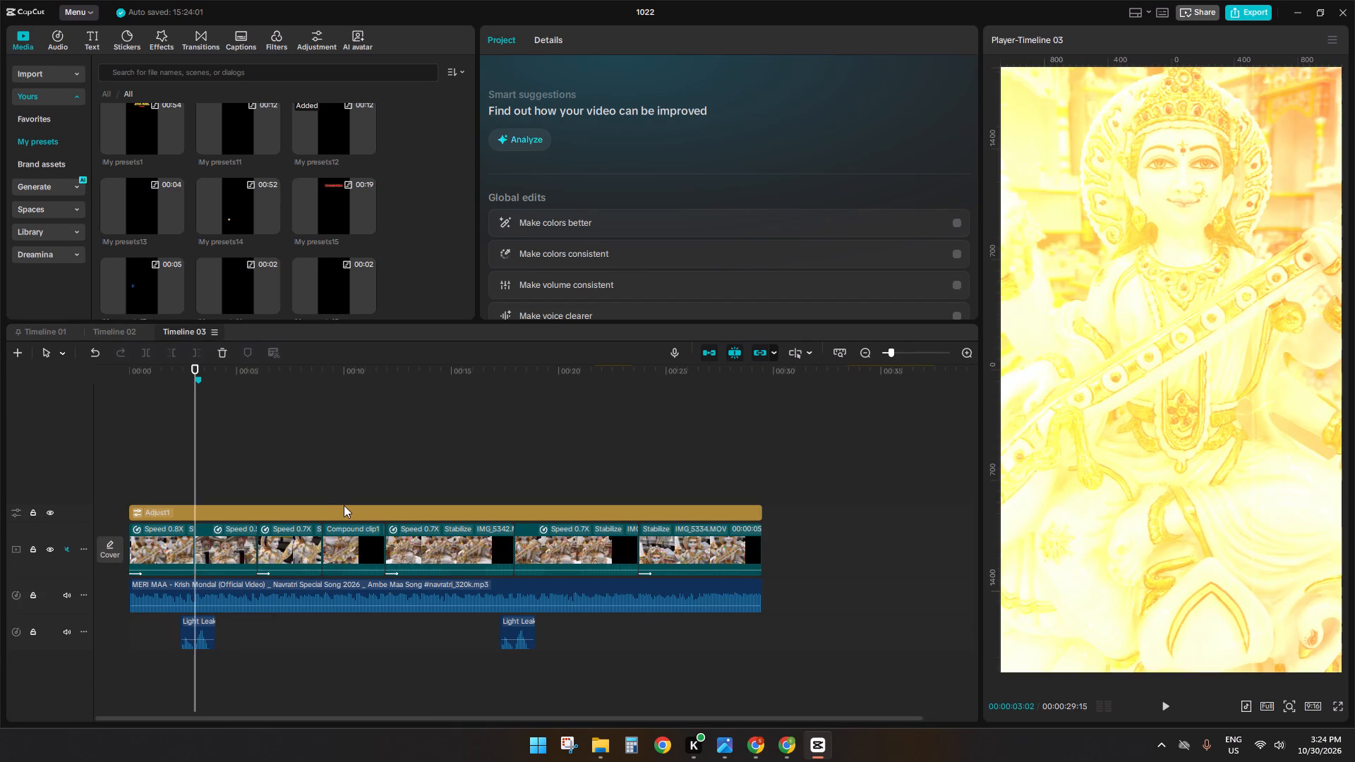
key(ctrl+a)
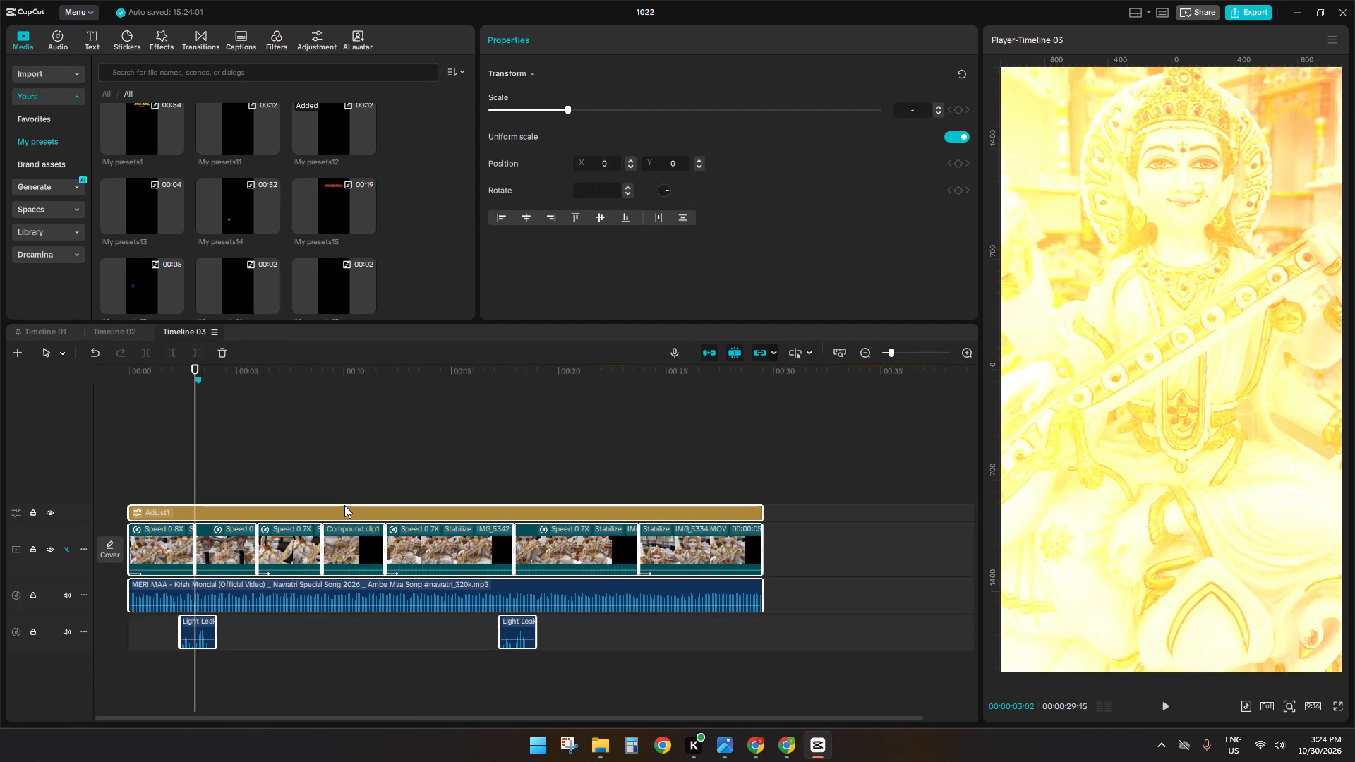
key(ctrl+x)
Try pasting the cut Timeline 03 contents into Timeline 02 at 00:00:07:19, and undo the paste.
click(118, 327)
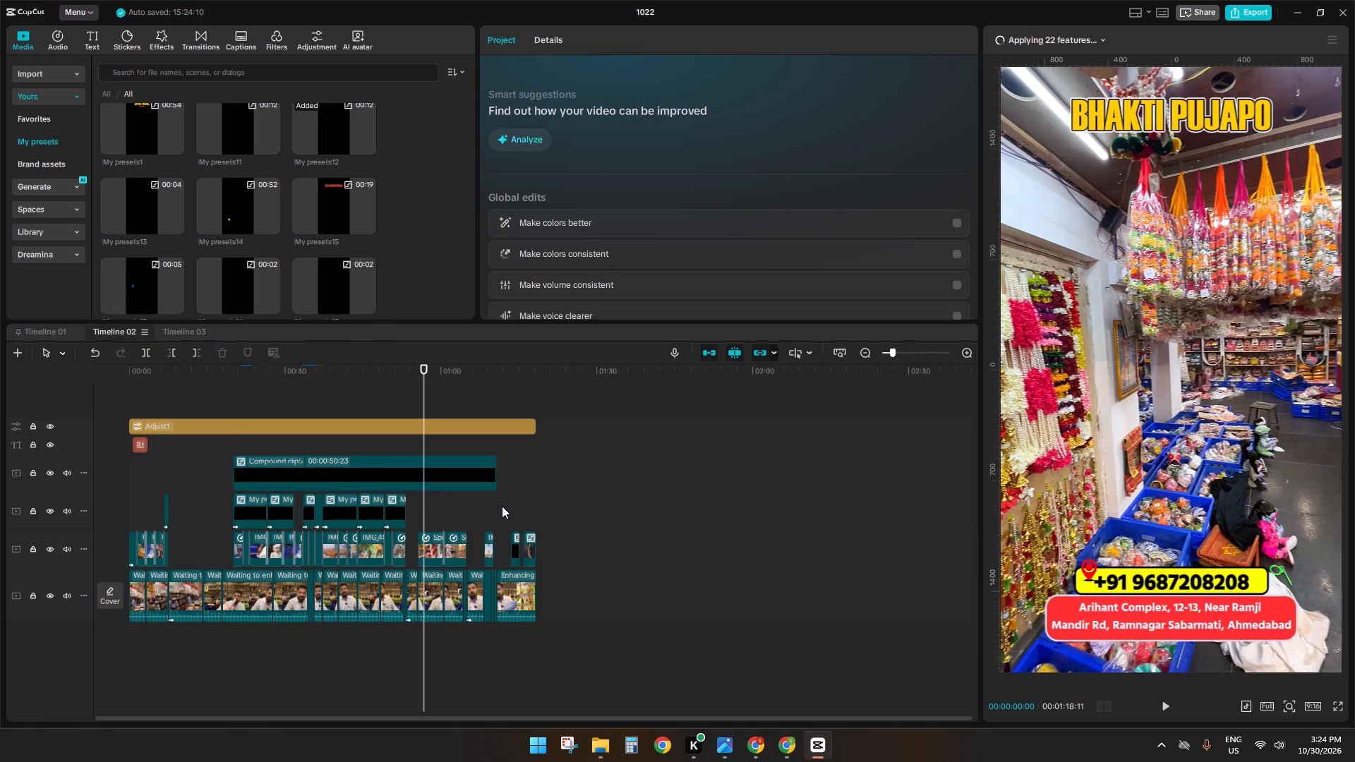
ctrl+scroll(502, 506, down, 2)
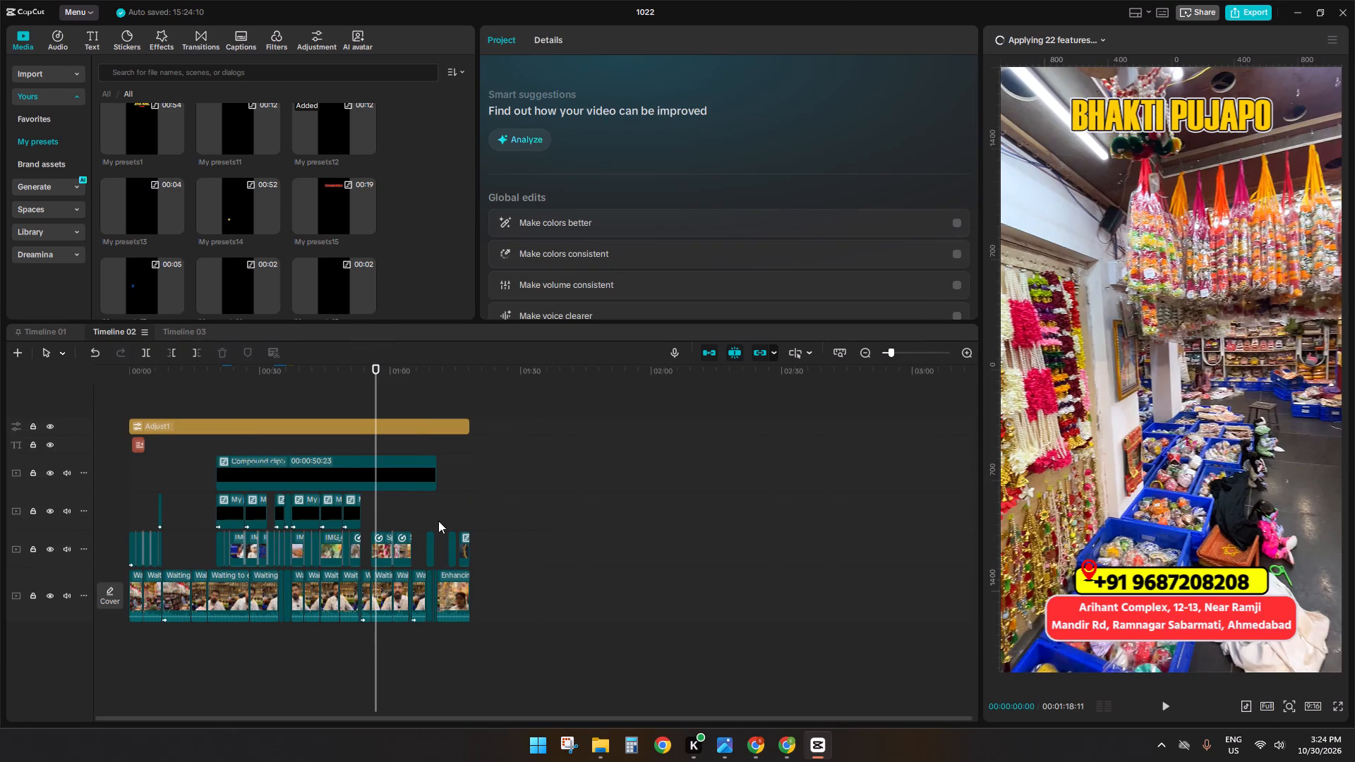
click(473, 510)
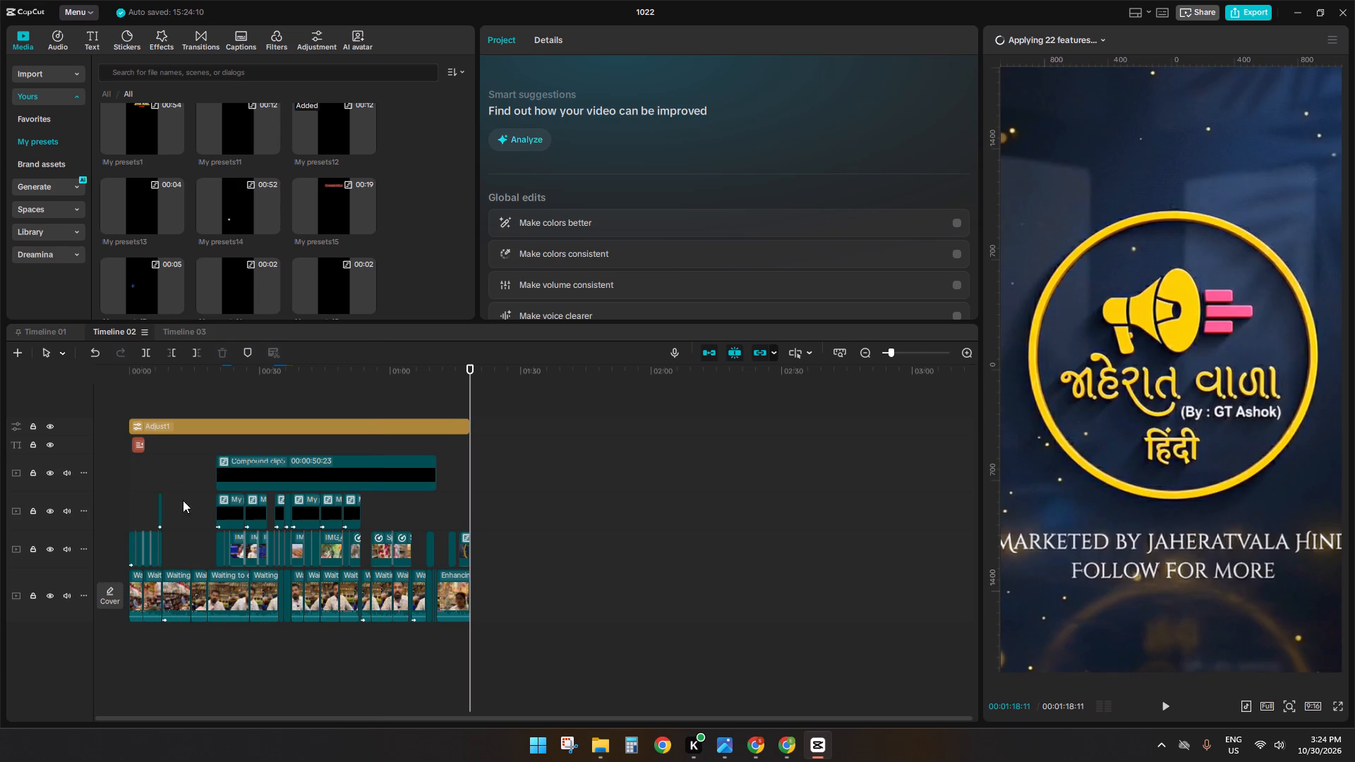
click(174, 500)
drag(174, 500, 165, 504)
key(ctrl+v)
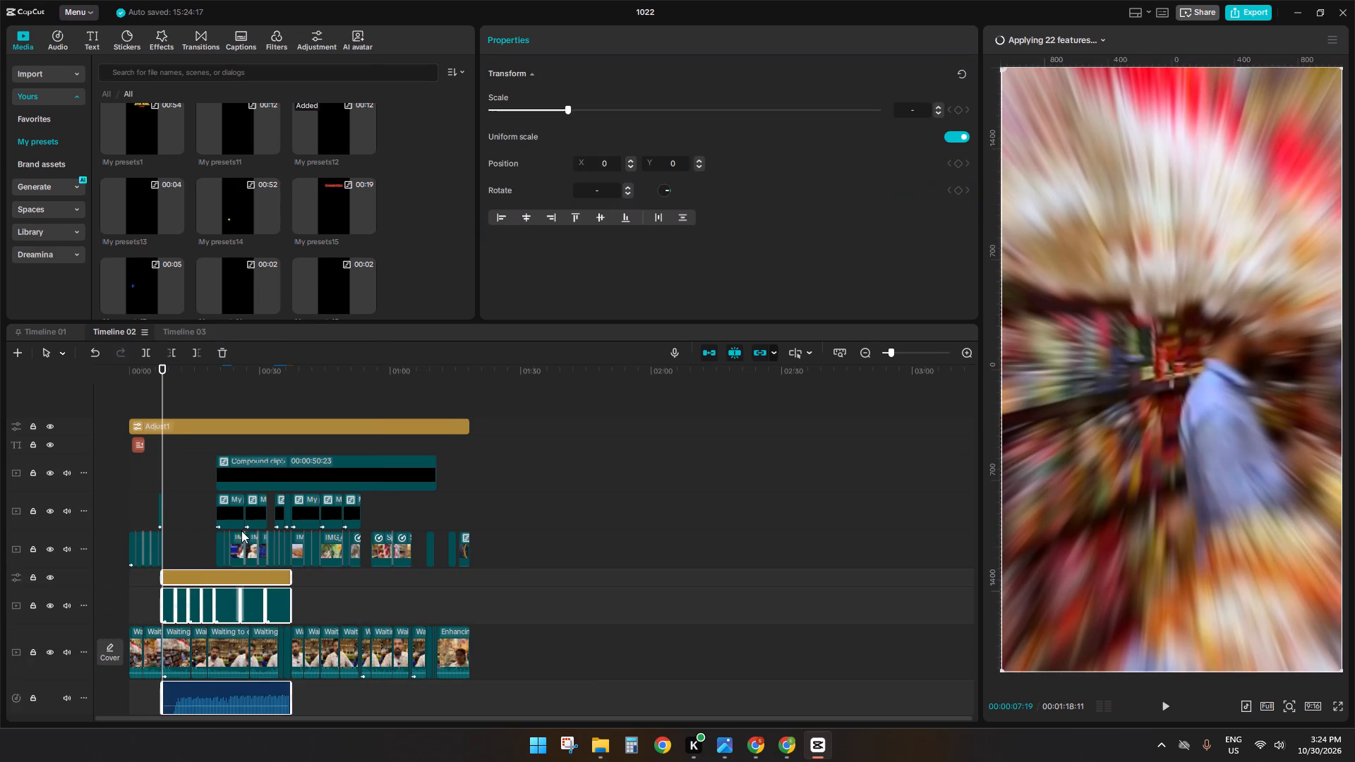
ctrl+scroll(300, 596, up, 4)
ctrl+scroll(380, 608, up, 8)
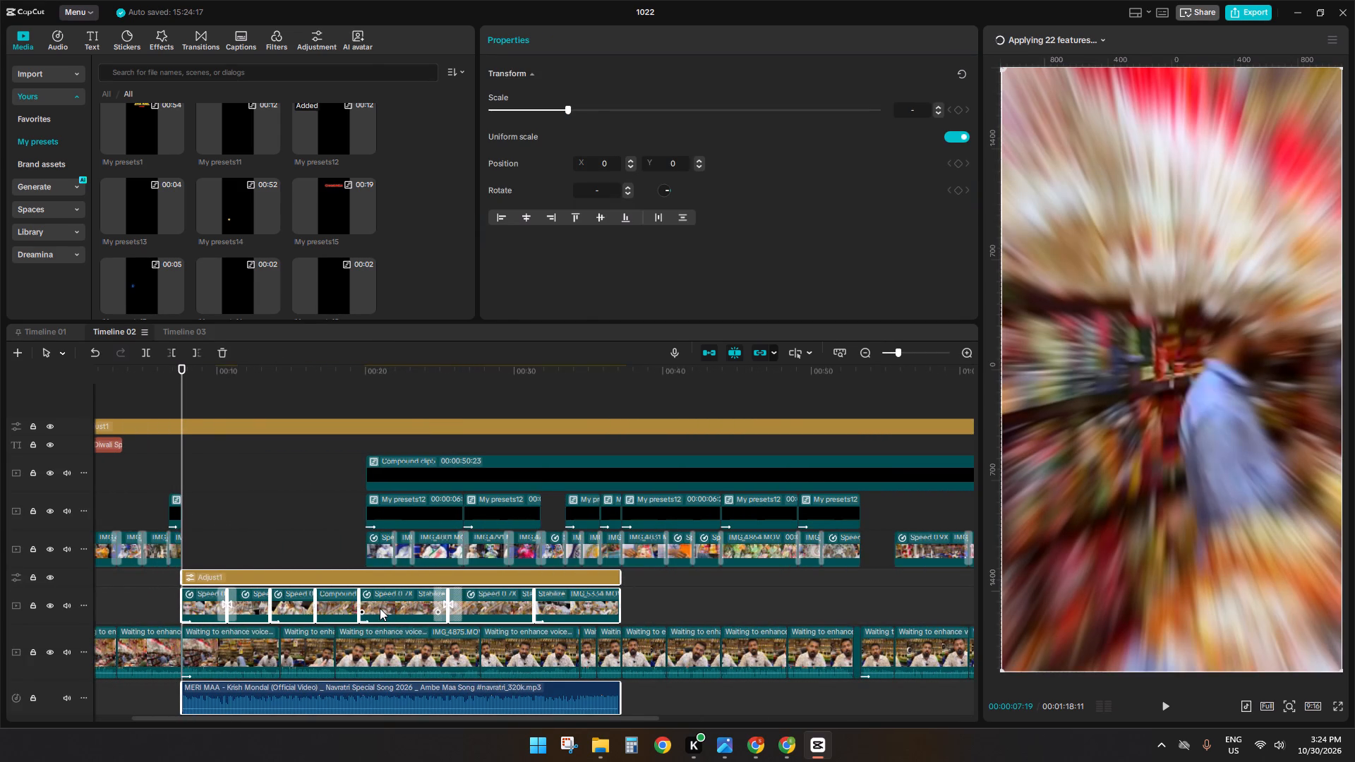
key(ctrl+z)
Paste the cut contents at the end of Timeline 01, at 00:01:00:18, and move the pasted video clips onto the main track.
click(47, 335)
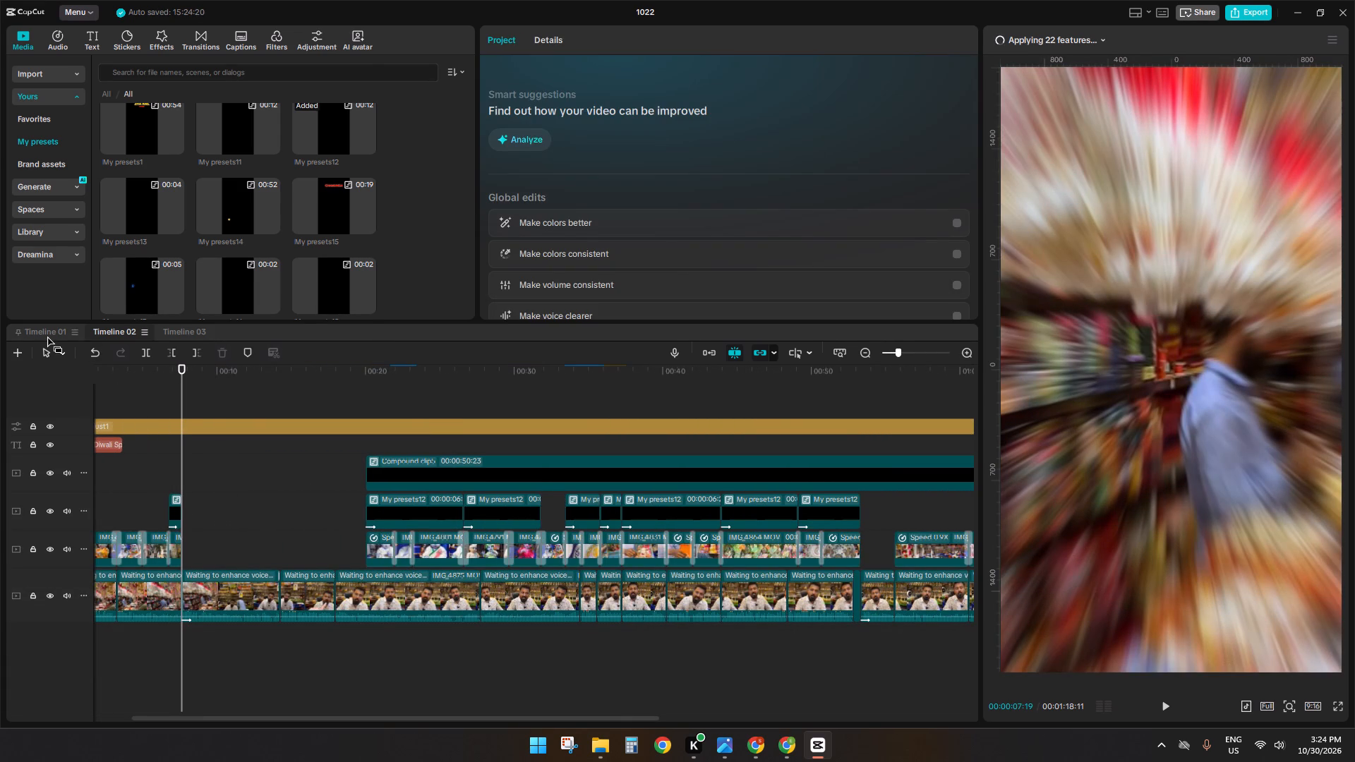
ctrl+scroll(375, 579, down, 4)
ctrl+scroll(753, 561, down, 4)
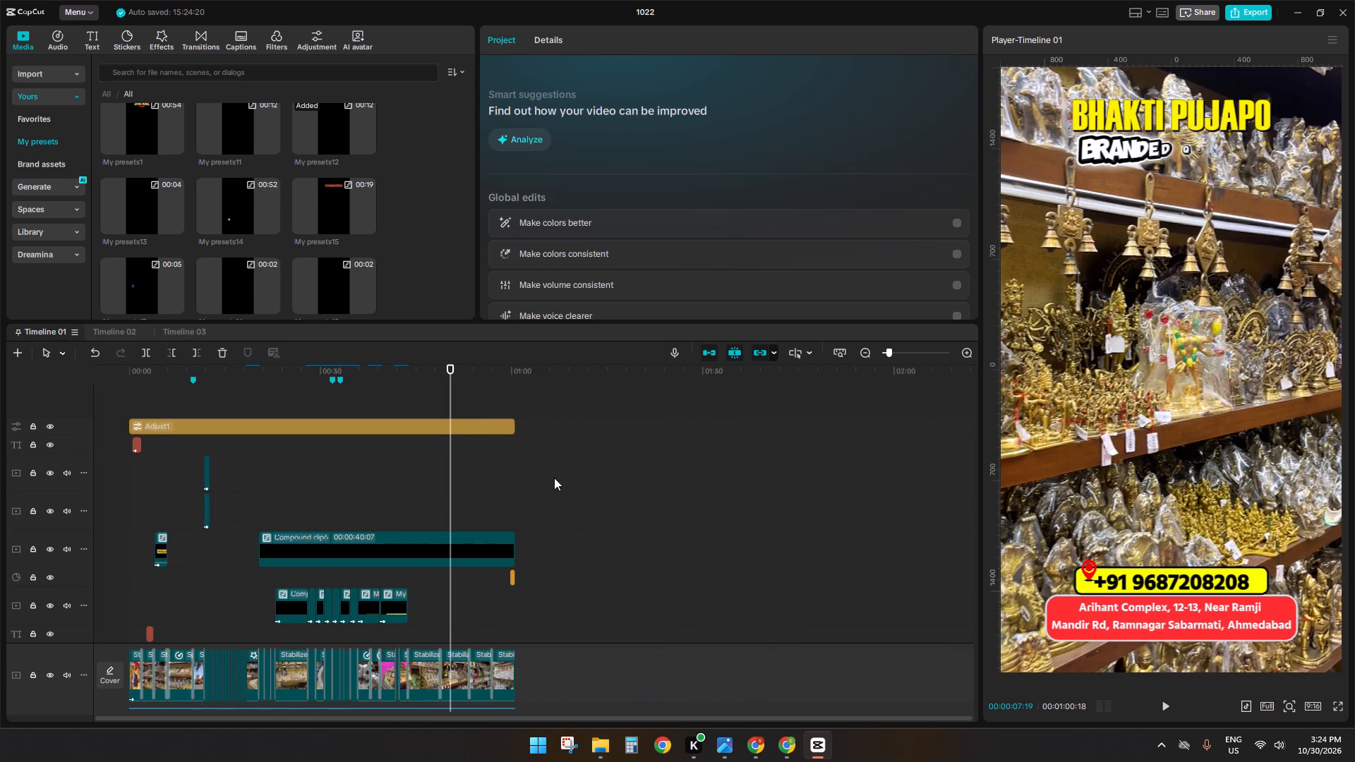
ctrl+click(508, 498)
ctrl+drag(508, 498, 518, 496)
key(ctrl+v)
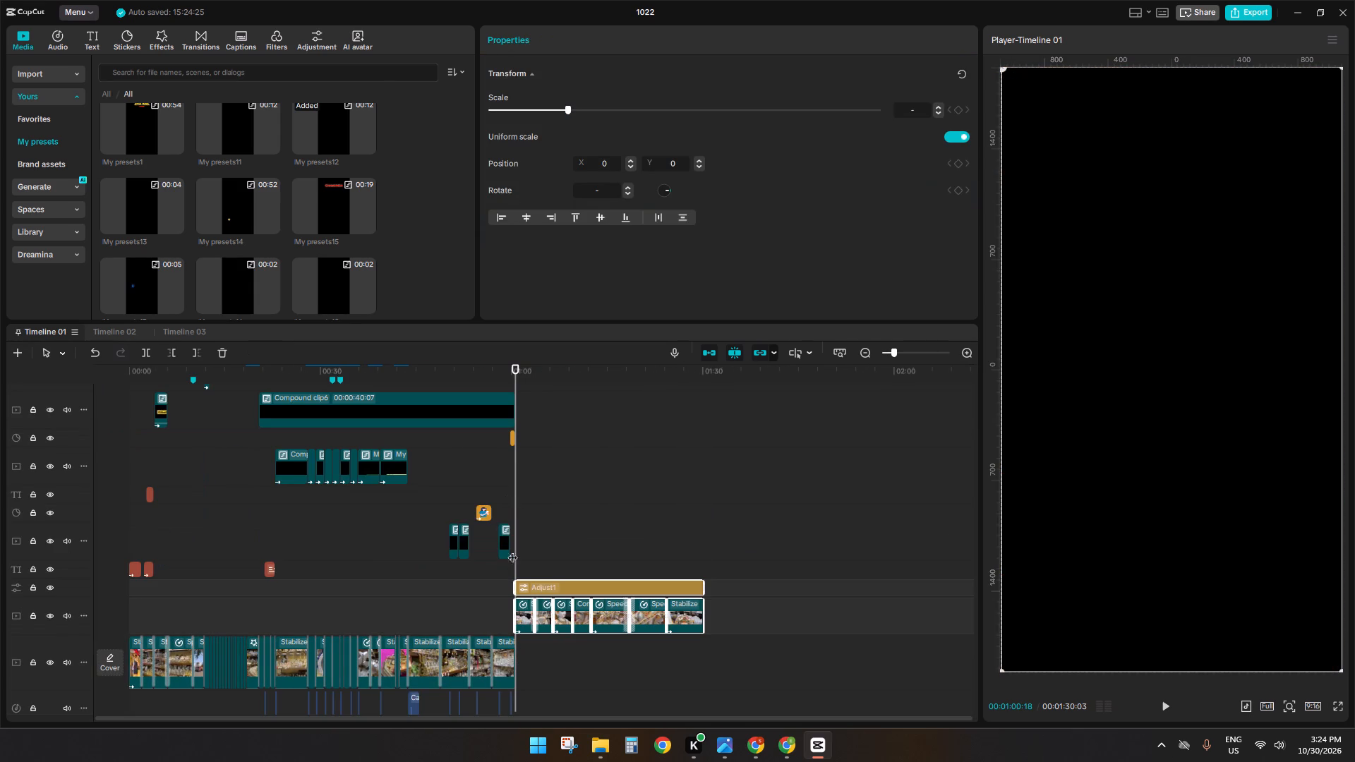
drag(584, 615, 584, 661)
Move the pasted adjustment layer up to the top of the Timeline 01 track stack, starting at 00:01:00:18.
scroll(584, 661, down, 4)
click(520, 516)
drag(520, 516, 548, 516)
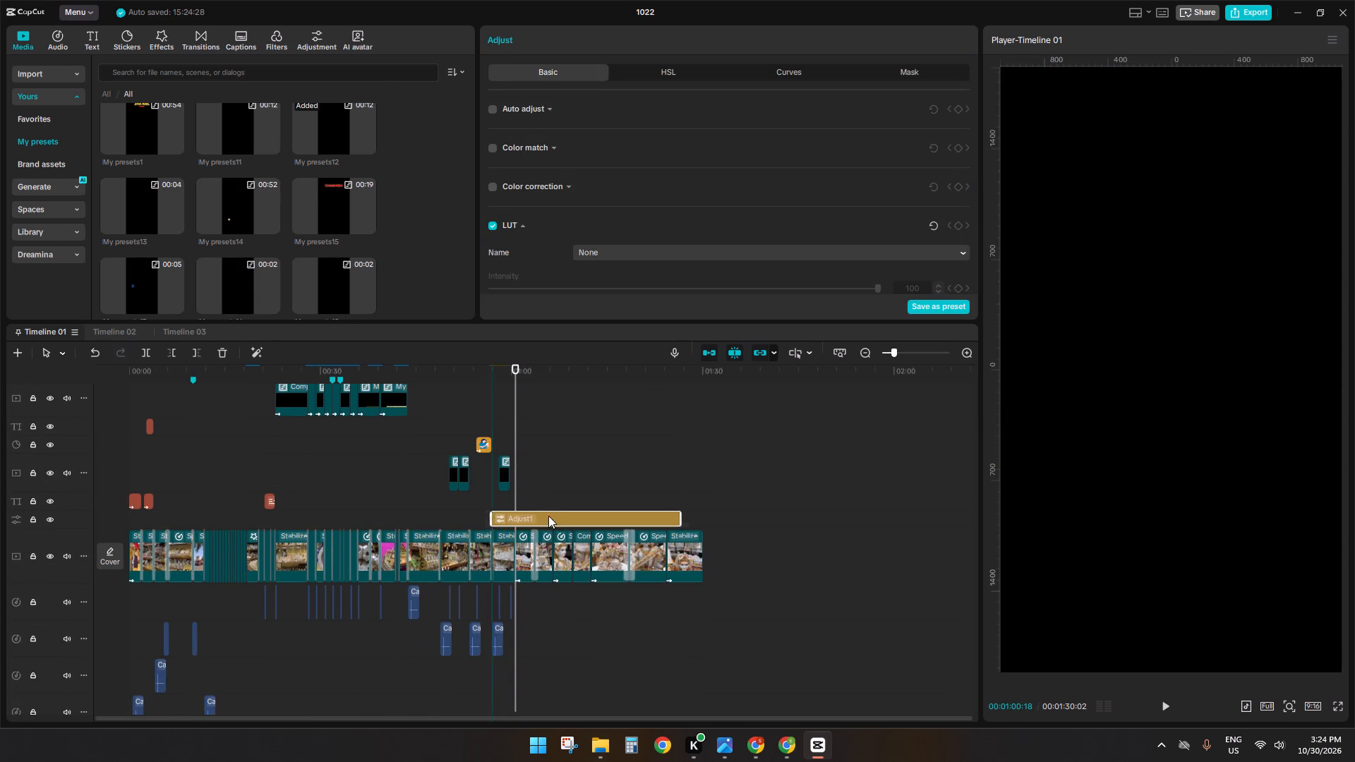
drag(548, 516, 569, 378)
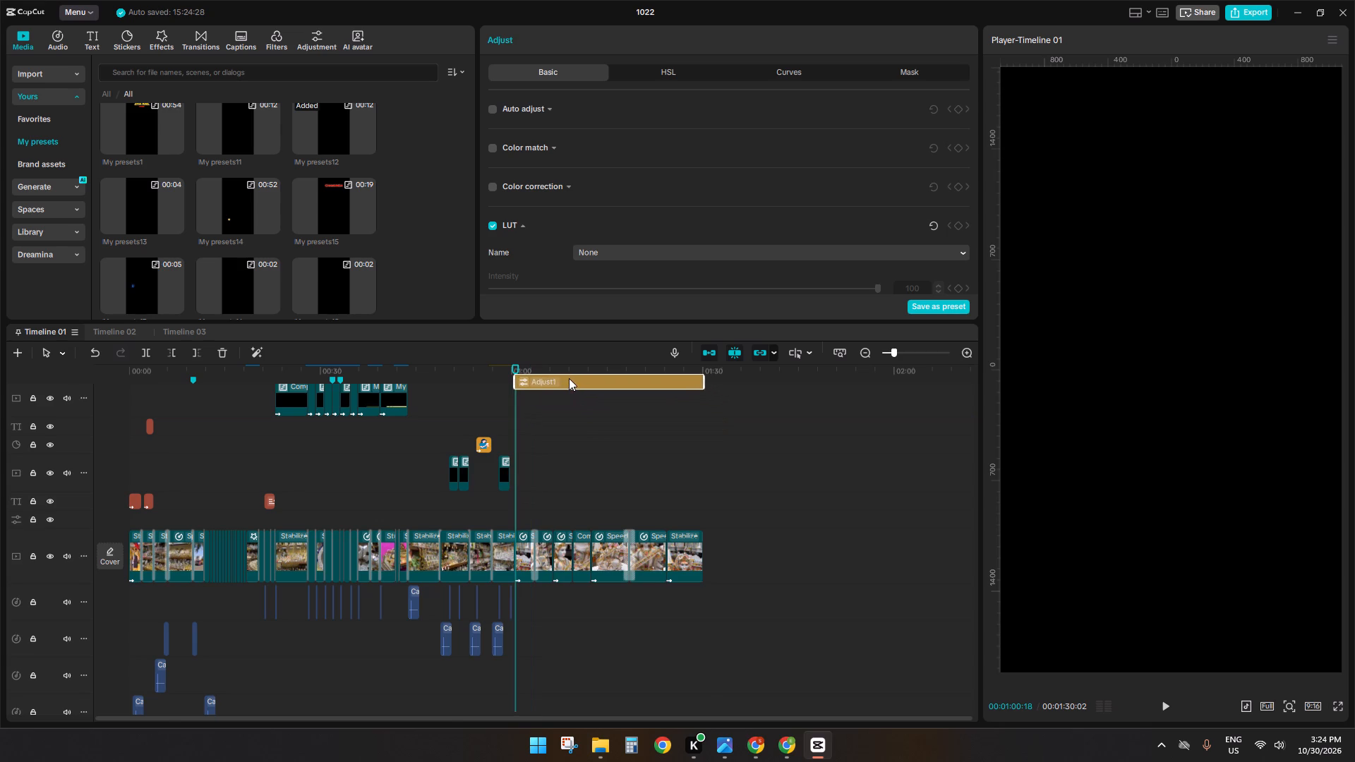
scroll(572, 507, up, 9)
drag(554, 538, 552, 426)
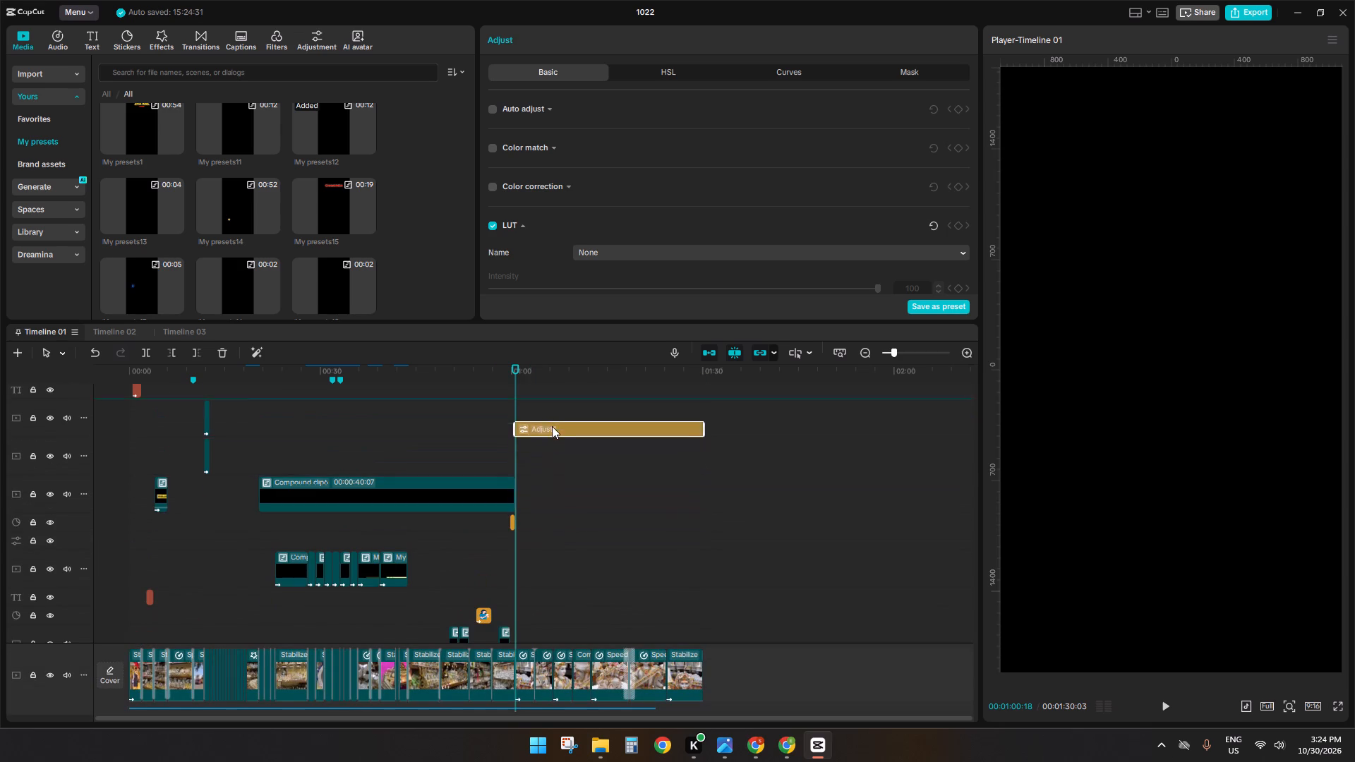
scroll(554, 528, up, 5)
drag(538, 464, 538, 429)
Play back Timeline 01 around the join with the pasted clips and its preceding product footage to check the transition between them.
scroll(538, 442, down, 9)
click(505, 443)
key(space)
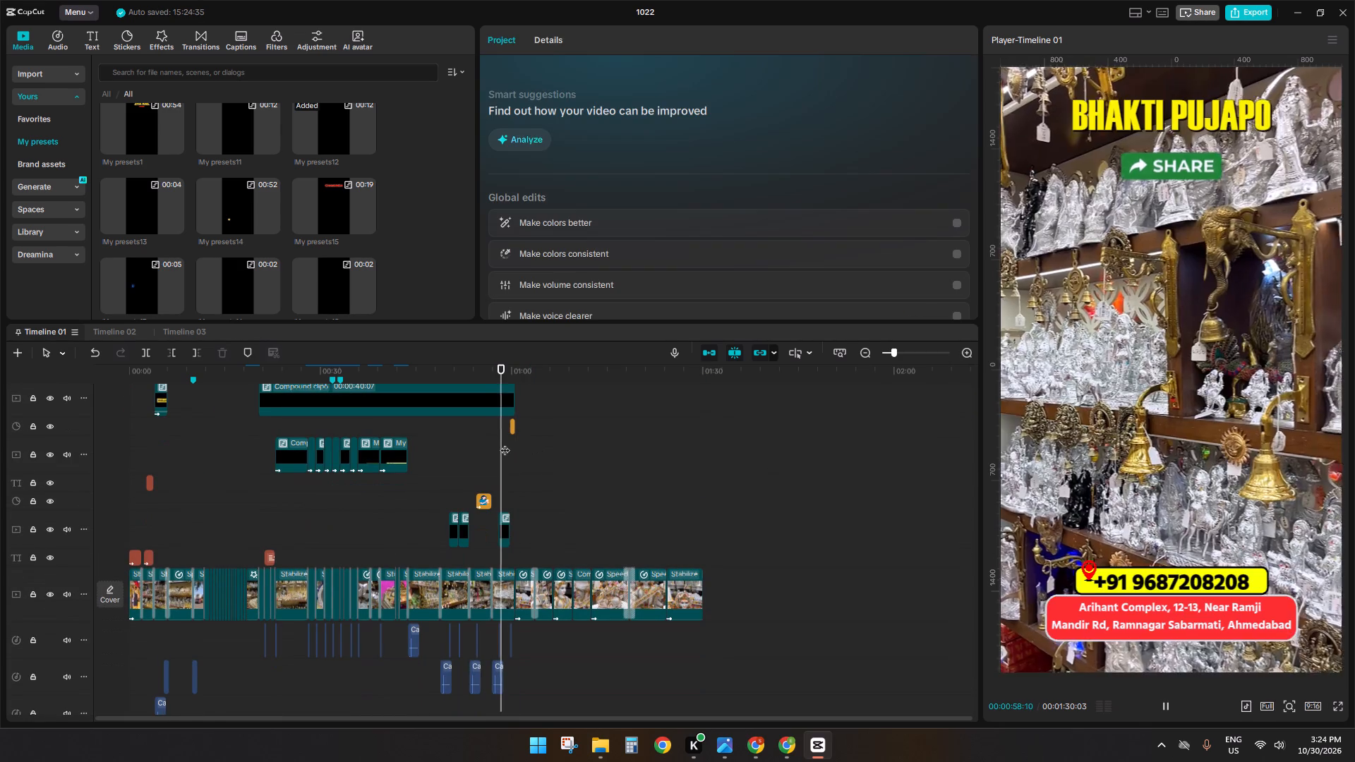
scroll(538, 521, down, 3)
ctrl+scroll(538, 521, down, 4)
ctrl+scroll(546, 536, up, 5)
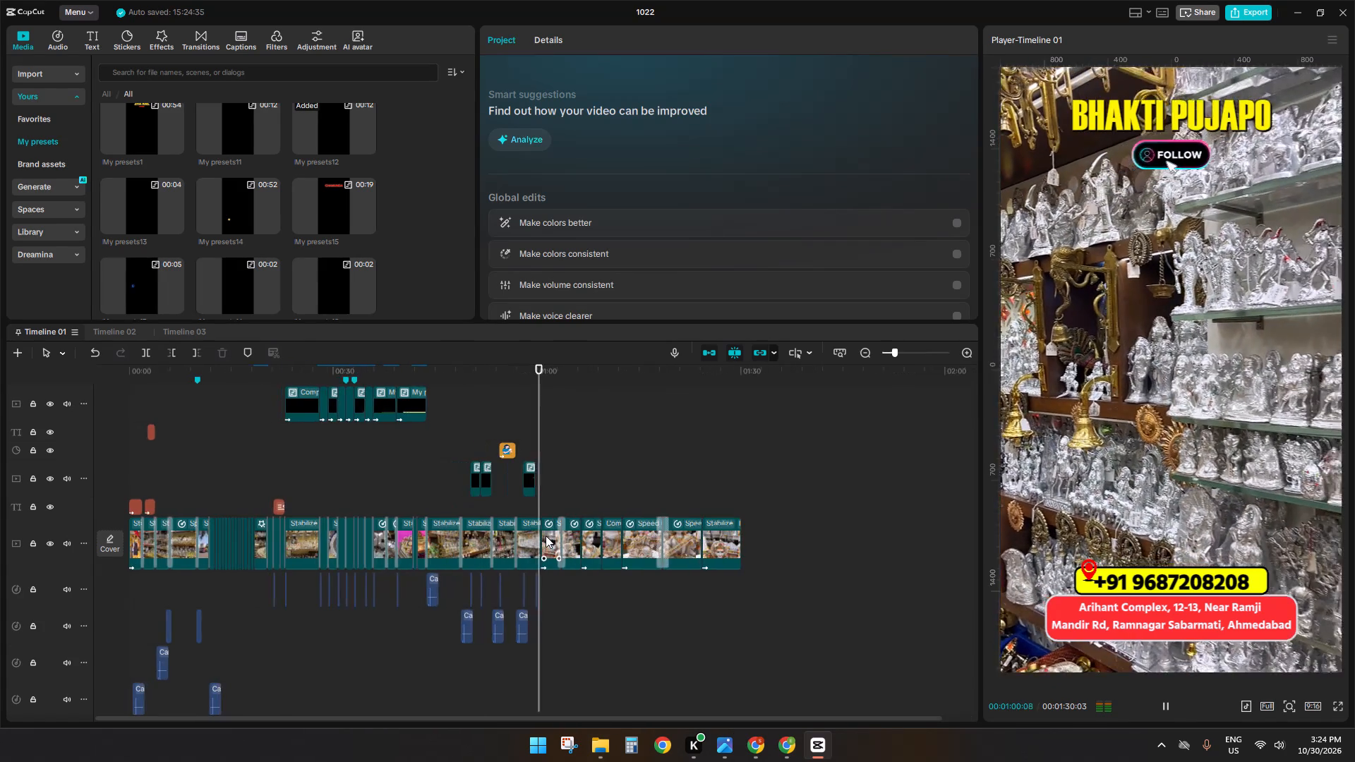
ctrl+scroll(552, 540, up, 3)
ctrl+scroll(589, 531, down, 2)
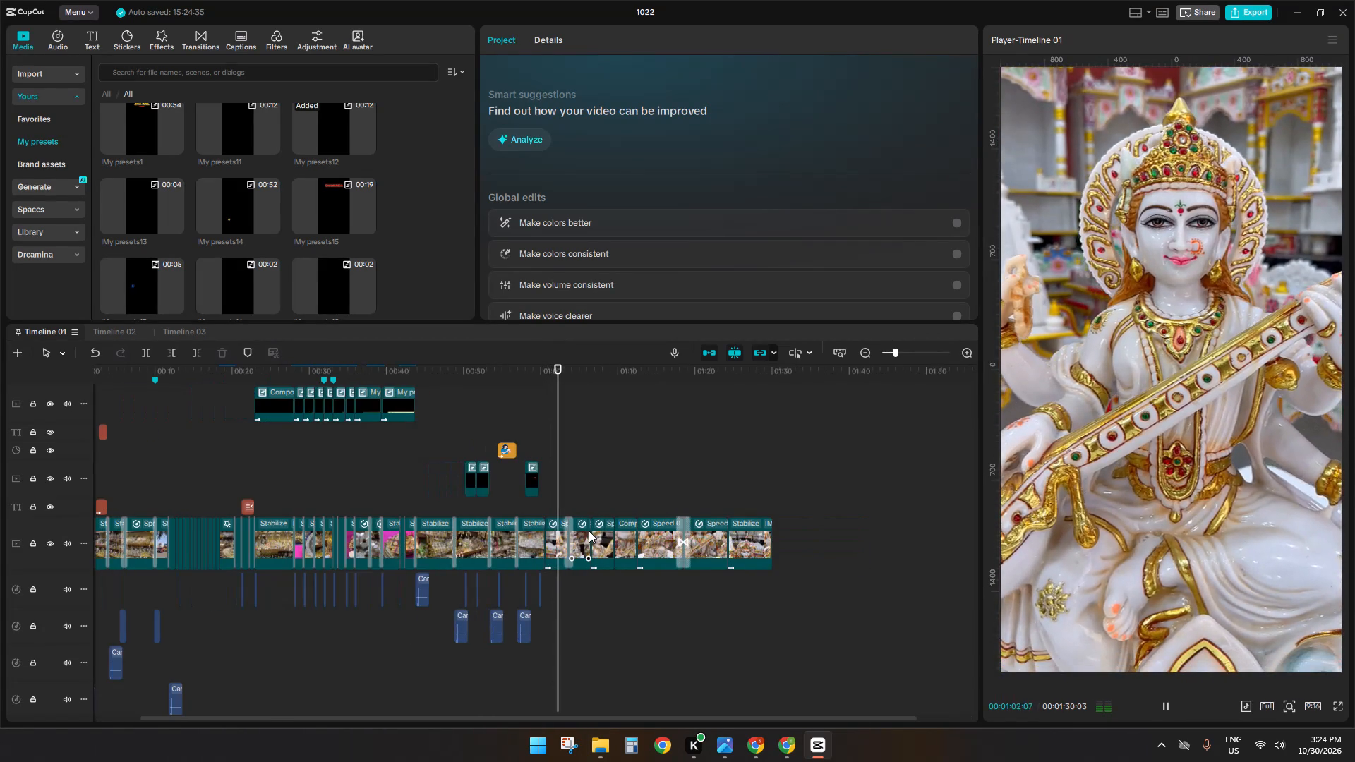
ctrl+scroll(570, 526, down, 3)
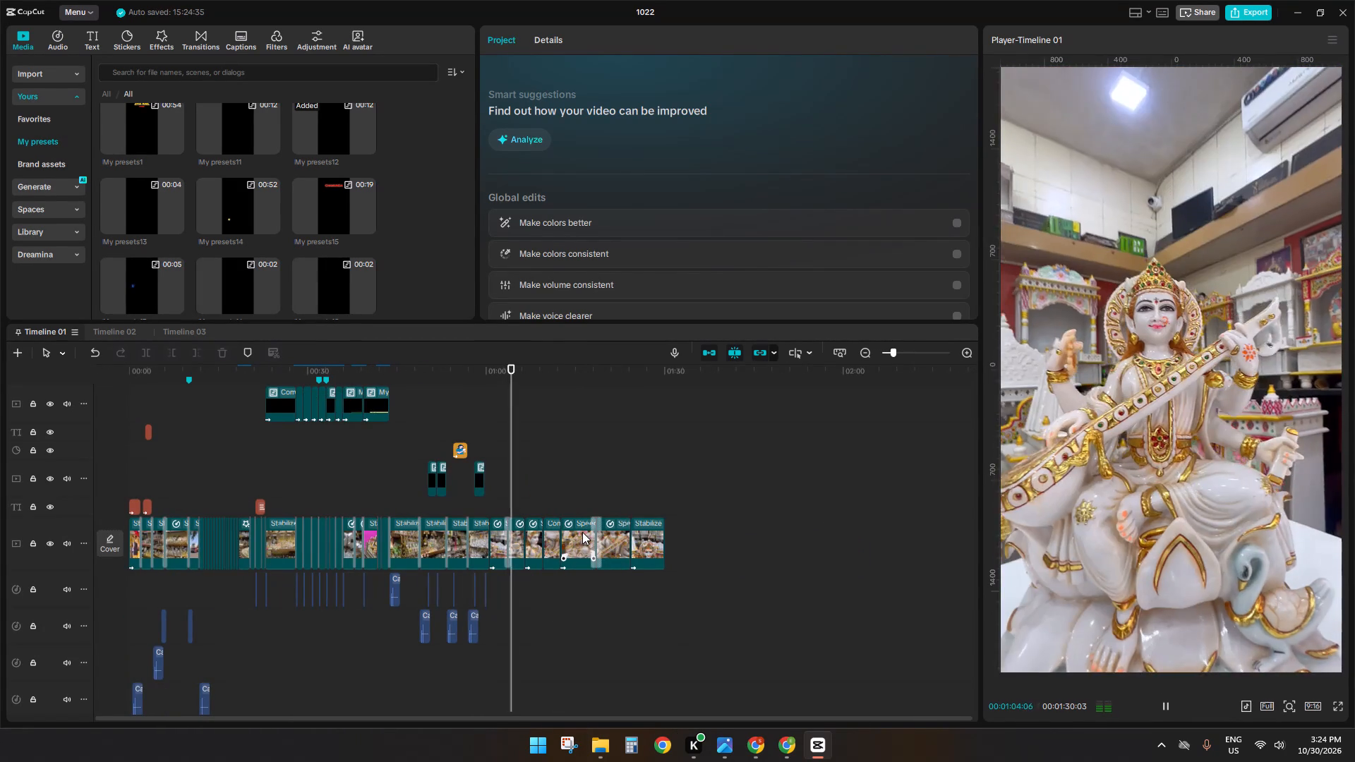
key(space)
click(416, 446)
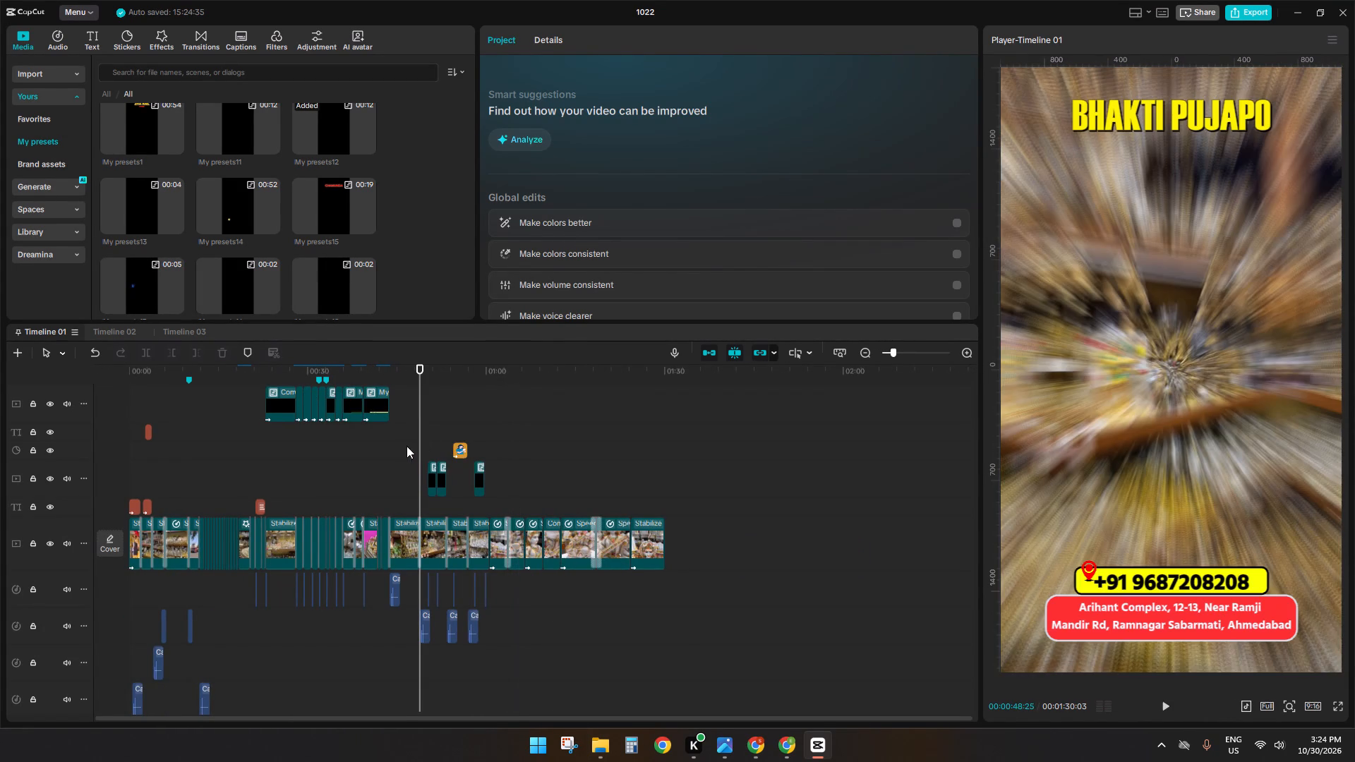
double_click(406, 447)
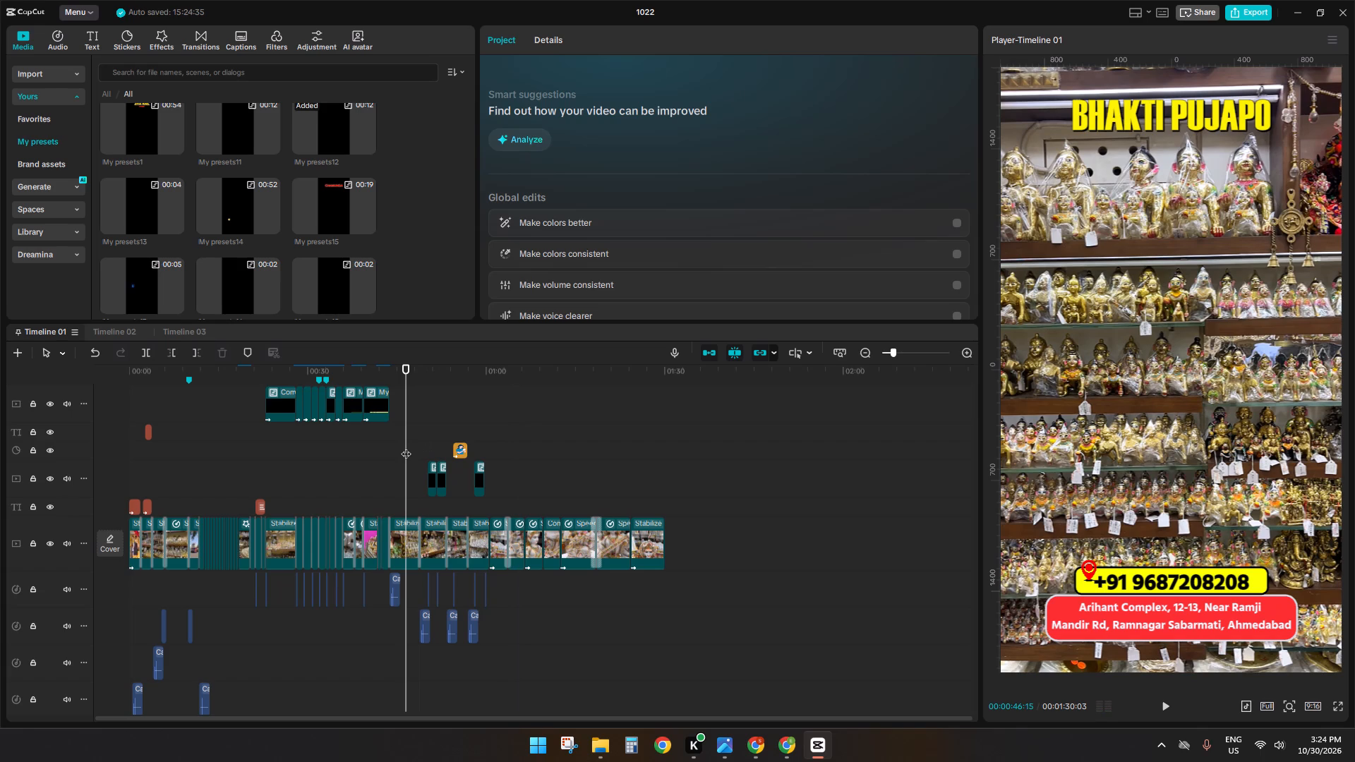
key(space)
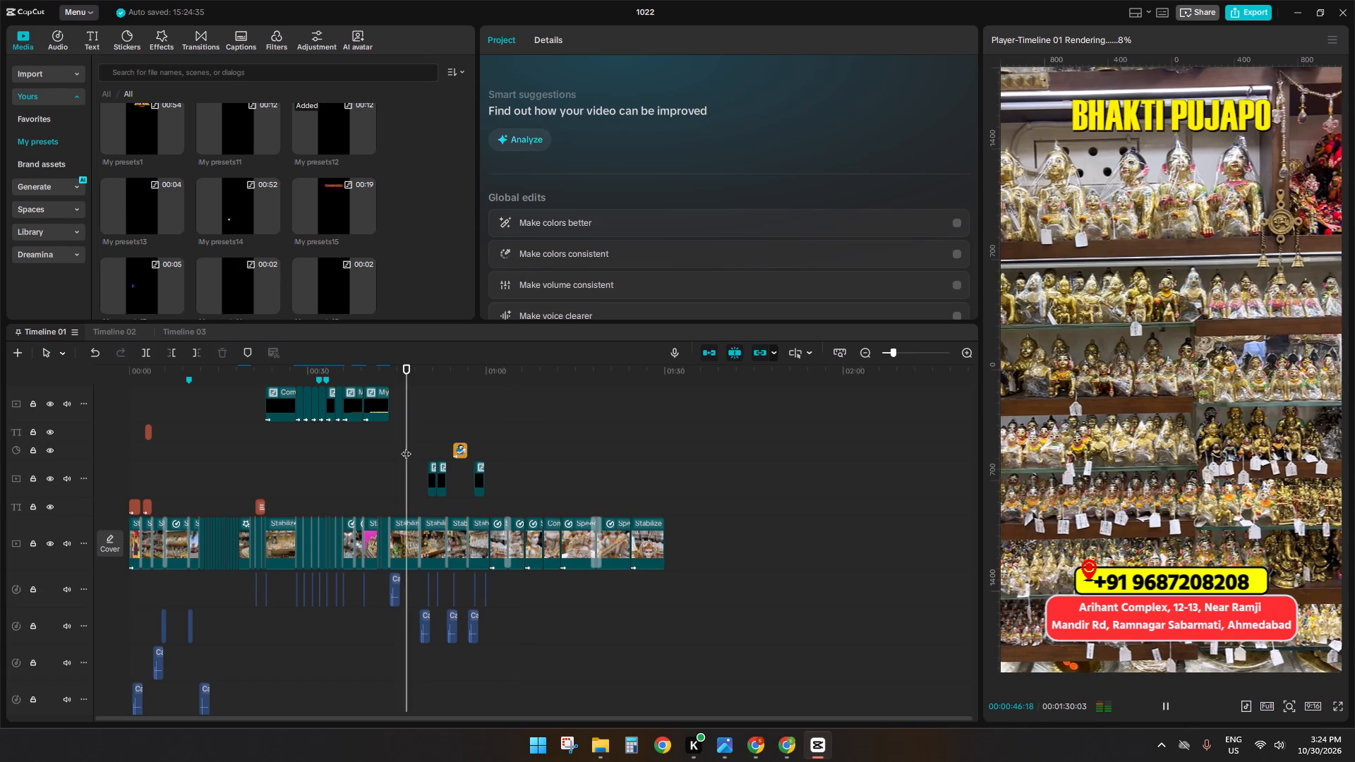
click(486, 430)
key(space)
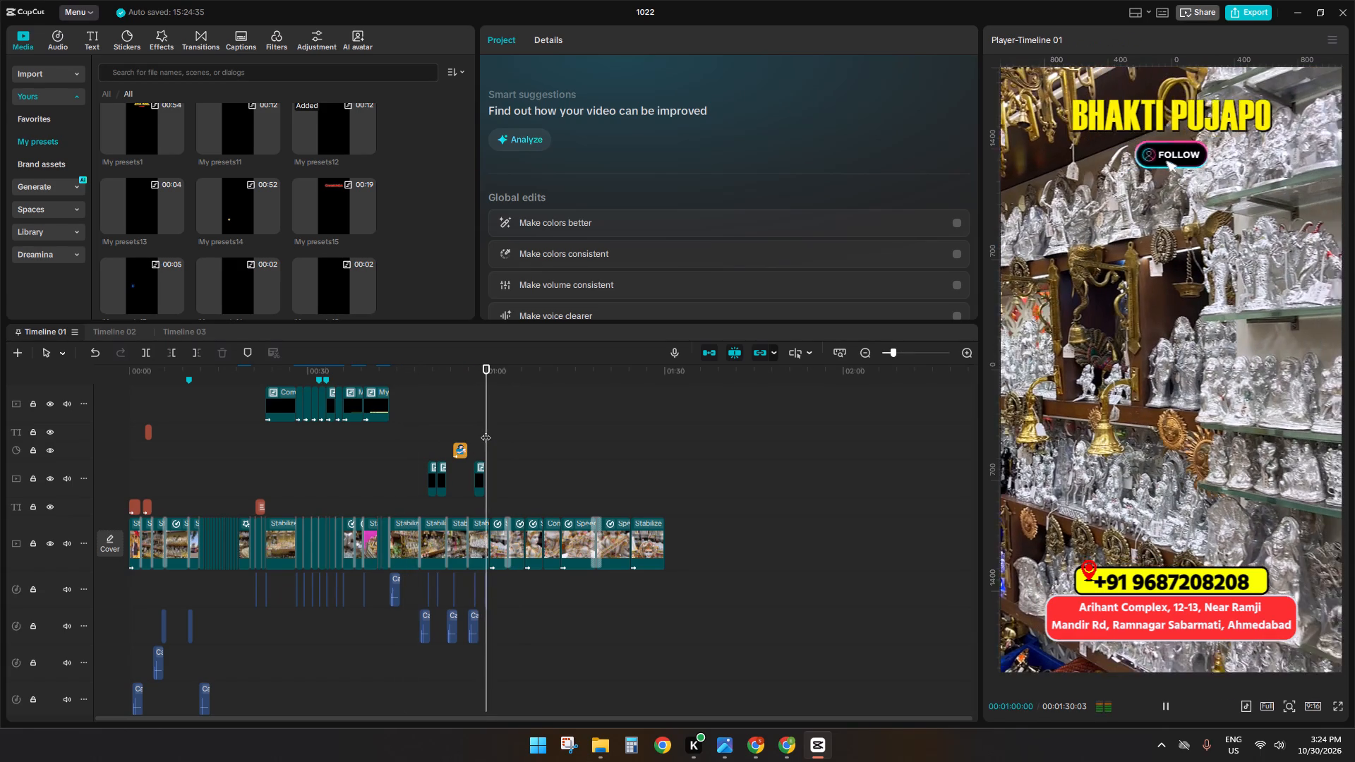
key(space)
ctrl+scroll(572, 536, up, 8)
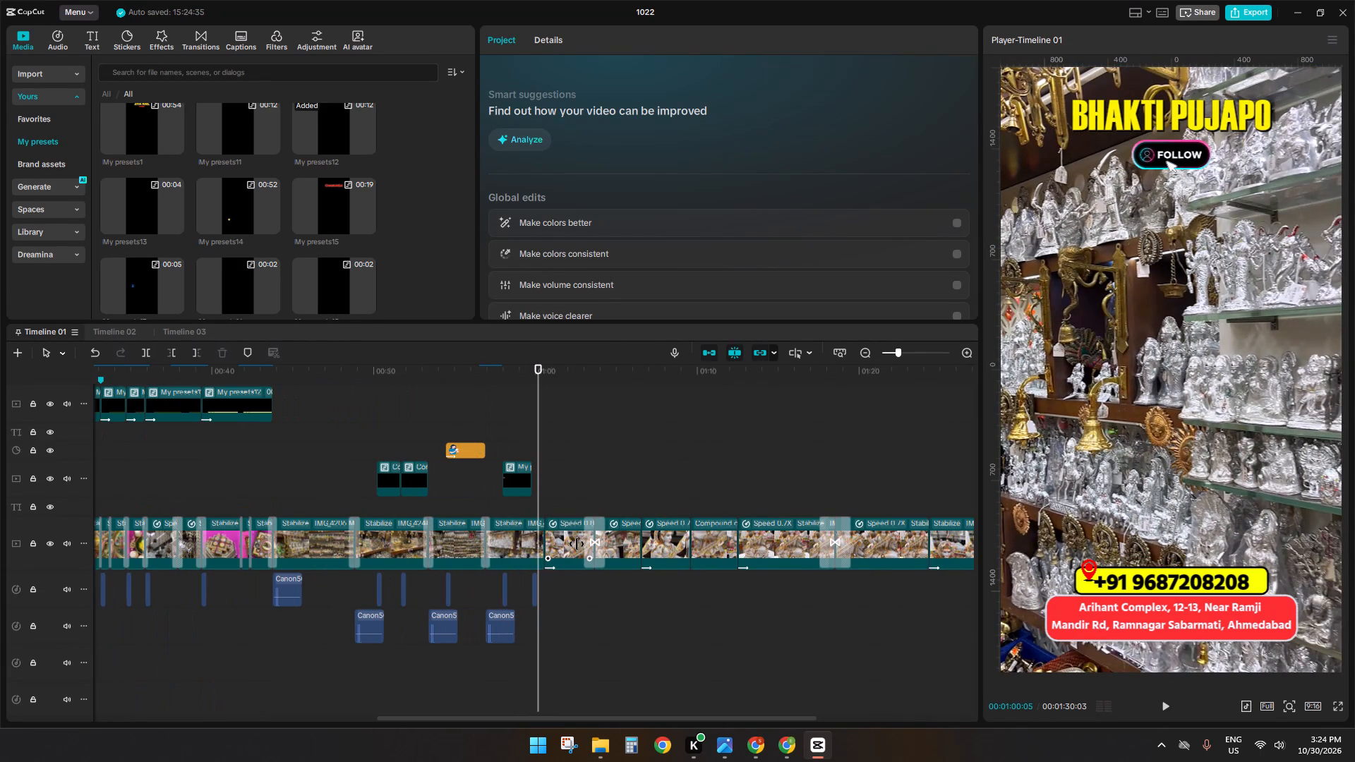
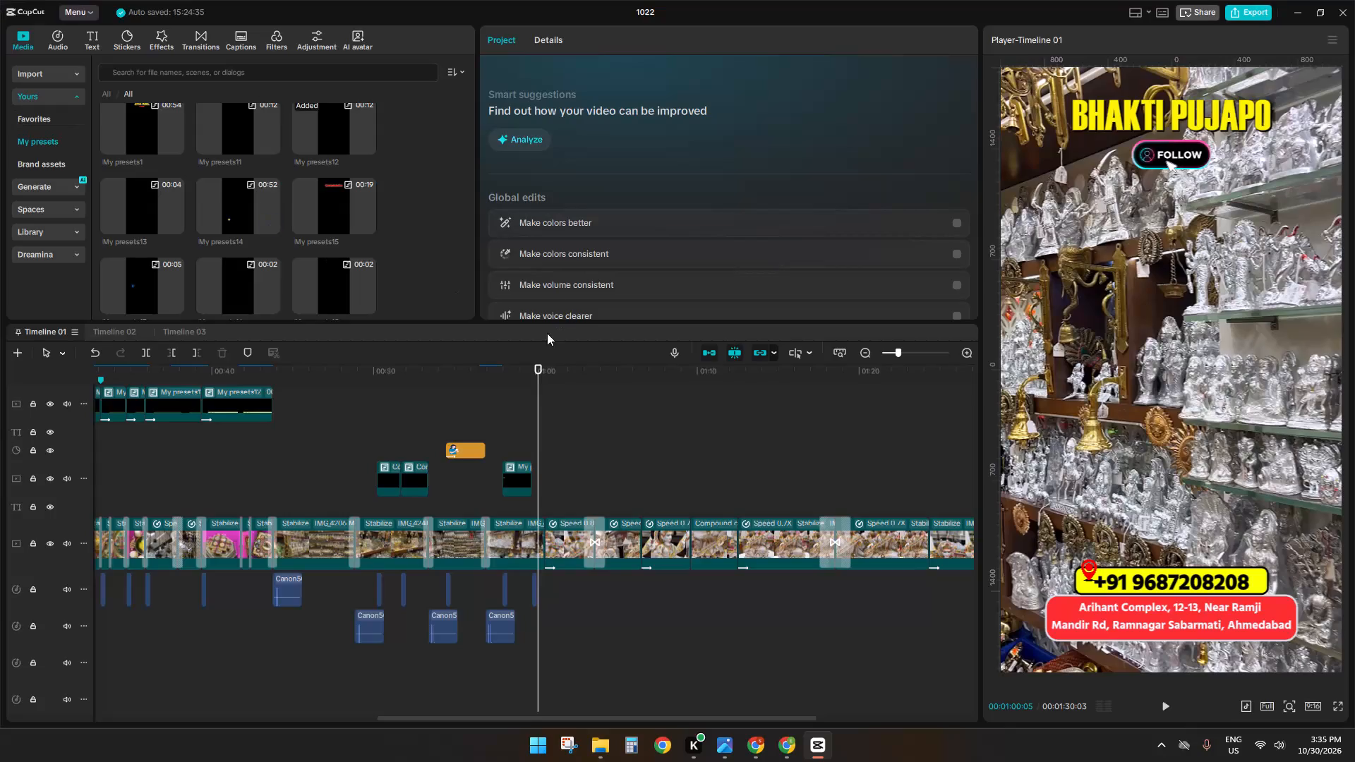
Play back Timeline 01 across the join with the appended clips at about 00:01:00 to check it.
ctrl+scroll(558, 473, down, 8)
key(space)
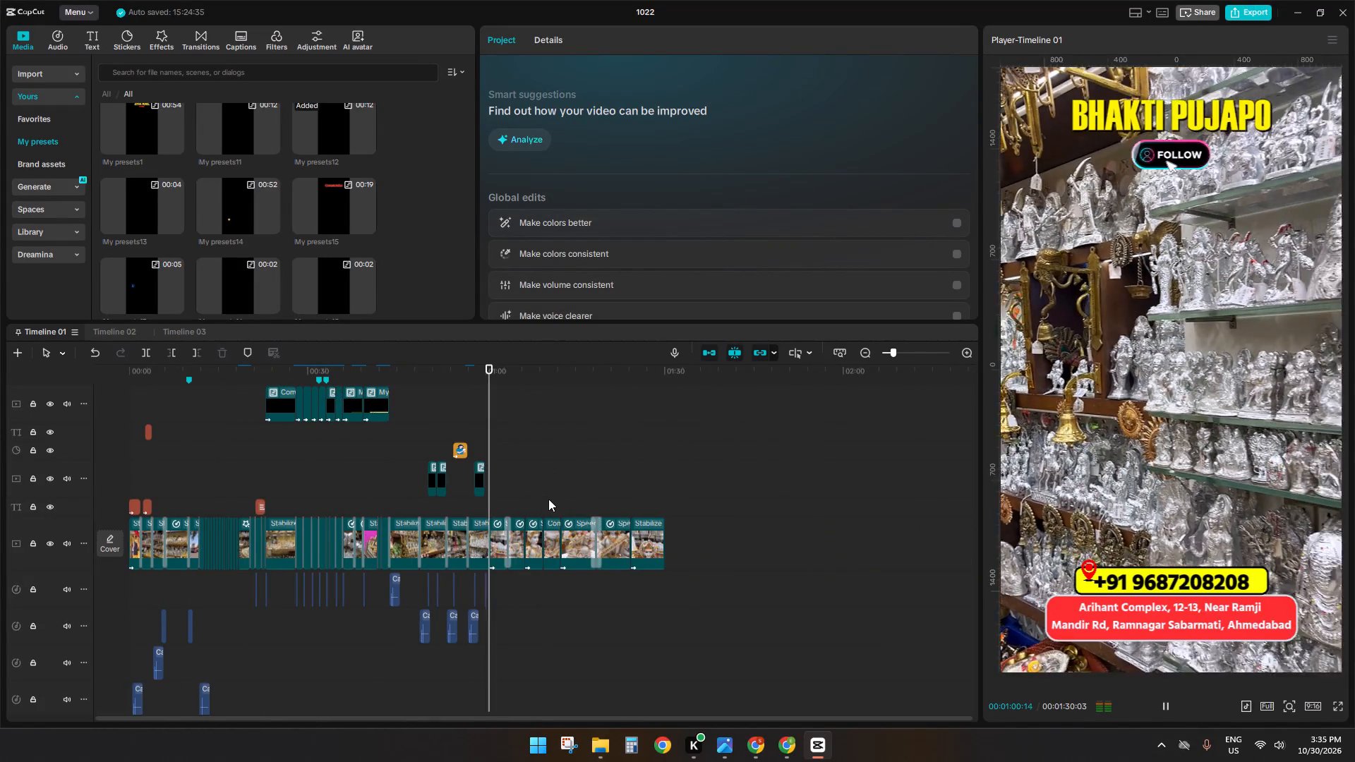
ctrl+scroll(549, 500, up, 10)
ctrl+scroll(585, 524, down, 4)
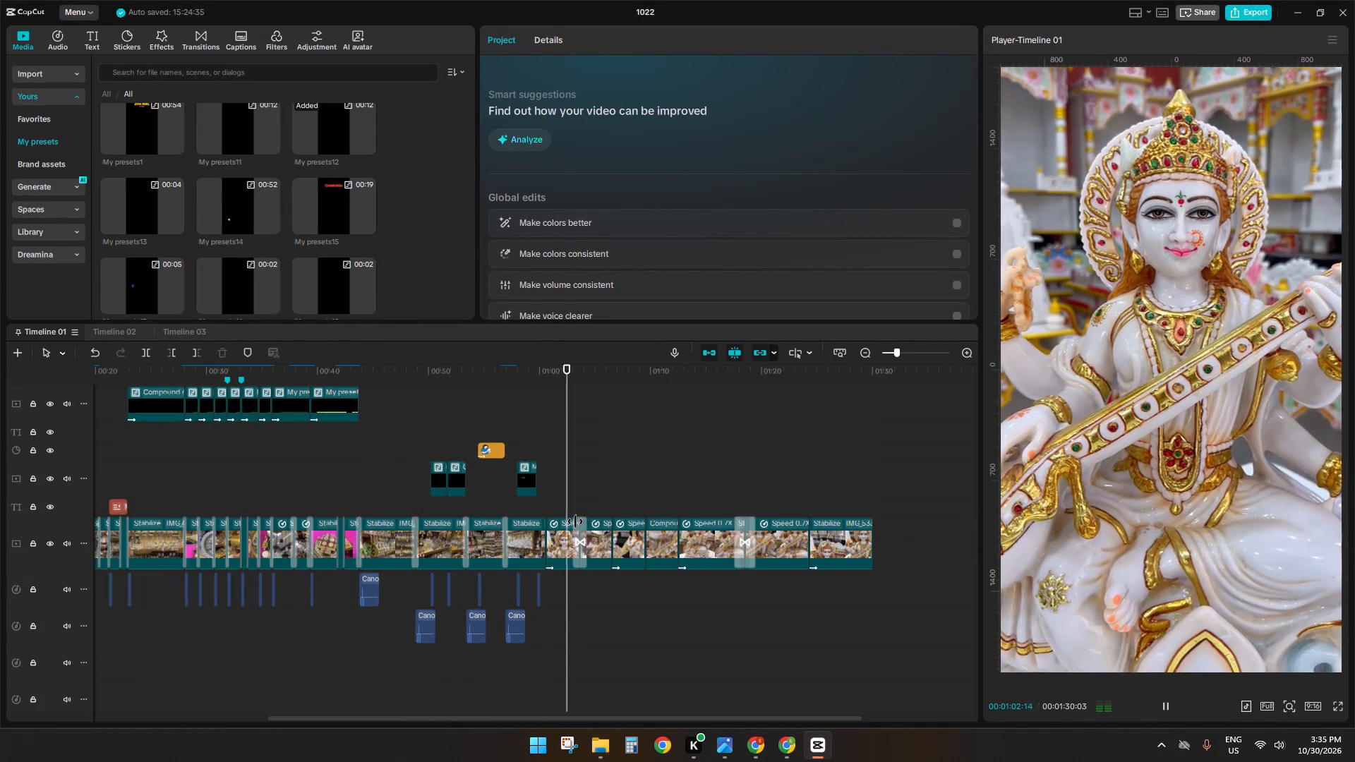
ctrl+scroll(575, 521, down, 4)
click(509, 499)
key(space)
key(space)
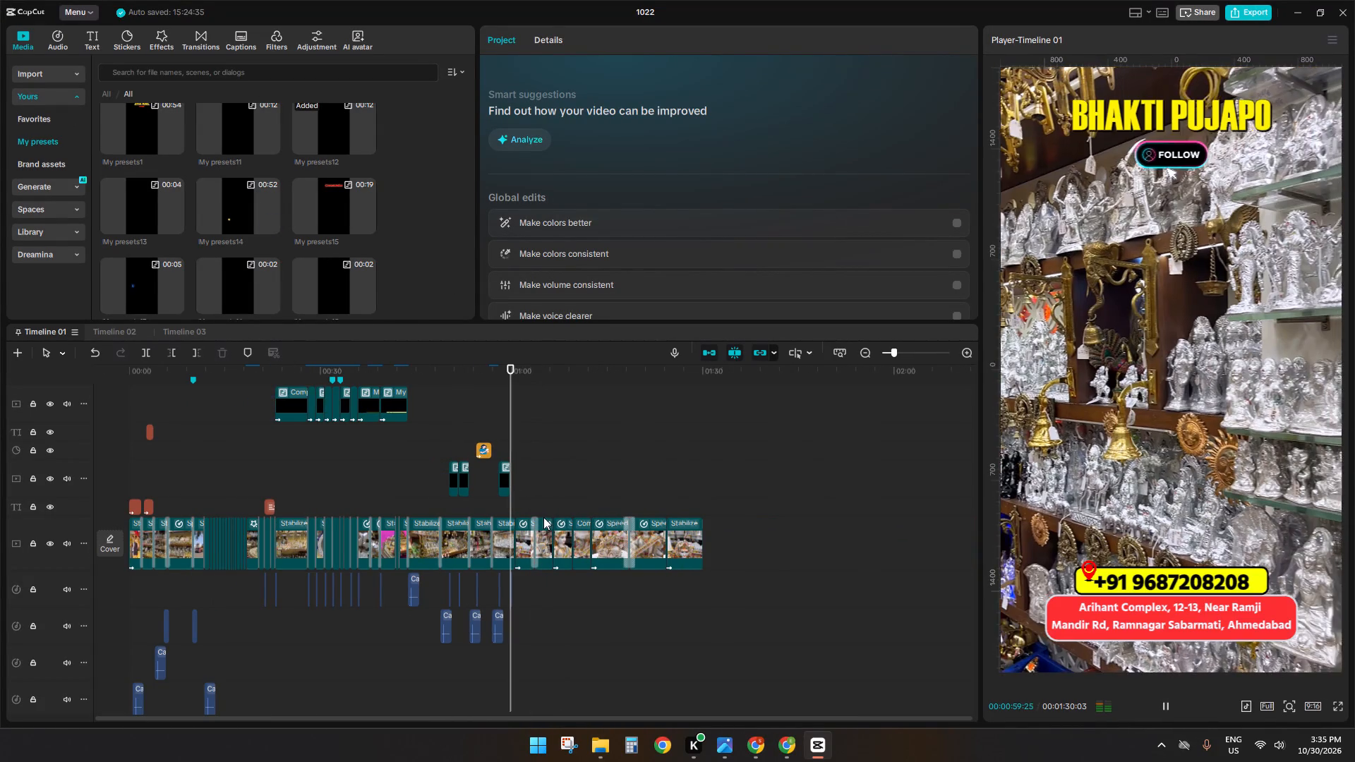
ctrl+scroll(589, 534, up, 4)
ctrl+scroll(574, 537, down, 4)
scroll(565, 531, down, 4)
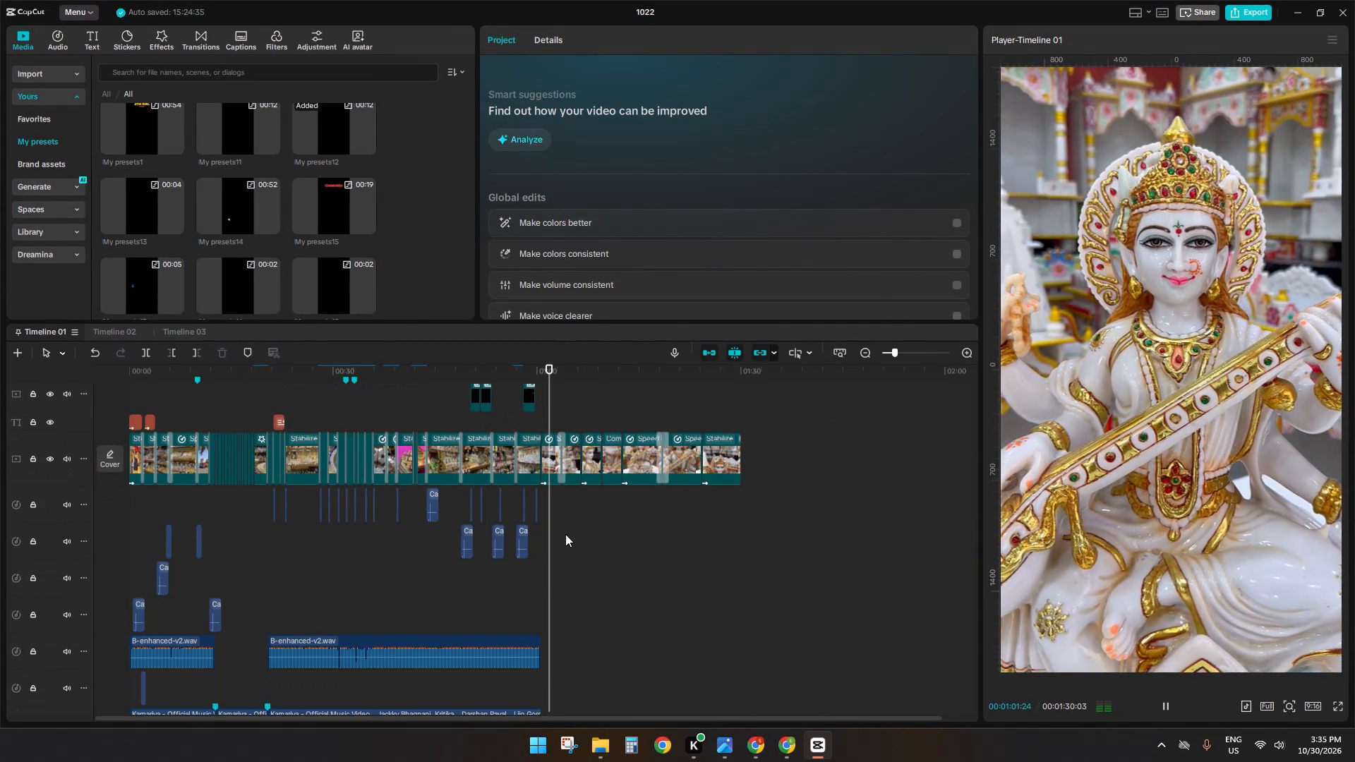
Move the MERI MAA music and its two Light Leak sound effects together so the music starts at 00:01:00:18.
click(543, 516)
scroll(543, 516, down, 9)
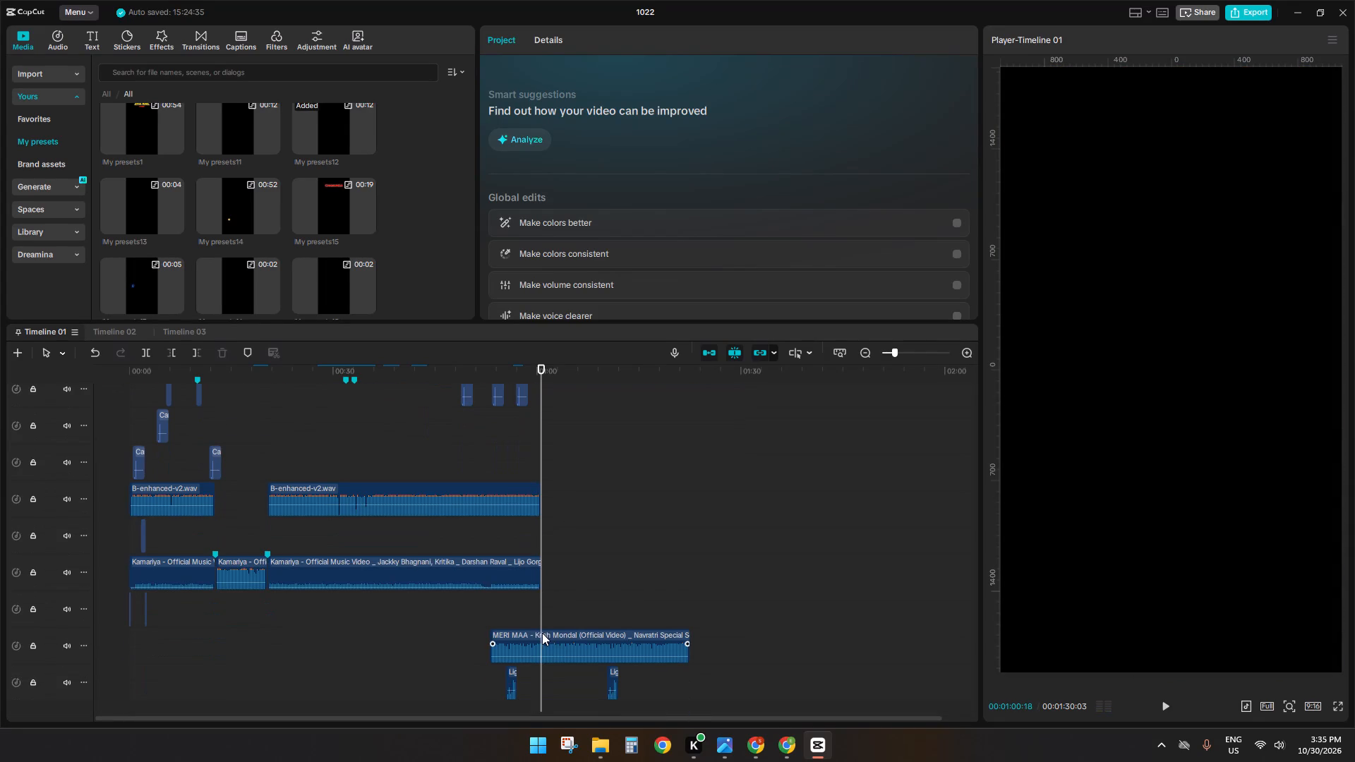
scroll(541, 633, down, 2)
drag(490, 593, 629, 665)
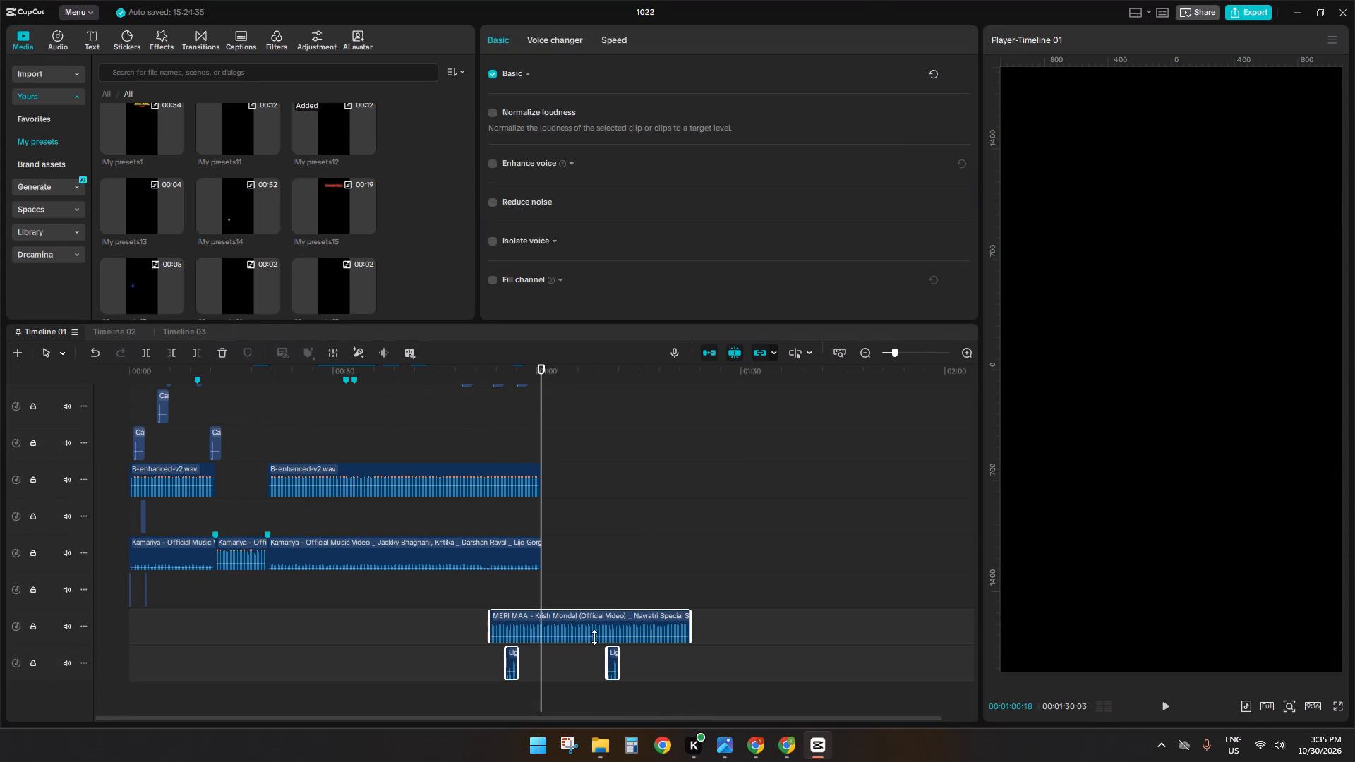
drag(582, 629, 633, 625)
Play back the end of the product footage and the start of the appended clips, and examine the surrounding tracks.
key(space)
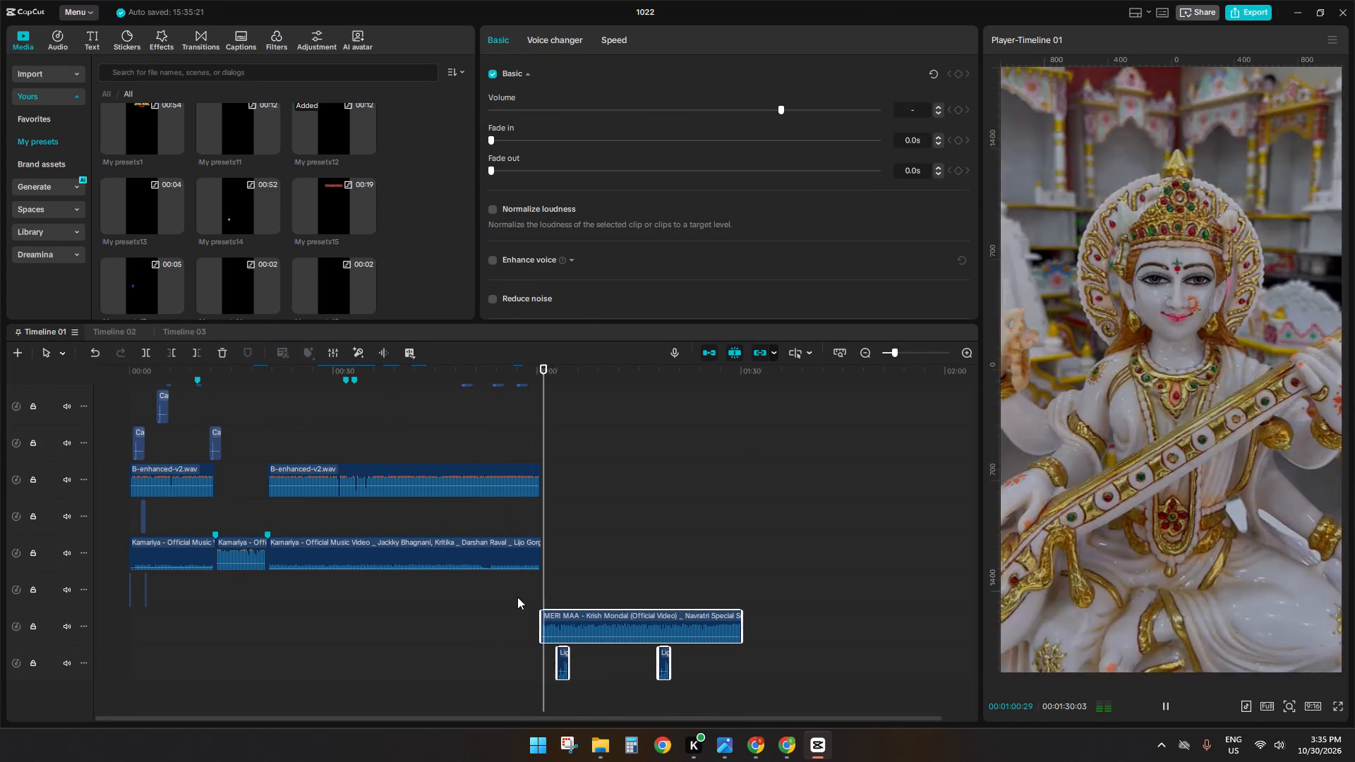
click(517, 597)
ctrl+scroll(530, 607, up, 9)
ctrl+scroll(533, 610, down, 1)
ctrl+scroll(533, 610, up, 1)
scroll(533, 604, up, 7)
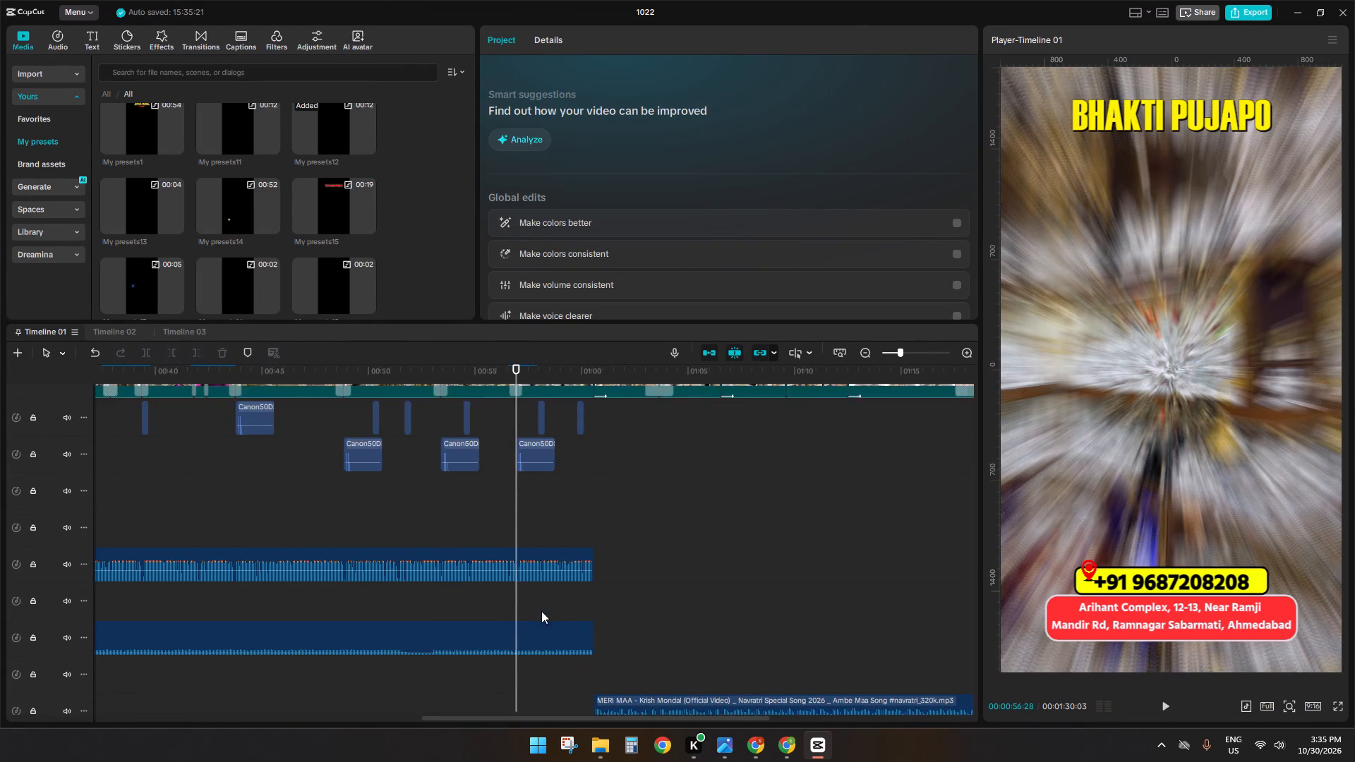
scroll(541, 611, up, 15)
ctrl+scroll(543, 576, down, 1)
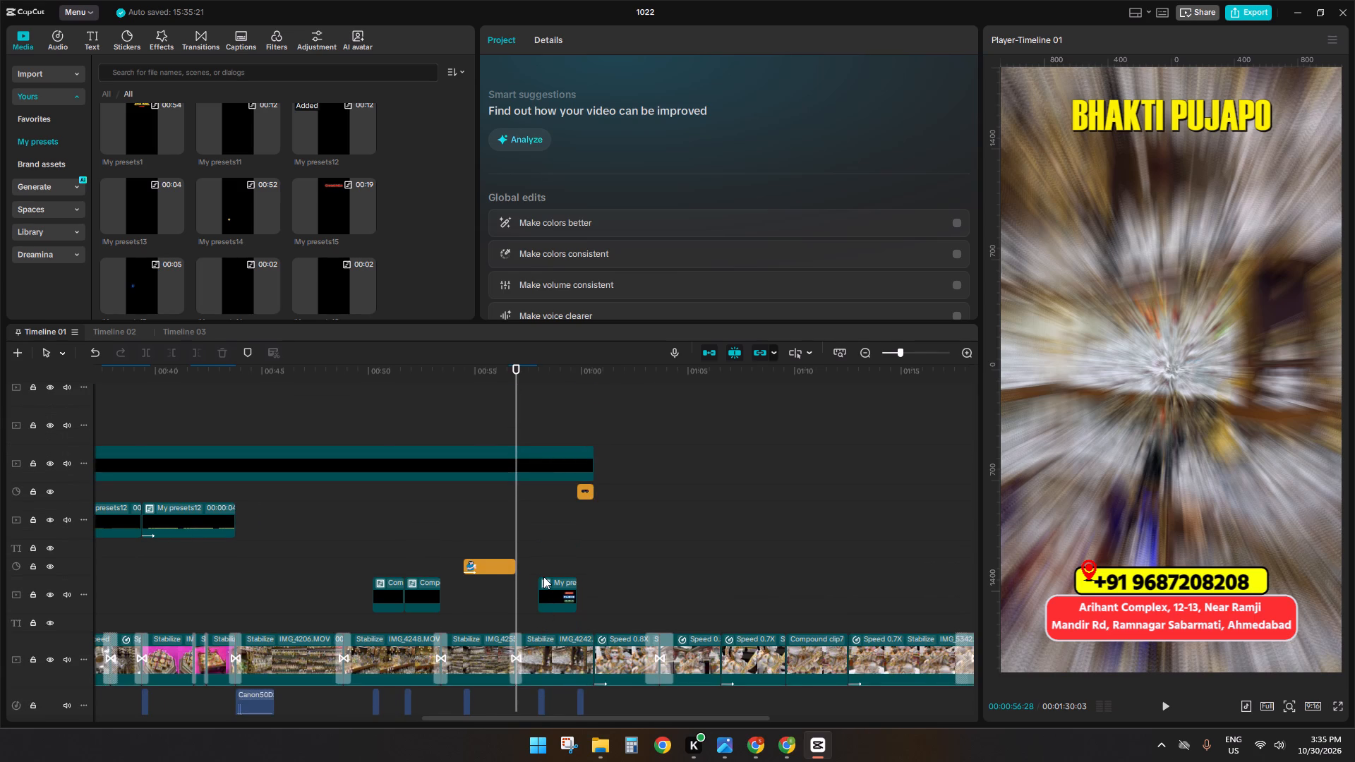
ctrl+scroll(543, 576, down, 13)
key(space)
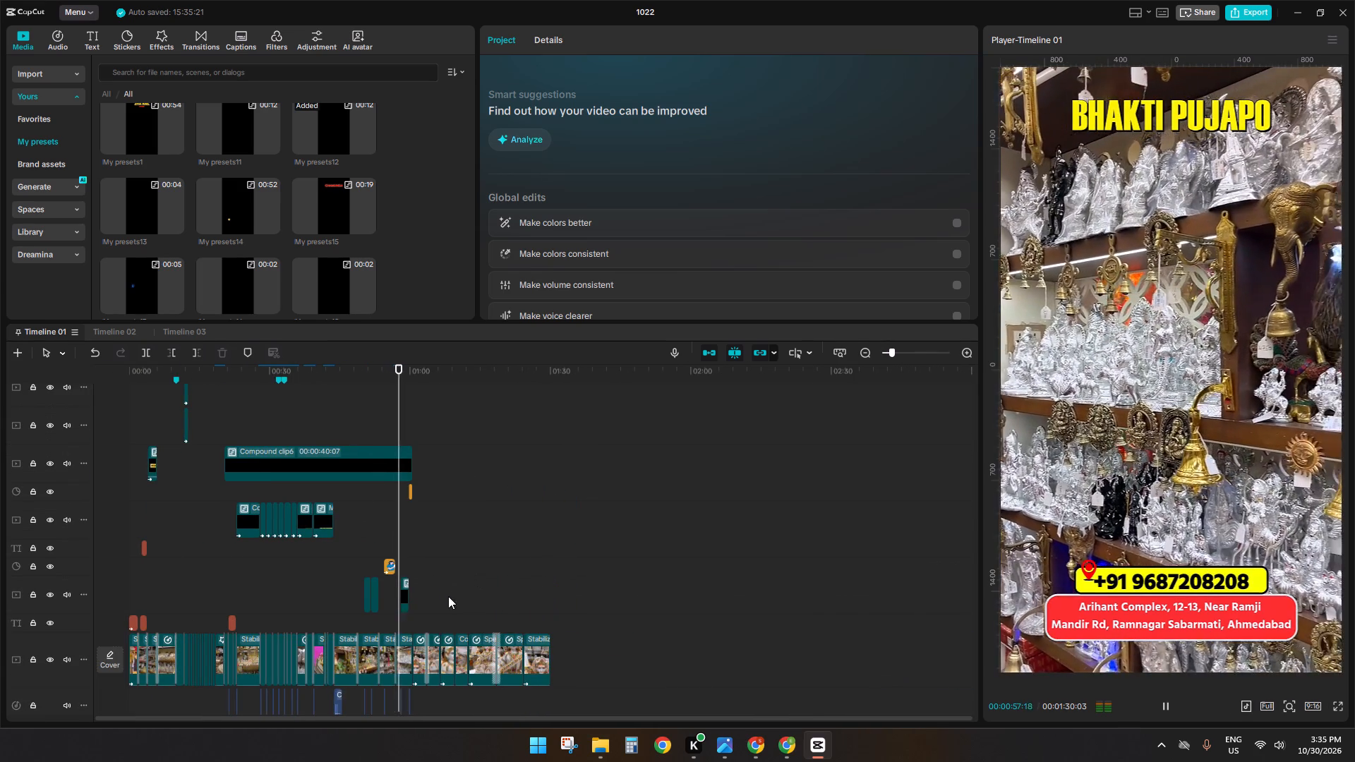
ctrl+scroll(448, 598, up, 8)
key(space)
Combine the appended video clips, their transitions, the MERI MAA music and both sound effects into one compound clip.
drag(565, 606, 625, 634)
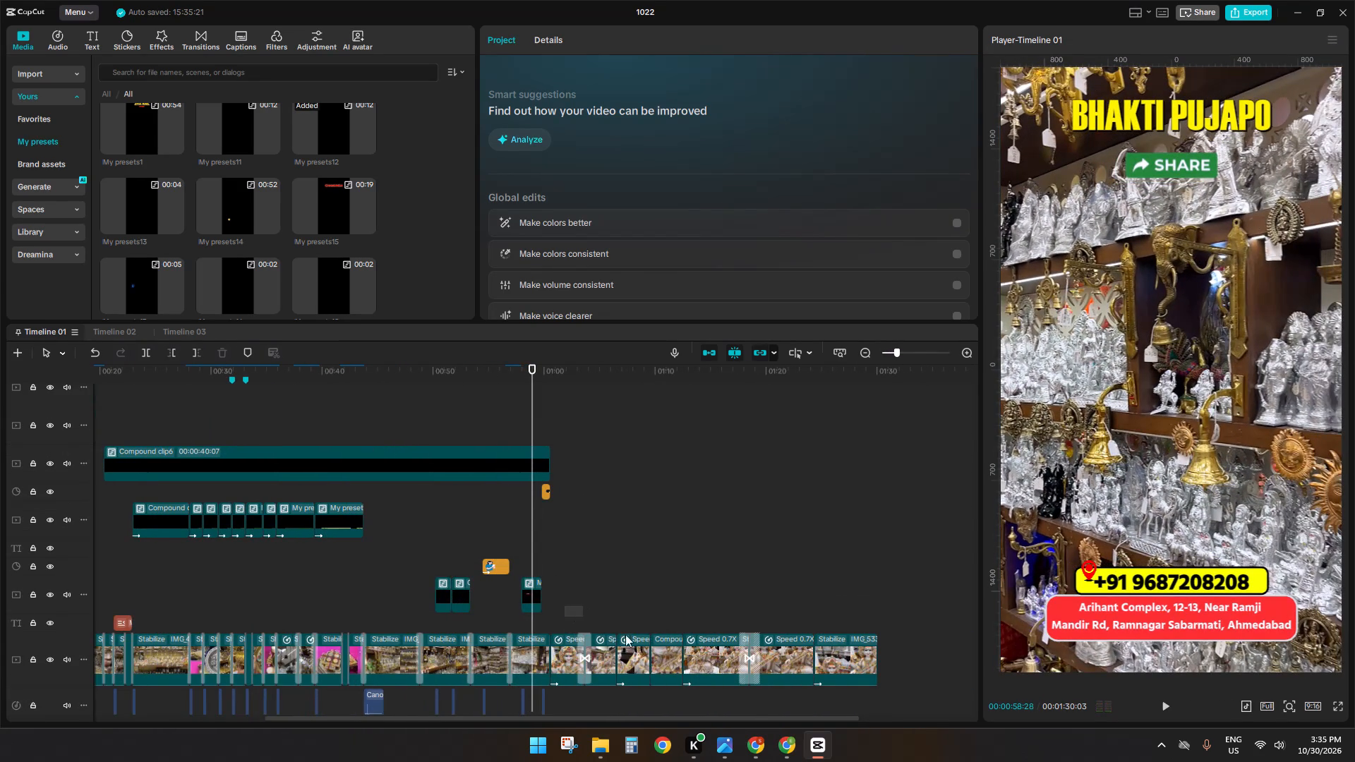
drag(625, 634, 855, 659)
scroll(821, 647, down, 14)
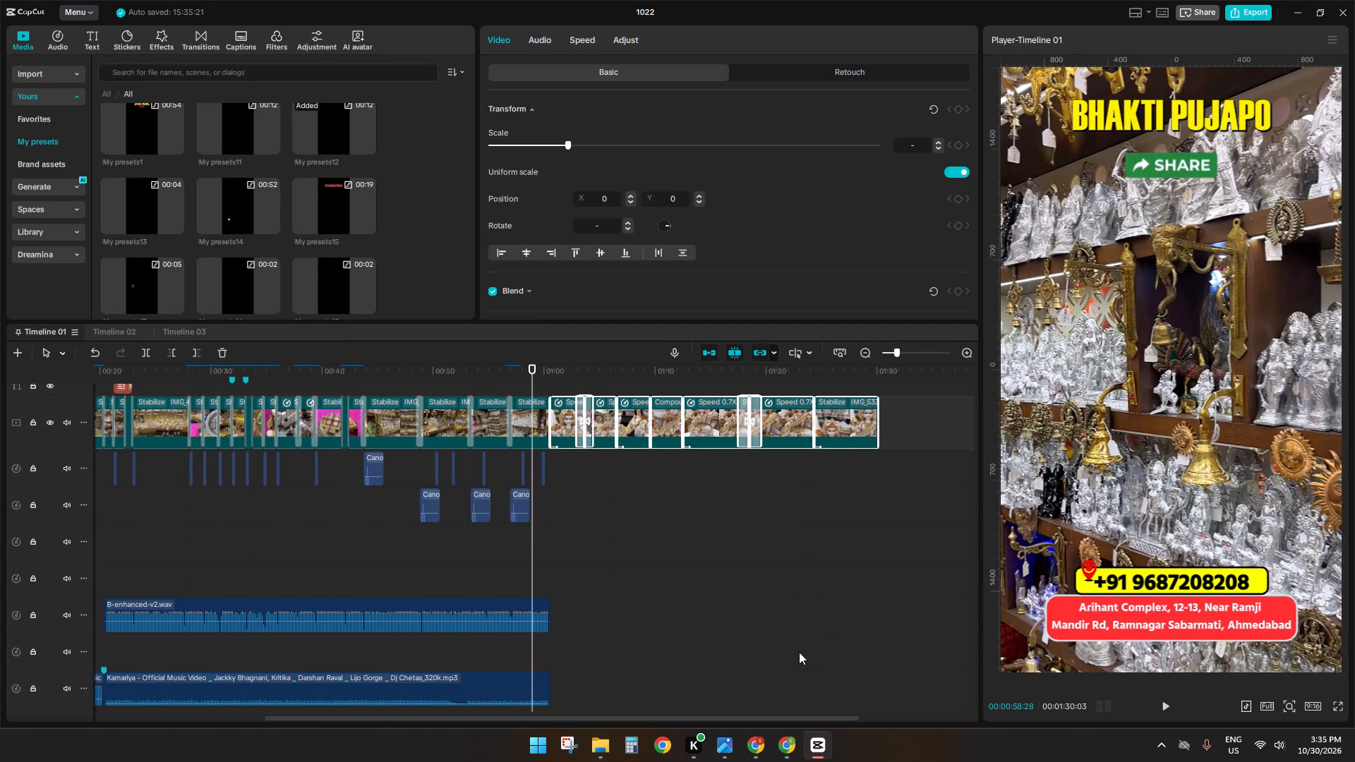
scroll(799, 652, down, 9)
ctrl+drag(856, 695, 572, 598)
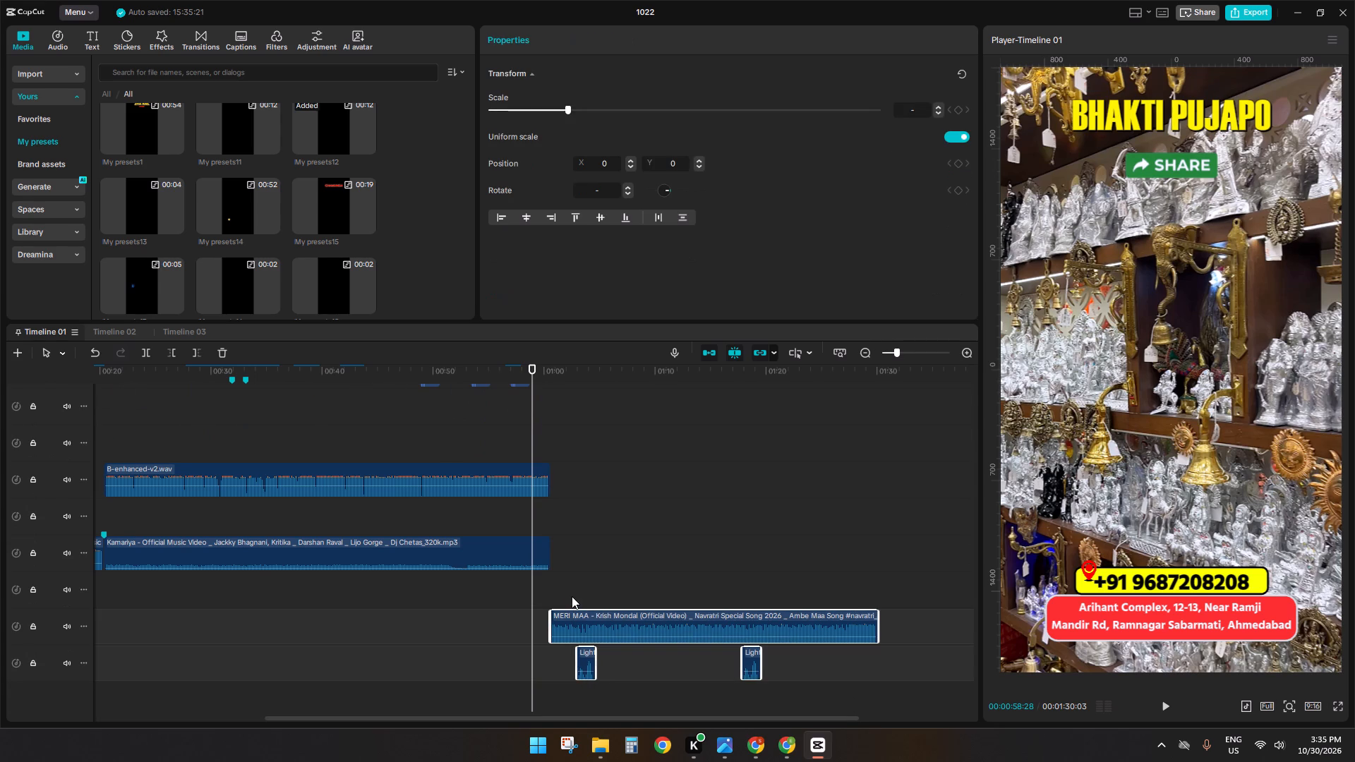
key(alt+g)
Move the new compound clip earlier on the main track, inserting it between the product clips at about 00:00:28.
scroll(582, 562, up, 7)
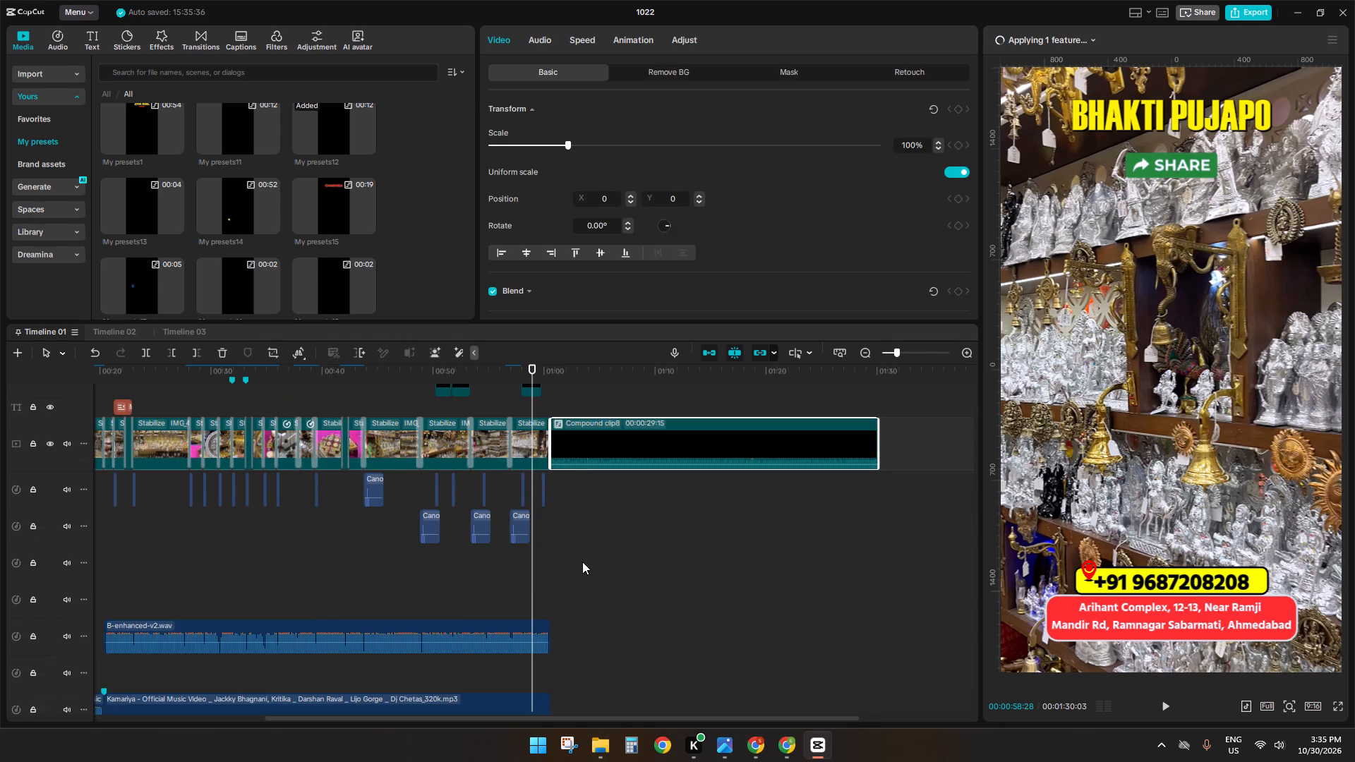
scroll(582, 562, up, 2)
drag(604, 492, 142, 501)
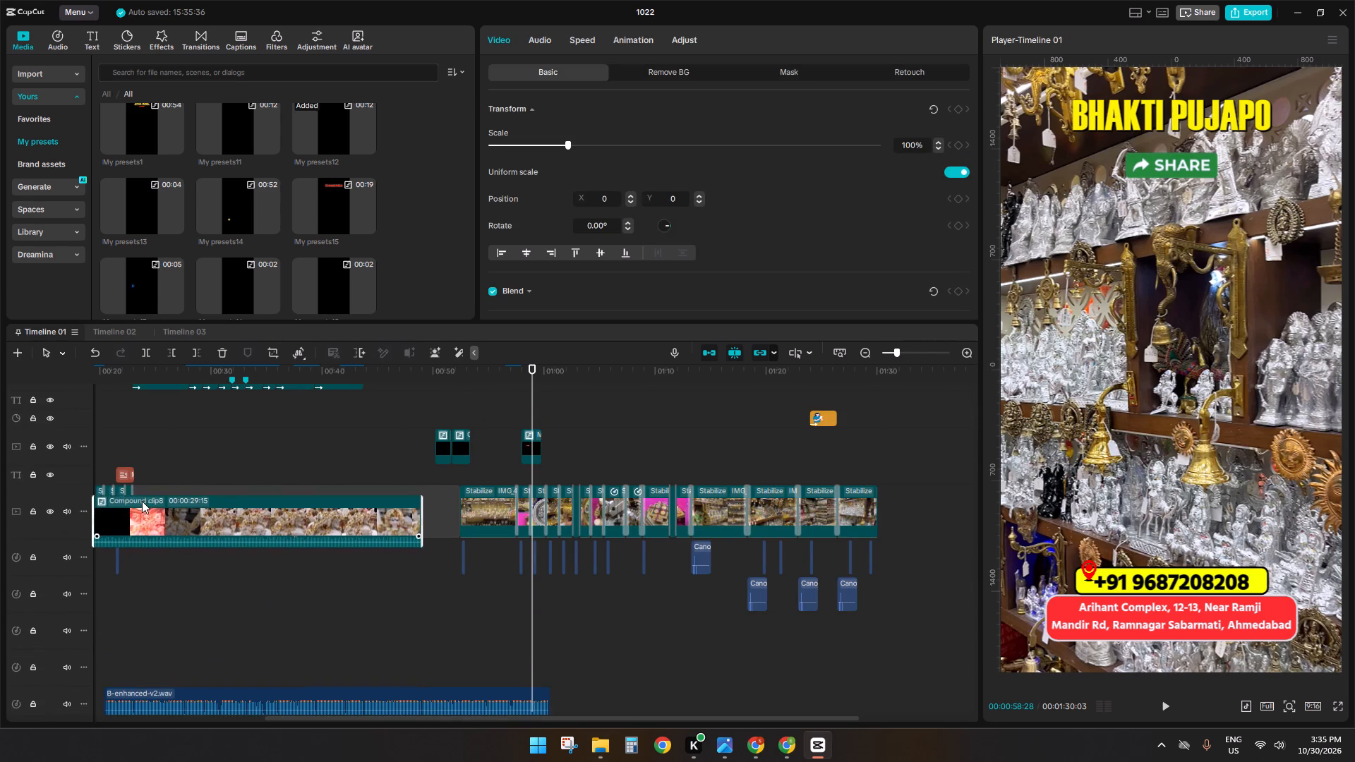
drag(142, 501, 193, 490)
Play back Timeline 01 from 00:00:27:25 to check how the compound clip runs under the product labels.
click(185, 486)
key(space)
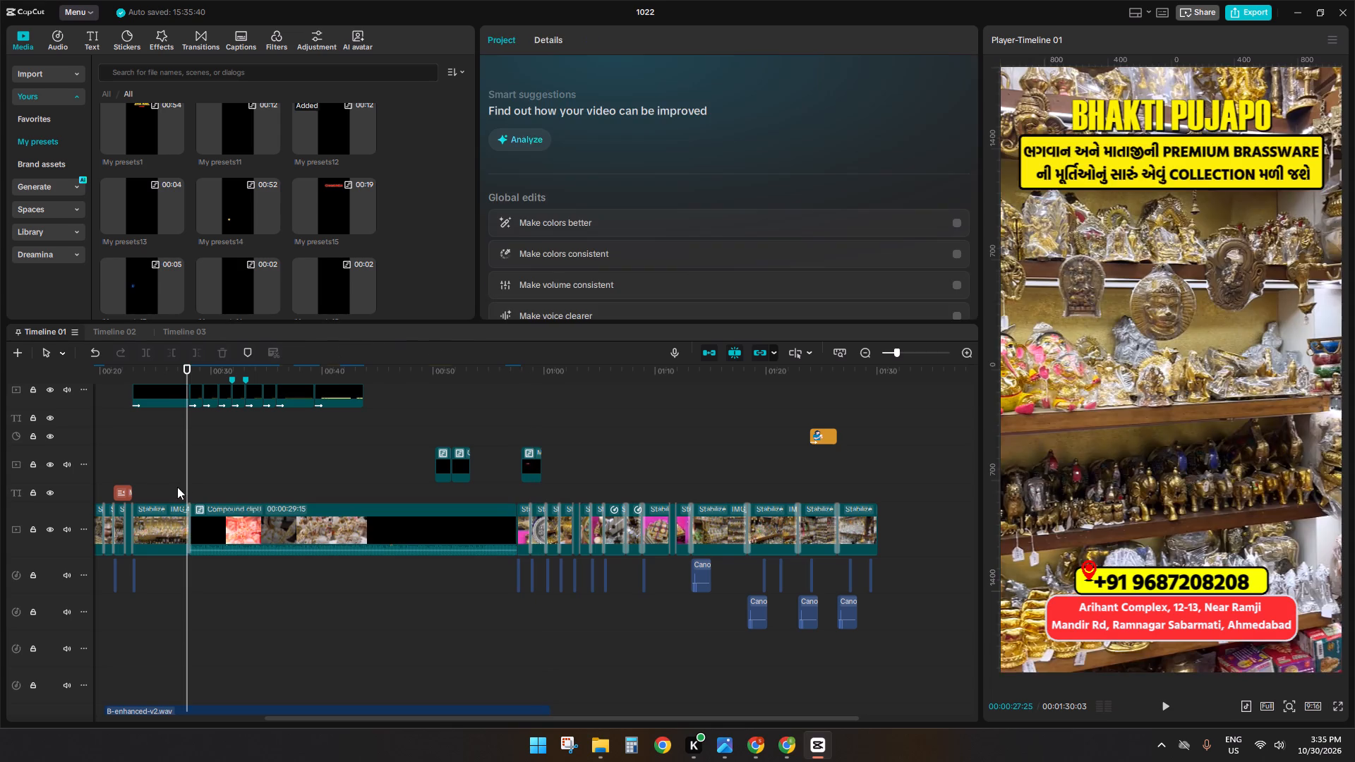
ctrl+scroll(224, 507, up, 9)
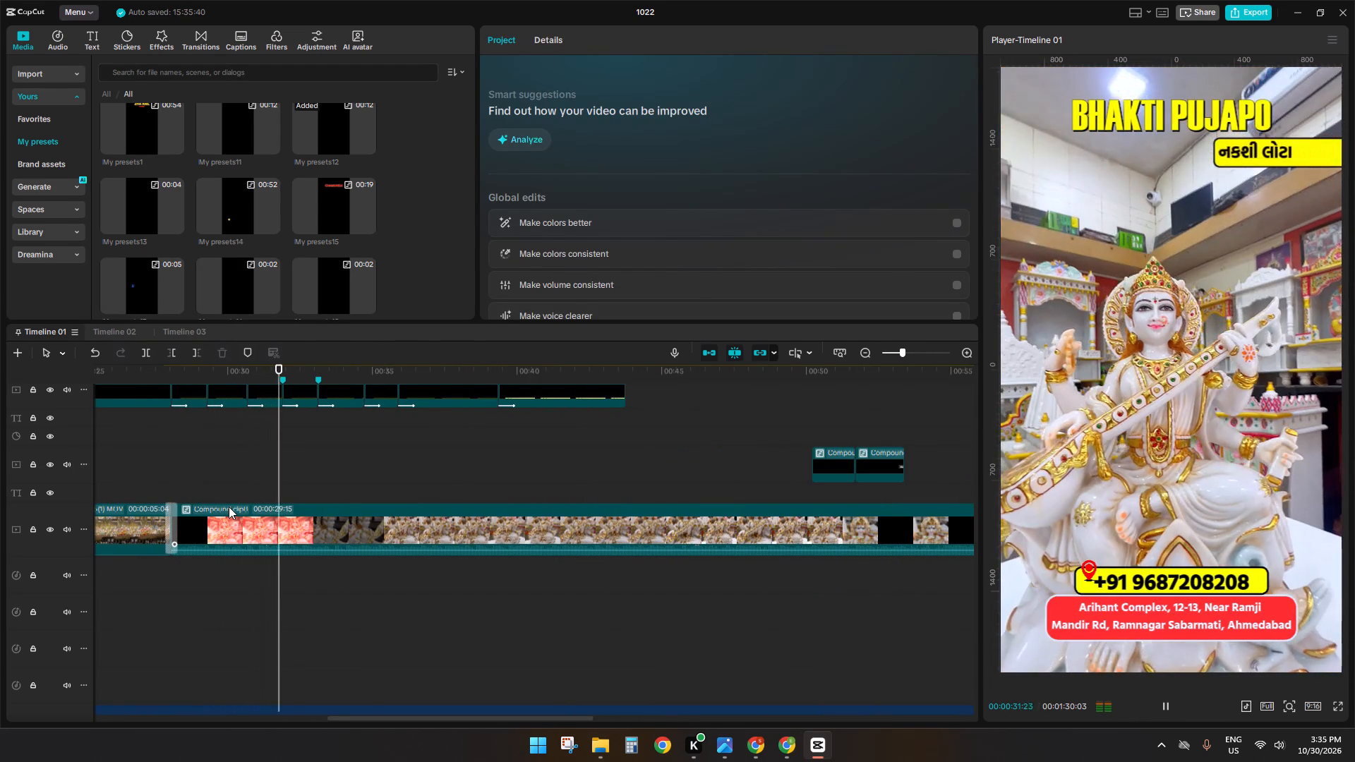
scroll(327, 520, down, 1)
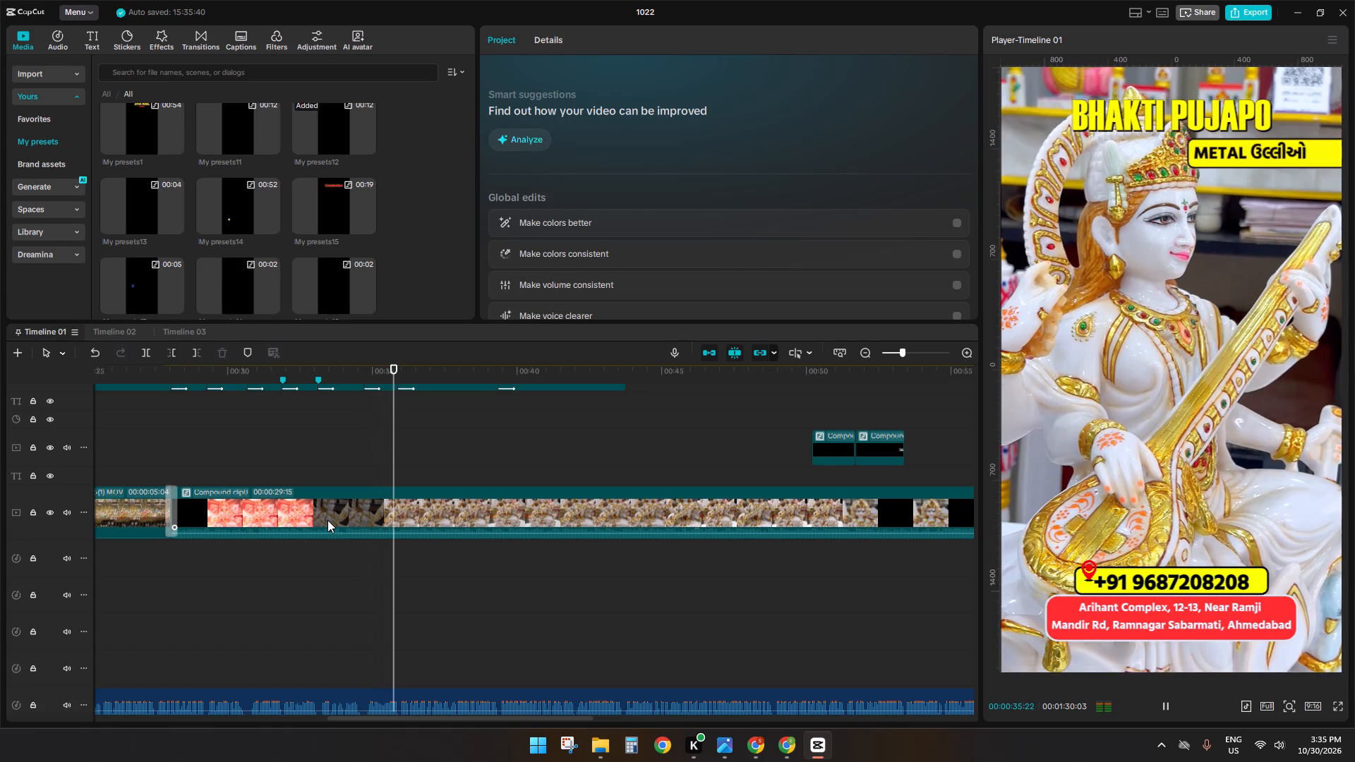
ctrl+scroll(433, 519, down, 4)
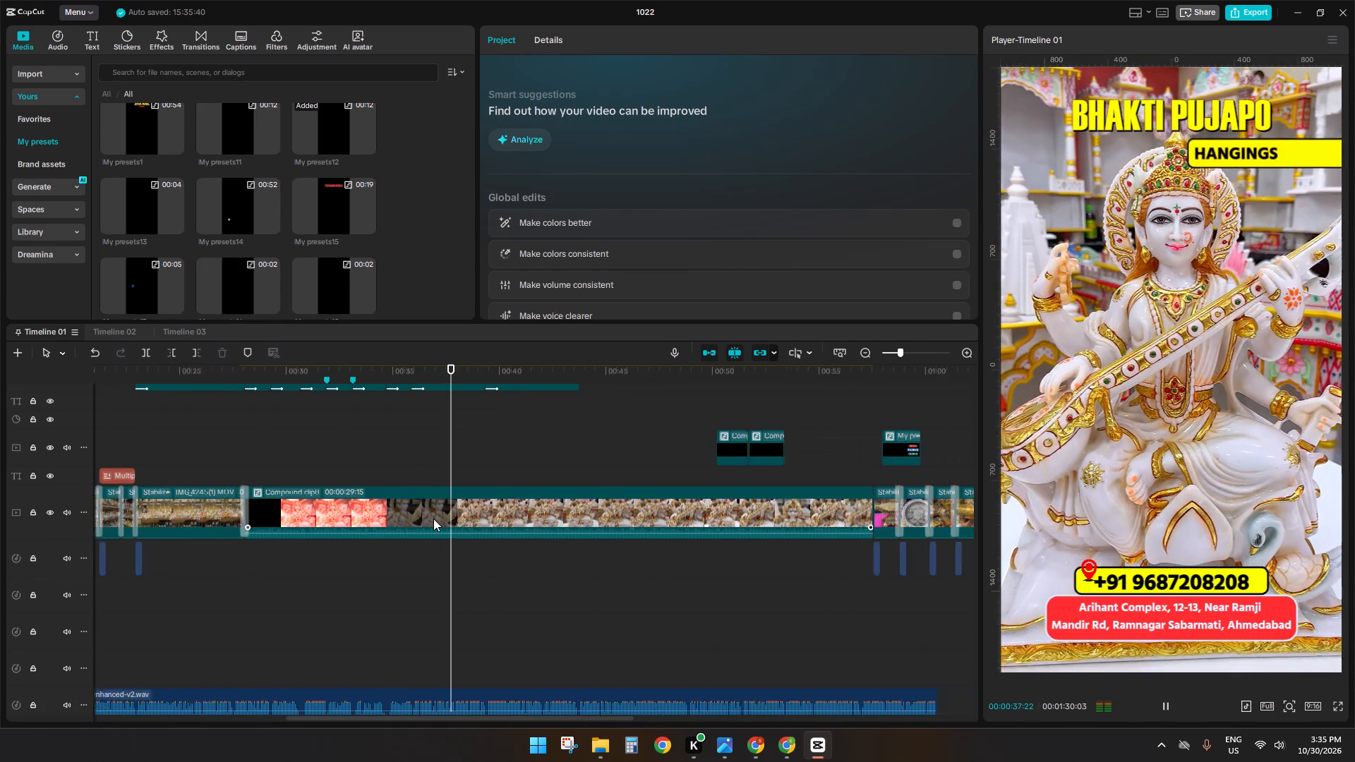
ctrl+scroll(433, 519, down, 2)
ctrl+scroll(433, 519, up, 4)
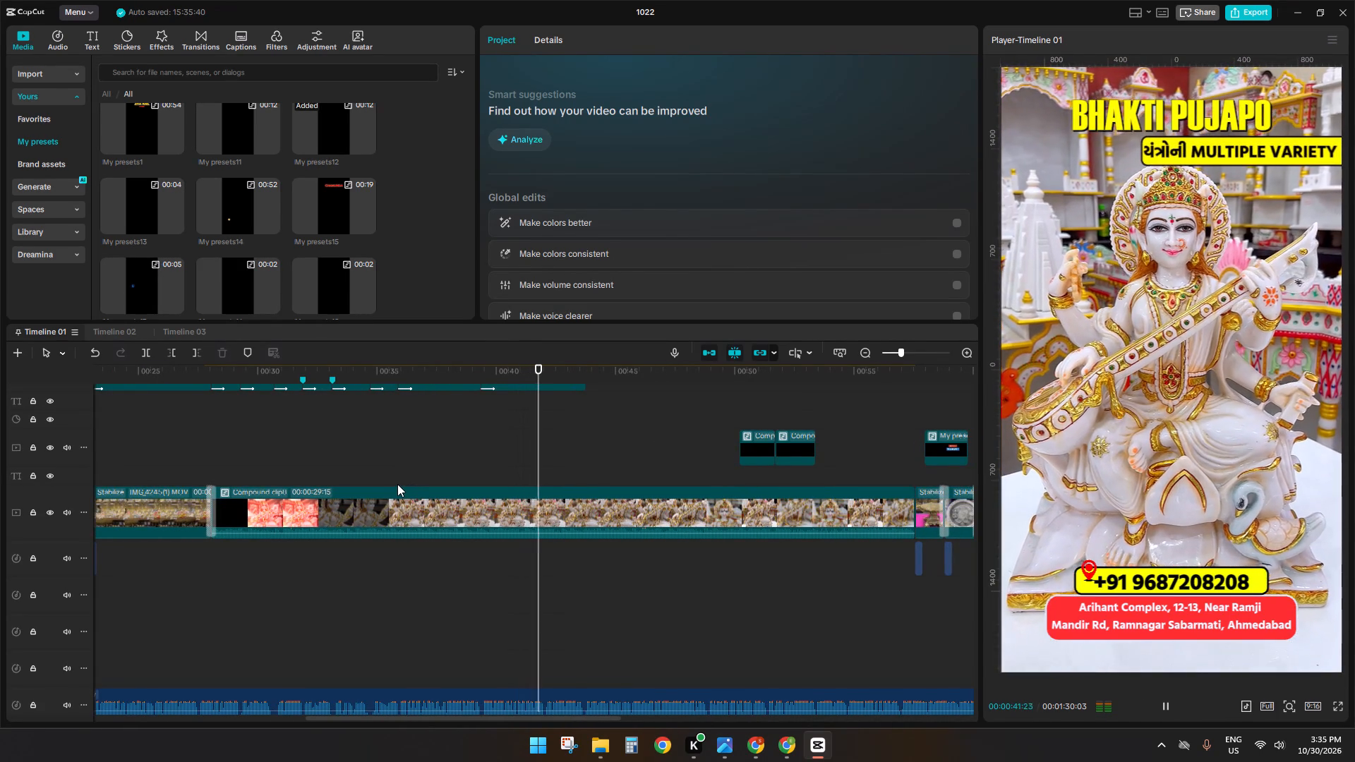
key(space)
Open the compound clip's contents and check the cut at 00:00:11:28.
double_click(396, 491)
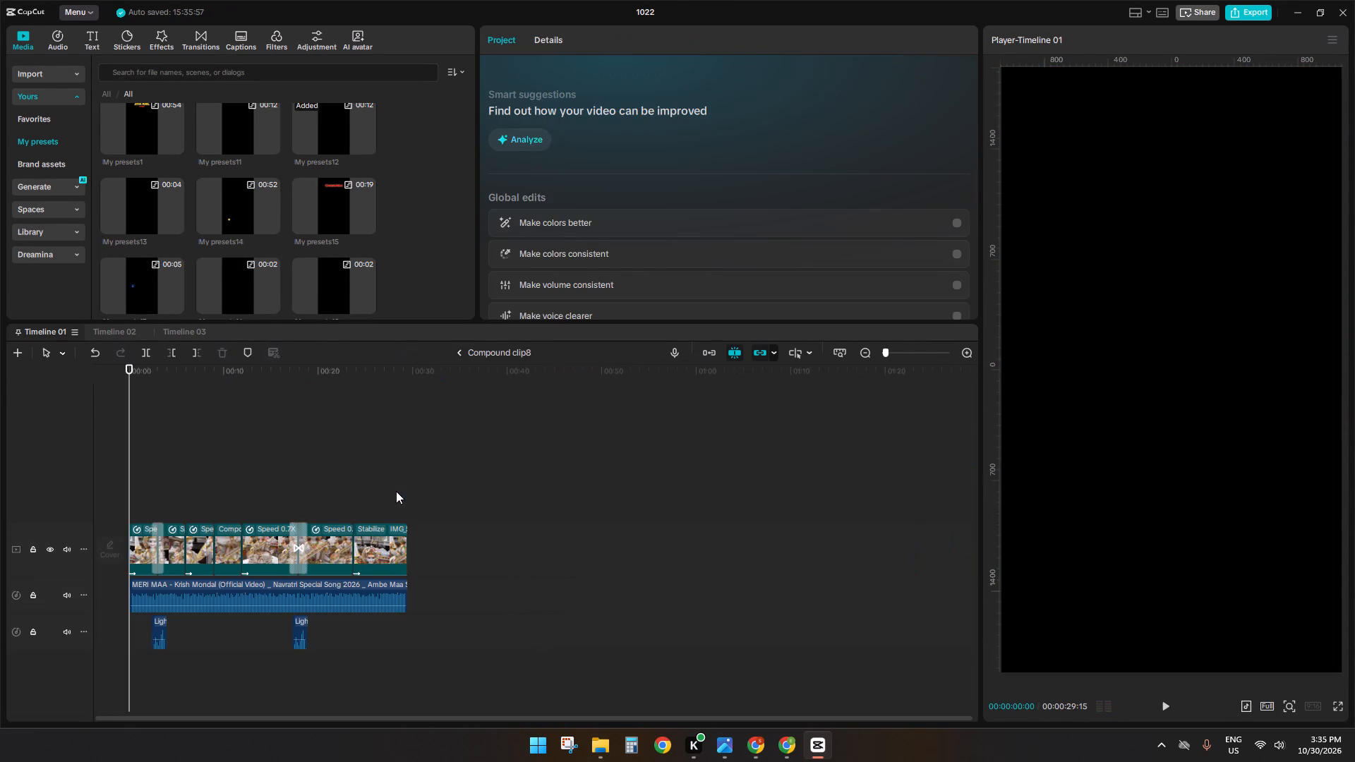
ctrl+scroll(376, 511, up, 4)
click(303, 481)
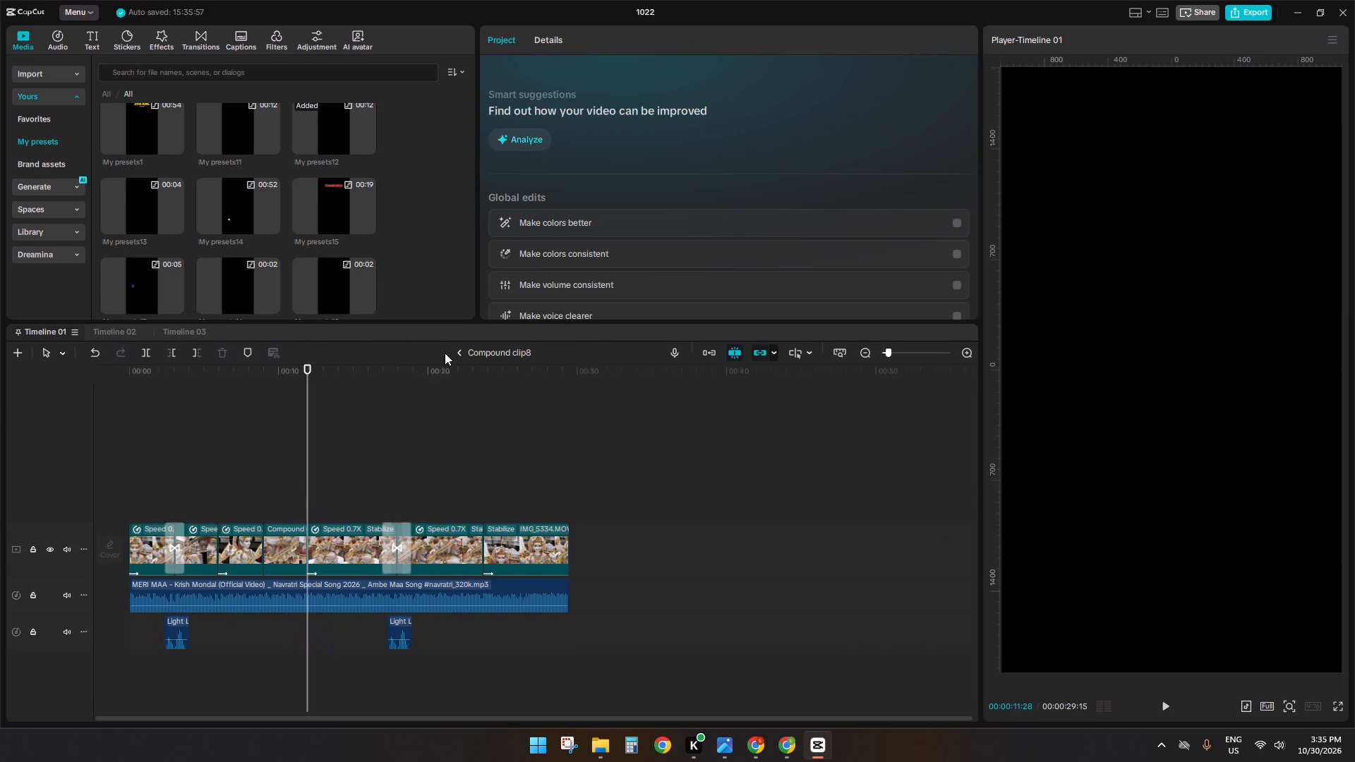
key(space)
key(space)
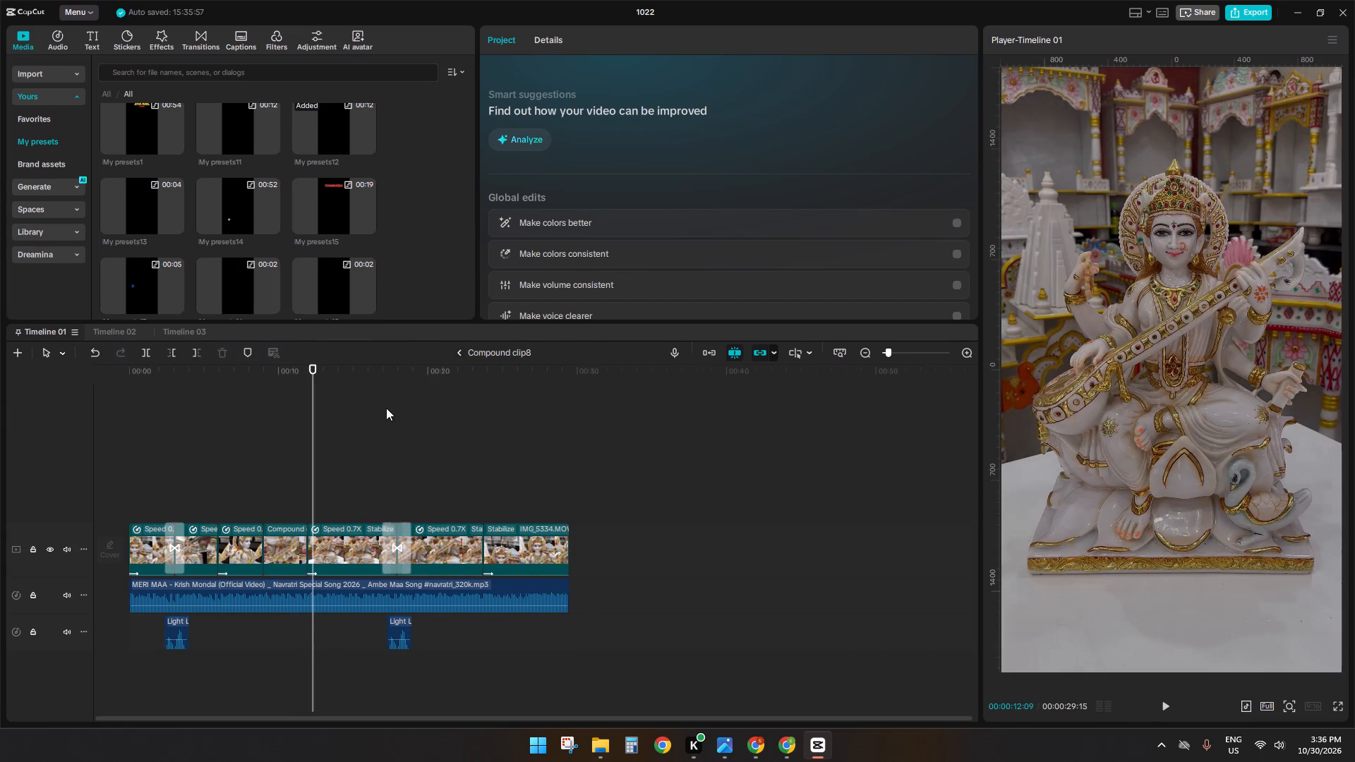
click(305, 499)
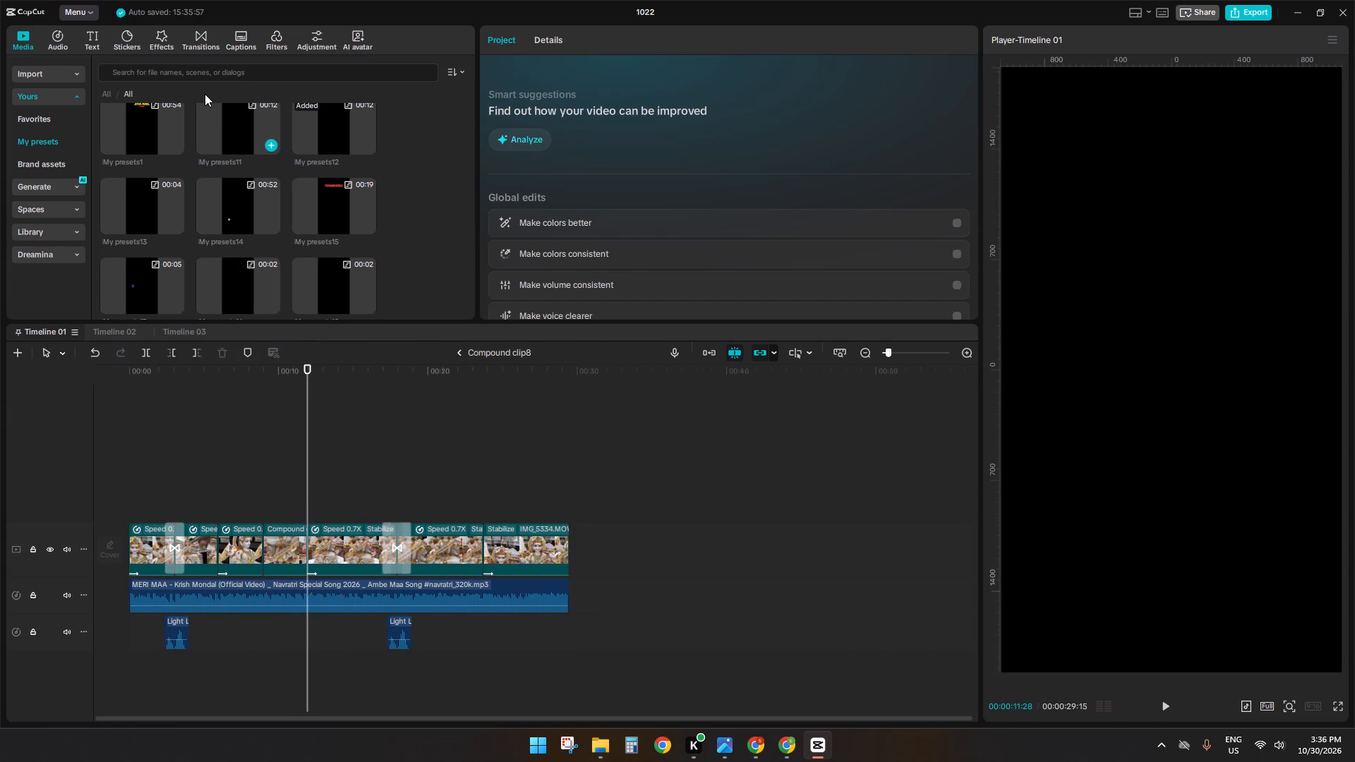
Look through the imported media folders for the statue footage and open the sarsvati maa folder inside A Bhaktipooja_.
scroll(133, 161, up, 11)
click(39, 73)
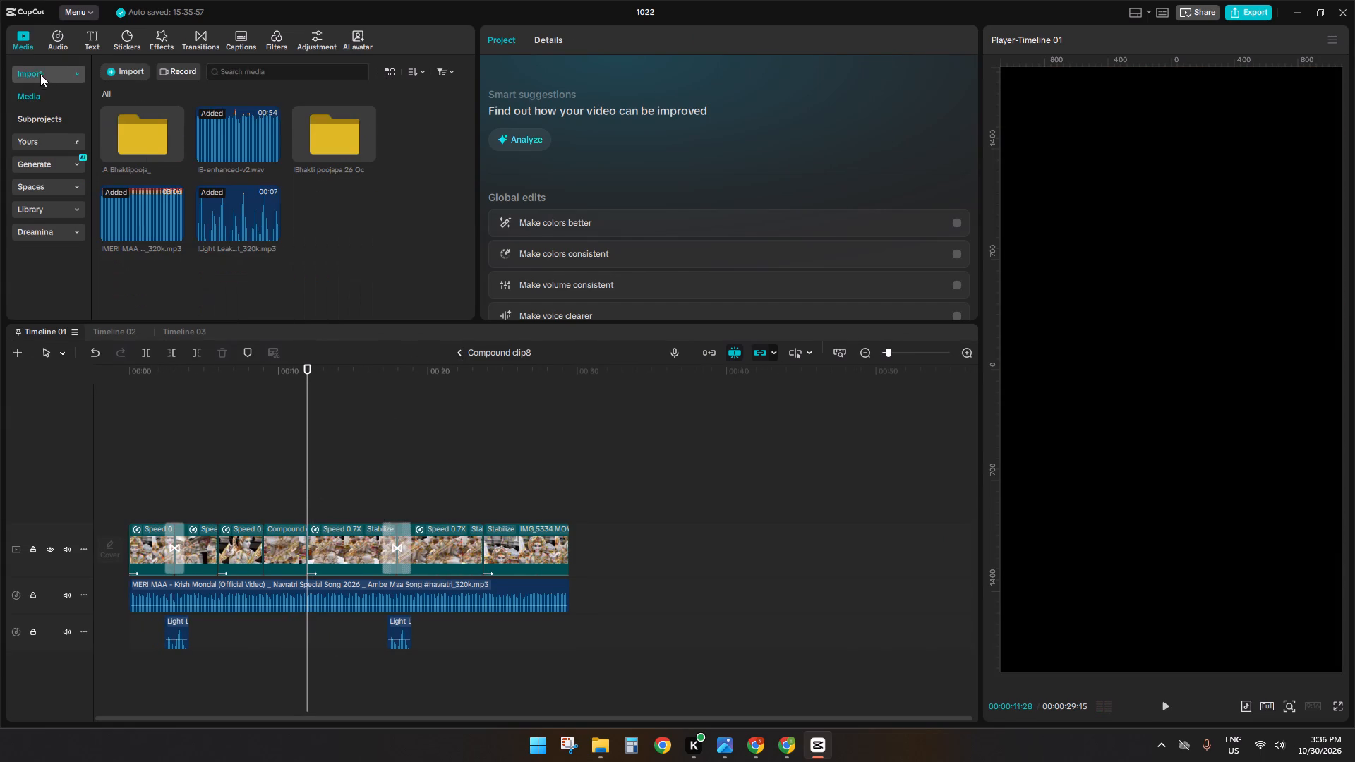
double_click(128, 126)
click(107, 93)
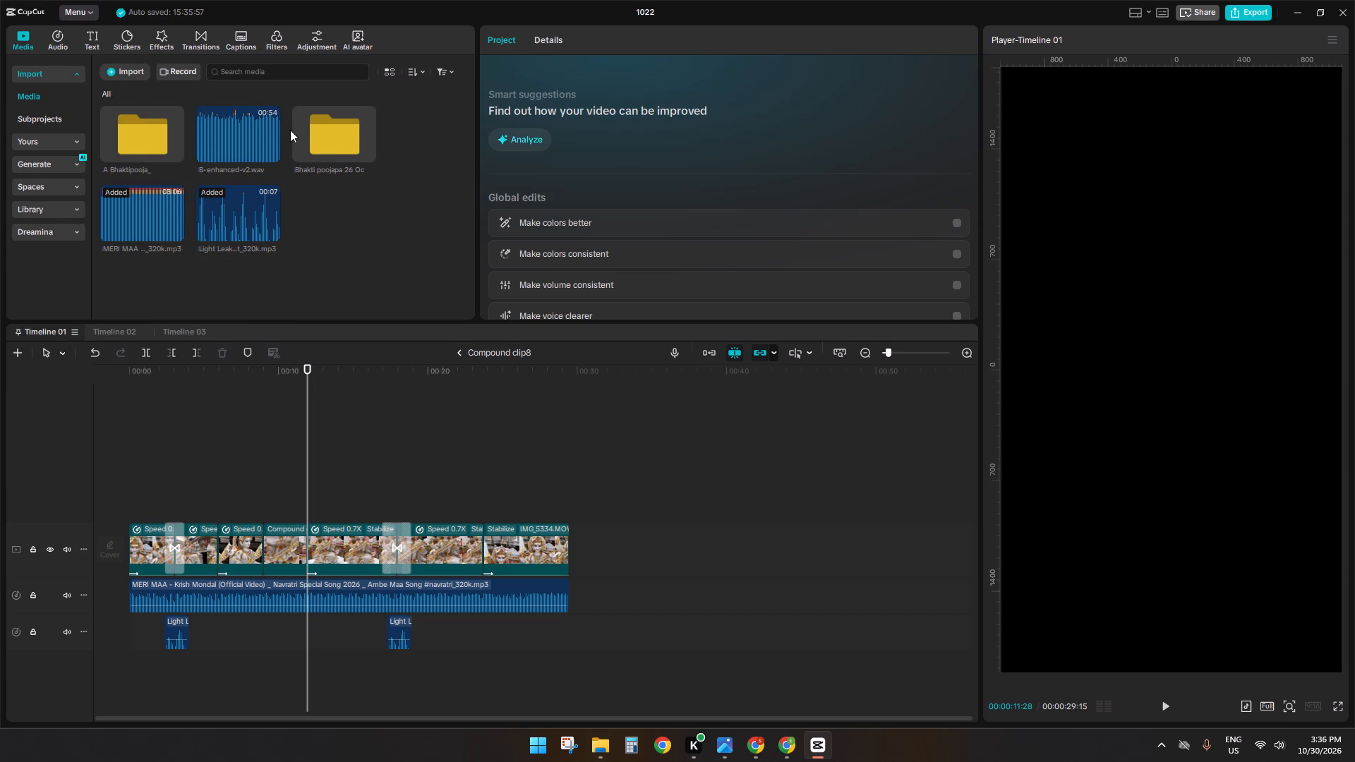
click(290, 130)
double_click(299, 132)
scroll(248, 233, down, 14)
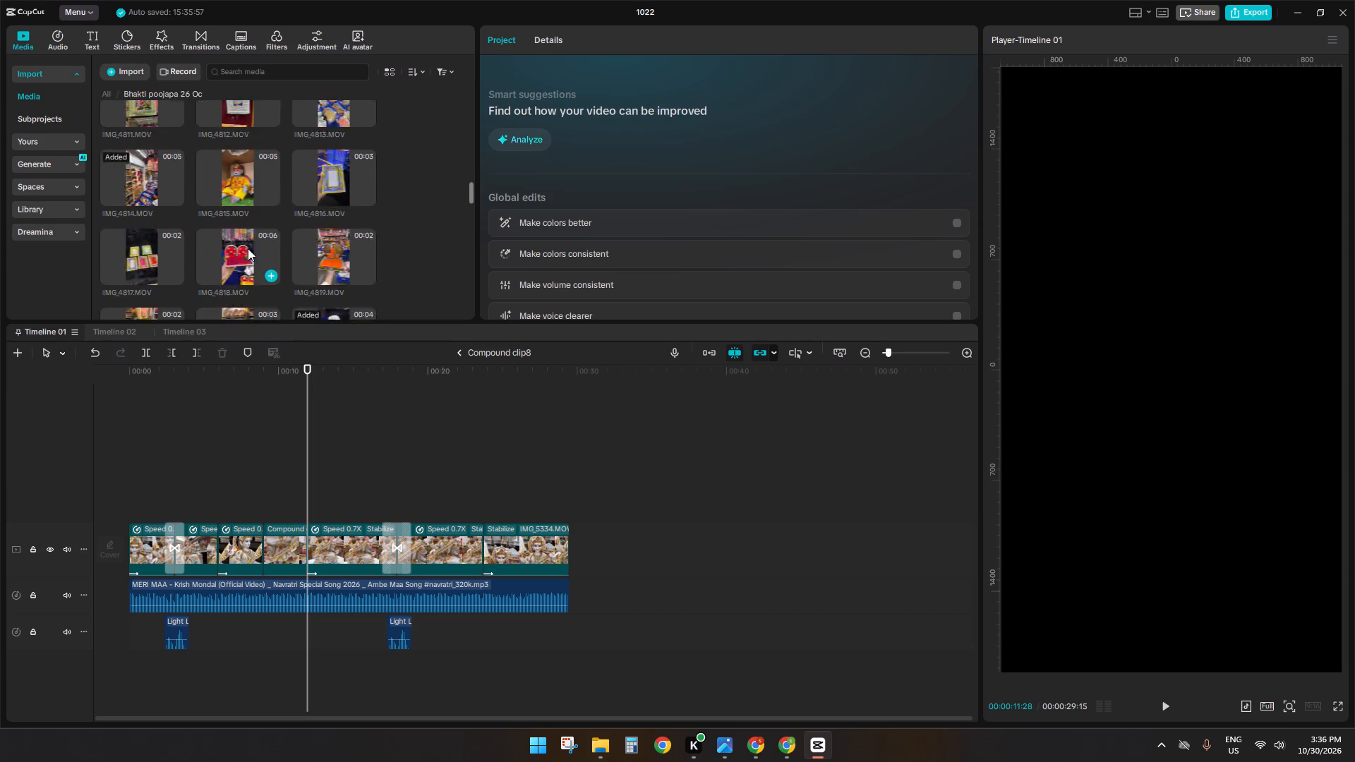
scroll(248, 248, down, 20)
scroll(248, 248, down, 1)
double_click(132, 255)
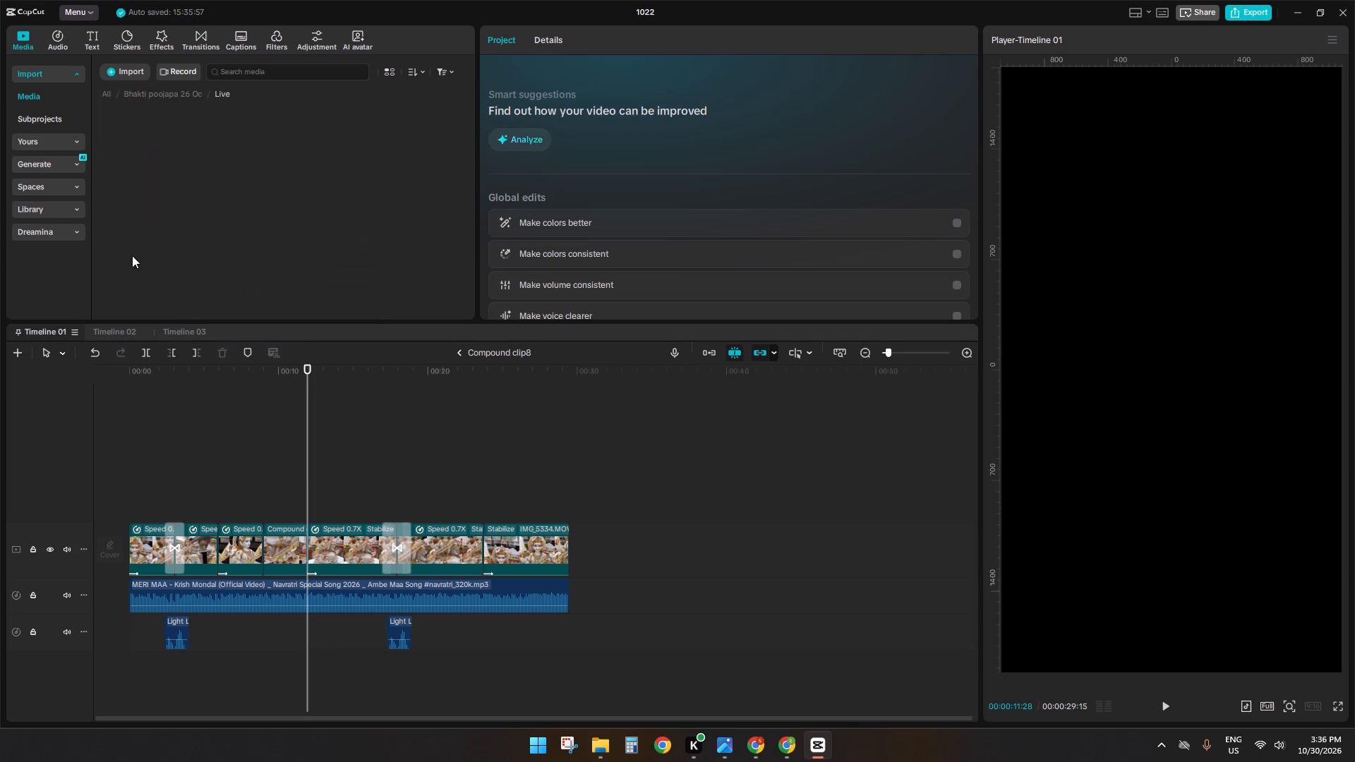
click(147, 149)
click(151, 92)
scroll(157, 206, up, 20)
scroll(157, 206, up, 13)
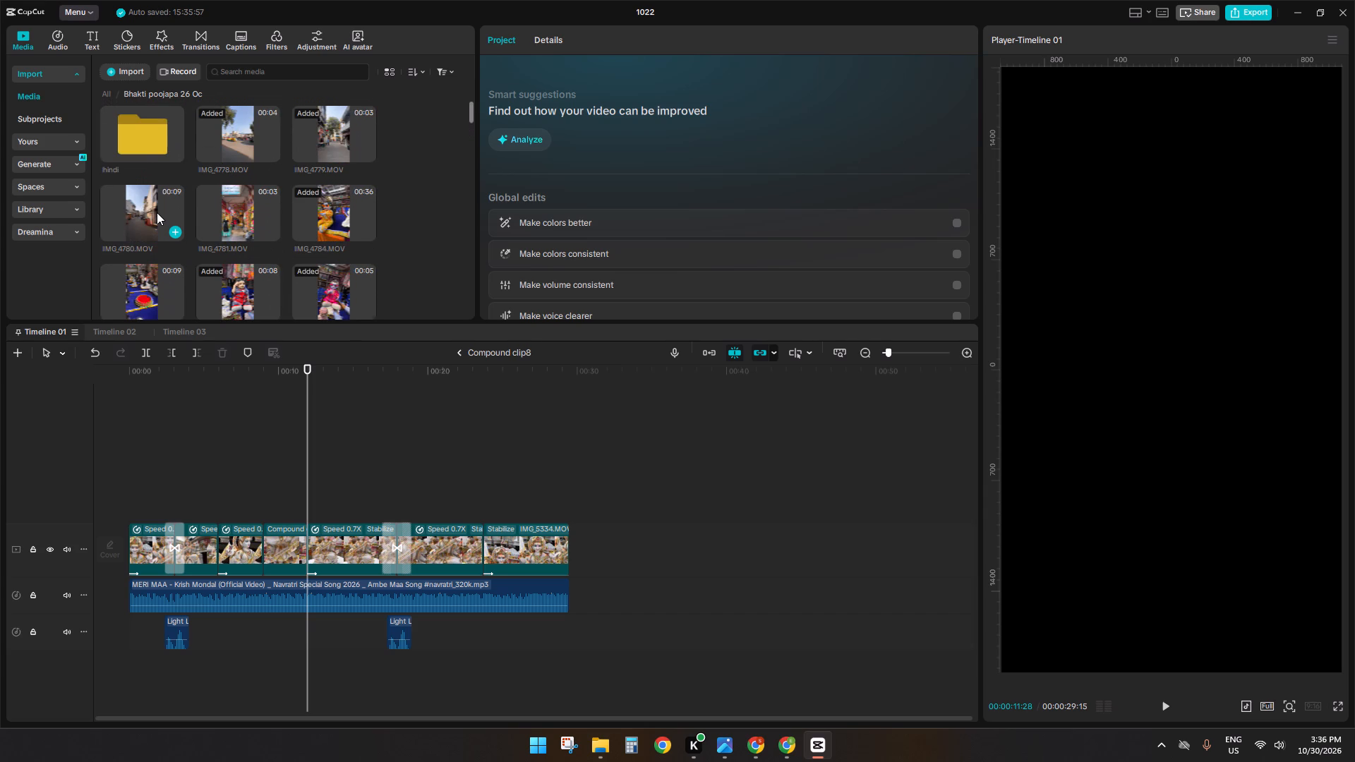
scroll(157, 212, up, 6)
double_click(148, 143)
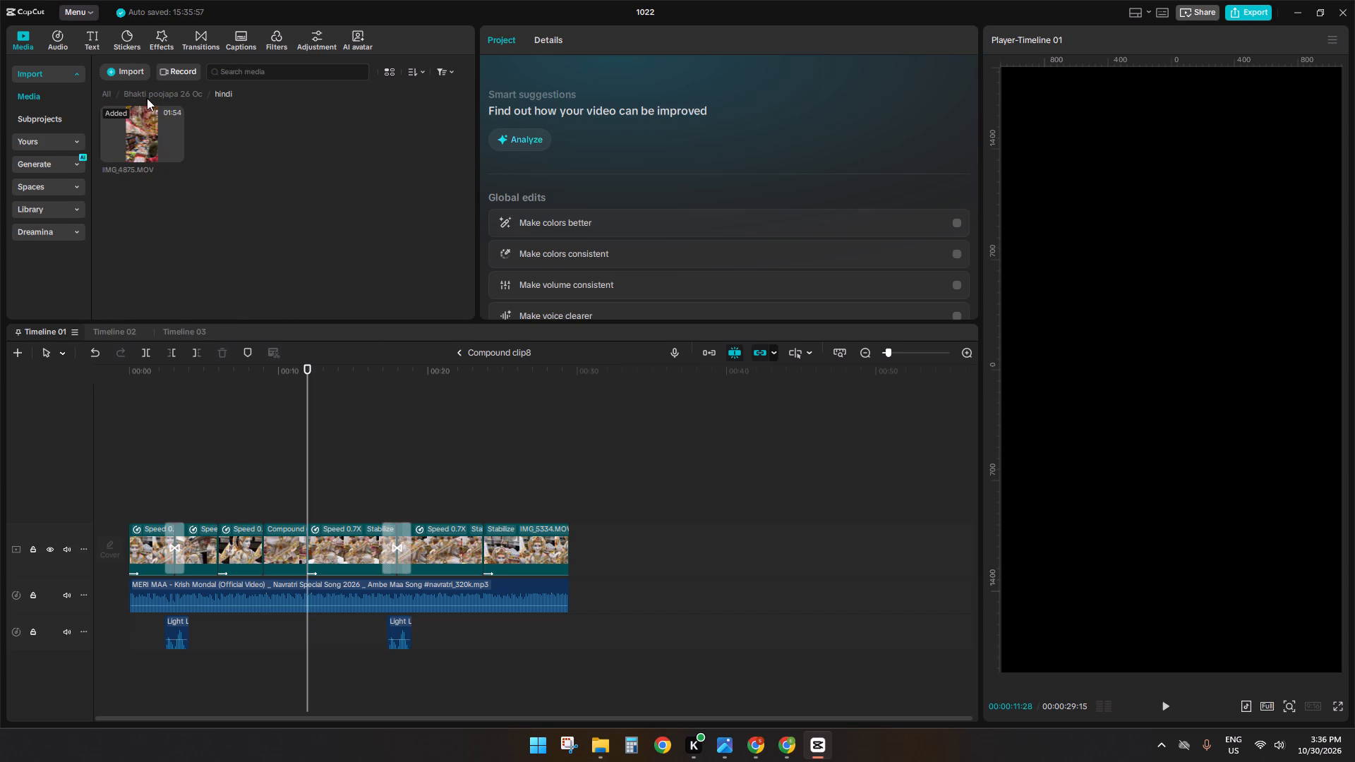
click(147, 98)
click(106, 95)
double_click(115, 123)
scroll(248, 222, down, 6)
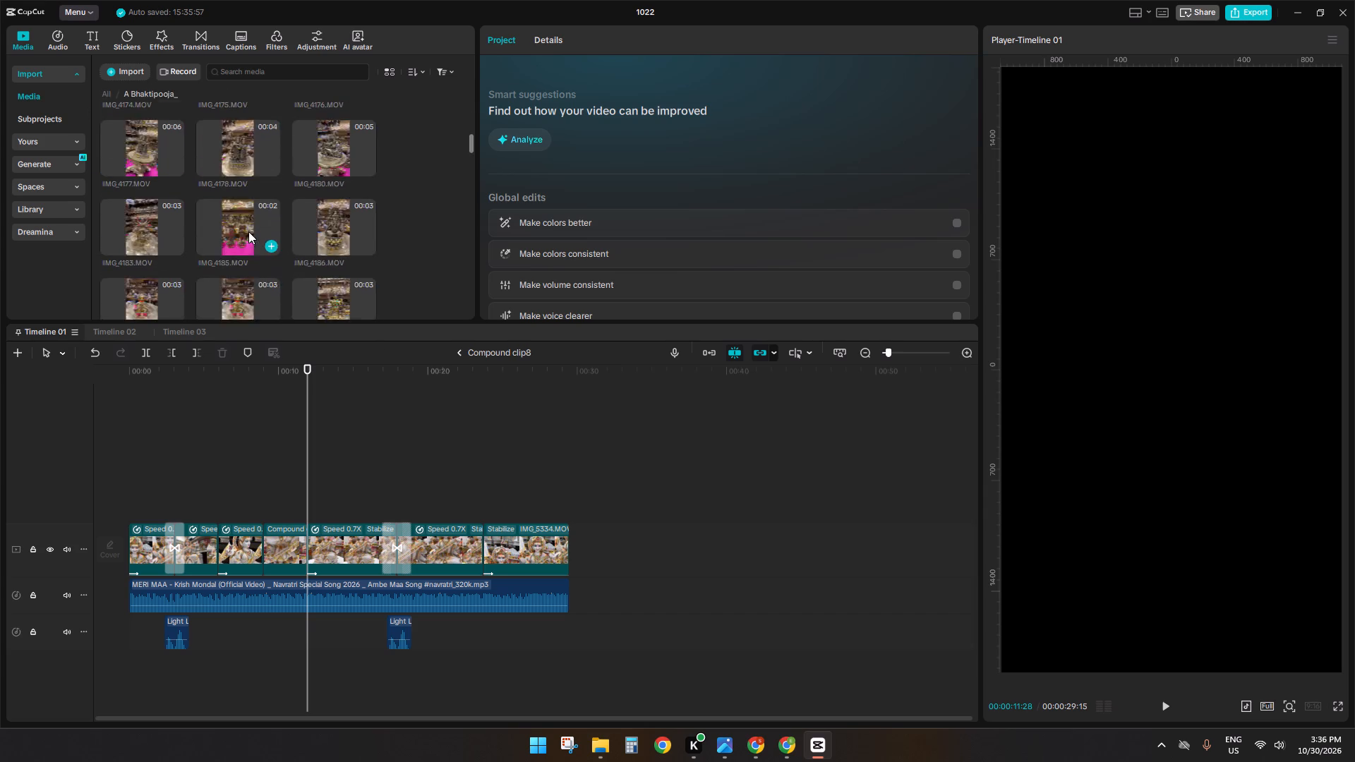
scroll(248, 231, down, 20)
scroll(248, 231, down, 16)
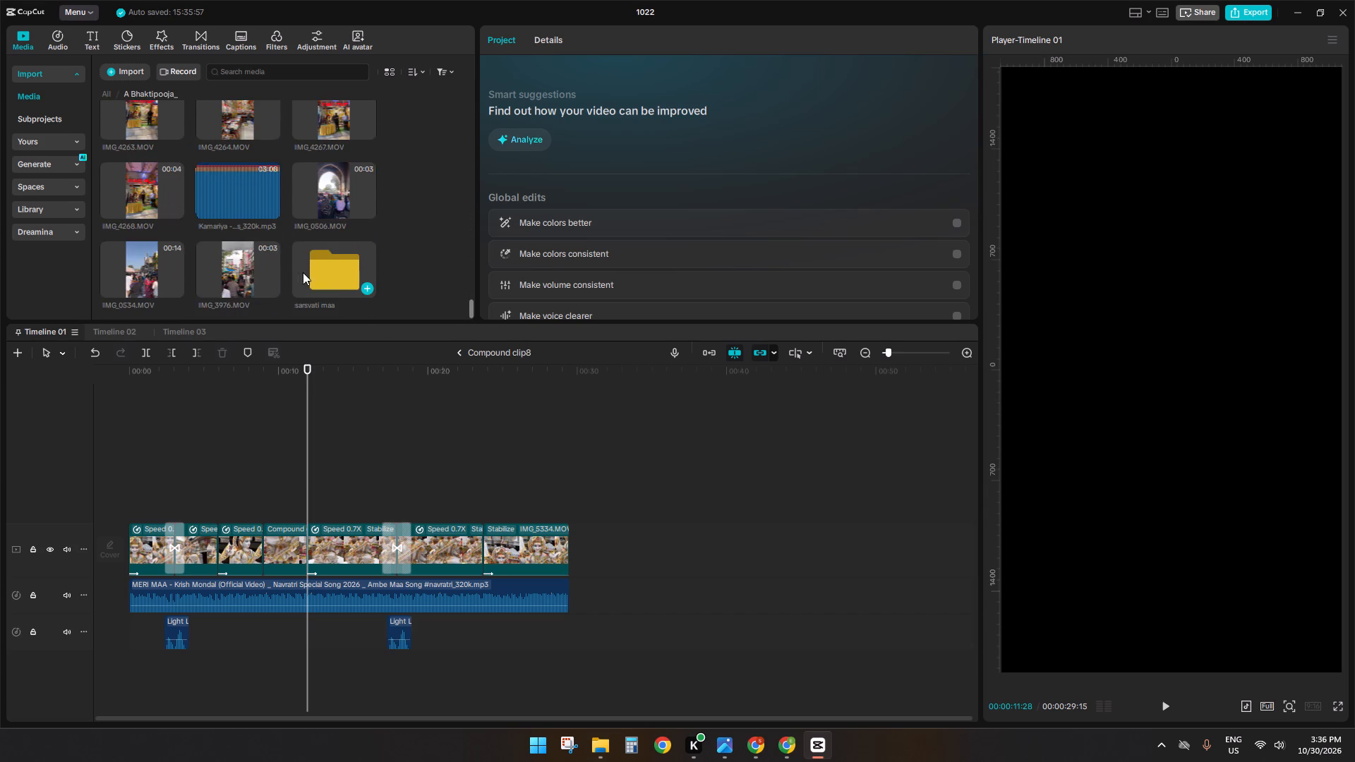
double_click(303, 272)
Preview the statue videos and photos in the sarsvati maa folder, including IMG_5342.MOV and IMG_5332.HEIC.
click(155, 203)
click(245, 201)
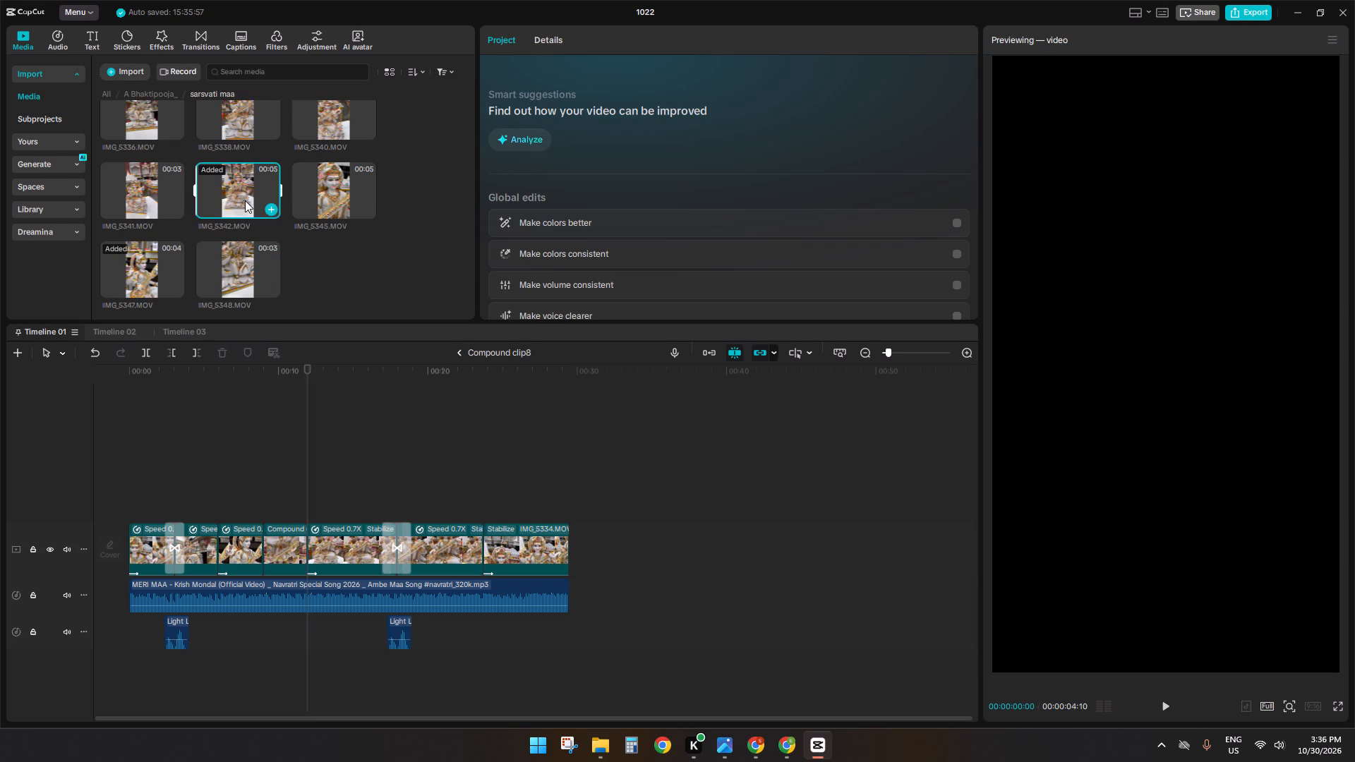
click(323, 188)
click(335, 128)
scroll(399, 260, up, 5)
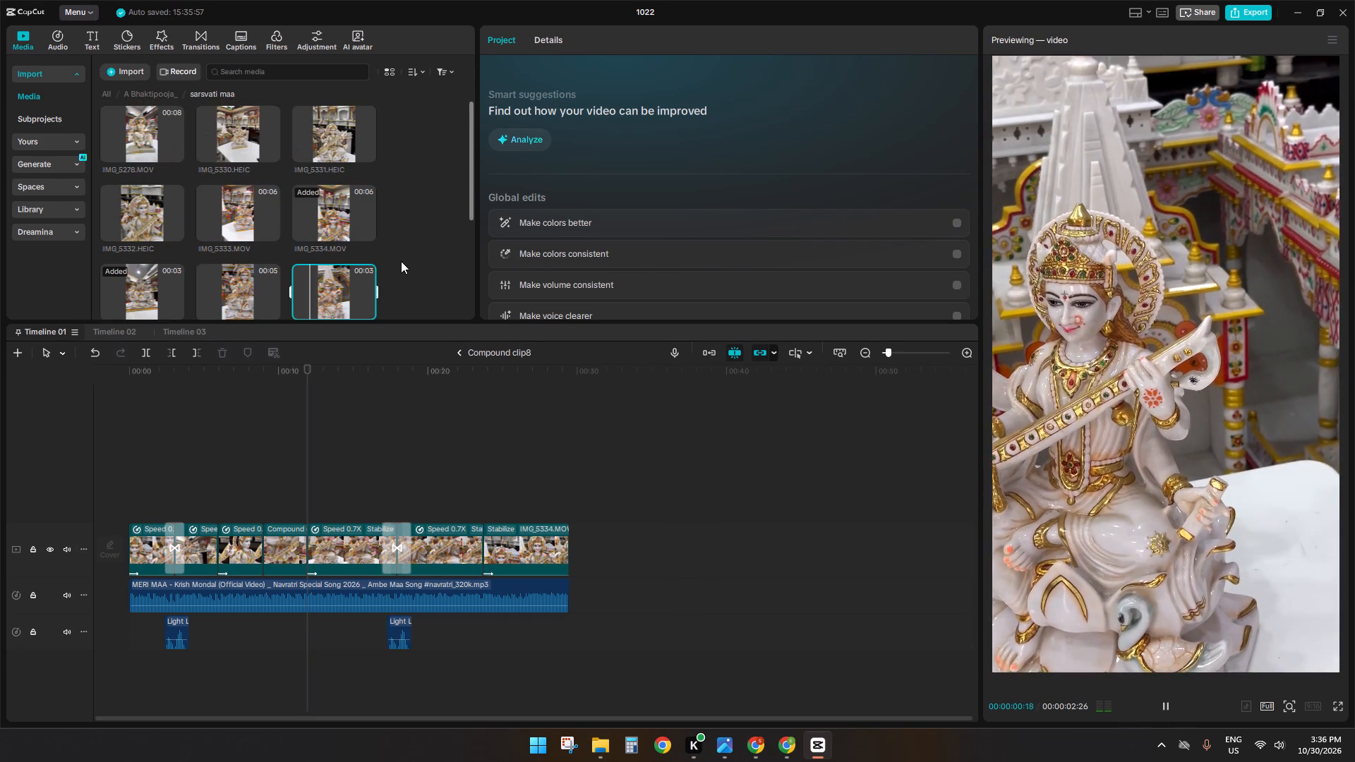
click(421, 263)
scroll(421, 262, up, 8)
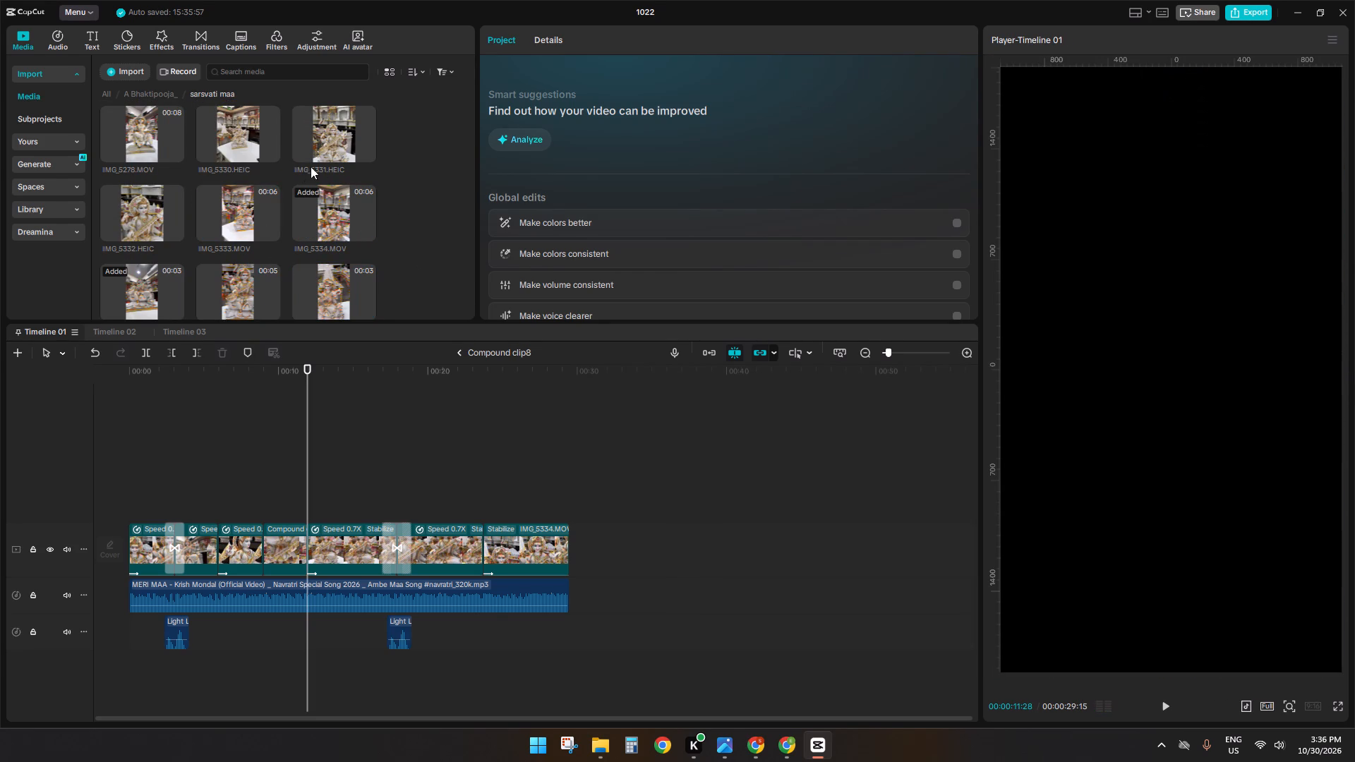
click(147, 141)
click(138, 208)
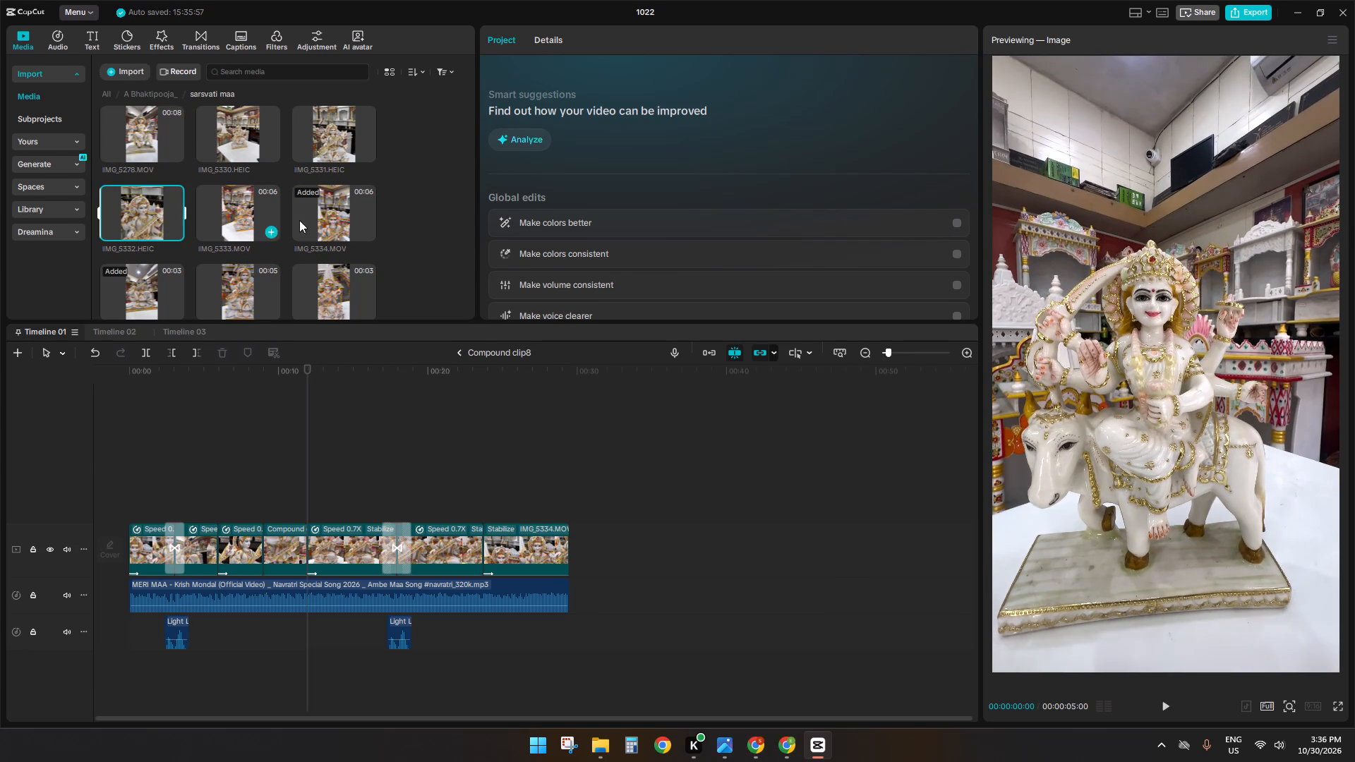
click(432, 212)
Return to the A Bhaktipooja_ folder and preview its brass idol and market clips, such as IMG_4184.MOV, IMG_4169.MOV and IMG_4173.MOV.
click(147, 95)
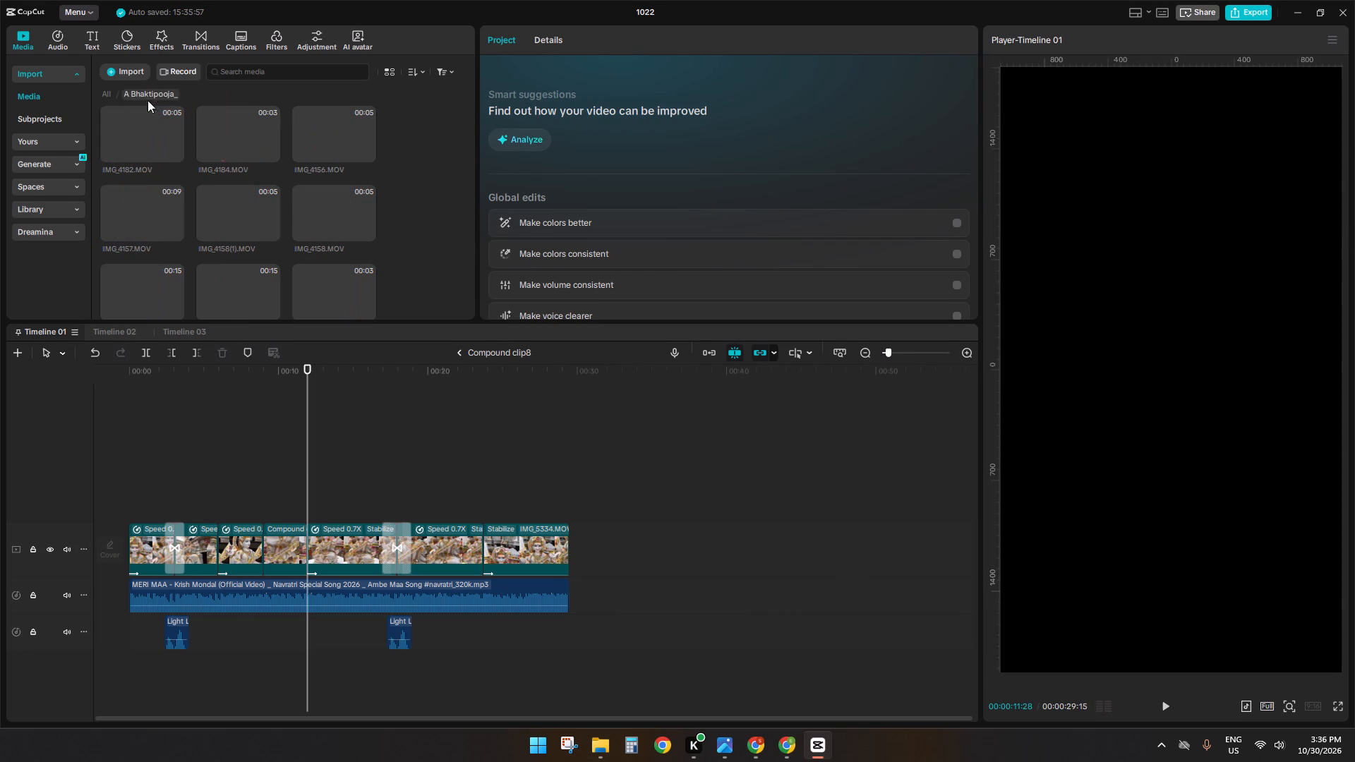
click(140, 131)
click(209, 133)
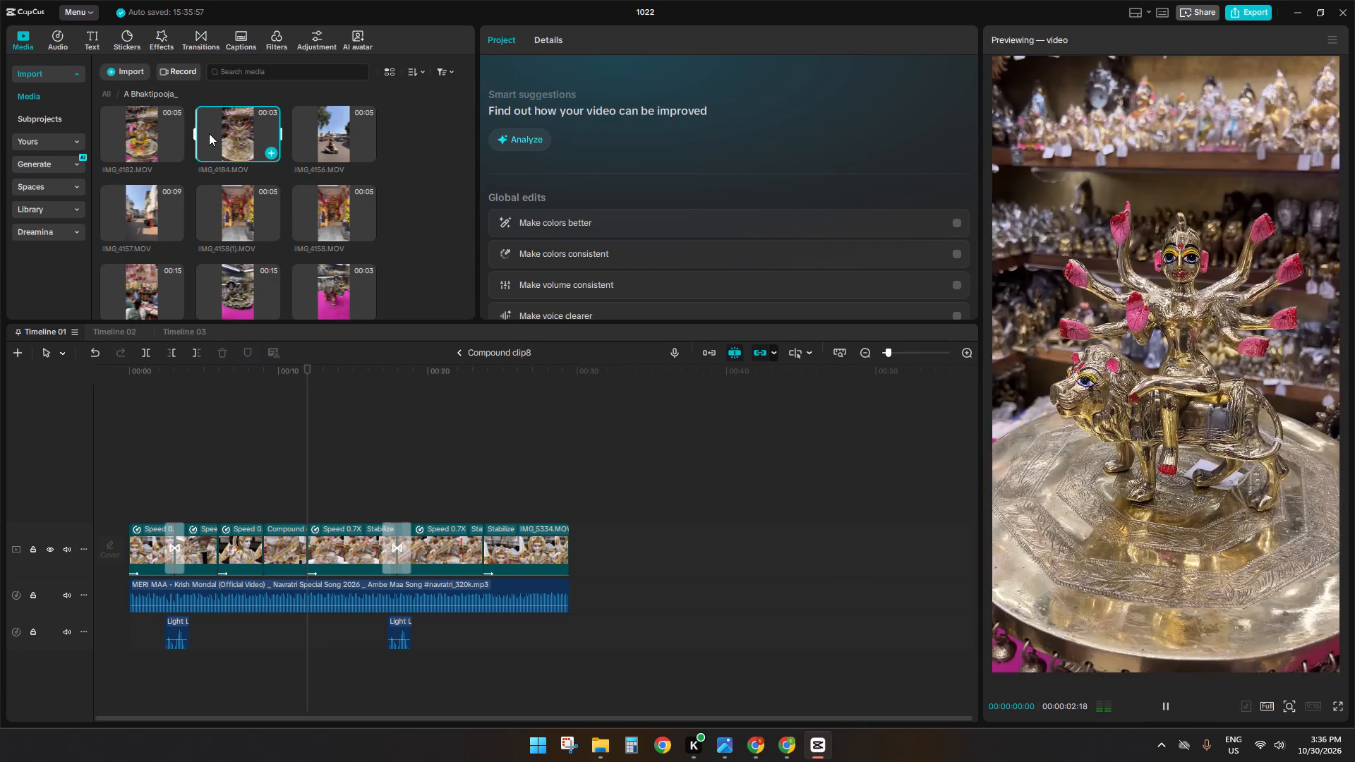
click(320, 206)
click(265, 207)
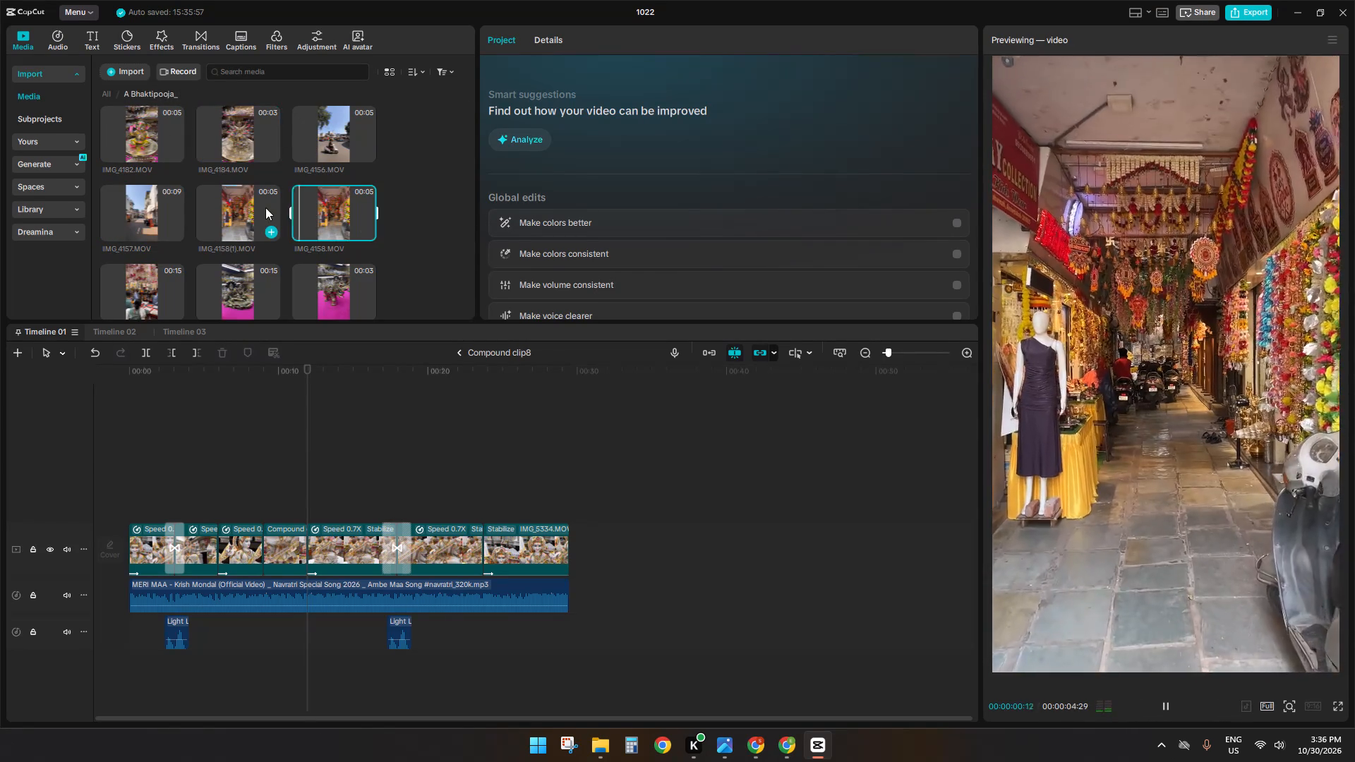
click(226, 148)
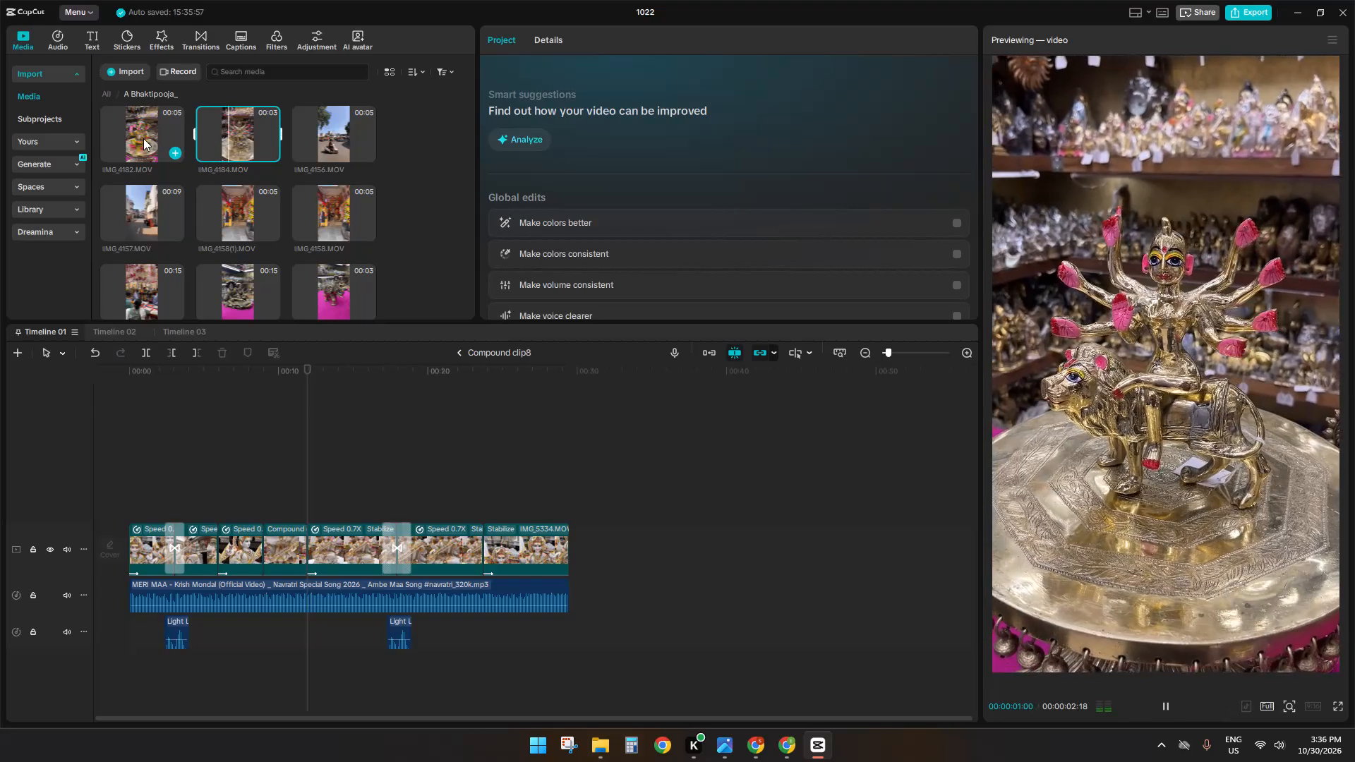
click(143, 138)
scroll(143, 138, down, 1)
click(146, 228)
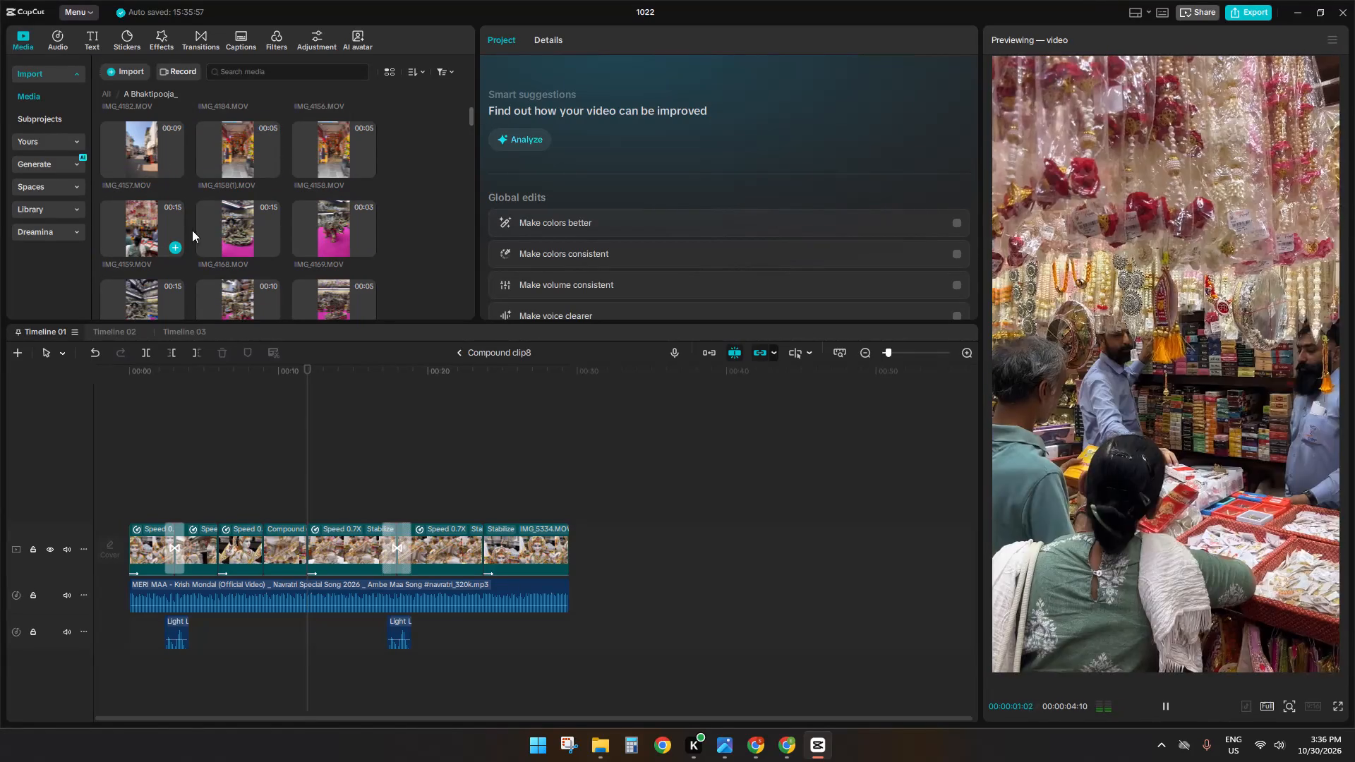
click(235, 230)
scroll(235, 230, down, 1)
click(335, 155)
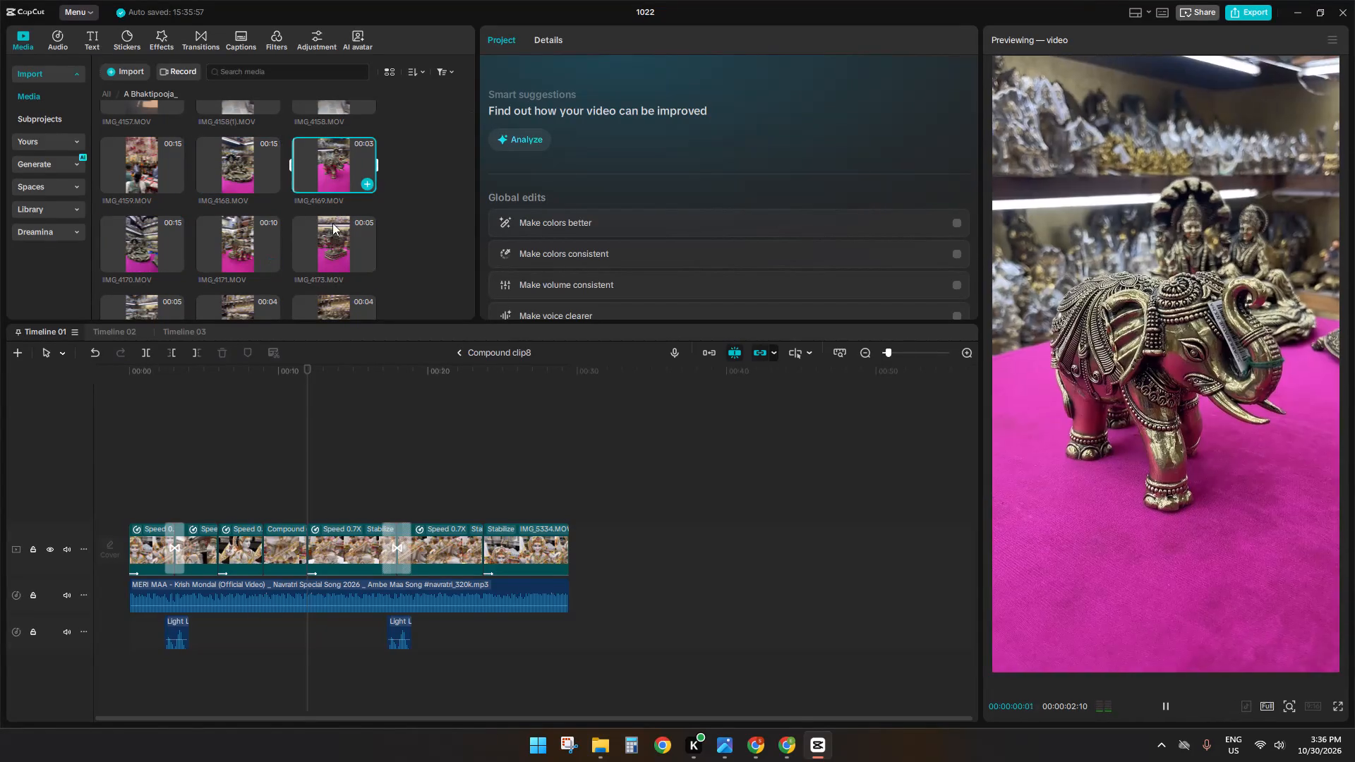
click(332, 243)
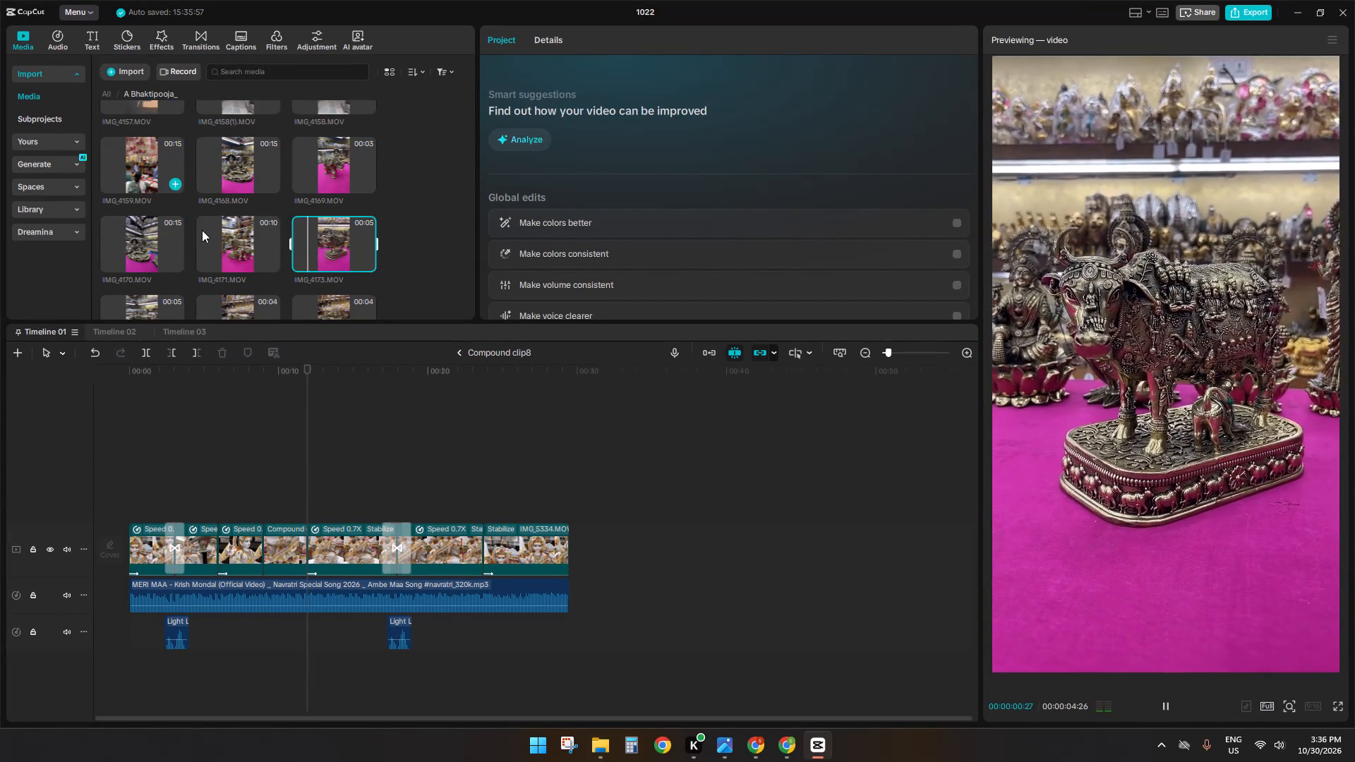
scroll(203, 232, down, 1)
scroll(203, 232, up, 11)
scroll(167, 226, down, 4)
Review the statue footage inside the compound clip, checking the shots around 00:00:07:00, 00:00:04:01 and 00:00:16:28.
click(299, 428)
drag(299, 428, 224, 428)
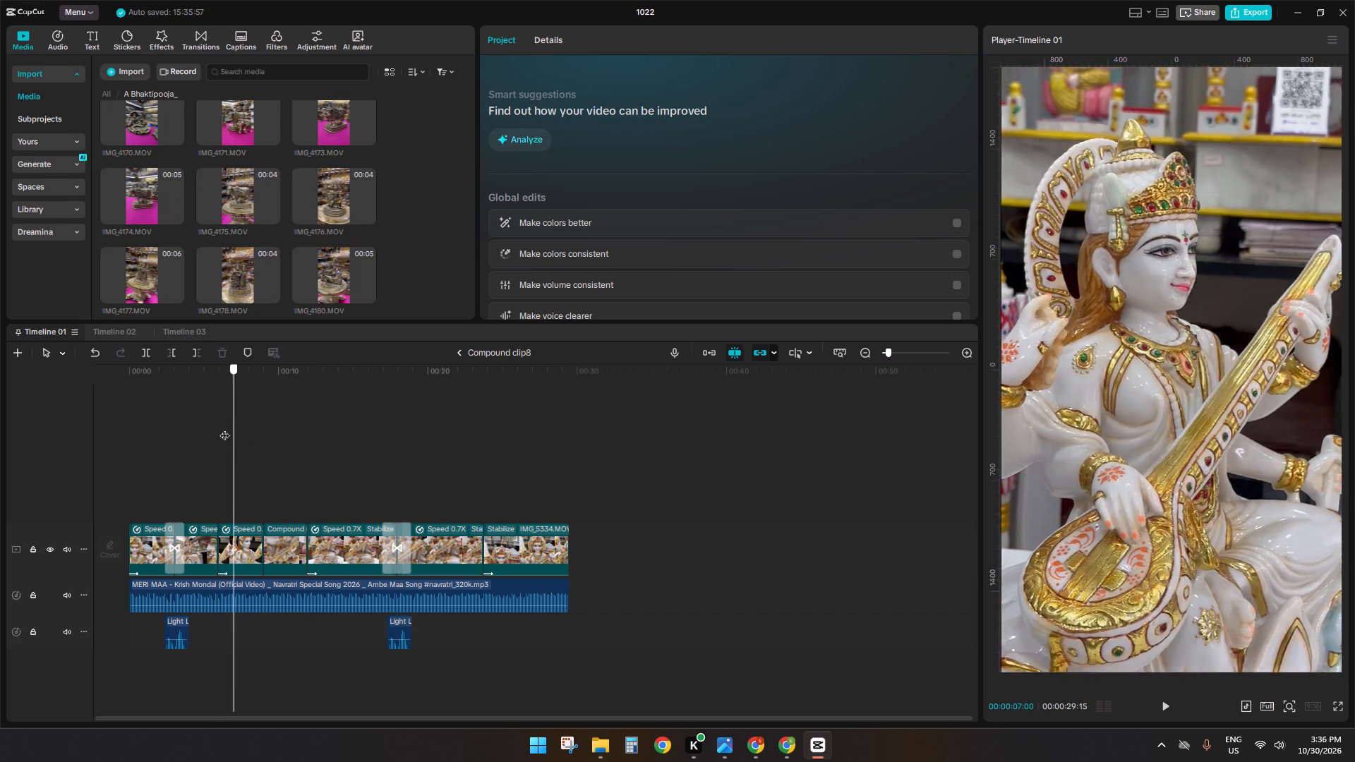
drag(224, 428, 214, 426)
key(space)
click(192, 416)
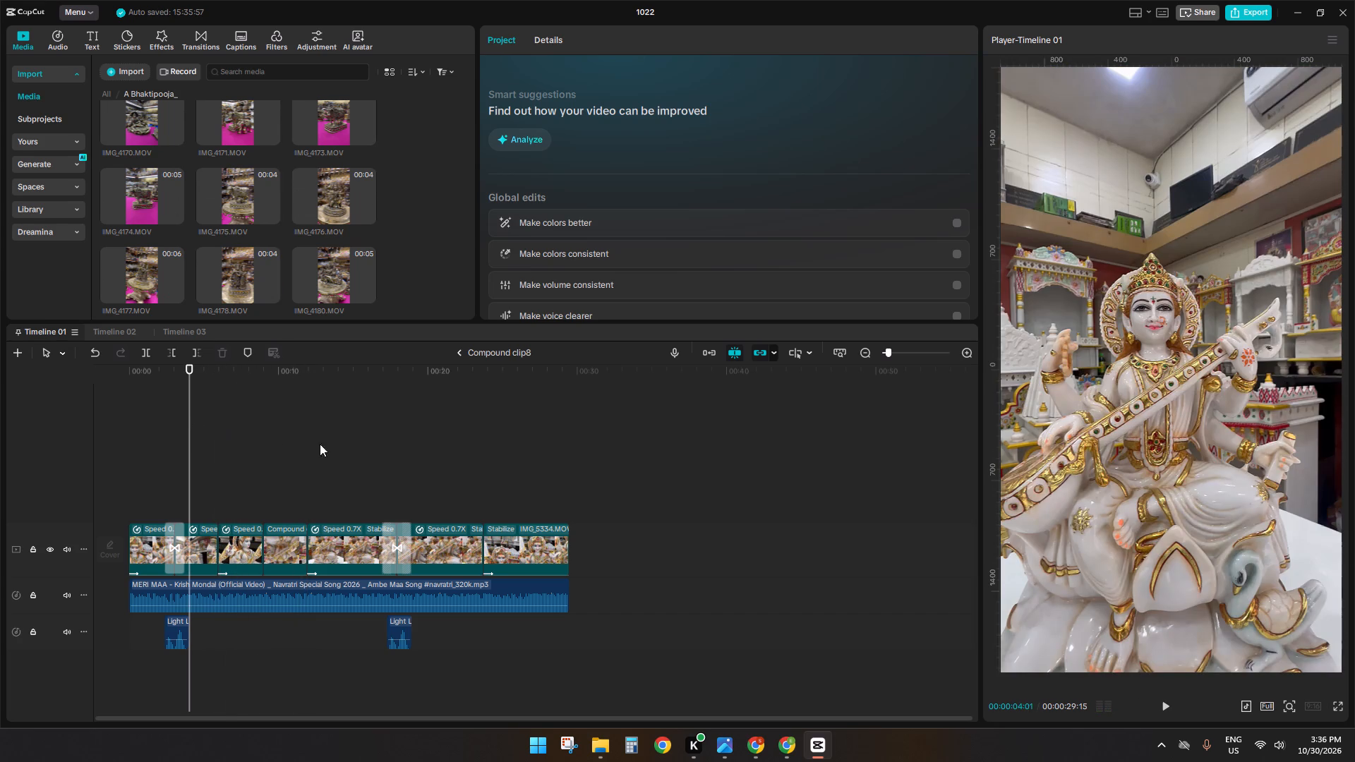
click(380, 454)
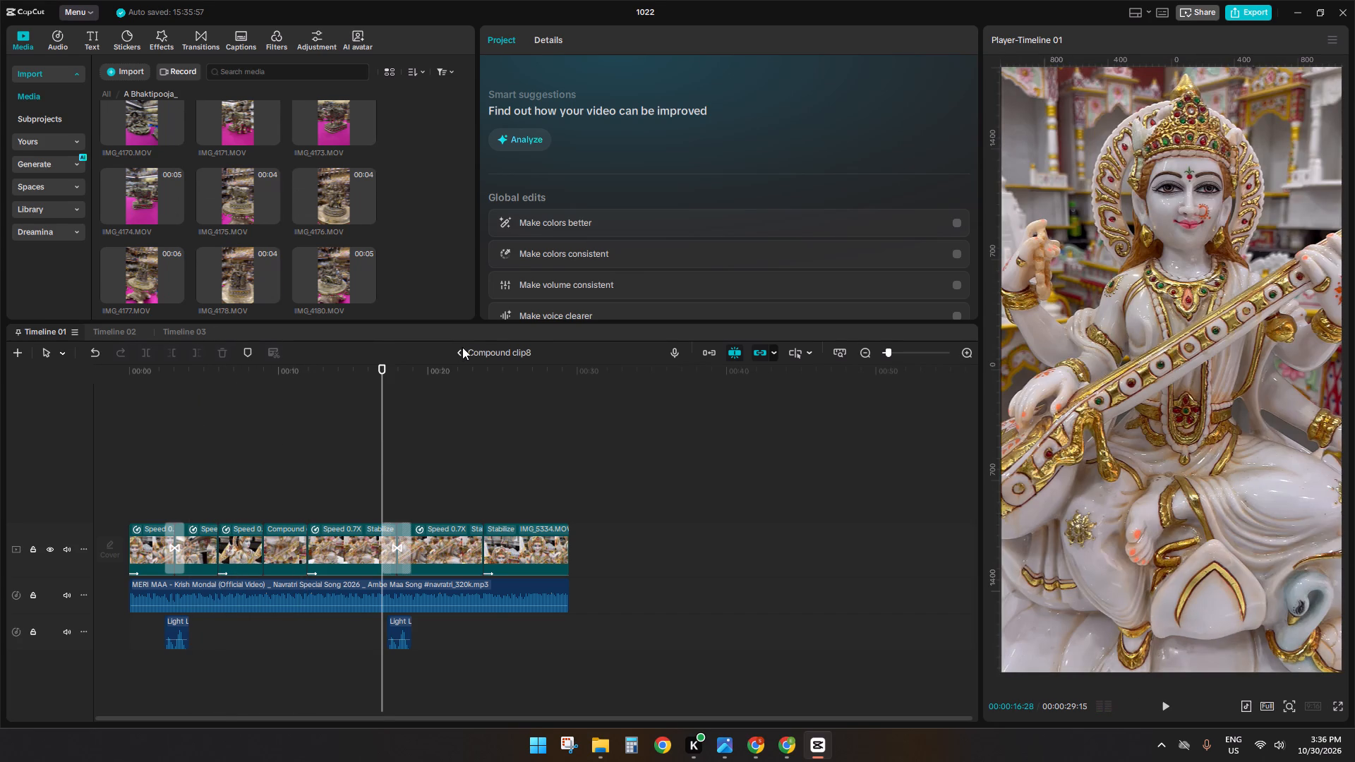
Go back to the main Timeline 01 and play it from 00:00:26:26 through the compound clip, checking it against the product labels.
click(457, 349)
click(183, 447)
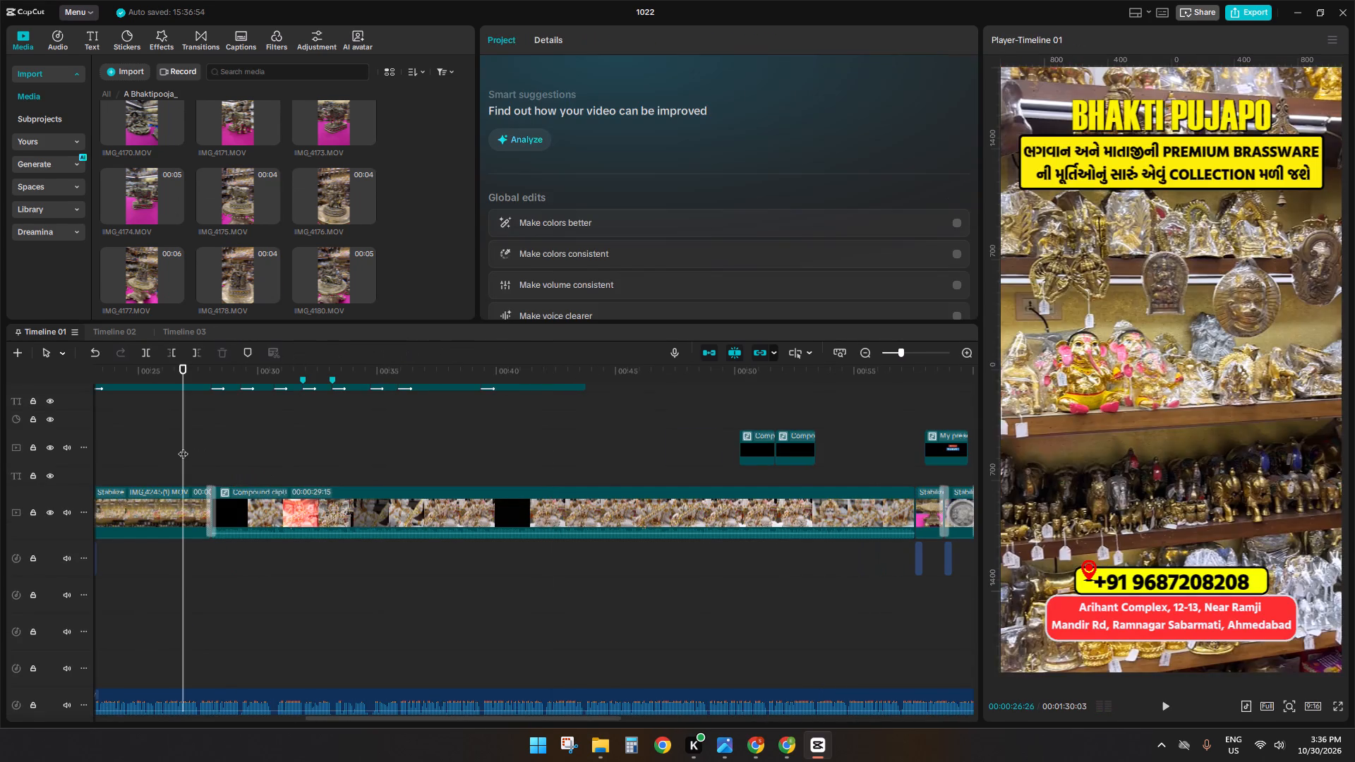
key(space)
ctrl+scroll(223, 452, down, 15)
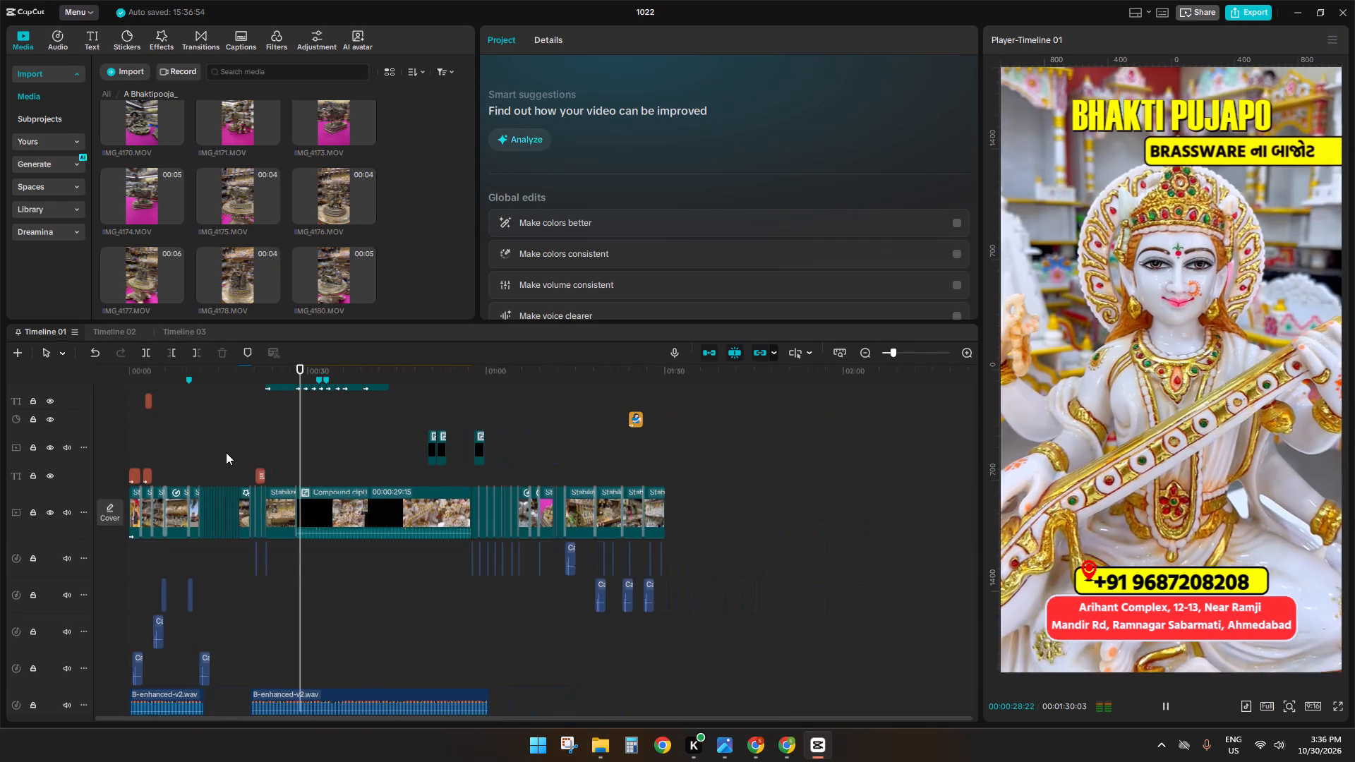
ctrl+scroll(286, 460, down, 4)
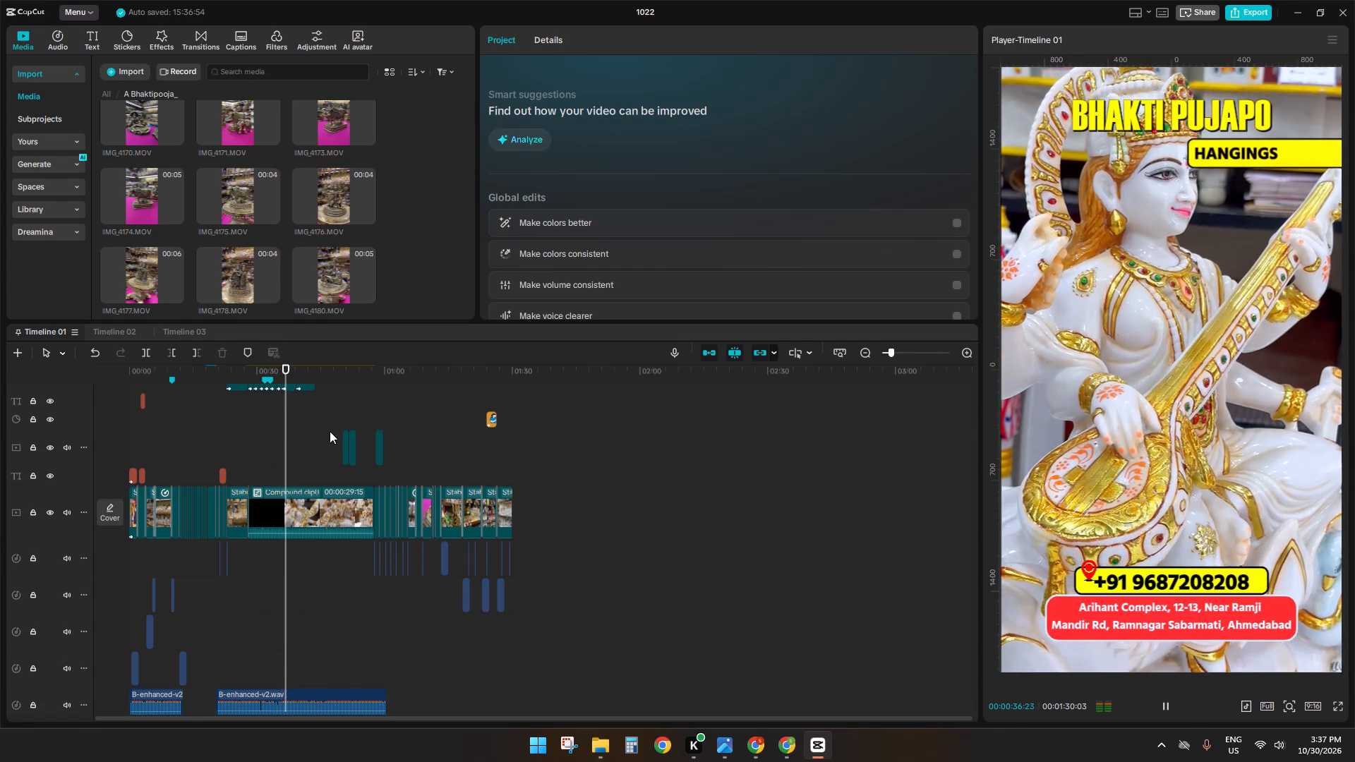
Review Timeline 01 around 00:00:24:21, then play the plate and candle shots after the compound clip through about 00:01:04:27.
click(326, 431)
drag(326, 431, 282, 437)
click(234, 451)
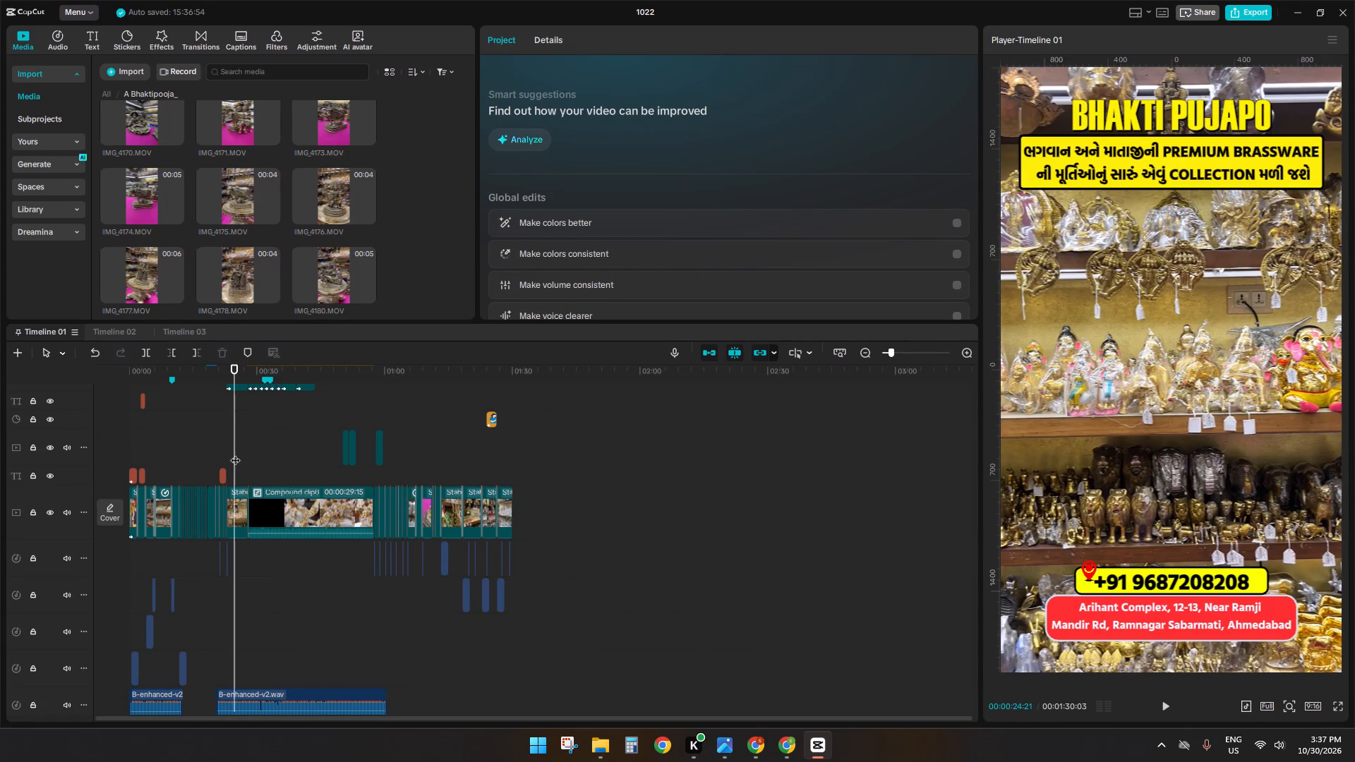
ctrl+scroll(297, 511, up, 2)
ctrl+scroll(297, 511, down, 1)
ctrl+scroll(297, 511, up, 7)
click(598, 442)
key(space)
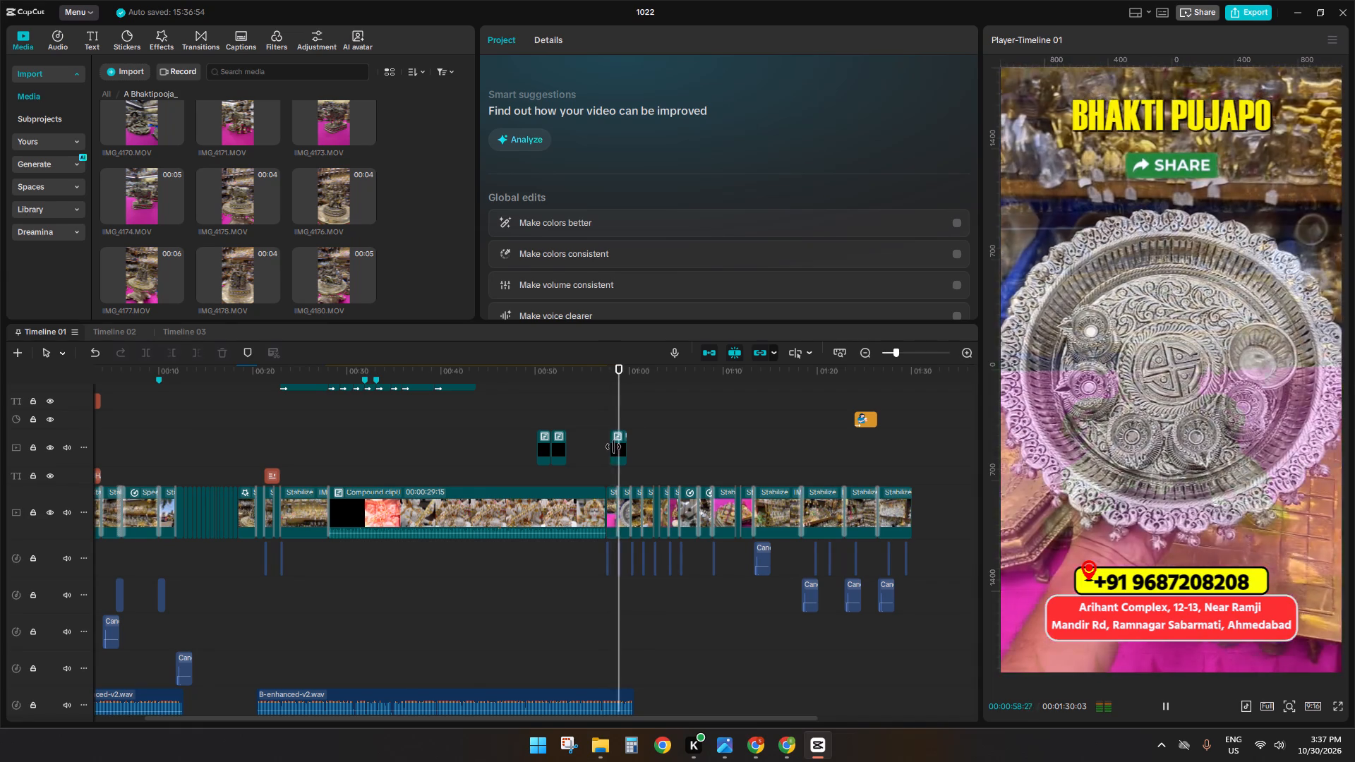
ctrl+scroll(682, 447, down, 2)
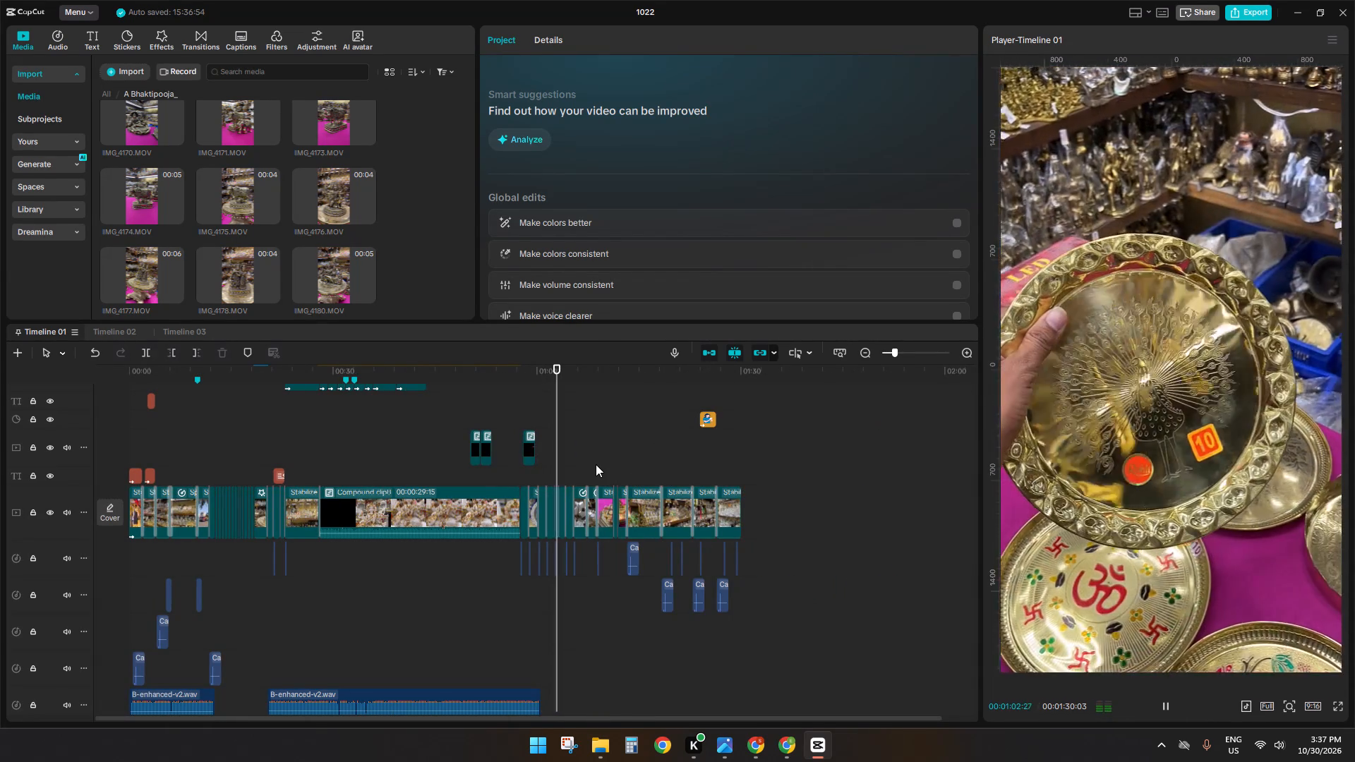
scroll(596, 464, down, 4)
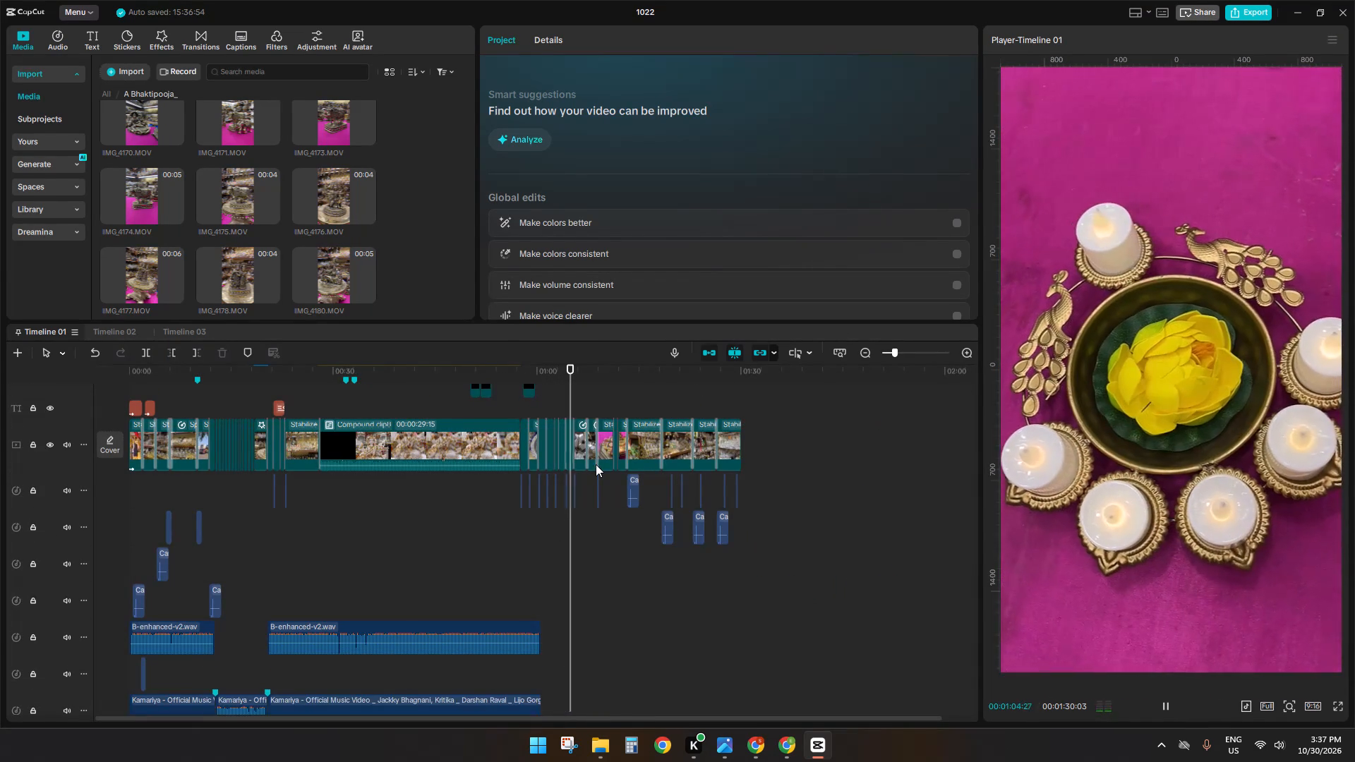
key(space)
Switch to Google Drive in Chrome, look through the shared Murti_Girnar folder, and return to Shared with me to select B J.mp4.
click(777, 740)
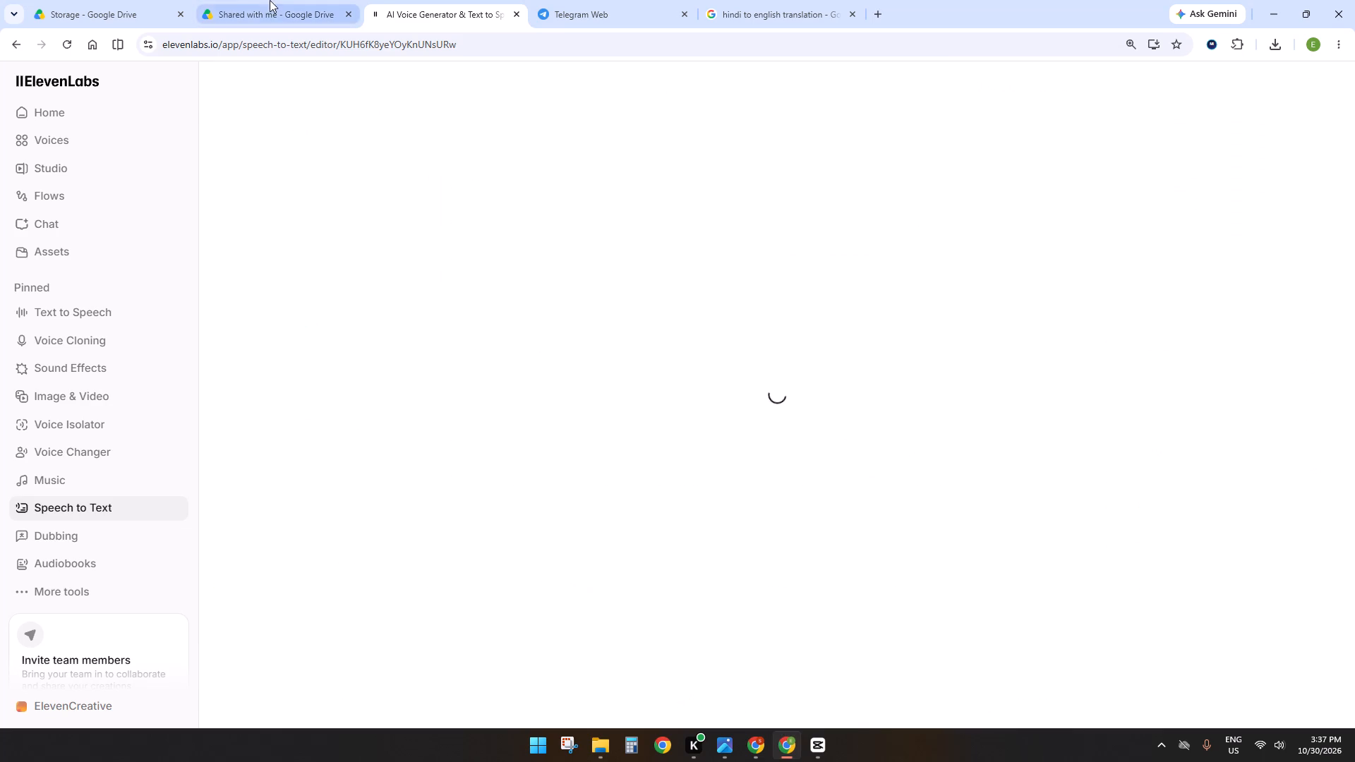
click(244, 1)
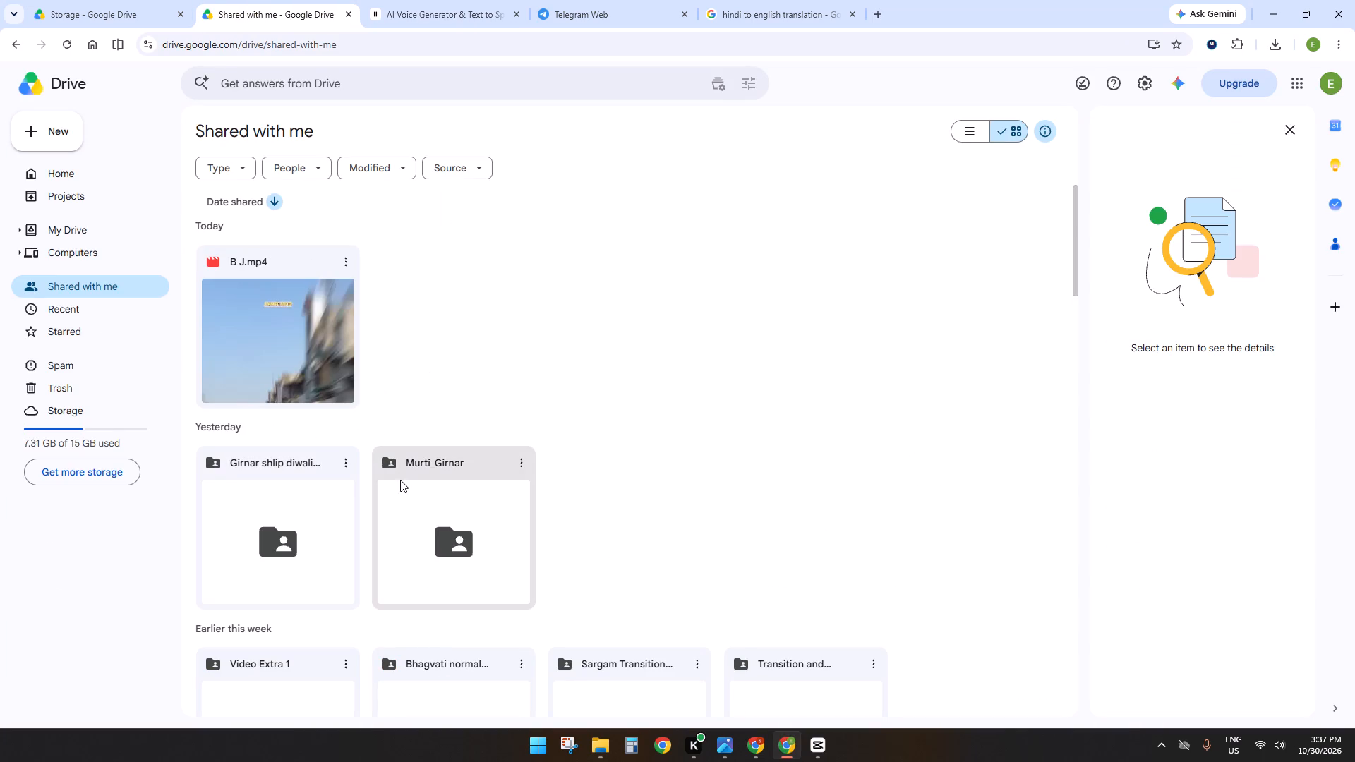
scroll(461, 503, down, 1)
double_click(461, 503)
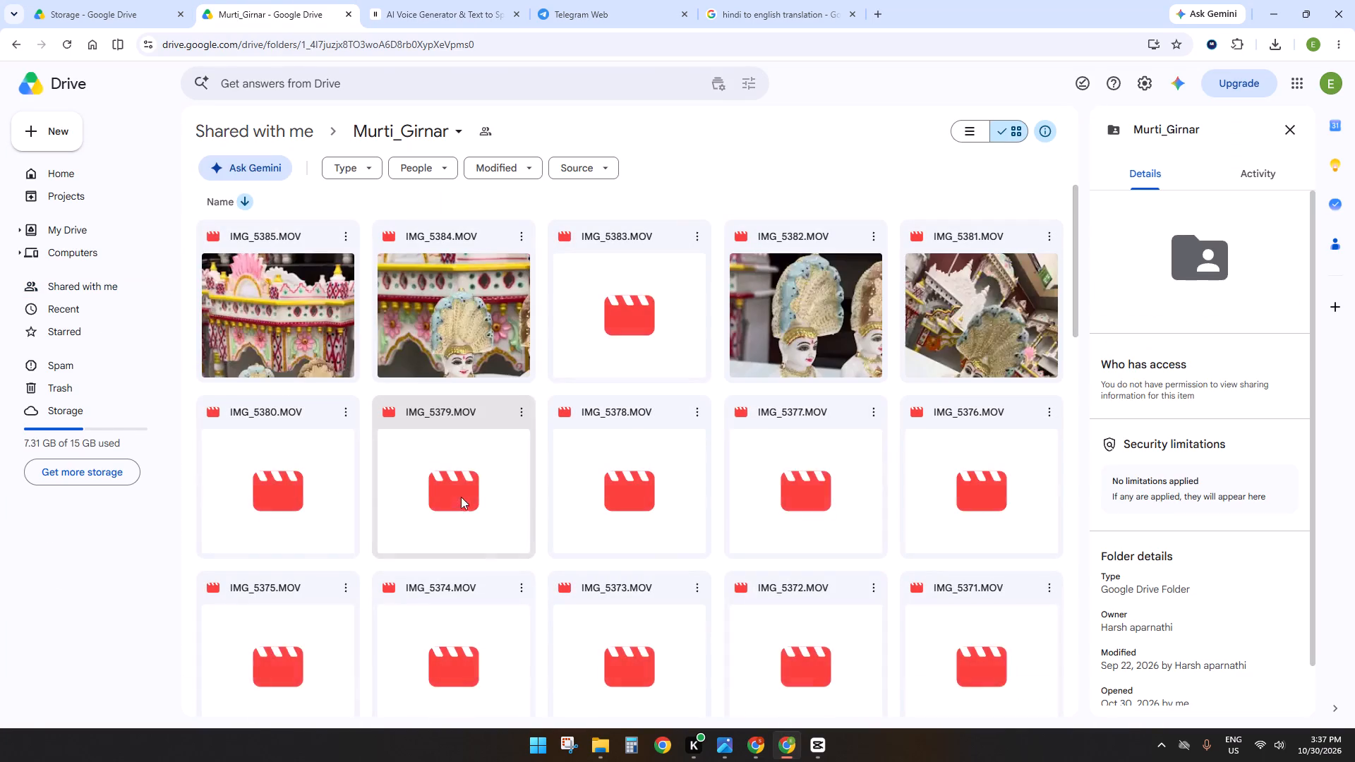
click(254, 135)
click(246, 298)
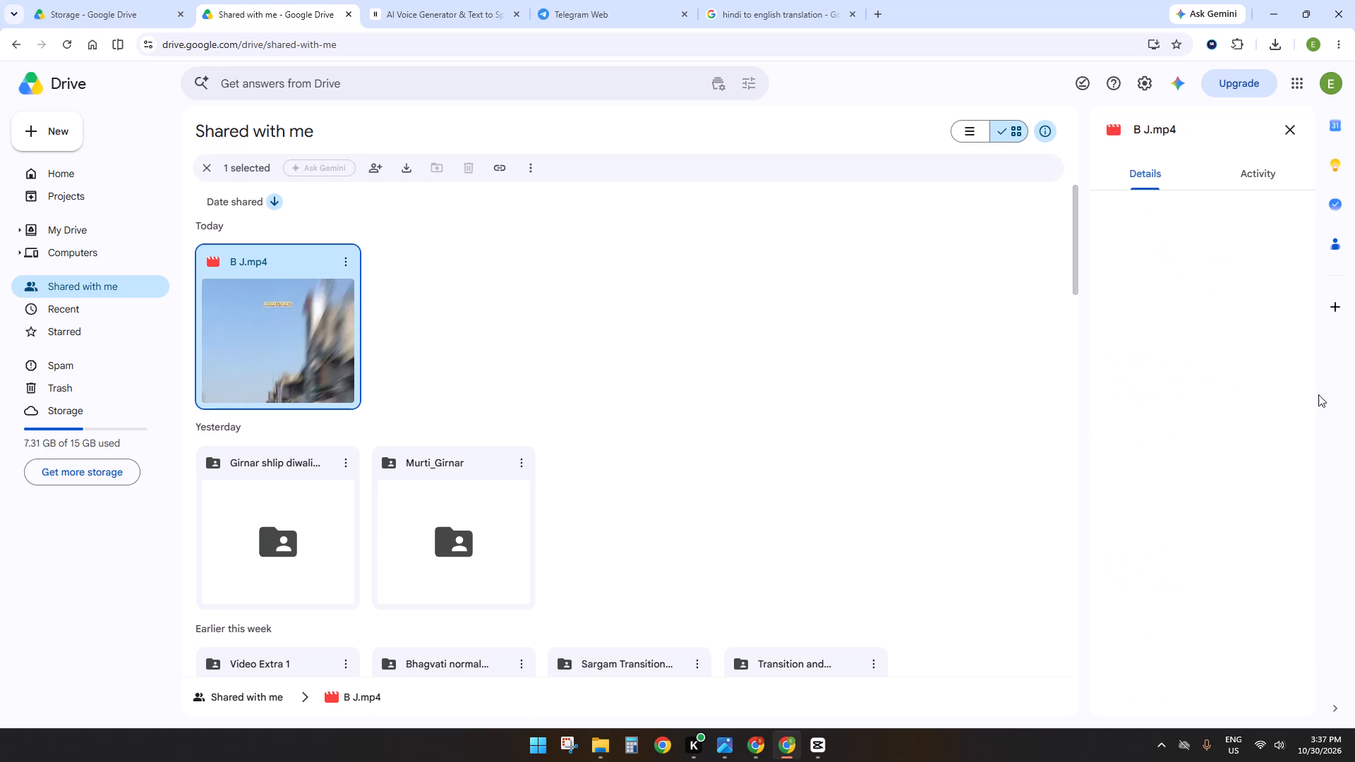
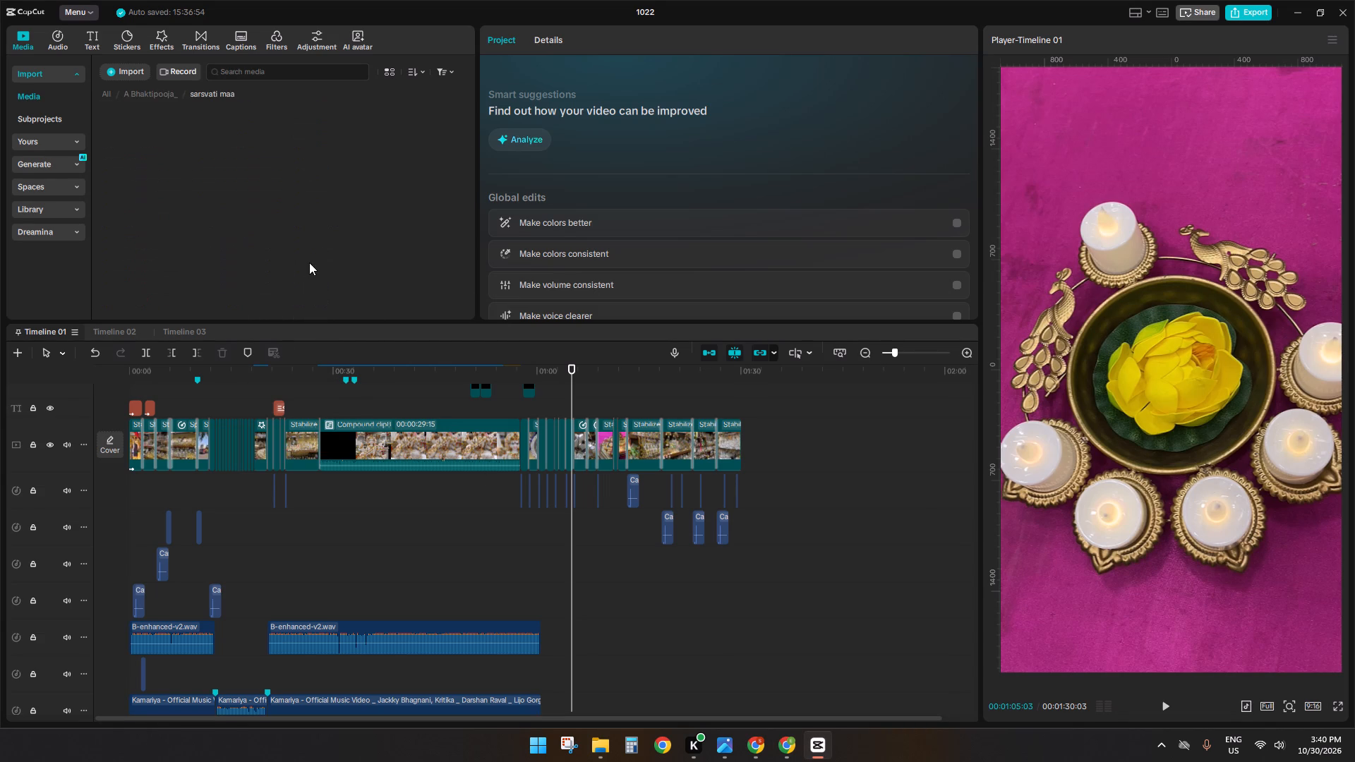
Look through the statue clips and photos in the sarsvati maa folder, from IMG_5278.MOV to IMG_5348.MOV.
scroll(309, 262, down, 5)
click(200, 165)
scroll(275, 242, down, 4)
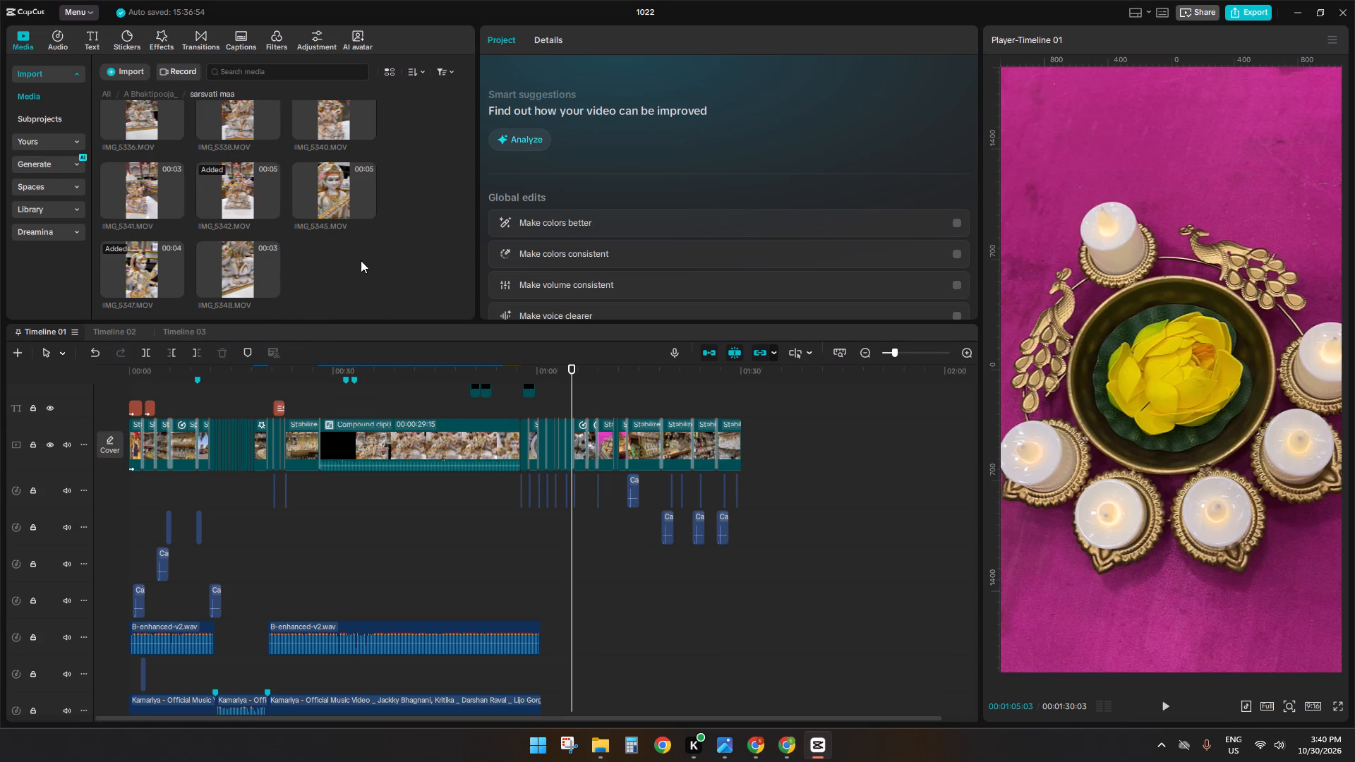
scroll(361, 260, up, 7)
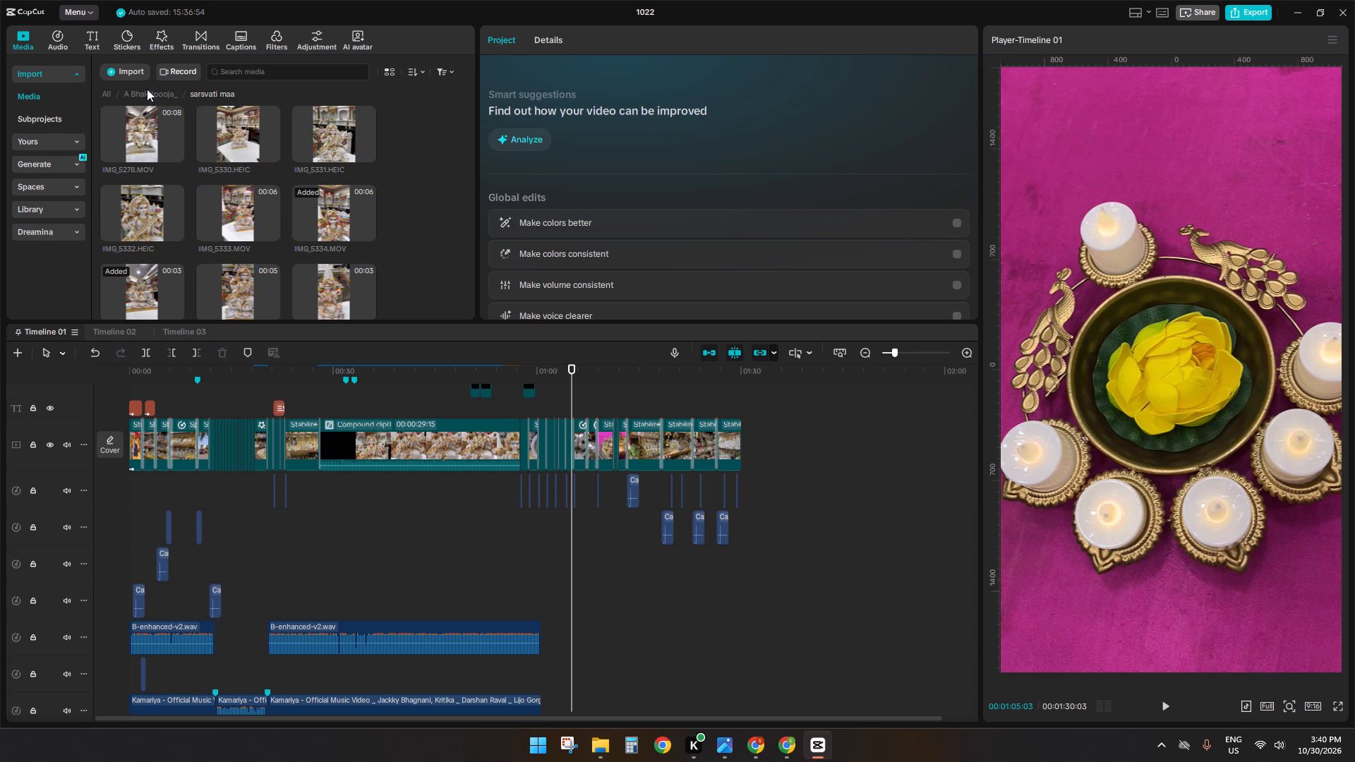
Go back to the A Bhaktipooja_ media folder and preview its shop clips, such as IMG_4229.MOV and IMG_4227.MOV.
click(147, 89)
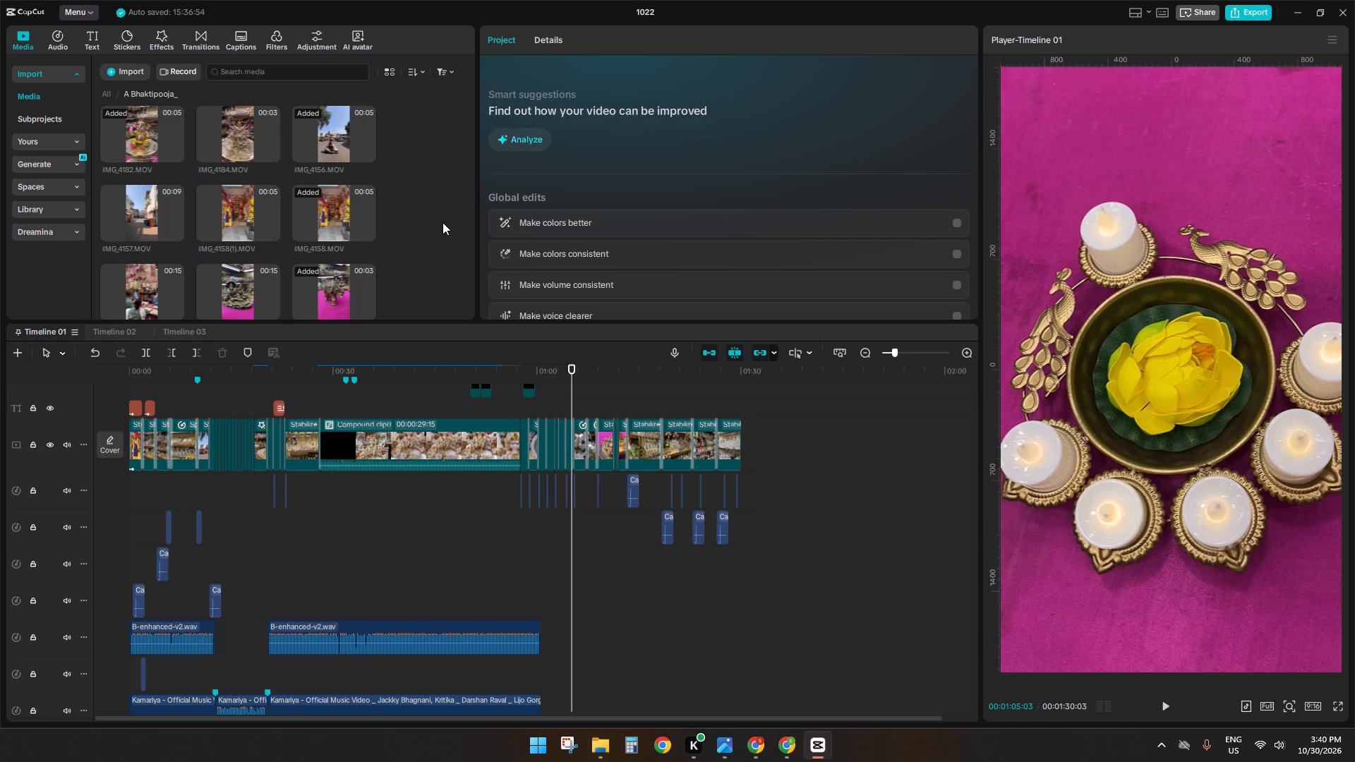
scroll(390, 221, down, 3)
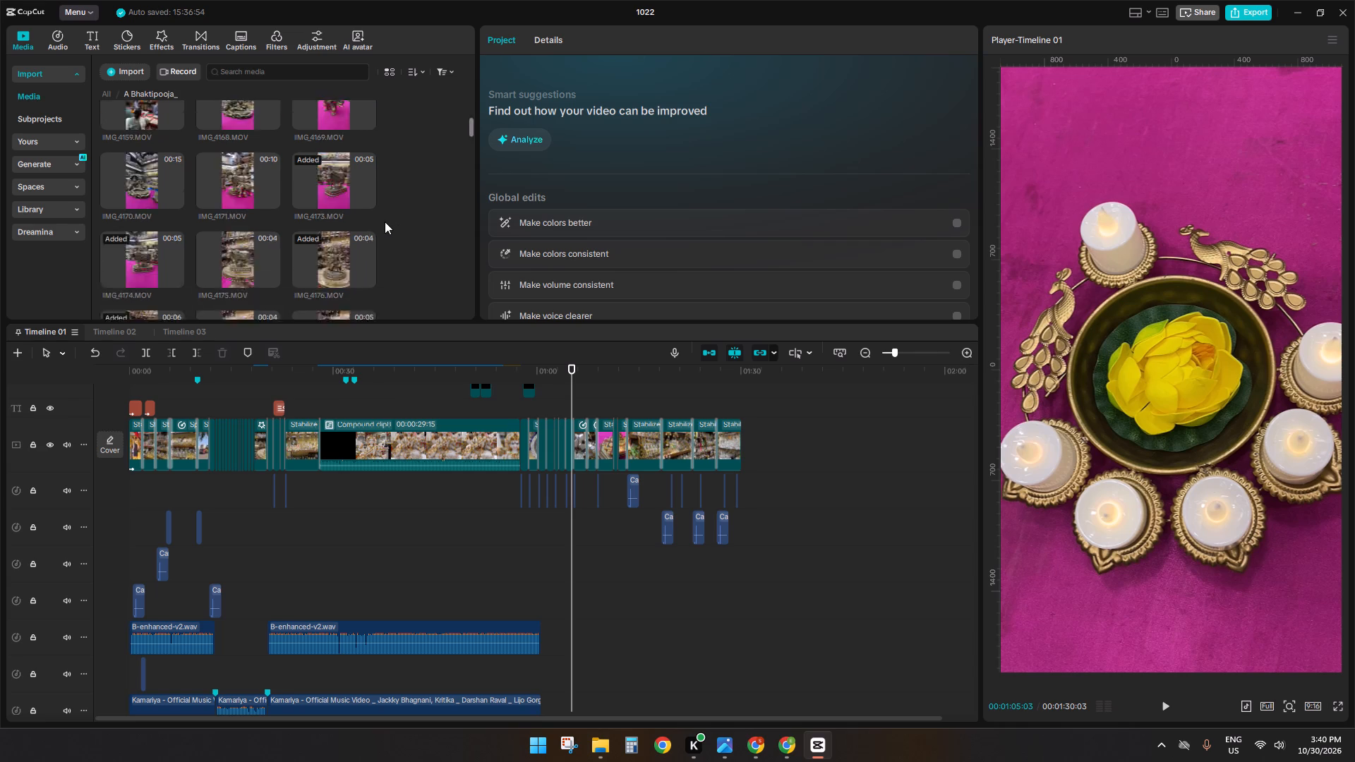
scroll(385, 222, down, 18)
click(309, 262)
click(320, 228)
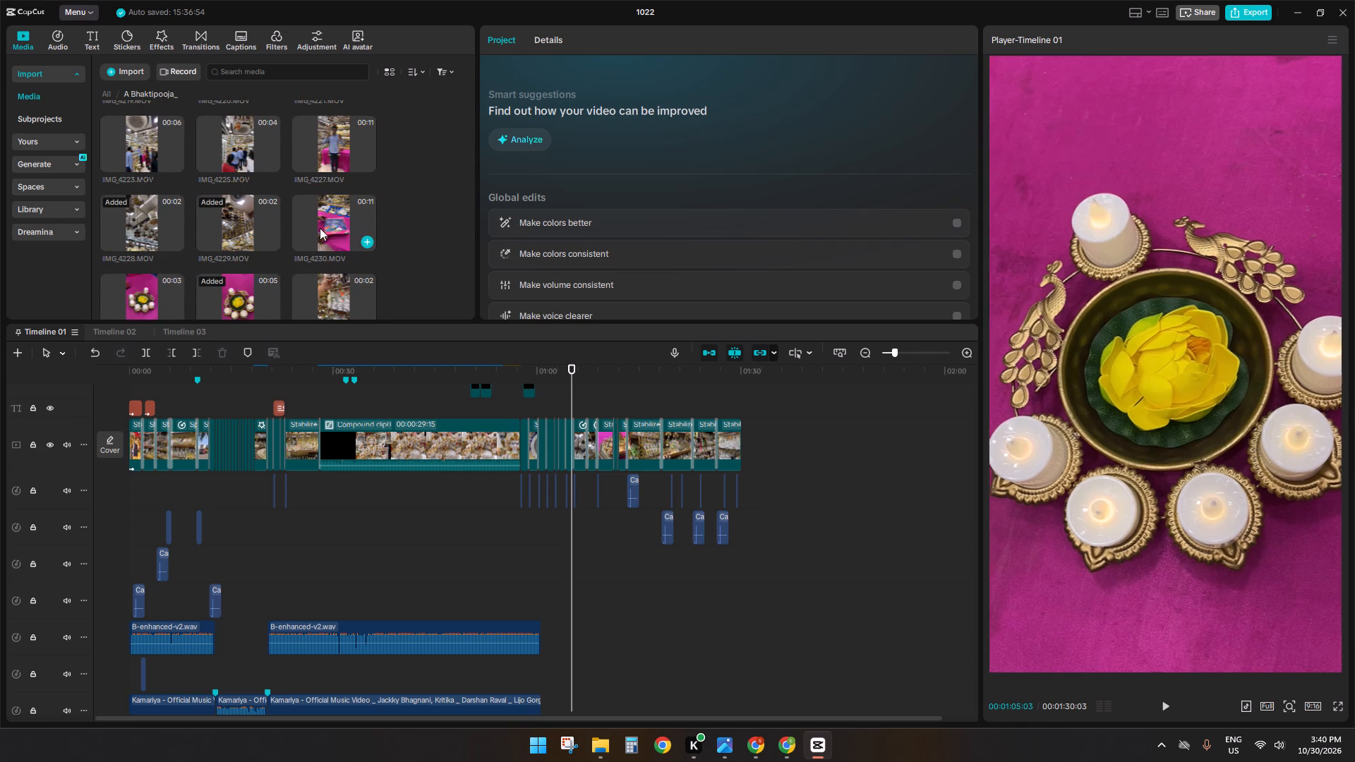
click(231, 238)
click(249, 164)
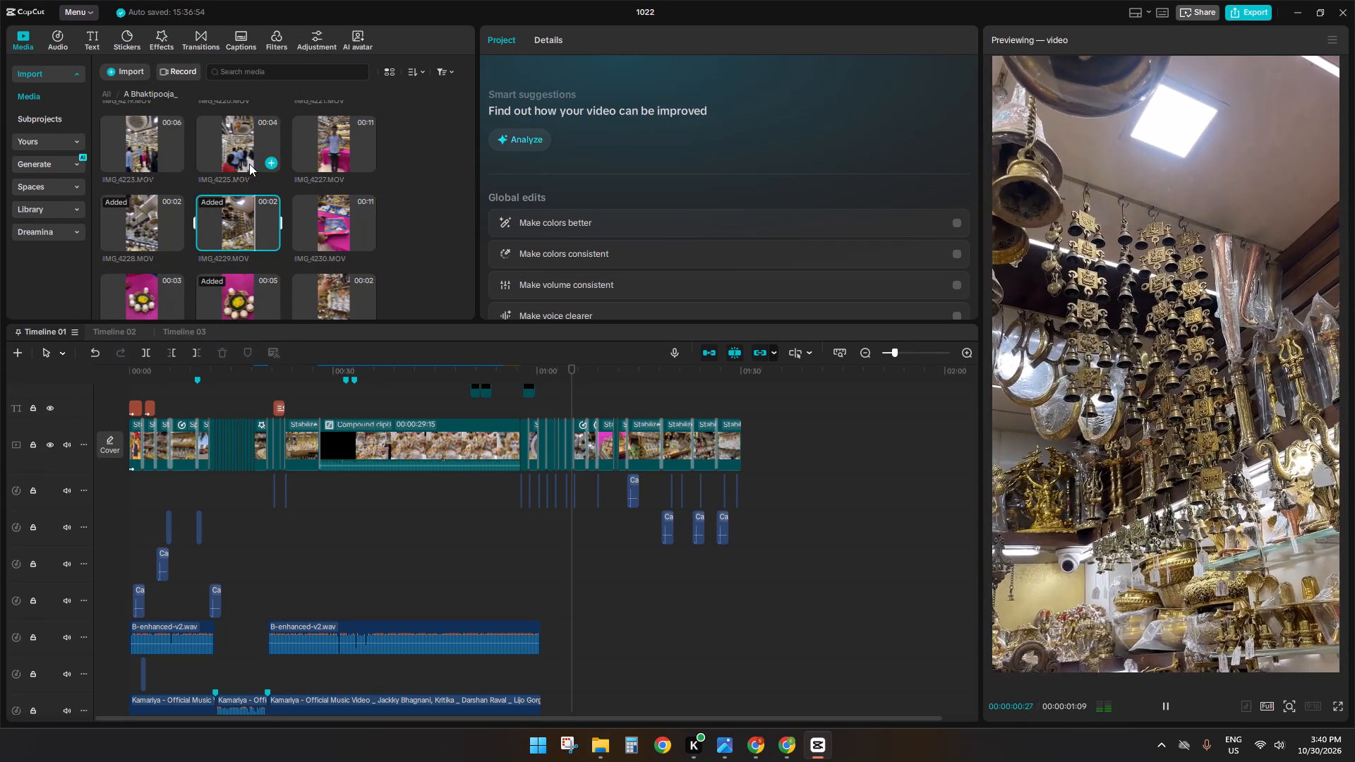
click(320, 149)
scroll(334, 248, down, 12)
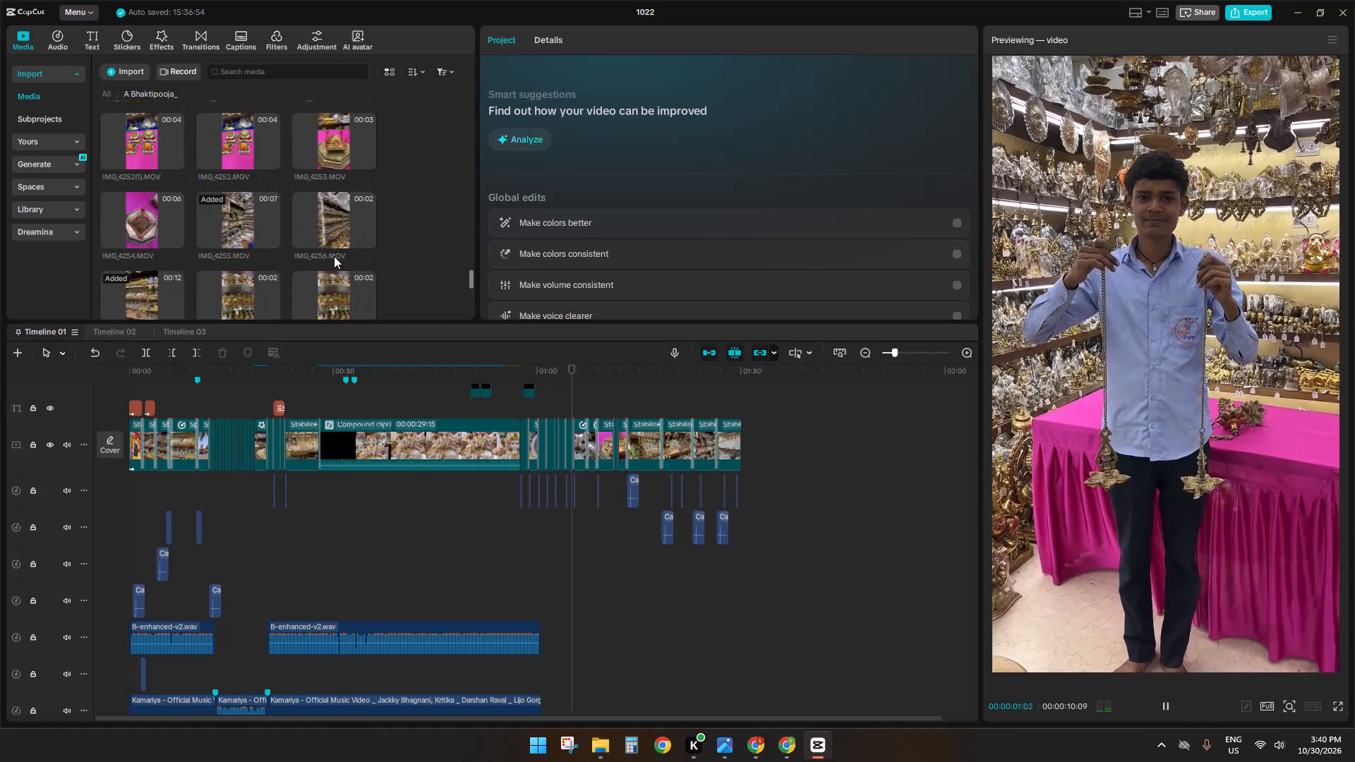
scroll(334, 256, down, 9)
Open the sarsvati maa subfolder and look through its imported statue clips and photos, from IMG_5278.MOV to IMG_5348.MOV.
double_click(334, 262)
scroll(334, 262, down, 4)
click(277, 231)
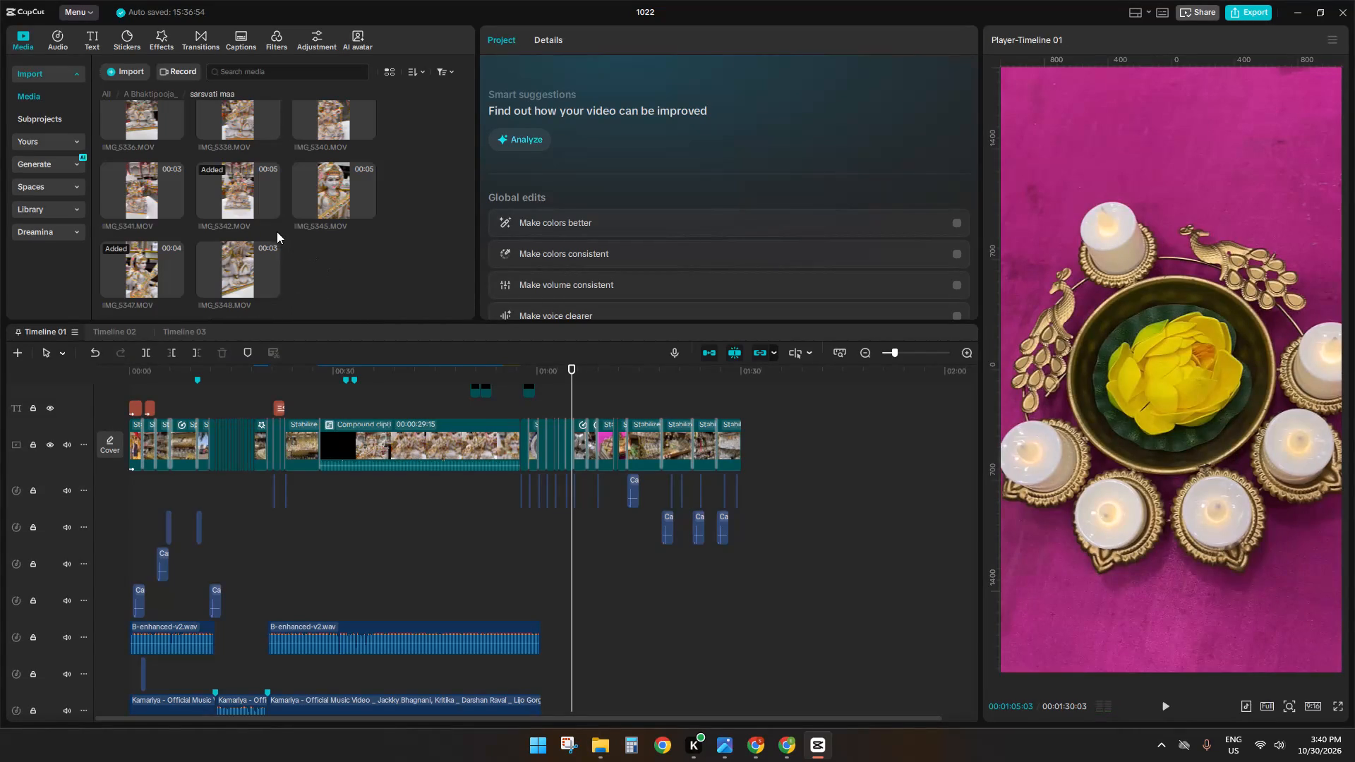
scroll(277, 231, down, 4)
scroll(343, 274, up, 2)
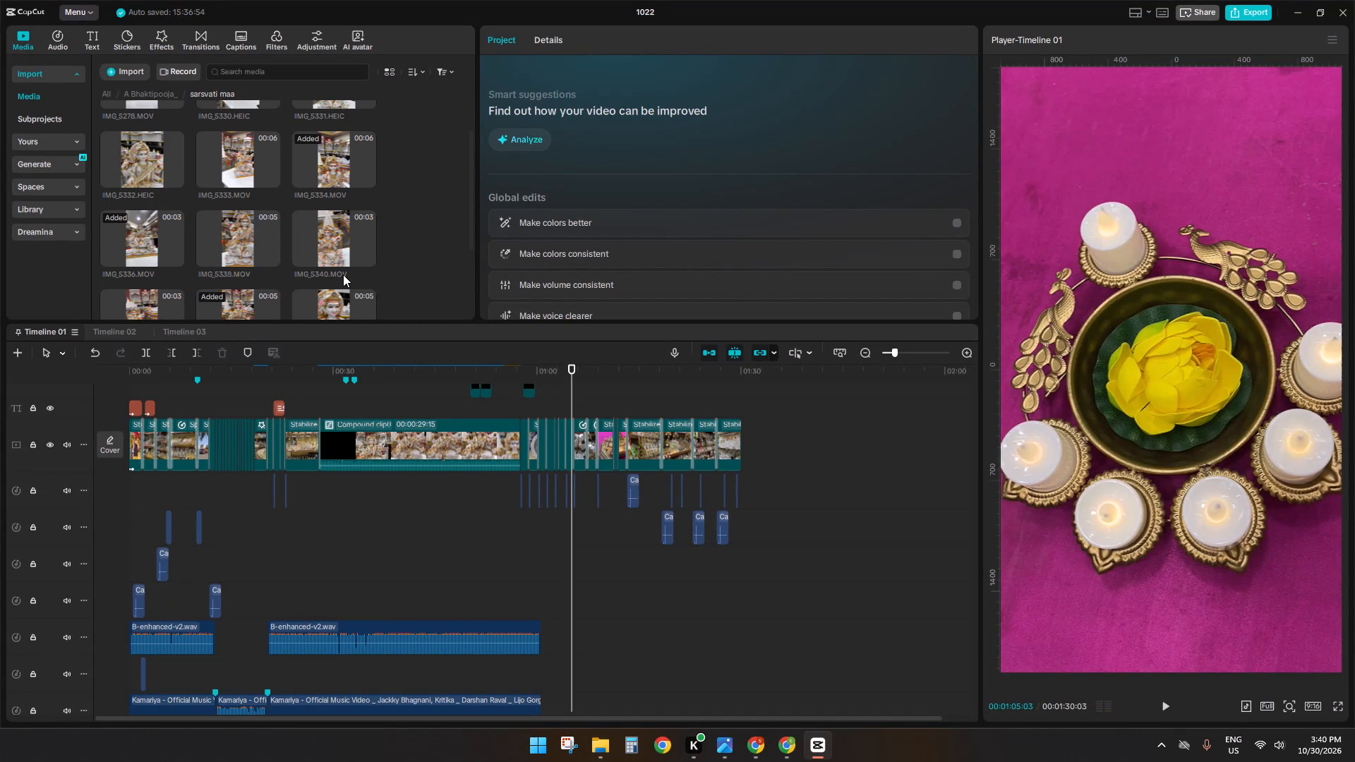
scroll(343, 274, up, 3)
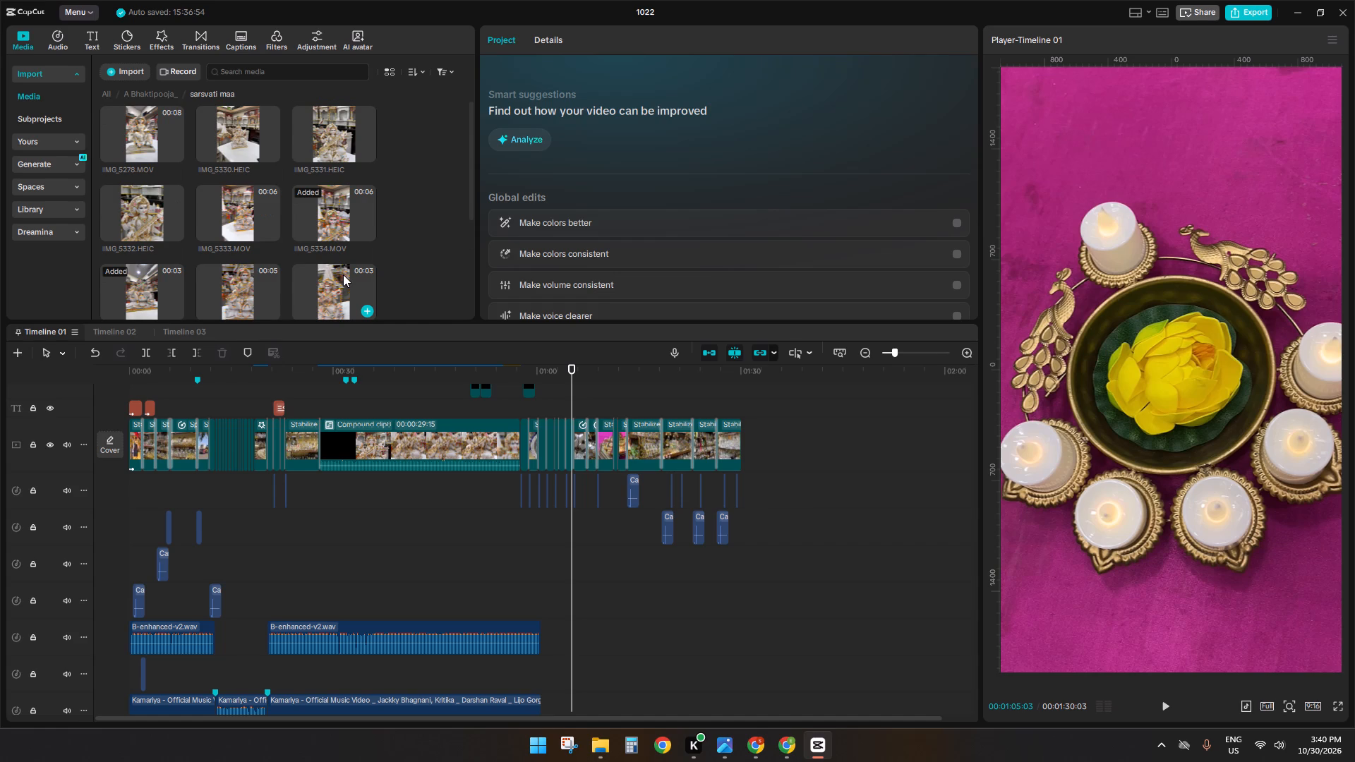
scroll(343, 274, down, 3)
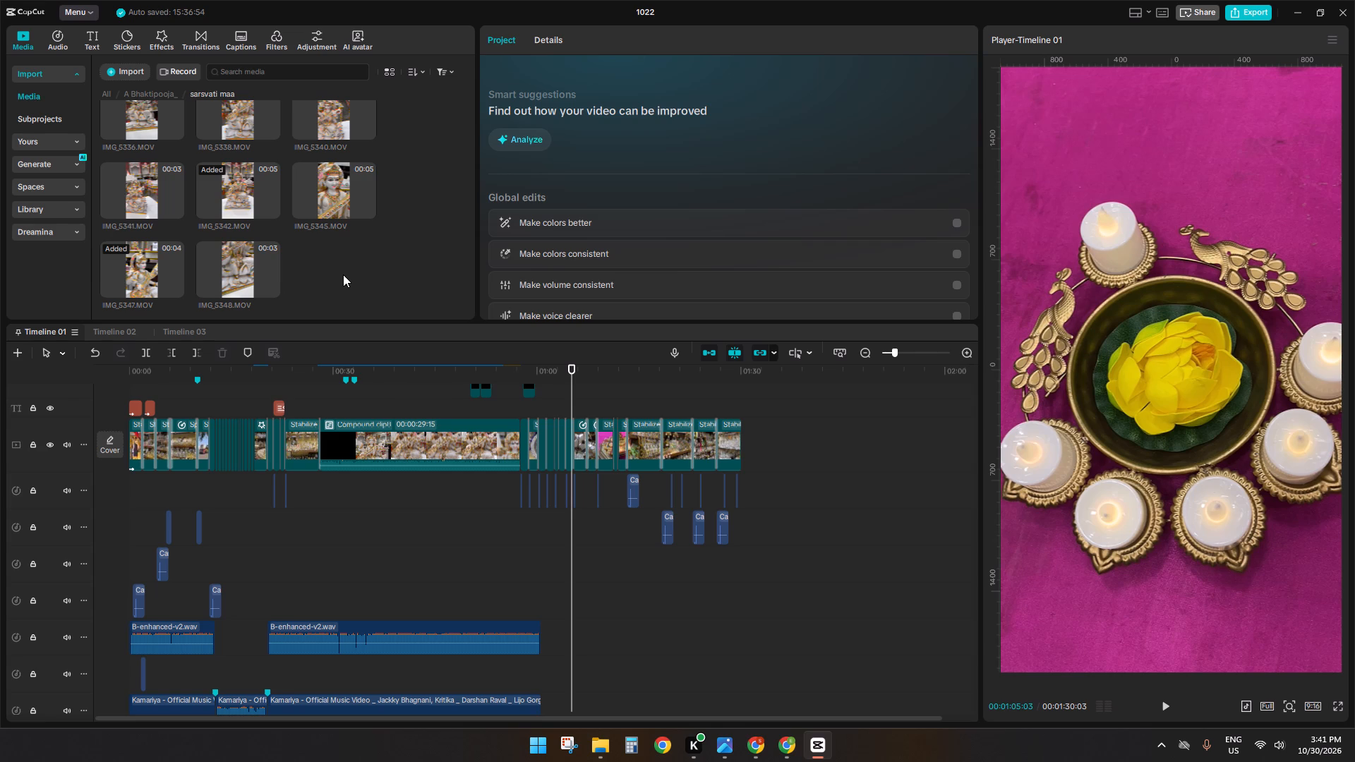
scroll(359, 268, up, 2)
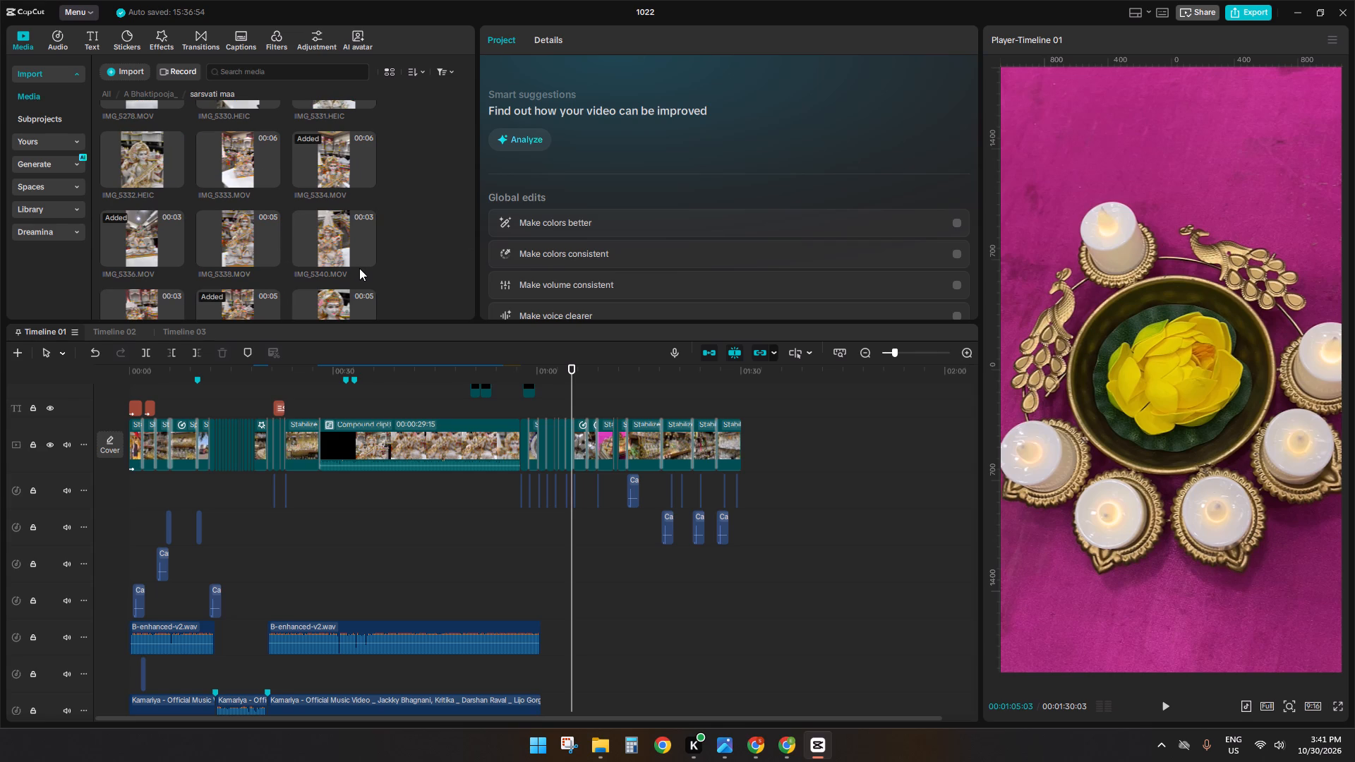
scroll(362, 267, up, 2)
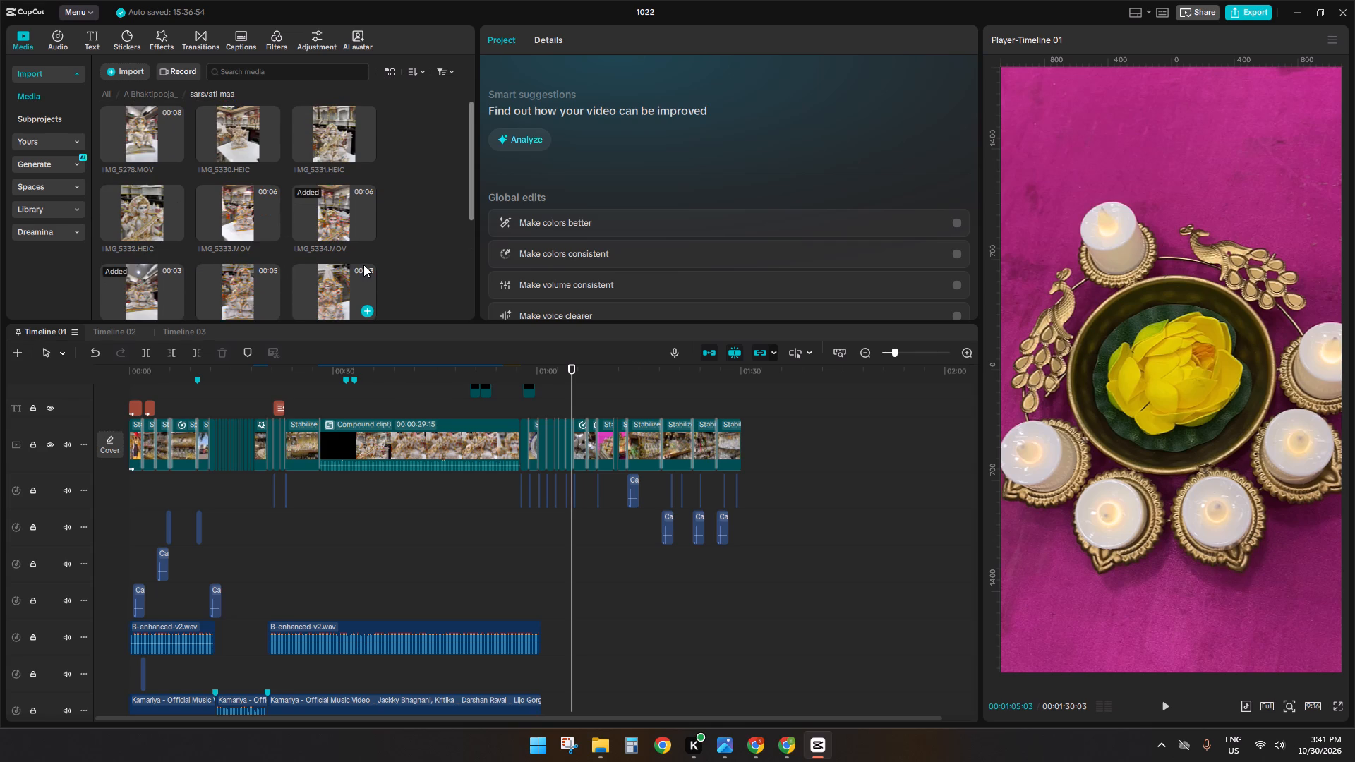
scroll(378, 256, down, 3)
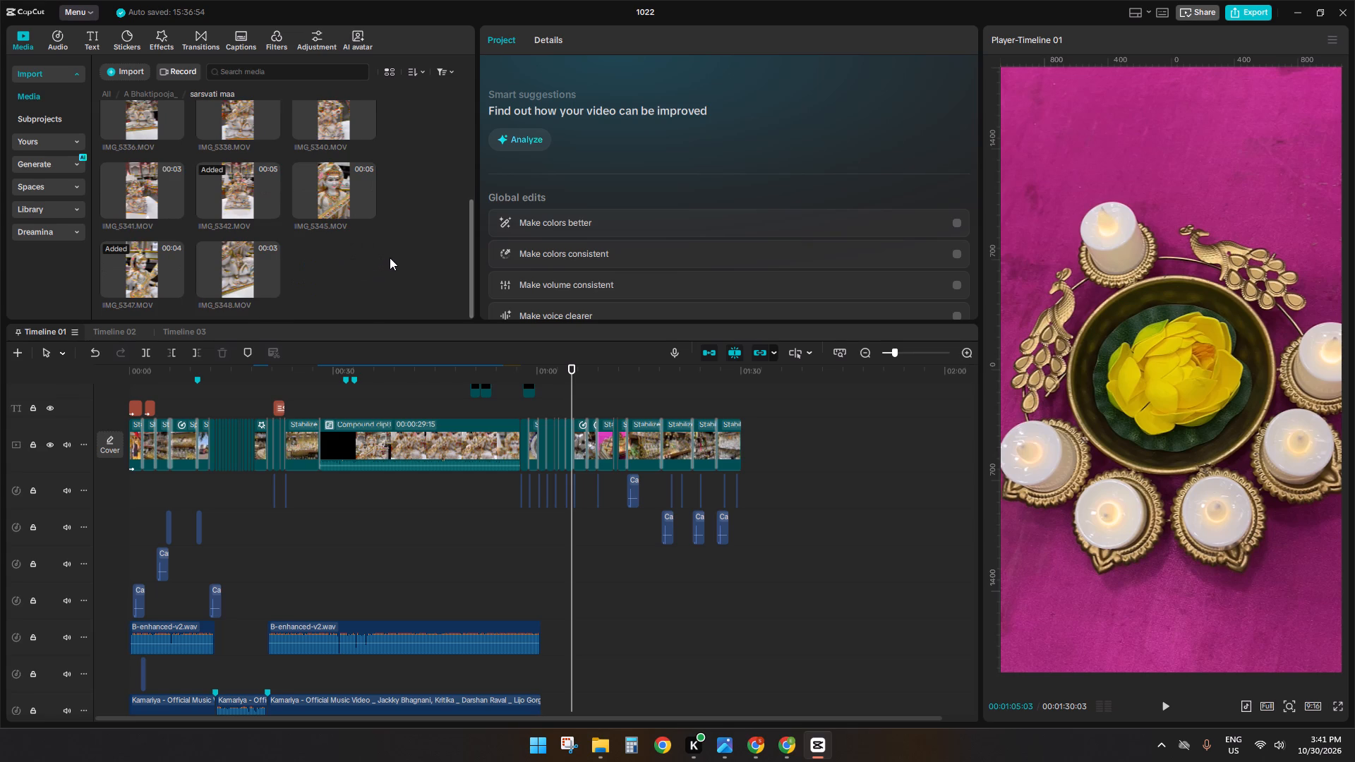
Switch to Google Drive in Chrome, open the shared Murti_Girnar folder and browse its statue footage around IMG_5340.MOV.
click(776, 751)
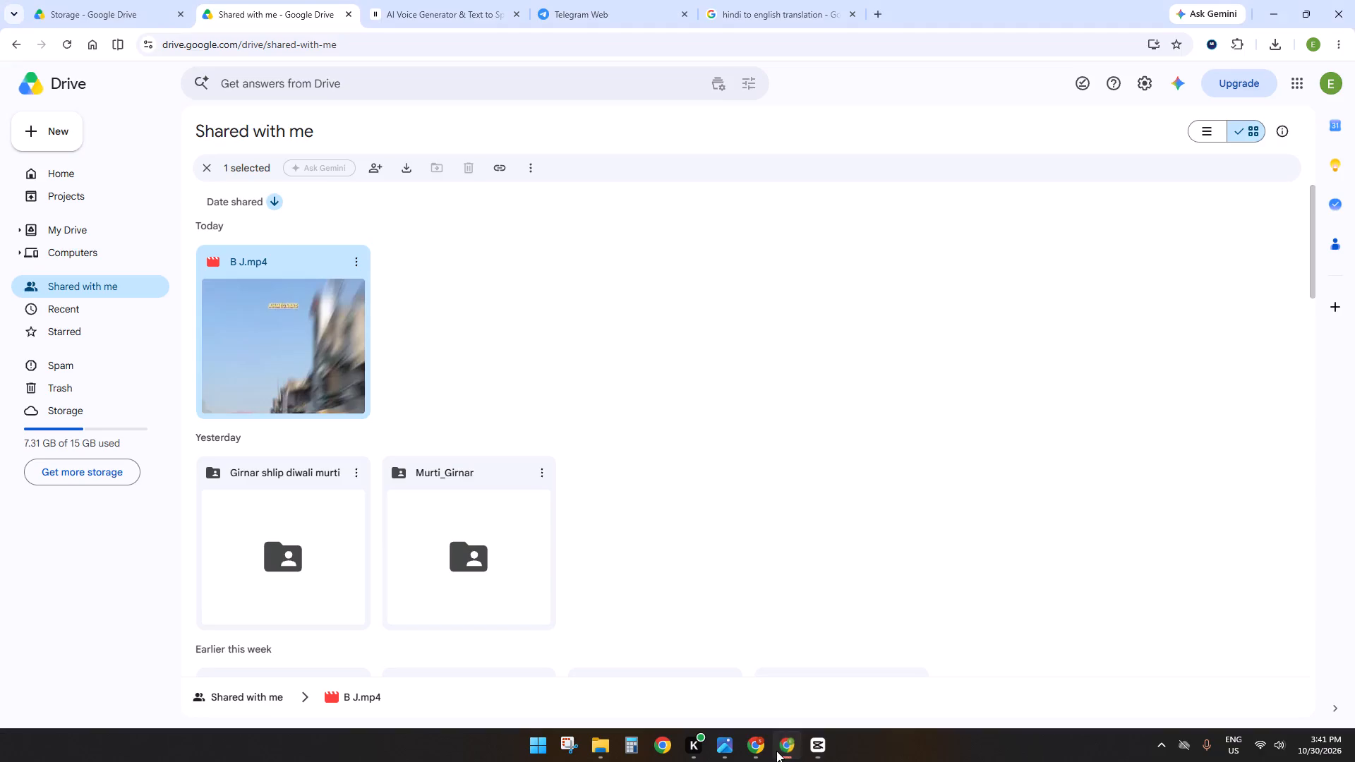
double_click(502, 507)
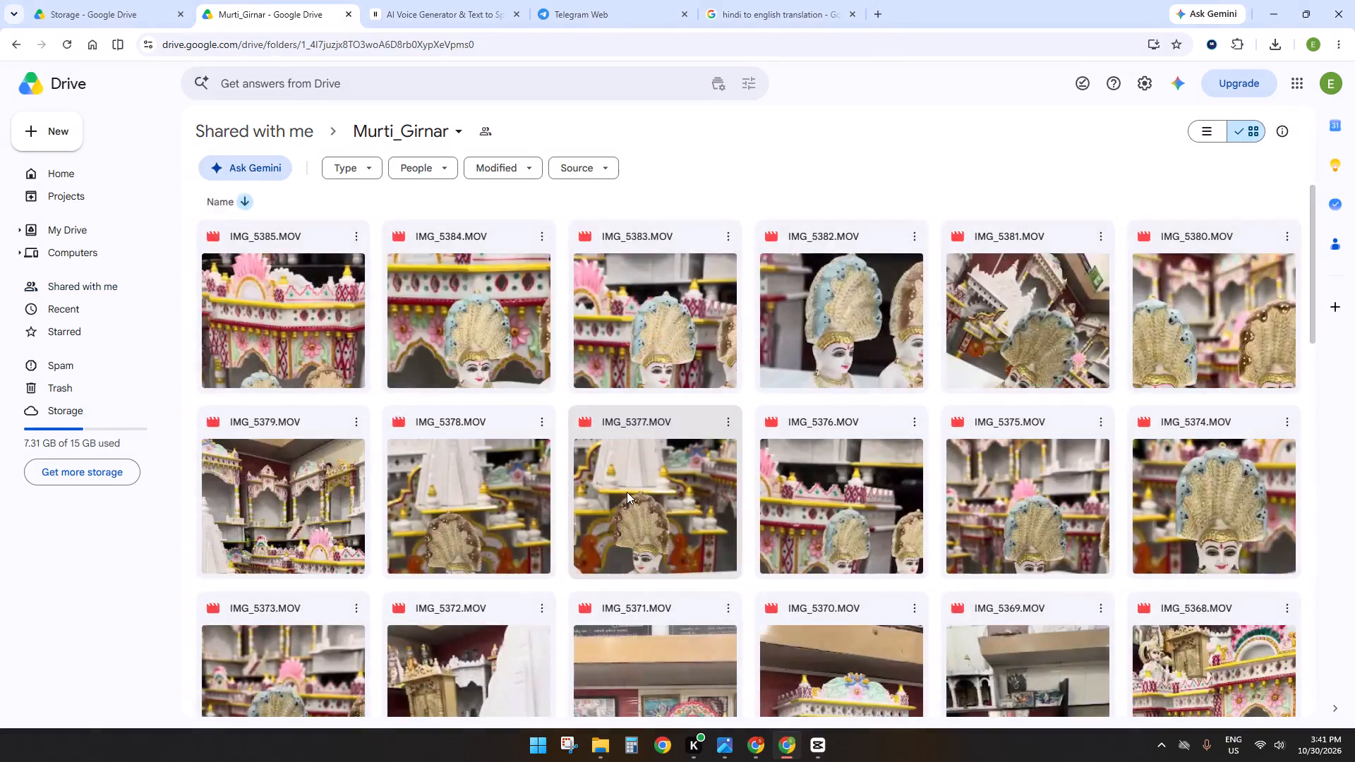
scroll(627, 492, down, 15)
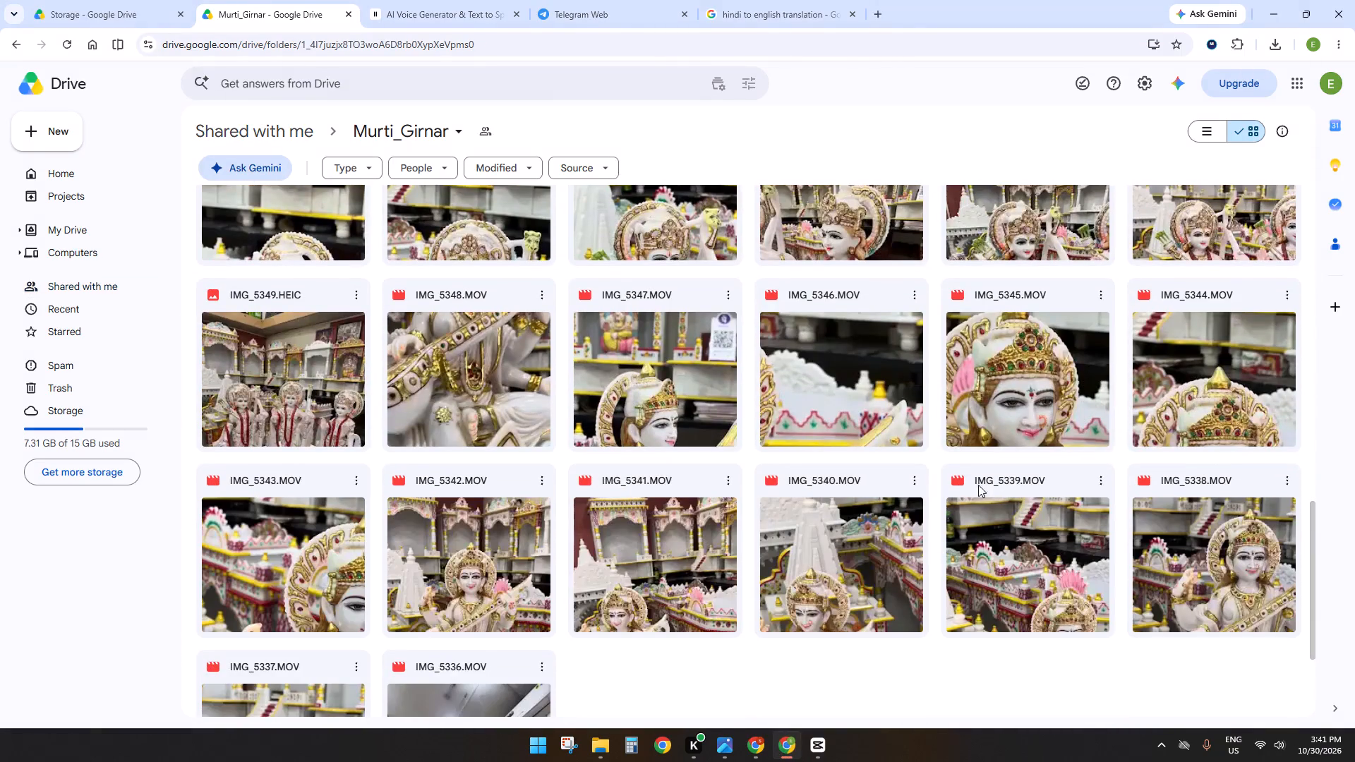
click(913, 483)
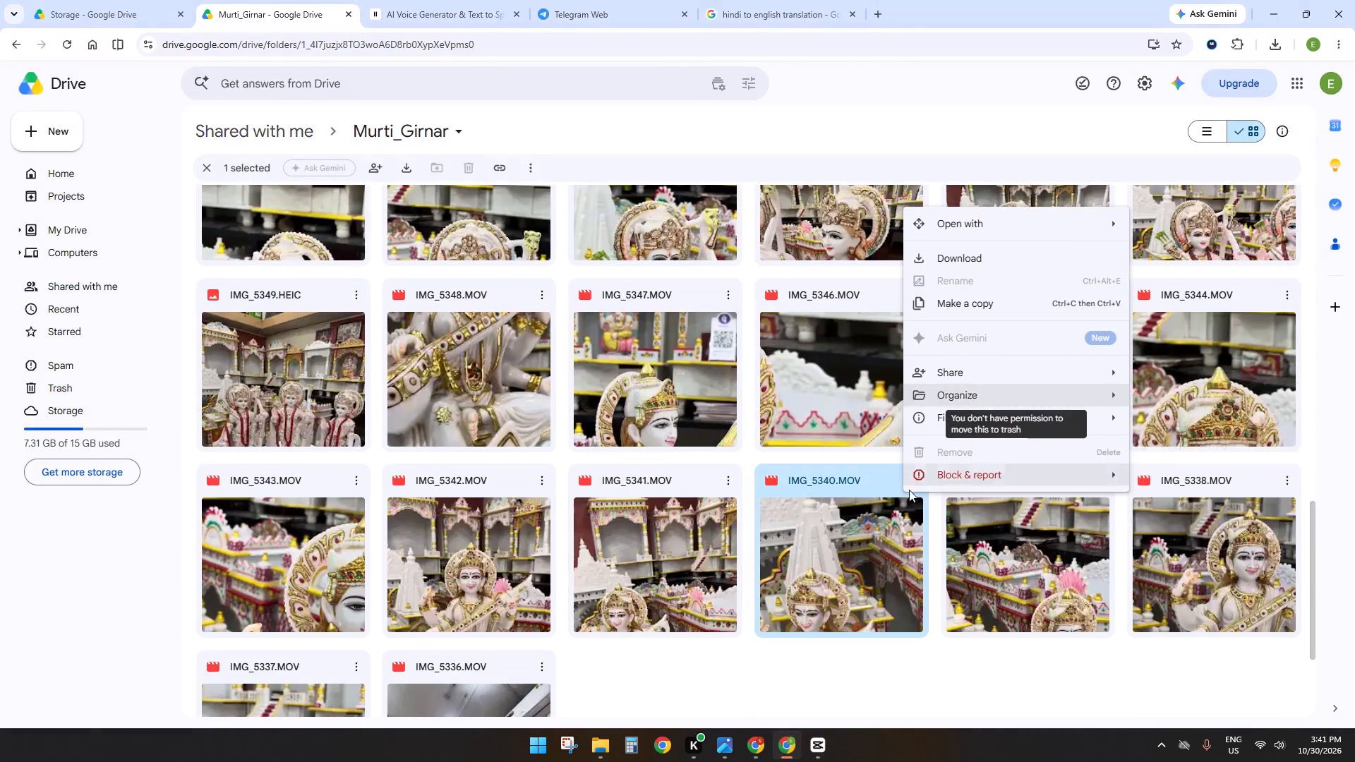
click(855, 494)
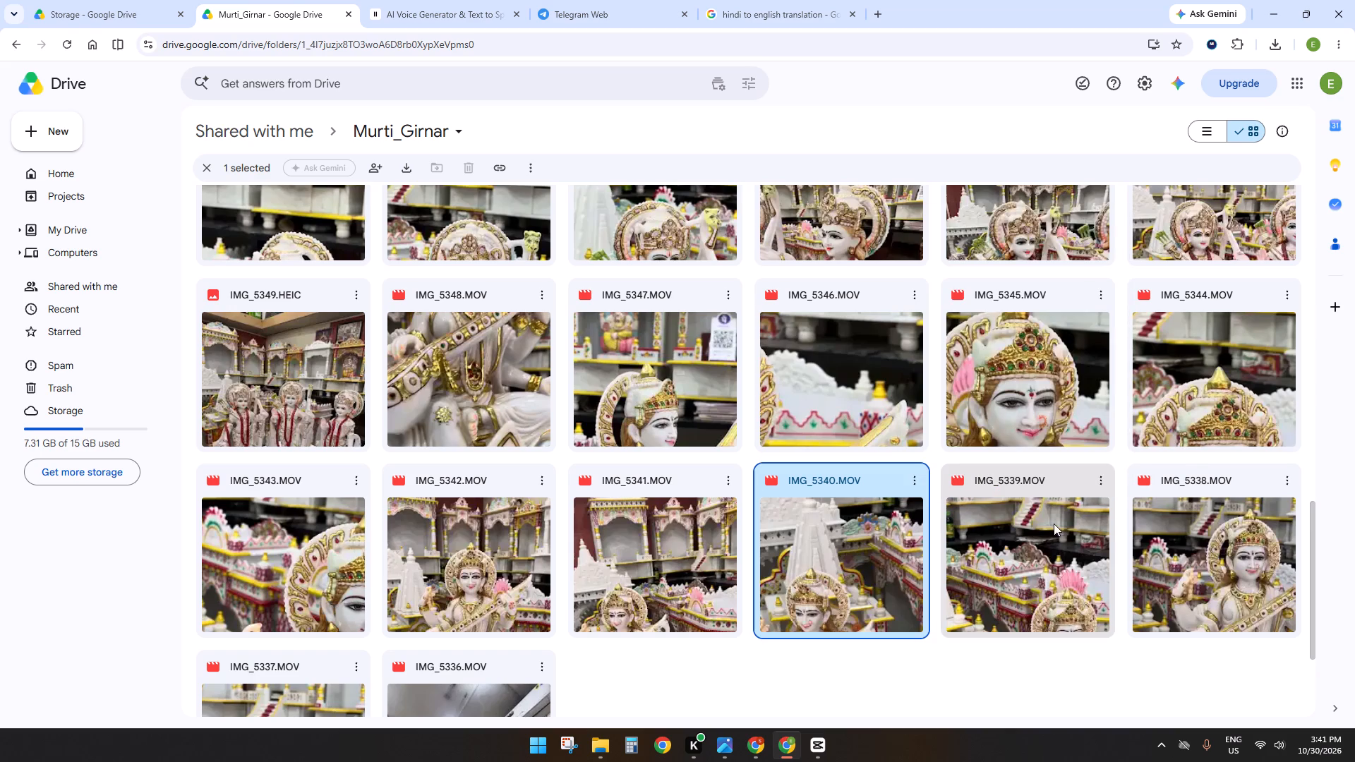
scroll(1010, 509, down, 4)
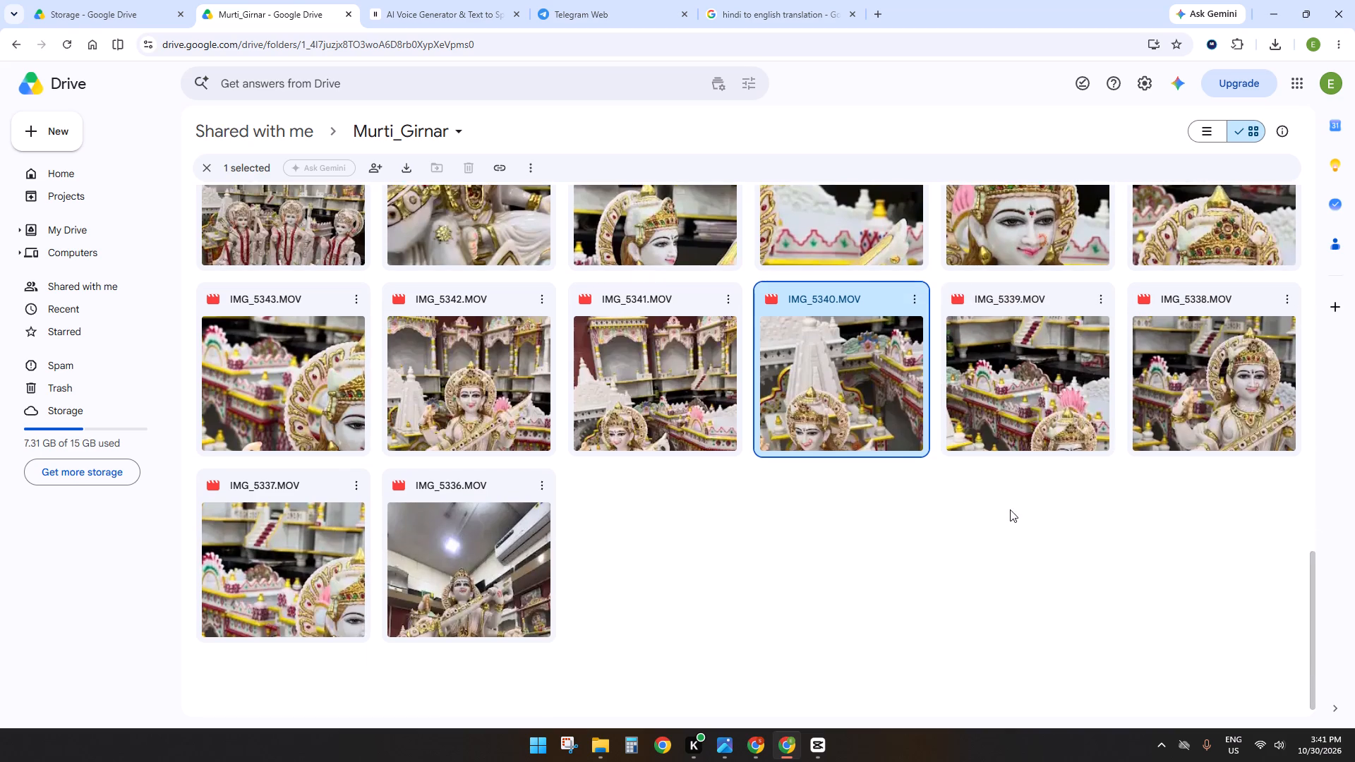
scroll(996, 530, down, 4)
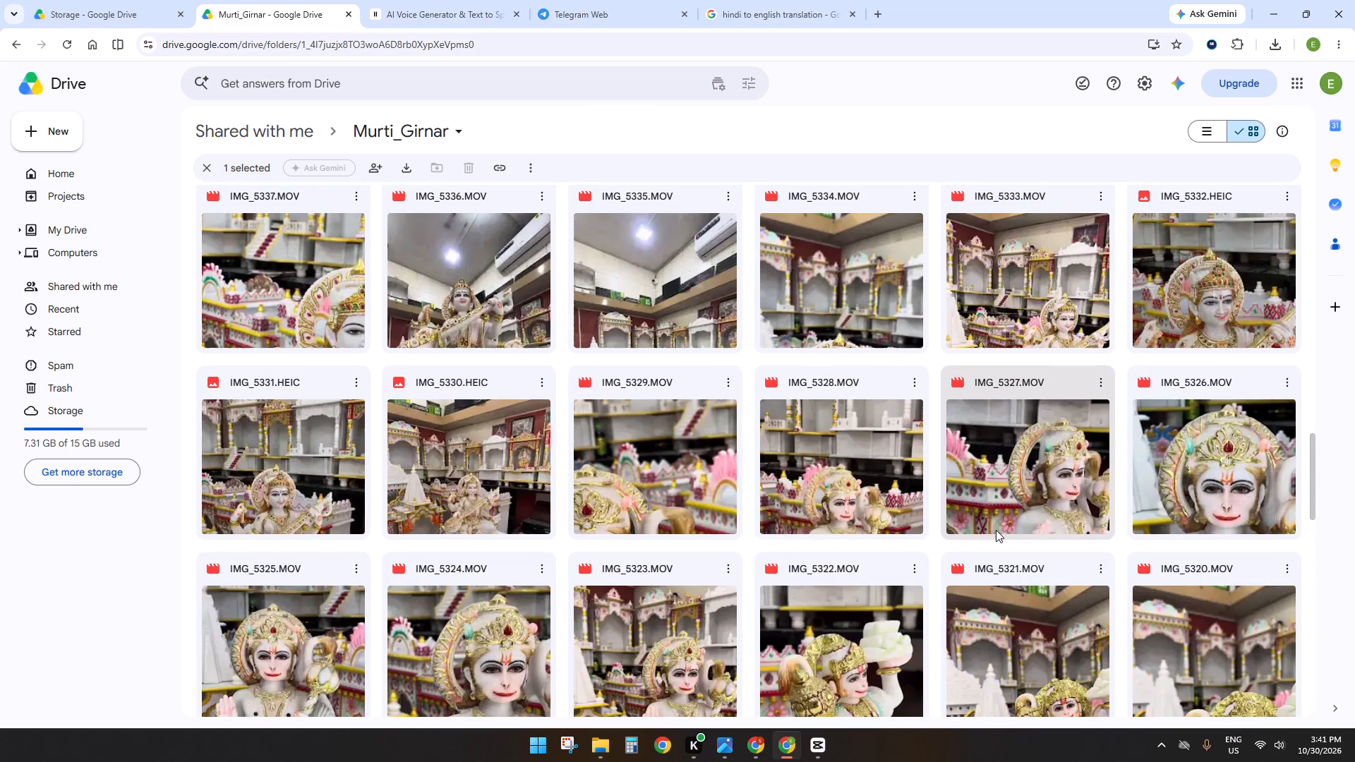
Show the Murti_Girnar folder as a list and read through the file names down to IMG_5286.MOV.
click(1203, 135)
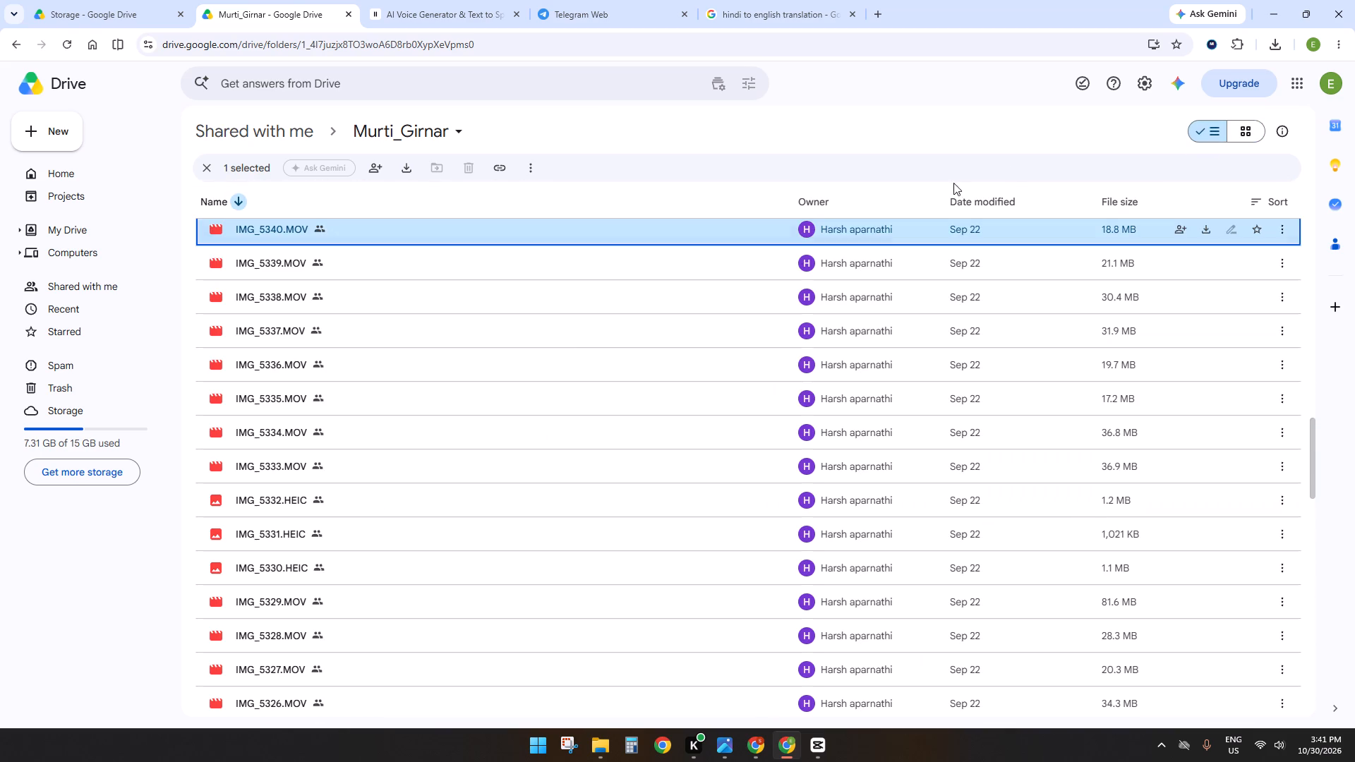
scroll(431, 463, down, 6)
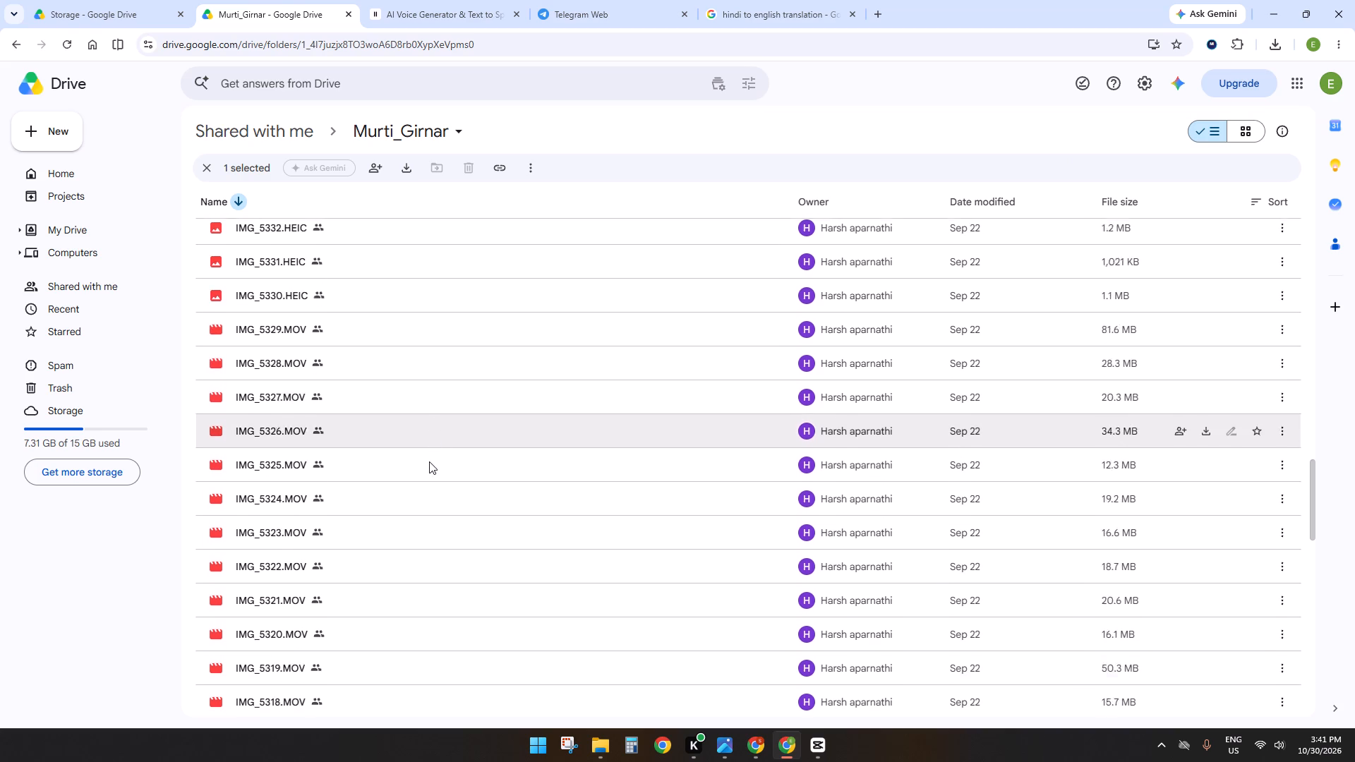
scroll(429, 461, down, 10)
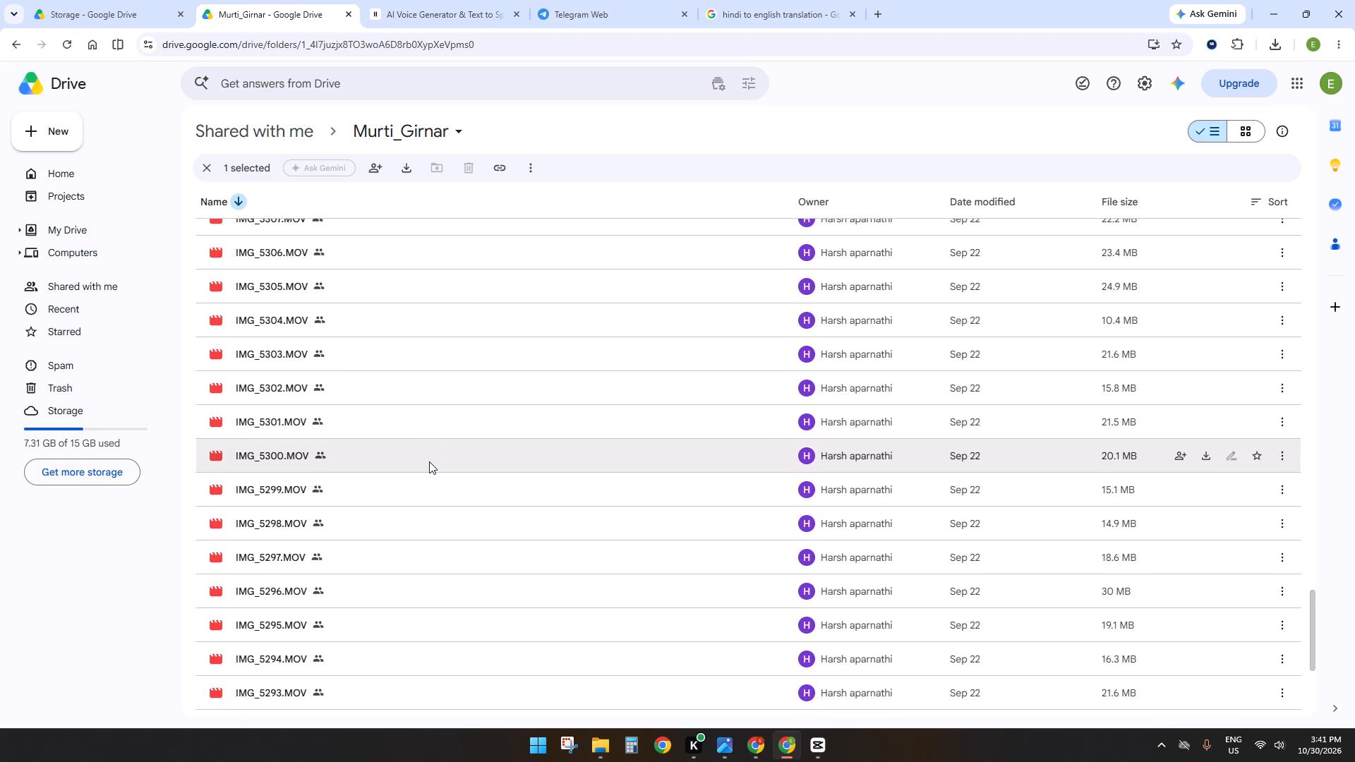
scroll(429, 461, down, 4)
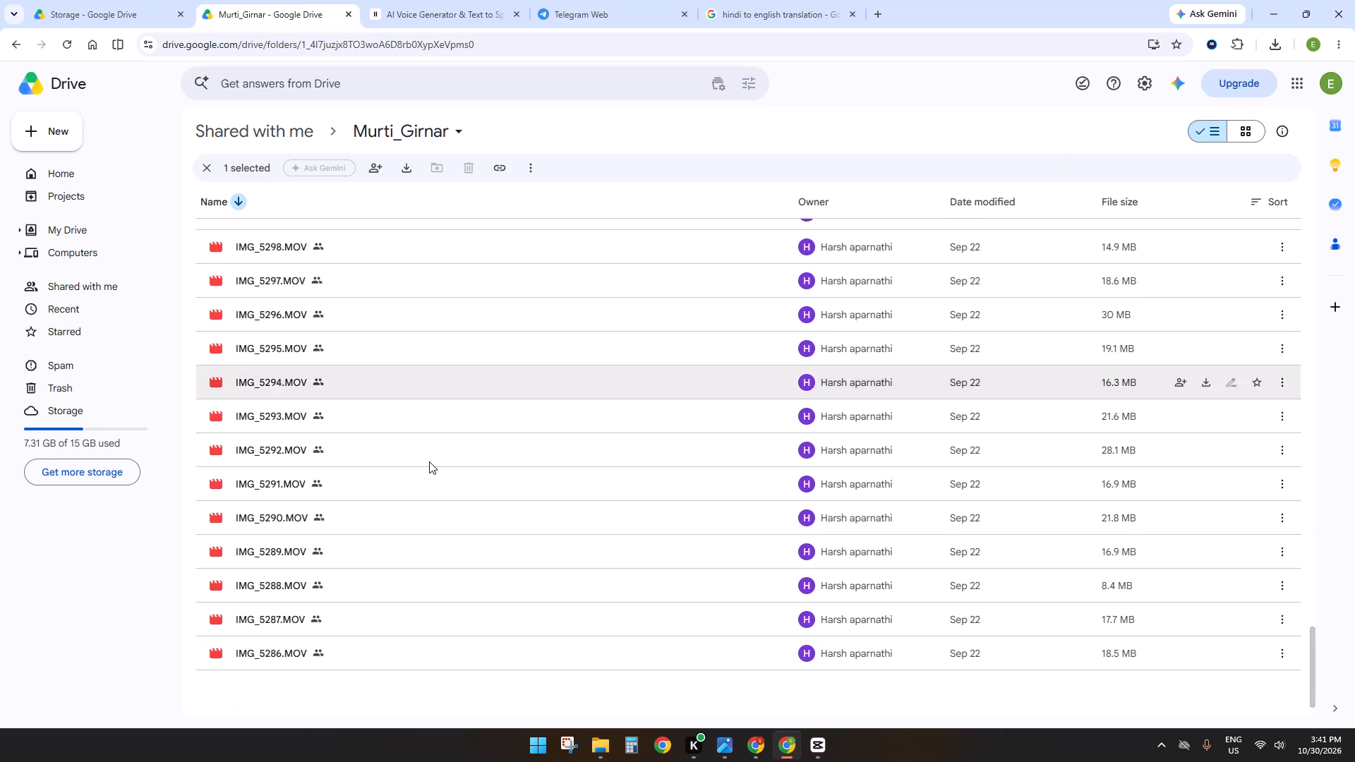
Download IMG_5343.MOV from the Murti_Girnar folder.
scroll(429, 461, up, 8)
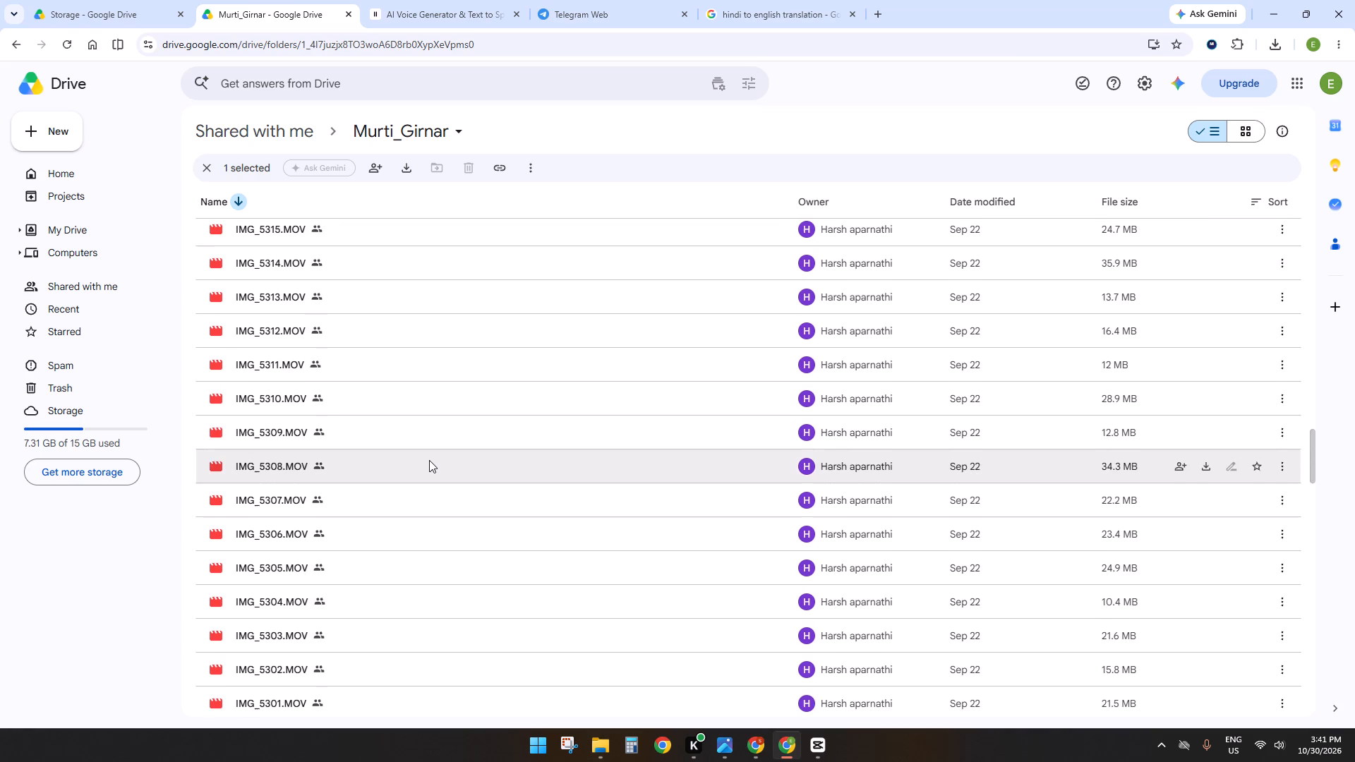
scroll(429, 460, up, 9)
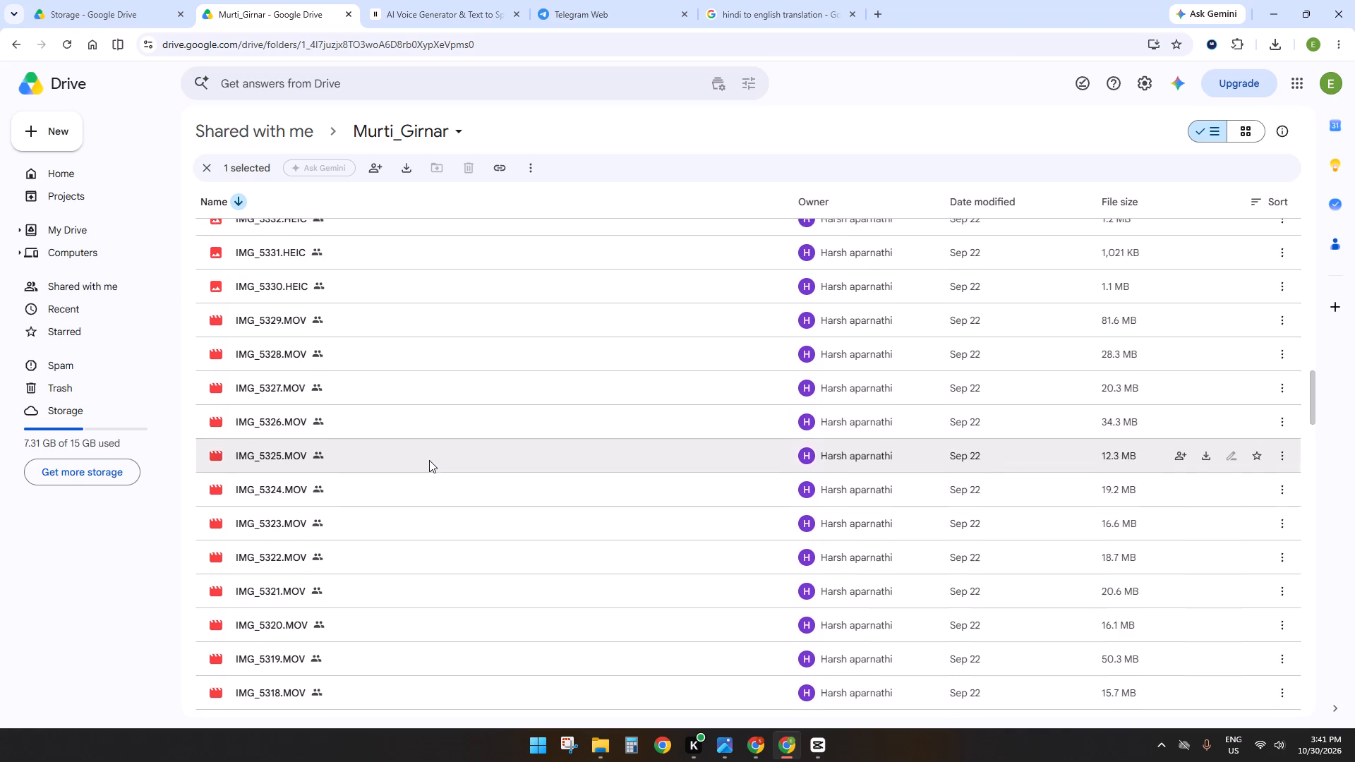
scroll(429, 460, up, 7)
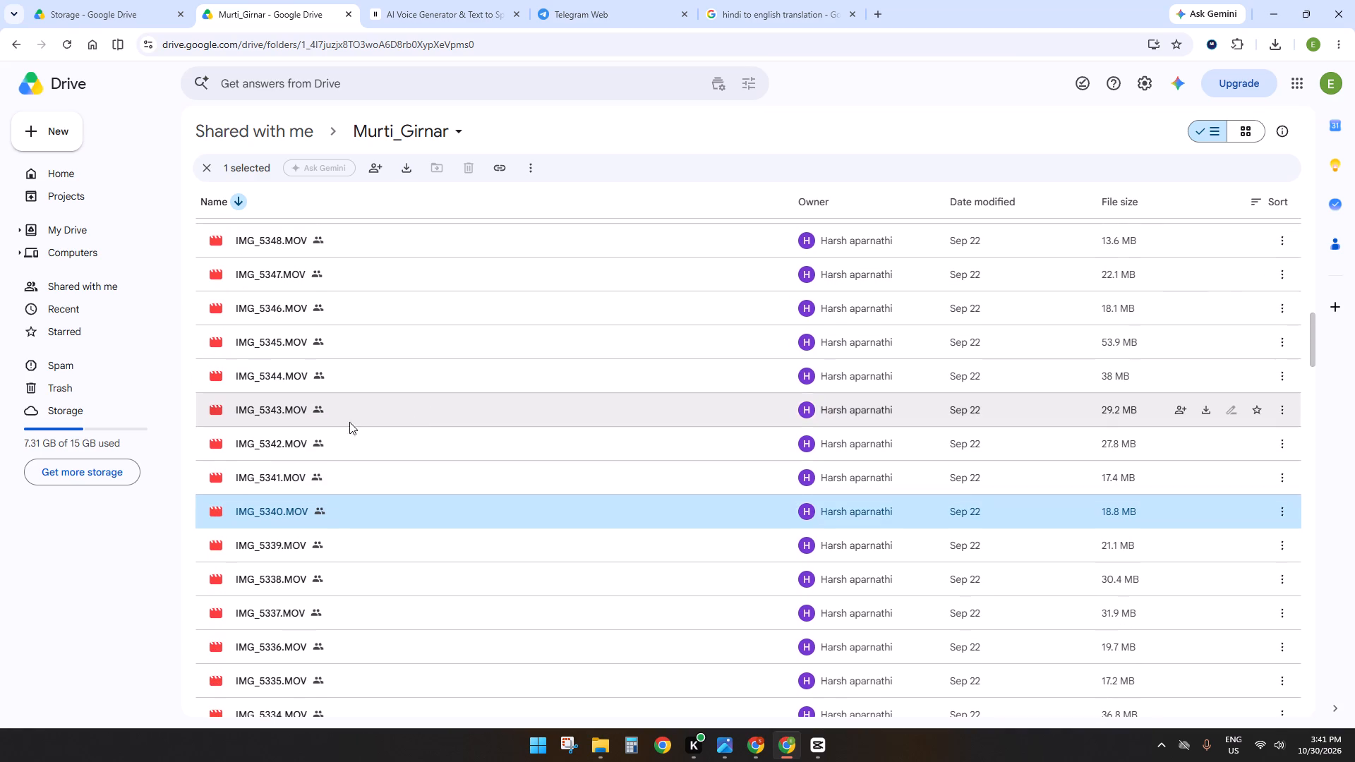
click(323, 414)
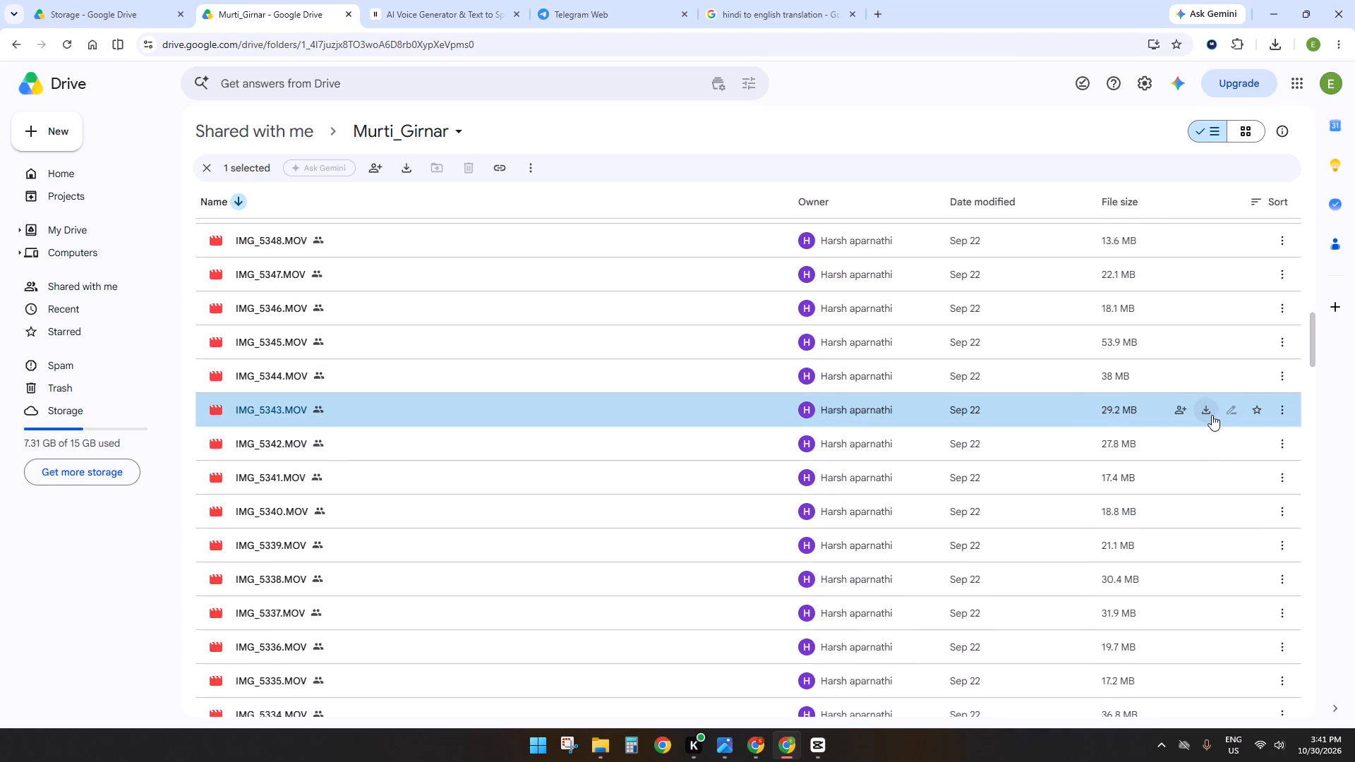
click(1211, 414)
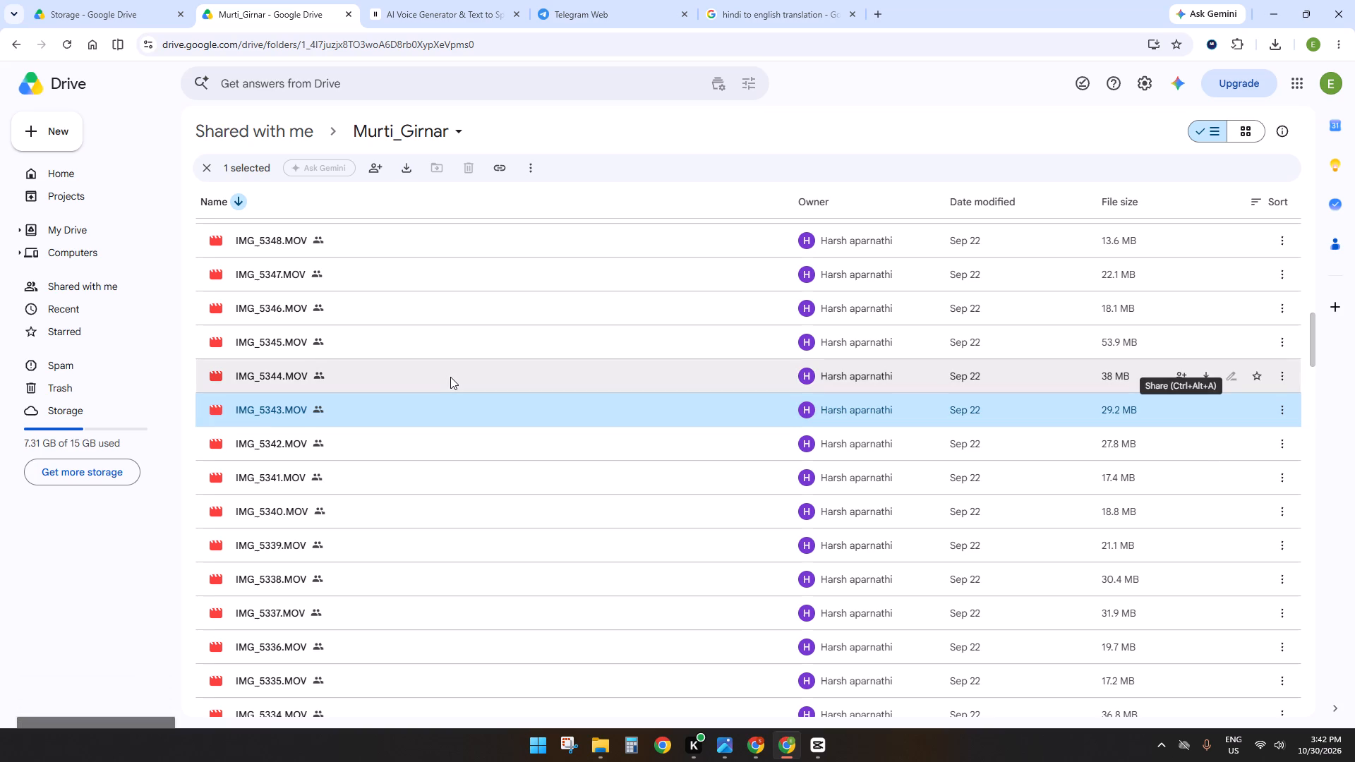
Switch back to CapCut and check the clips in the sarsvati maa folder again.
click(815, 745)
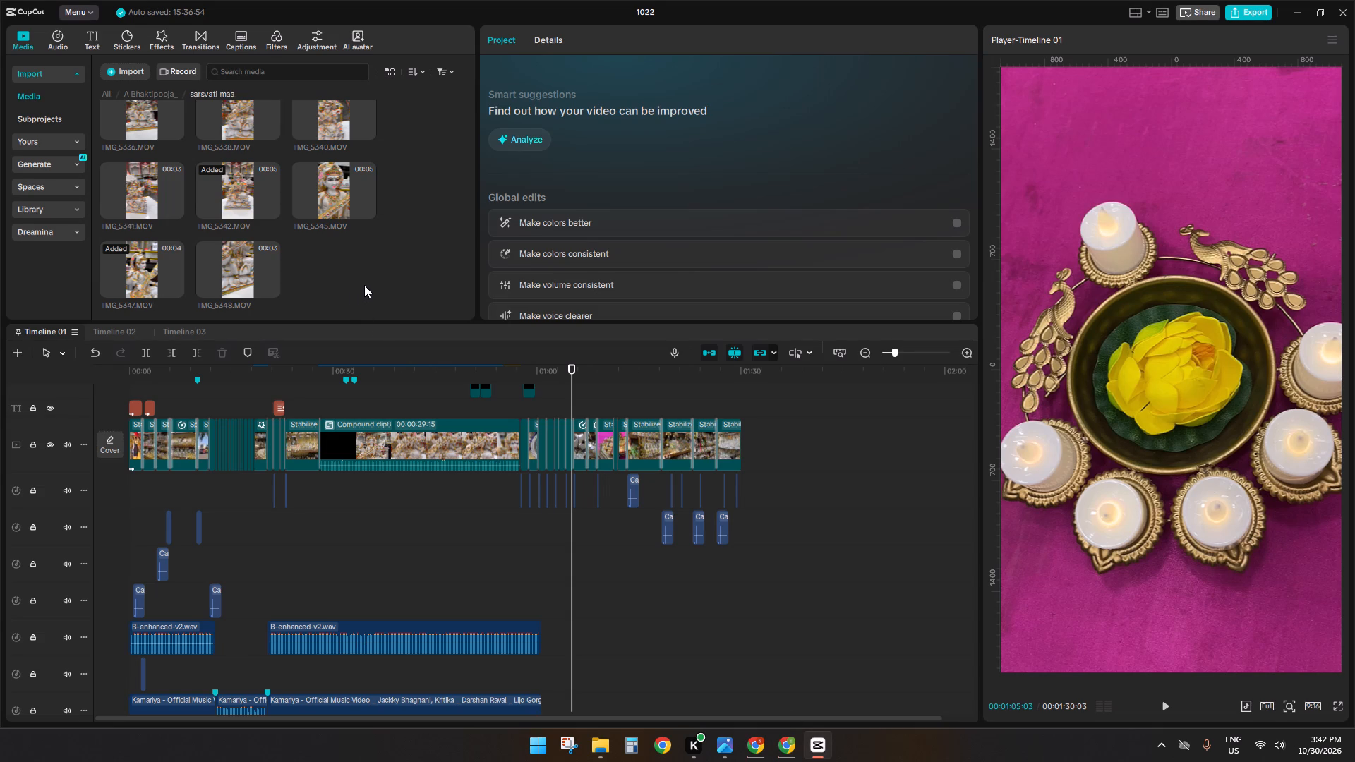
scroll(364, 285, up, 3)
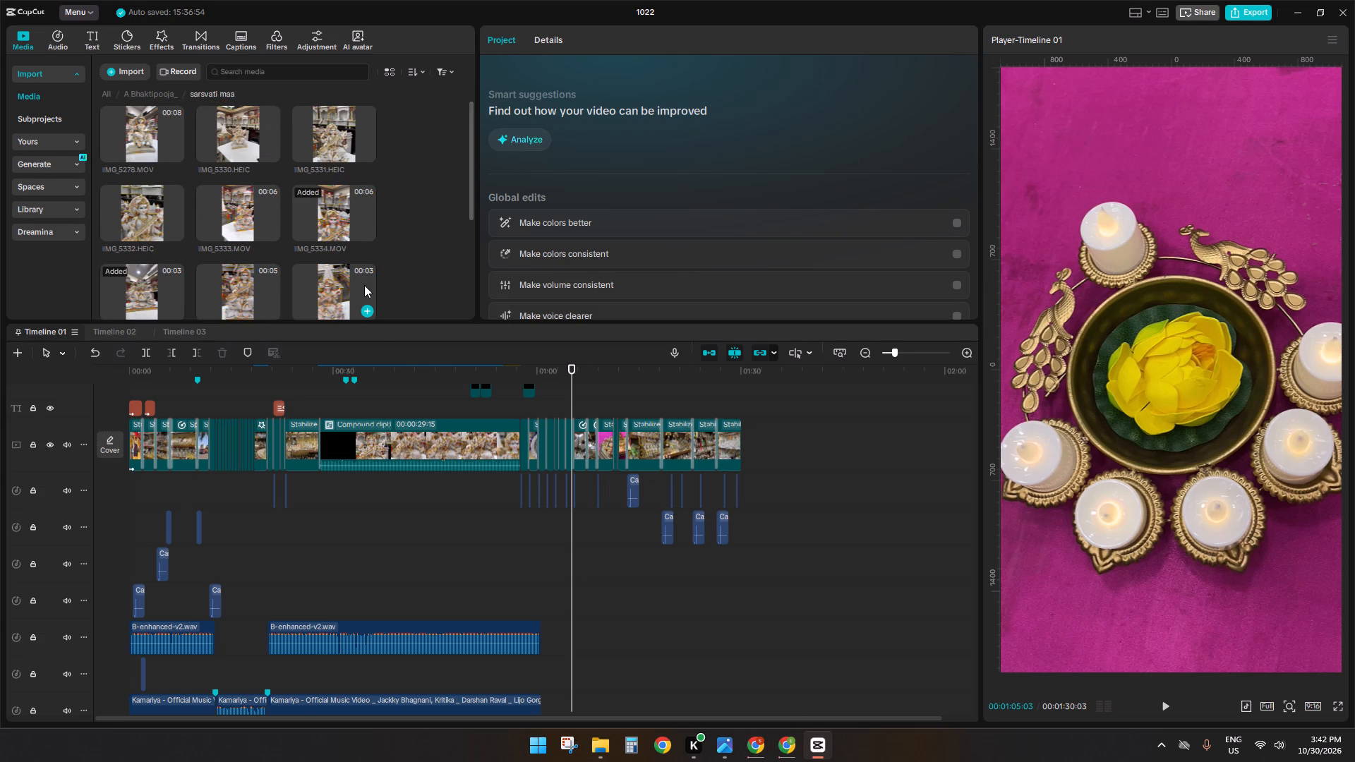
scroll(402, 288, up, 4)
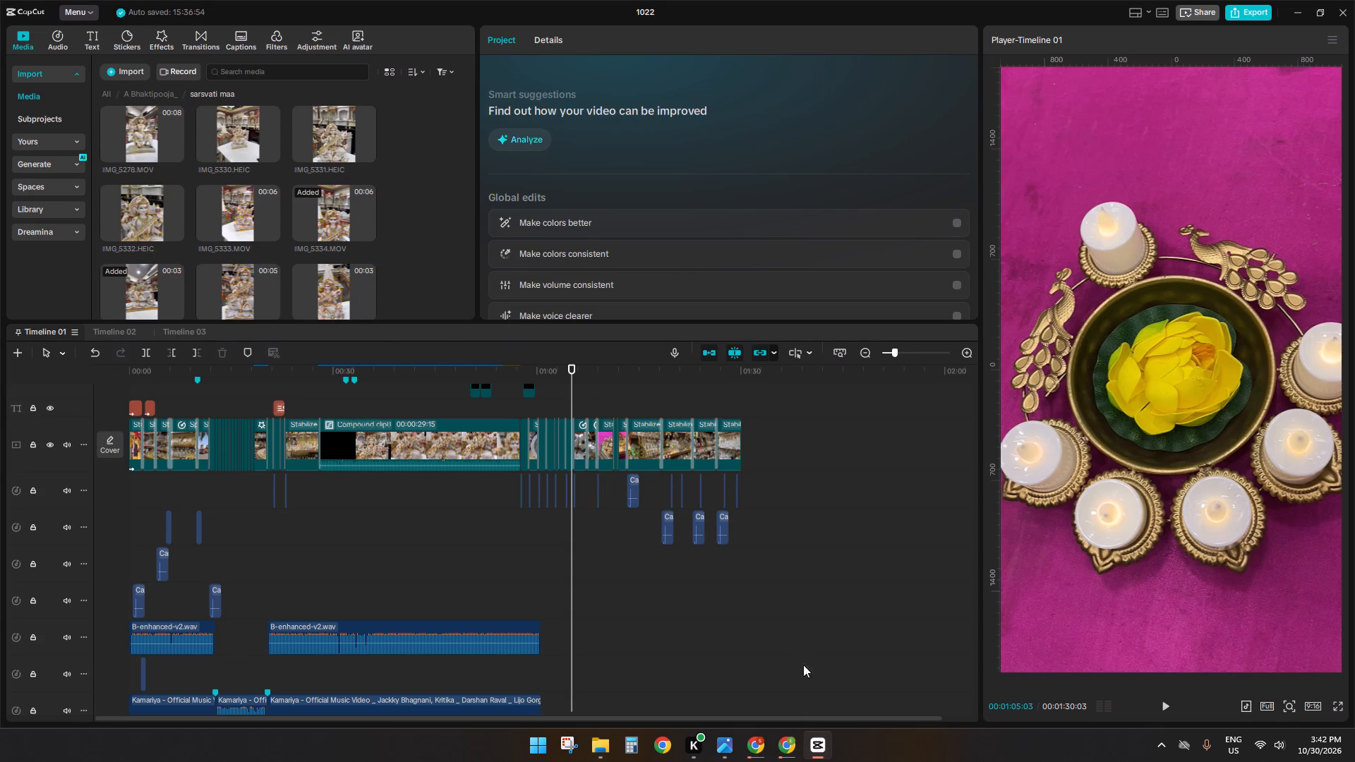
Switch to Google Drive in Chrome and download IMG_5344.MOV and IMG_5345.MOV from the Murti_Girnar folder.
click(790, 734)
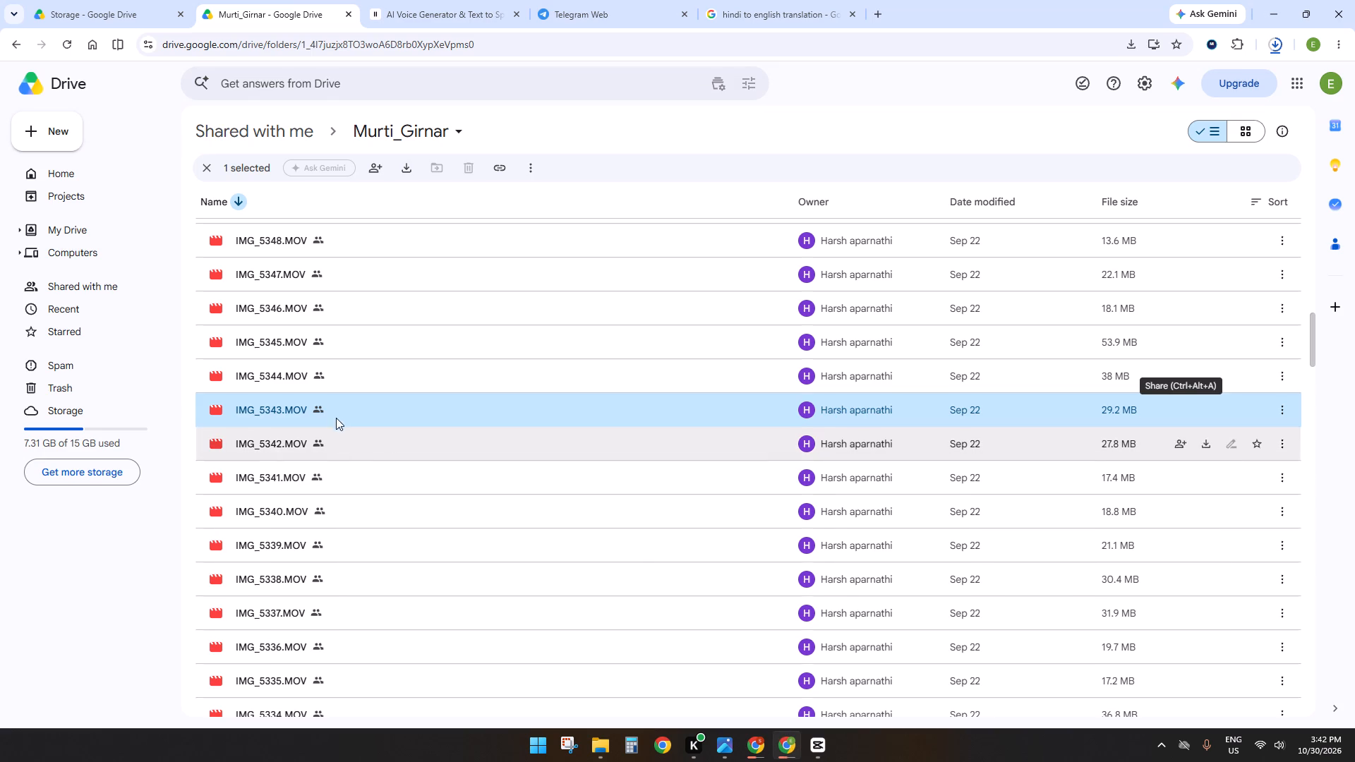
click(445, 380)
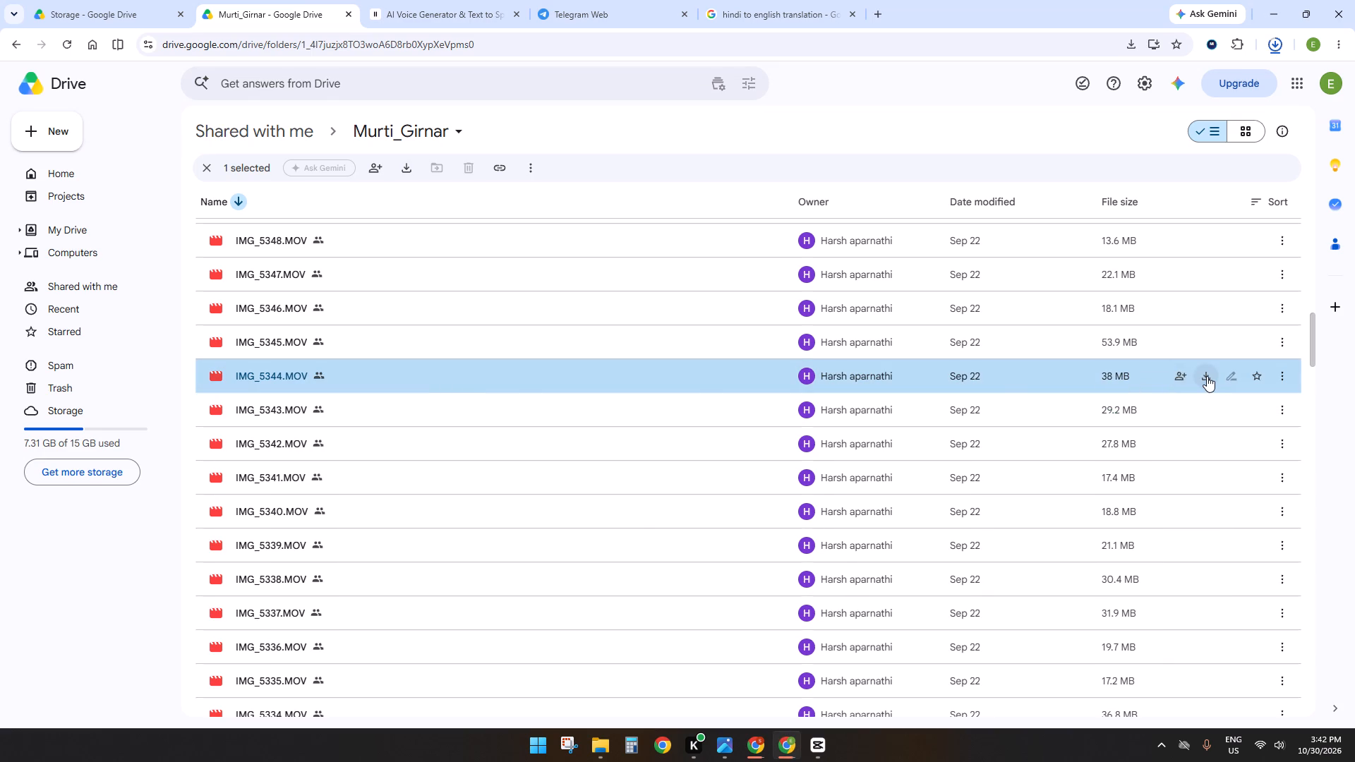
click(1207, 376)
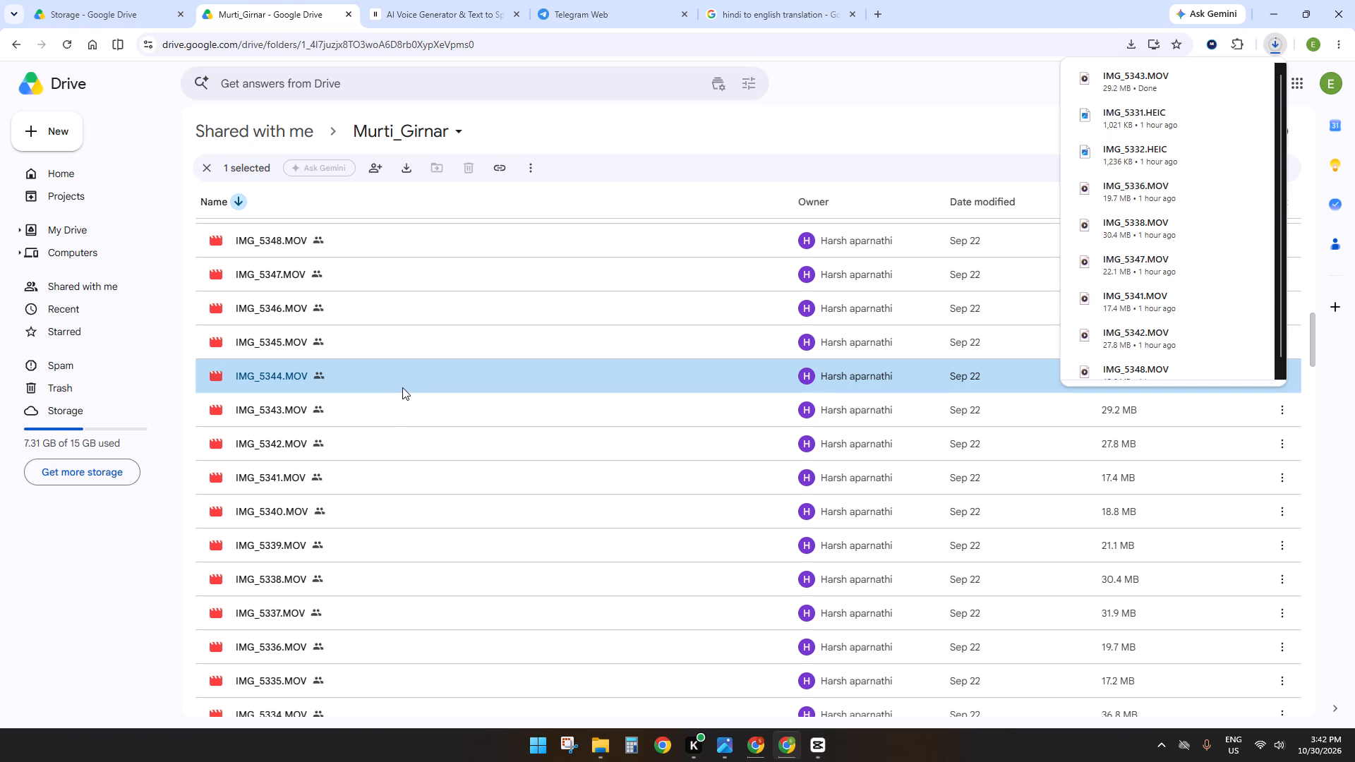
scroll(927, 397, up, 1)
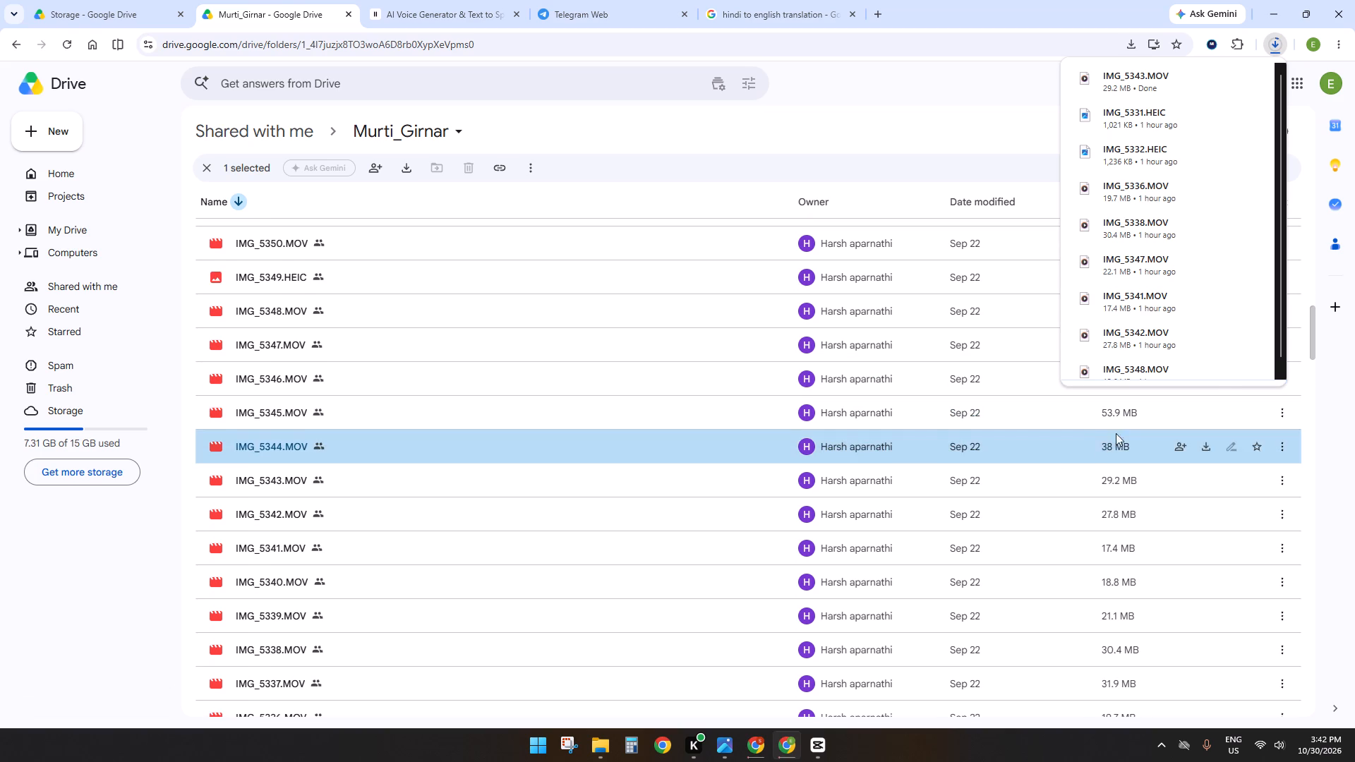
click(1203, 410)
scroll(1166, 433, up, 2)
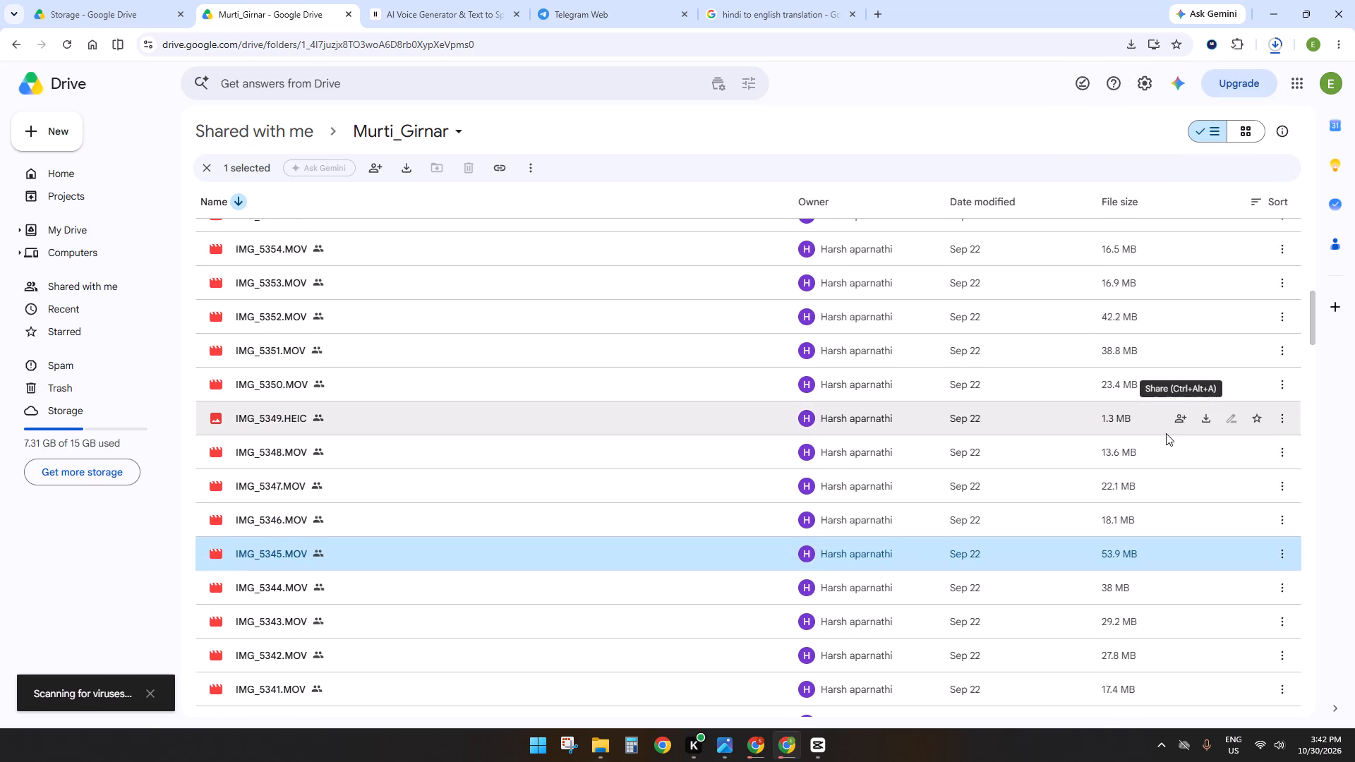
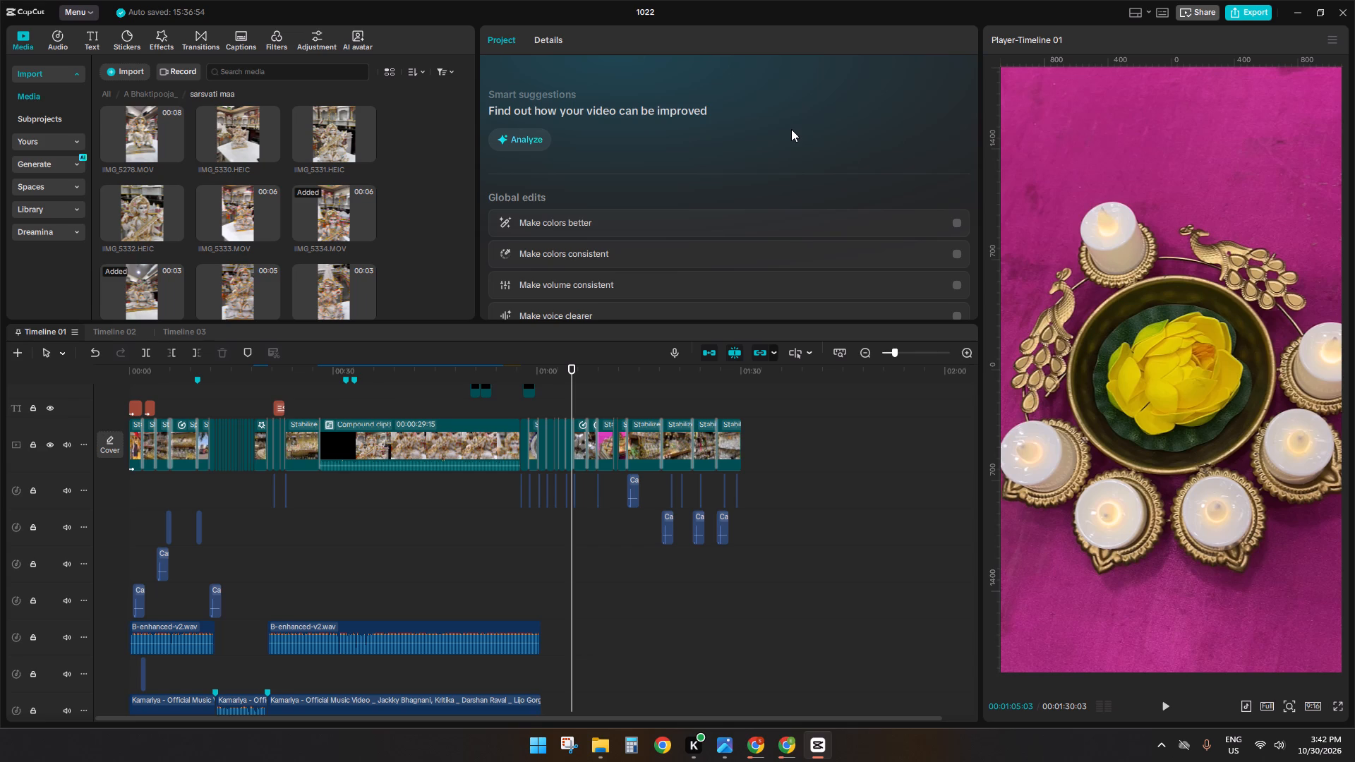
Import IMG_5343, IMG_5344 and IMG_5348 from the Downloads folder into the project's sarsvati maa media folder.
click(109, 73)
Import the clips IMG_5348, IMG_5344 and IMG_5343 from Downloads into the sarsvati maa media folder.
click(124, 95)
drag(127, 139, 264, 138)
click(711, 554)
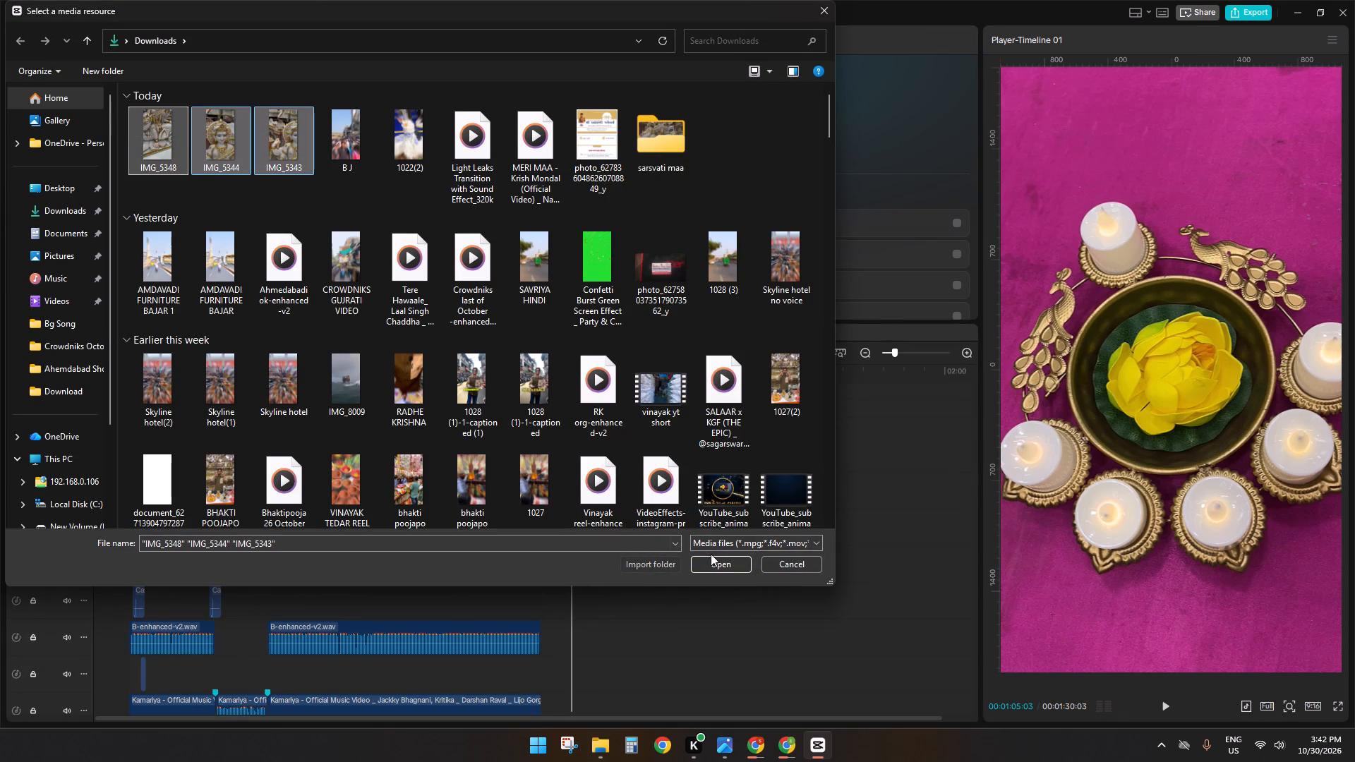
click(713, 562)
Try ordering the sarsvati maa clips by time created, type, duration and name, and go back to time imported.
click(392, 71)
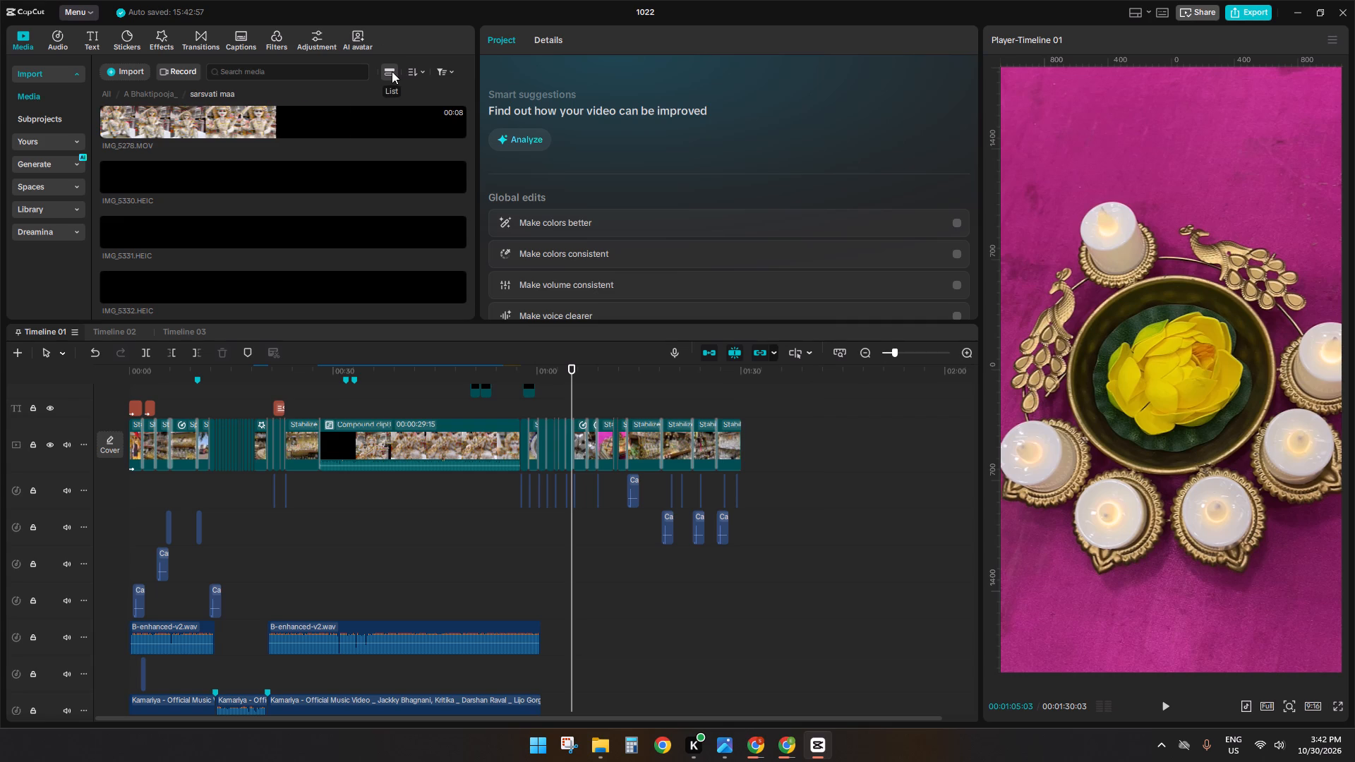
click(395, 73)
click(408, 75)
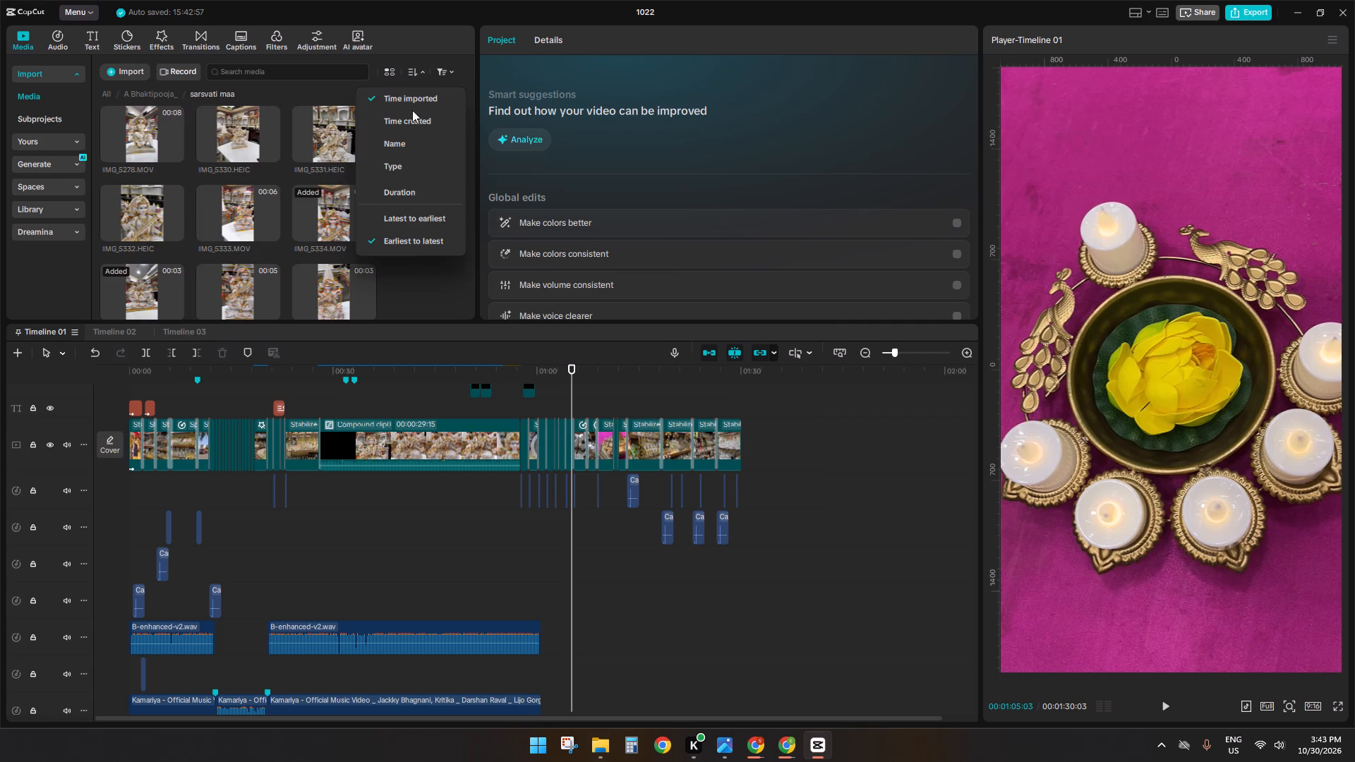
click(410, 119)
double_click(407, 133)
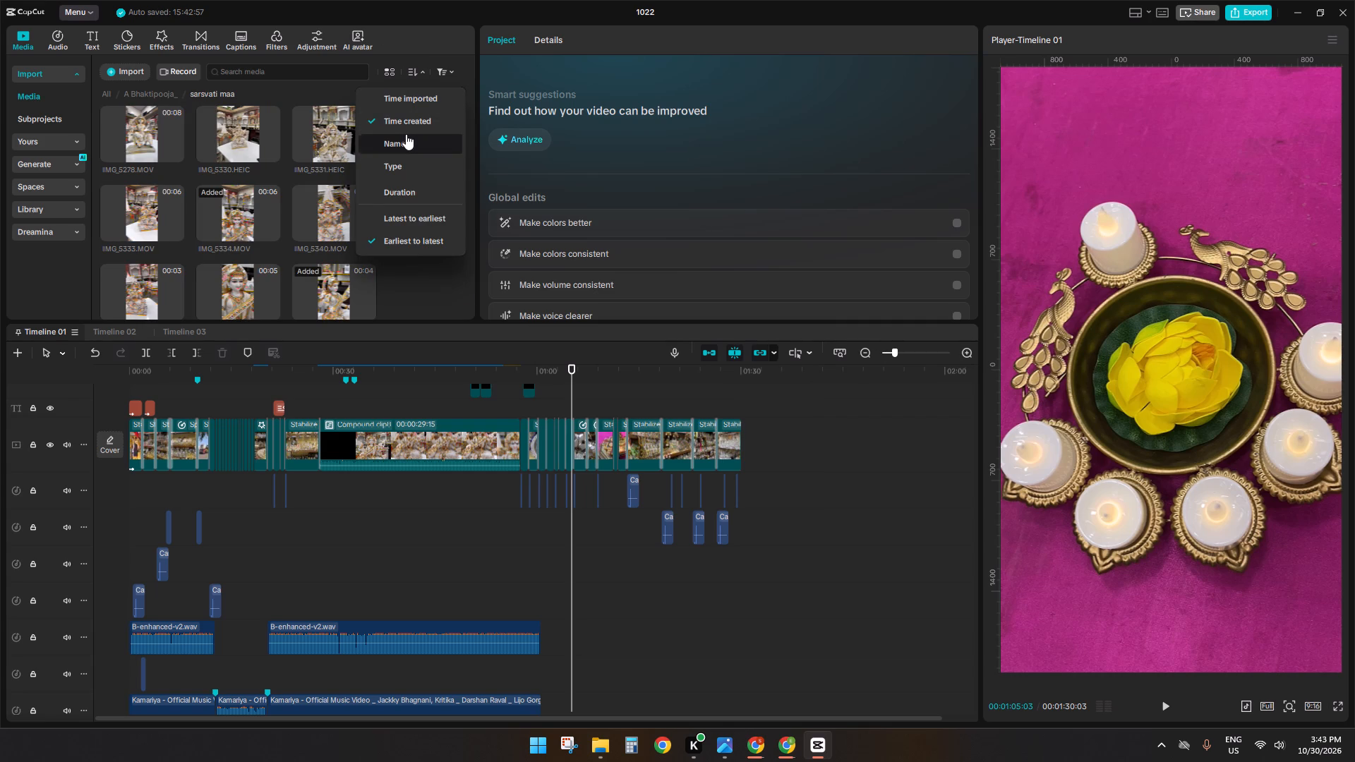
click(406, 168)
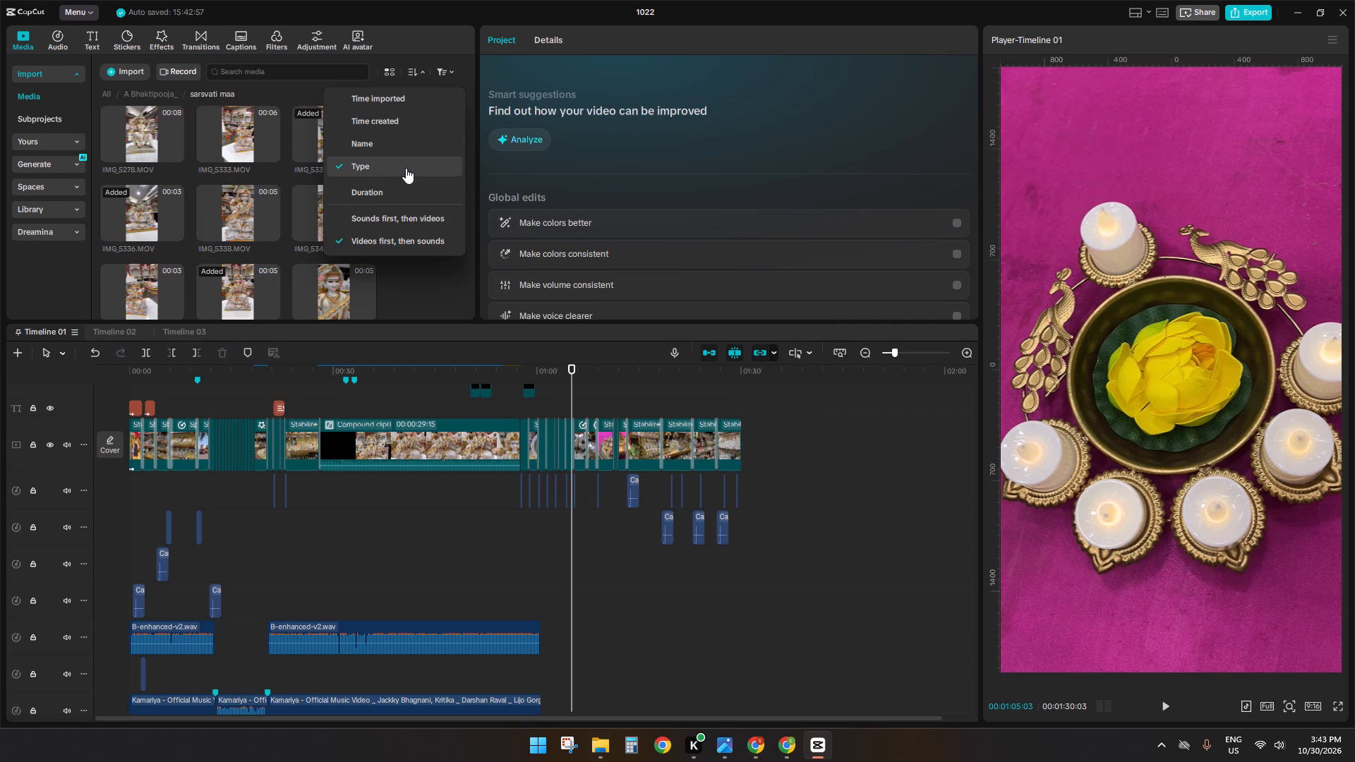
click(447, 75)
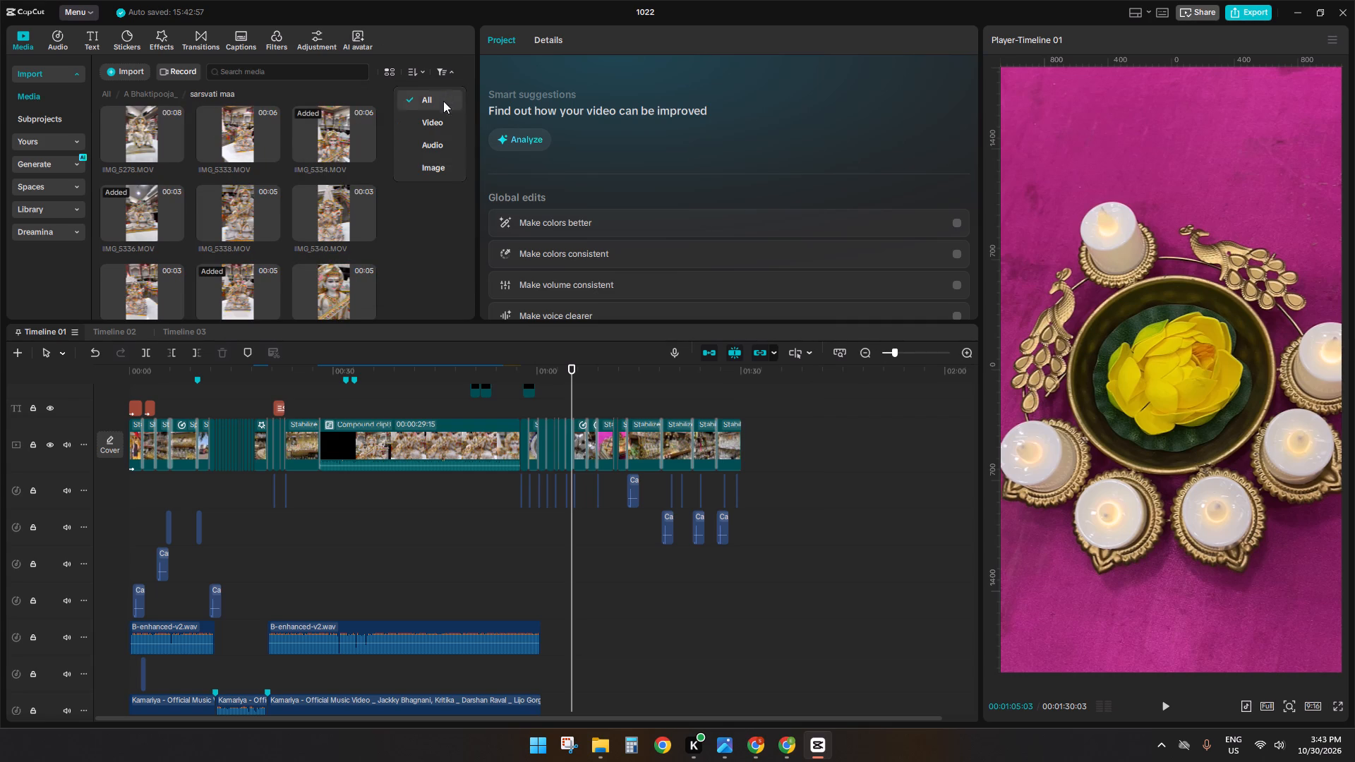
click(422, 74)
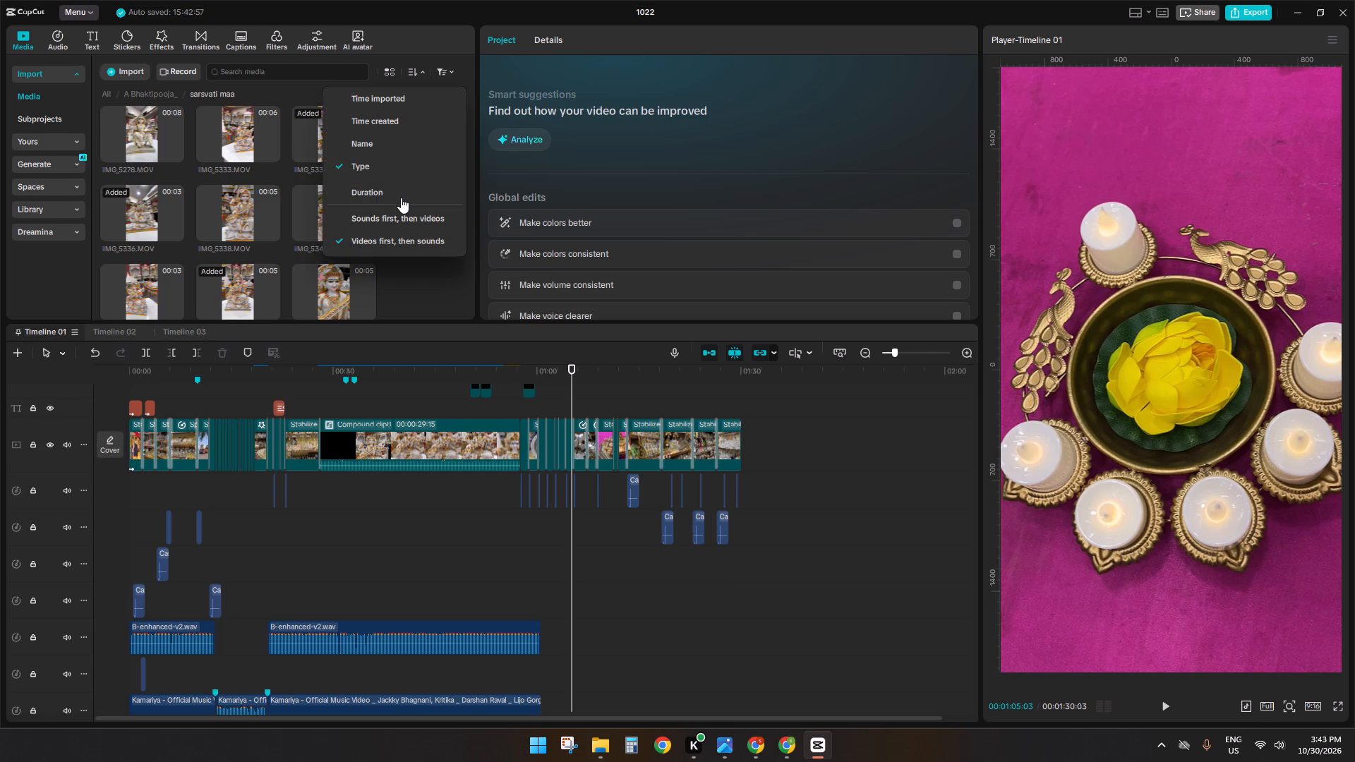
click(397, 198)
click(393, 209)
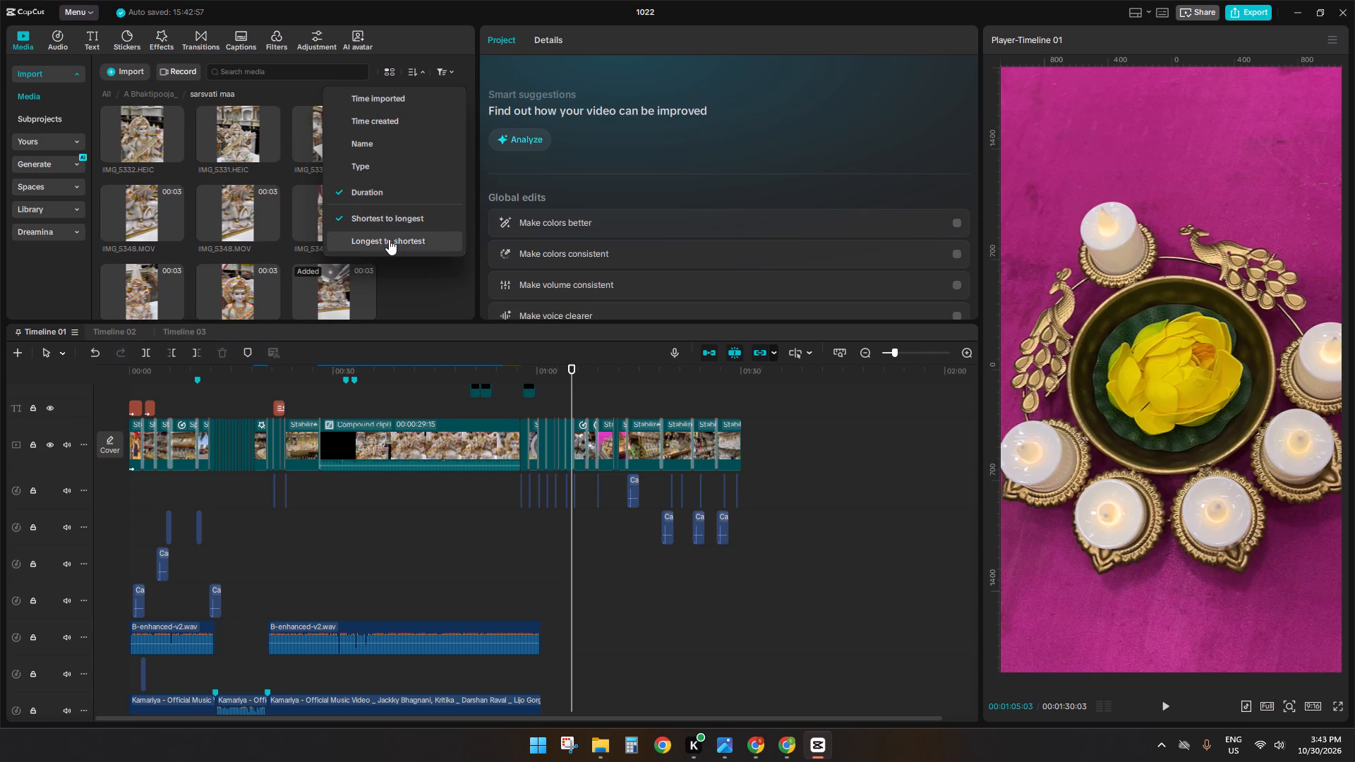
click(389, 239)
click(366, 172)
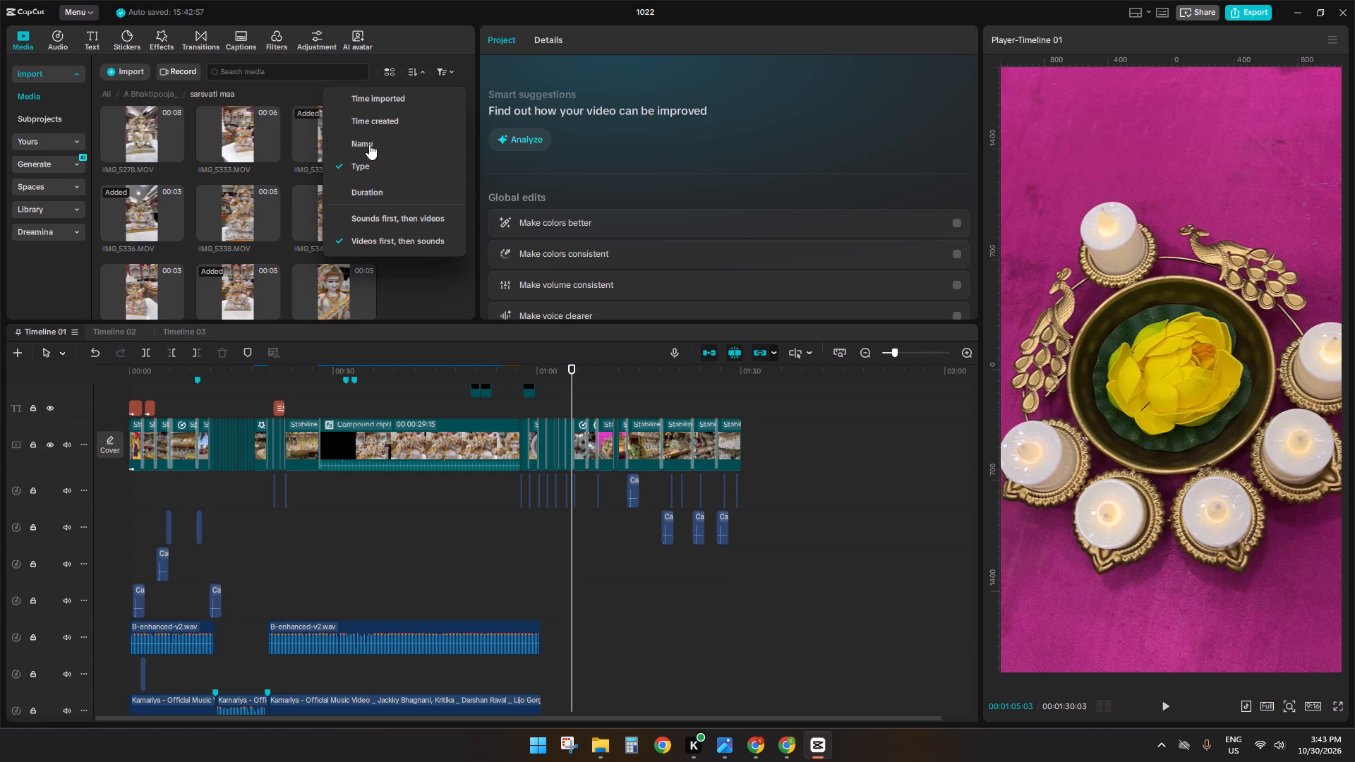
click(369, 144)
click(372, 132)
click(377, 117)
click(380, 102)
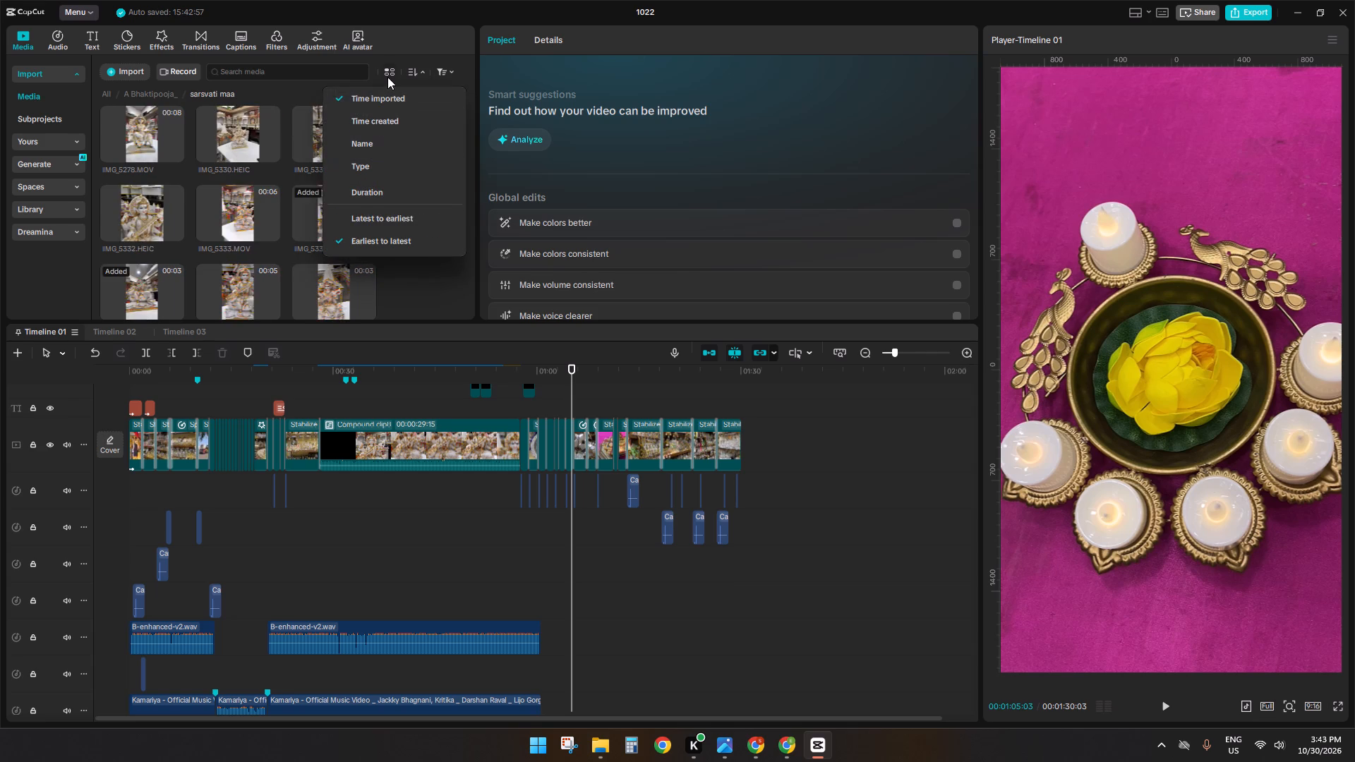
Sort the sarsvati maa clips by duration from longest to shortest.
click(387, 77)
scroll(359, 179, down, 12)
click(423, 75)
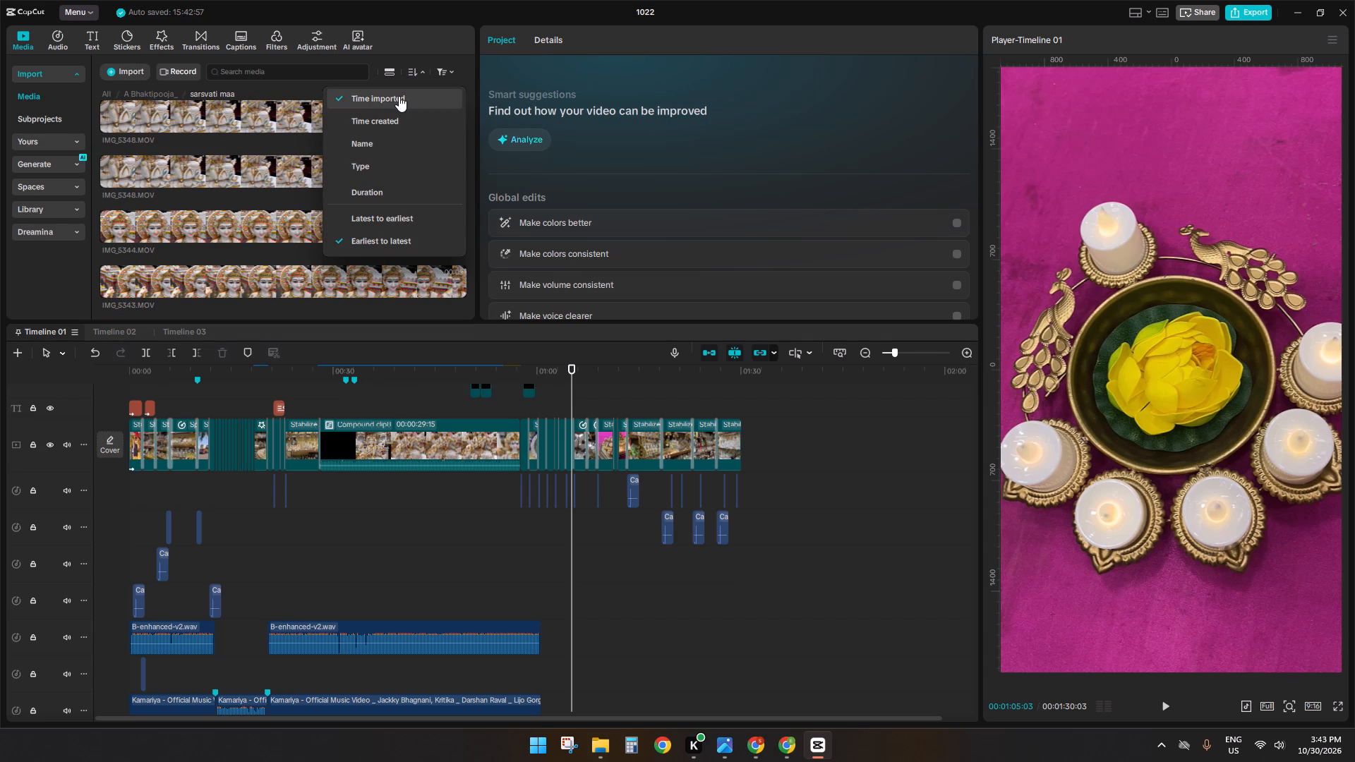
click(399, 96)
click(392, 113)
click(384, 132)
click(377, 145)
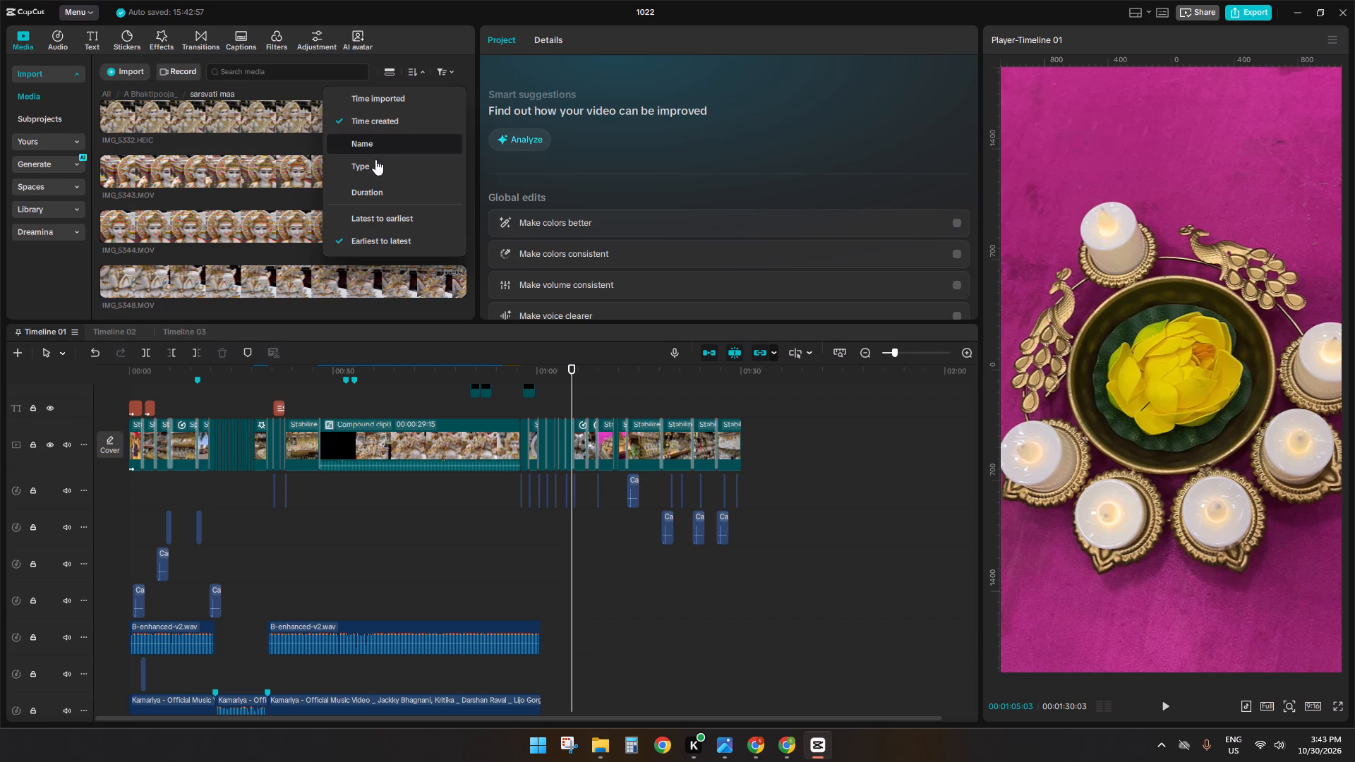
click(374, 168)
click(371, 190)
click(370, 219)
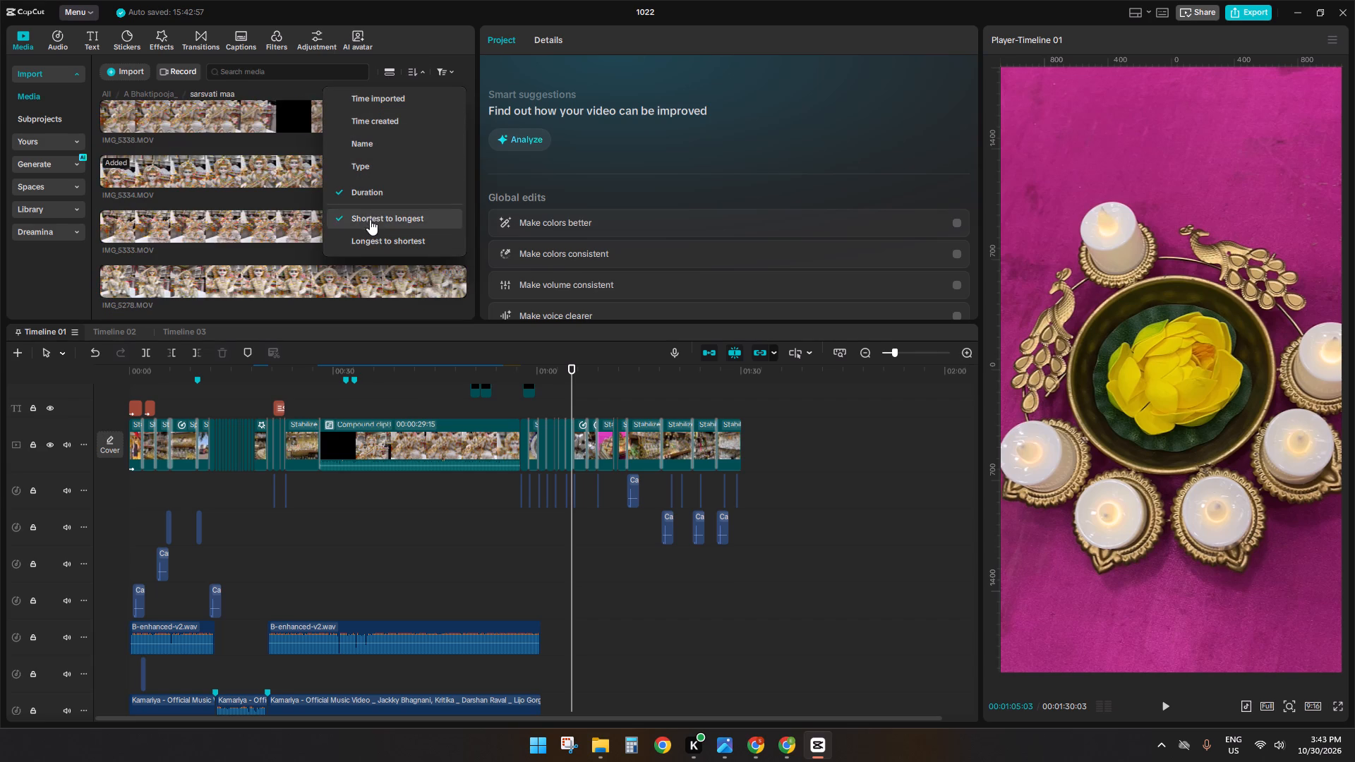
click(371, 233)
click(420, 80)
click(420, 72)
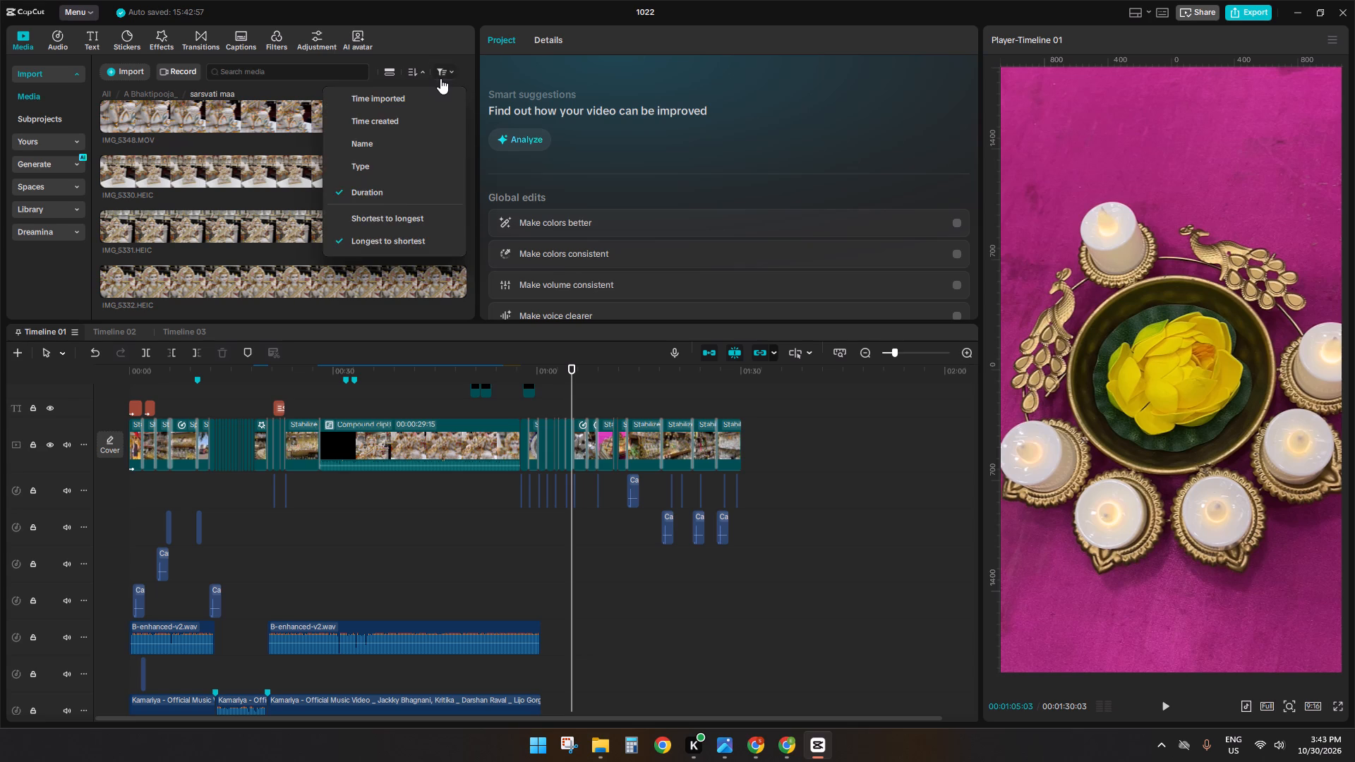
Filter the sarsvati maa folder to videos only and show them as a grid down to the shortest clips.
click(440, 78)
click(433, 121)
click(432, 77)
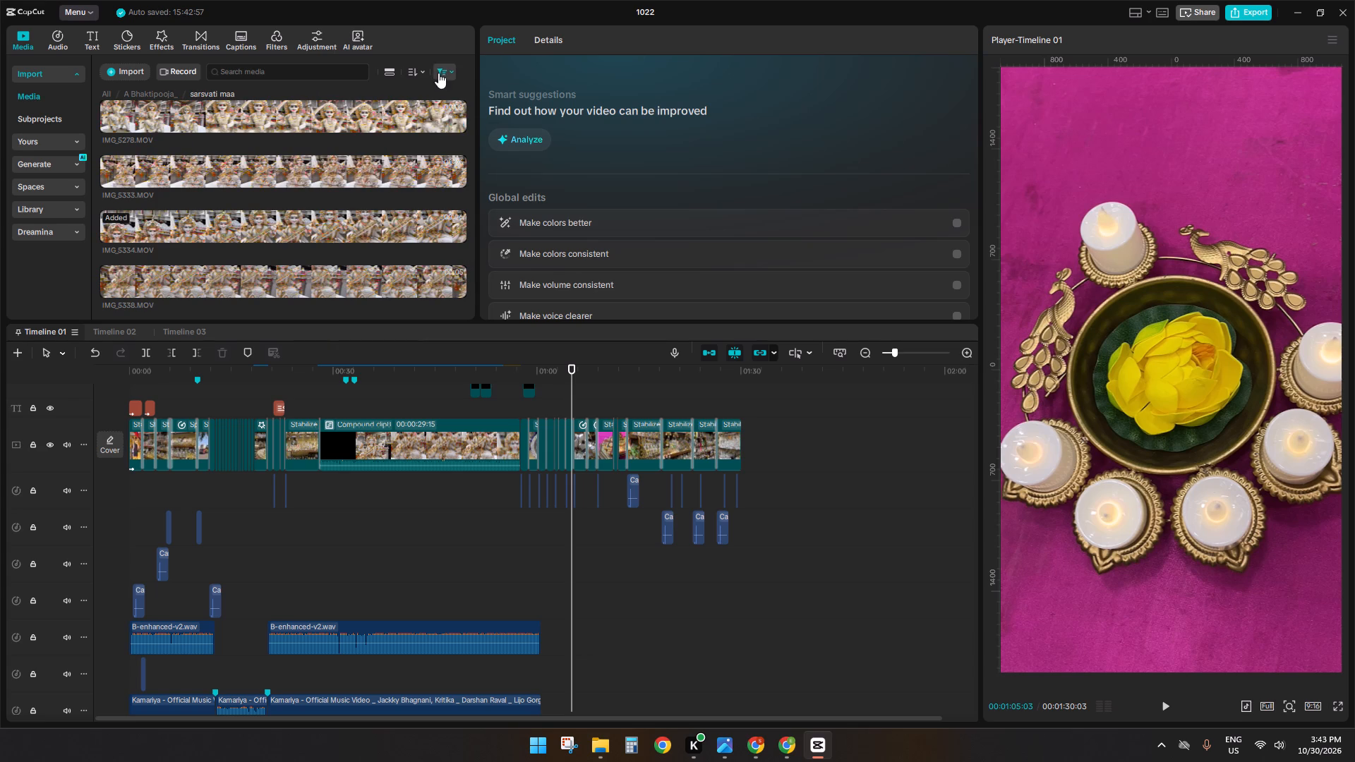
click(438, 73)
click(392, 73)
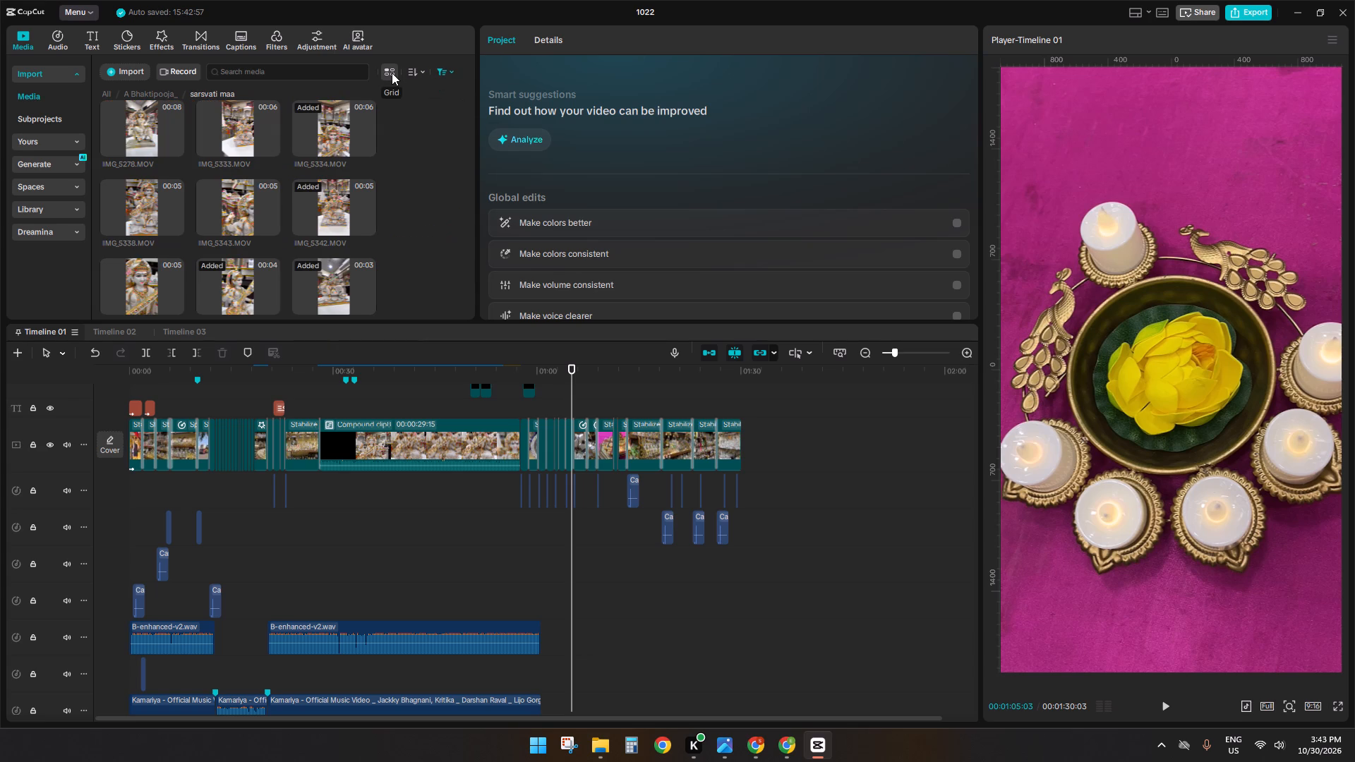
ctrl+scroll(318, 161, down, 4)
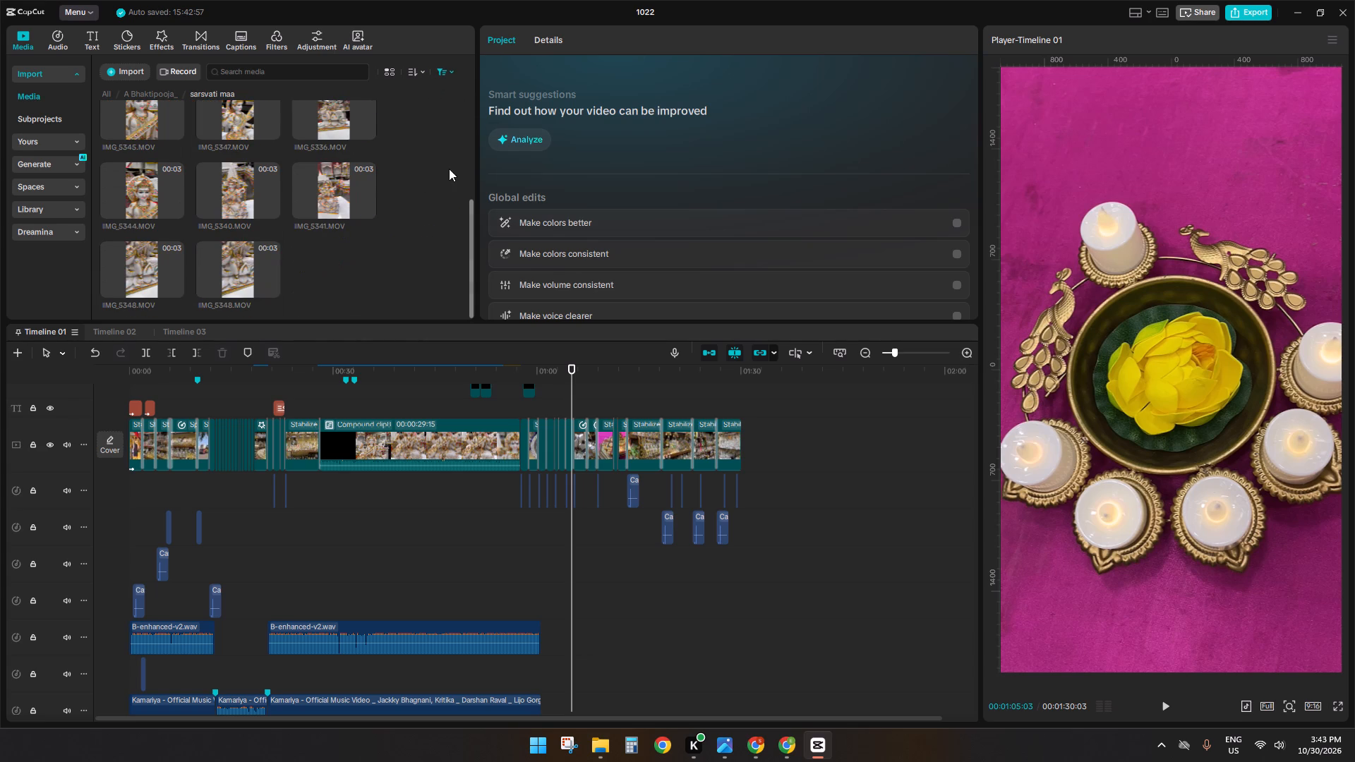
scroll(389, 202, down, 3)
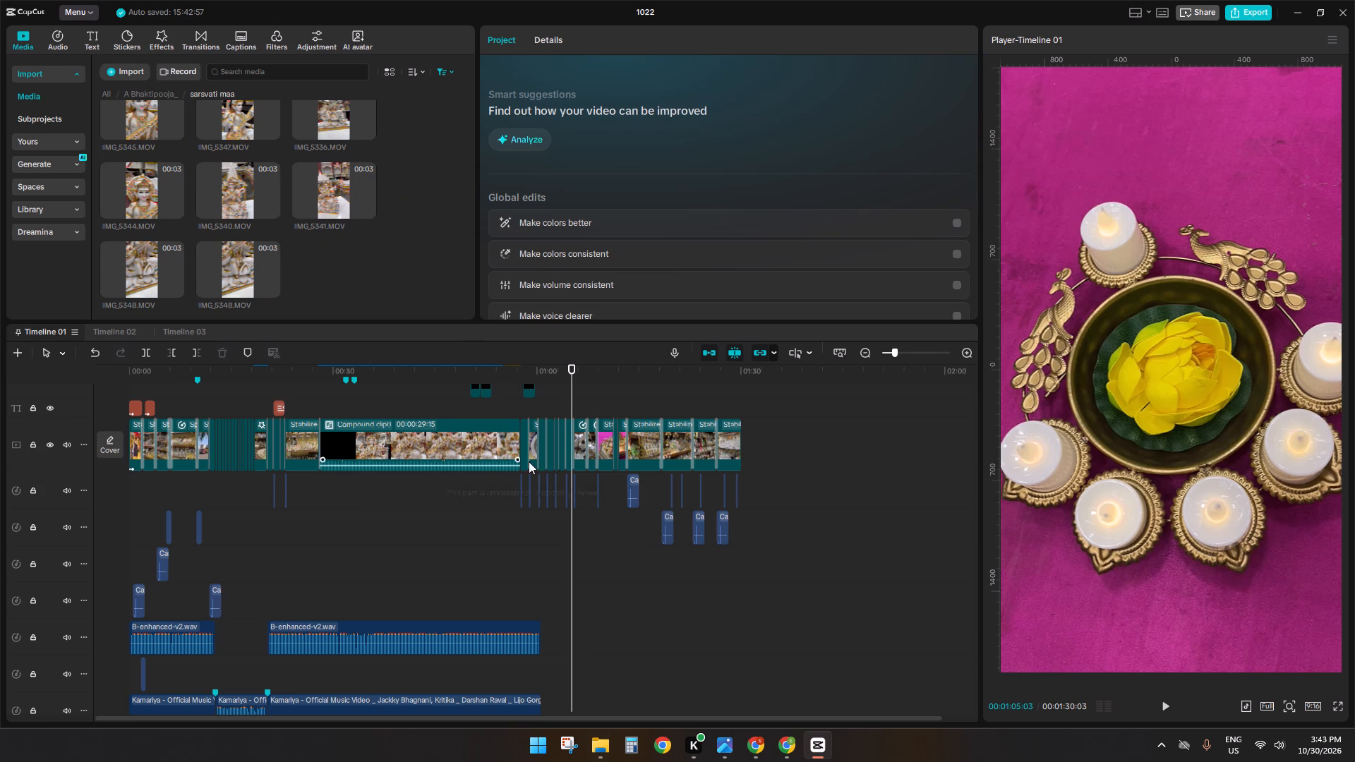
Open the statue compound clip on Timeline 01 to check its contents and return to the main timeline.
click(404, 407)
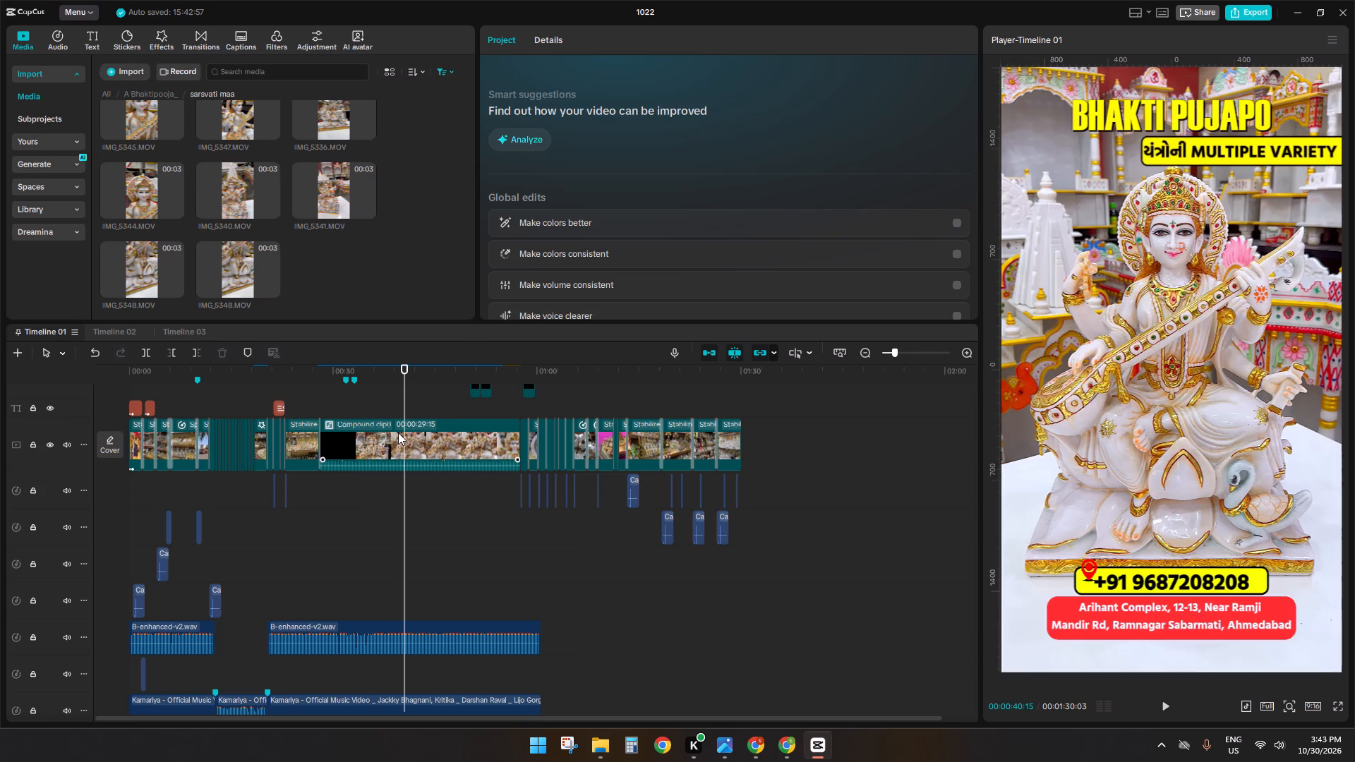
double_click(398, 433)
click(457, 352)
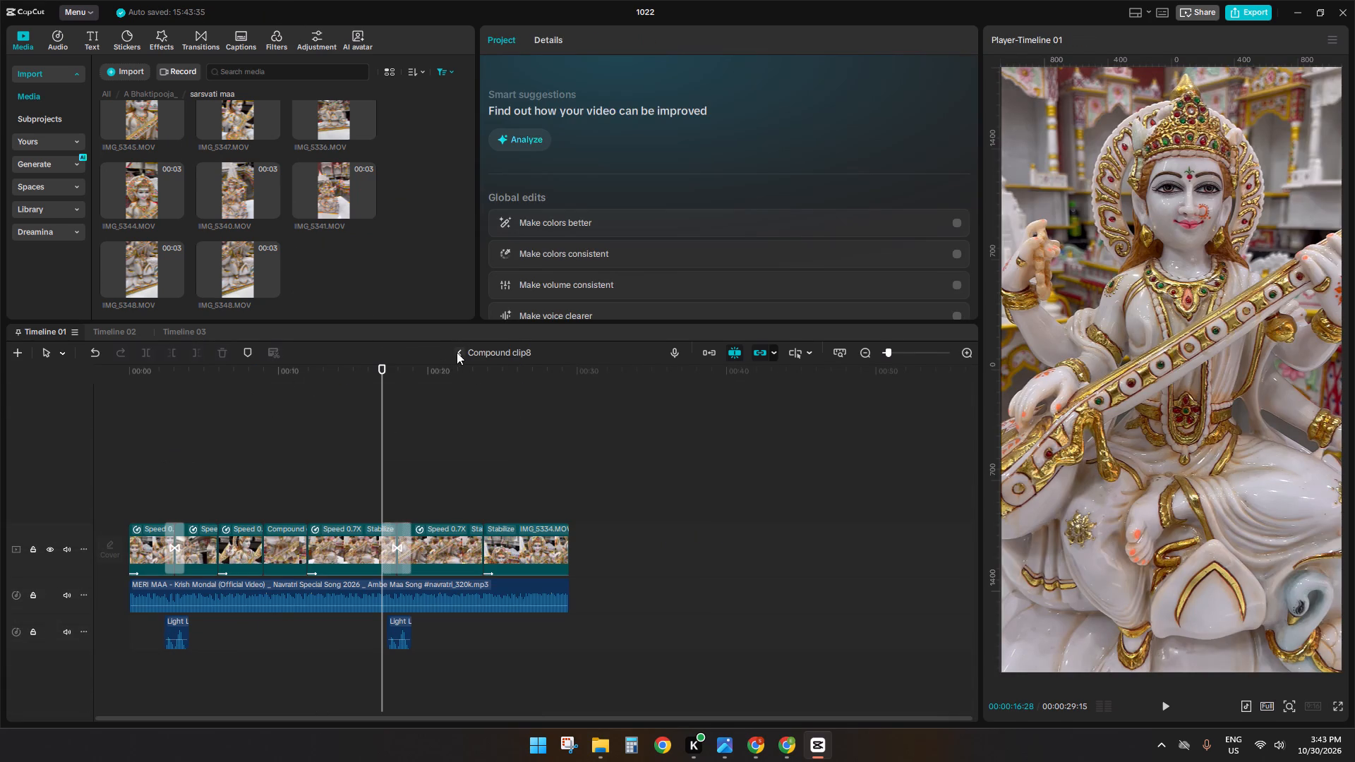
Play Timeline 01 through the fast product cuts, from the street shot to the flower and candle clip.
click(178, 416)
click(203, 406)
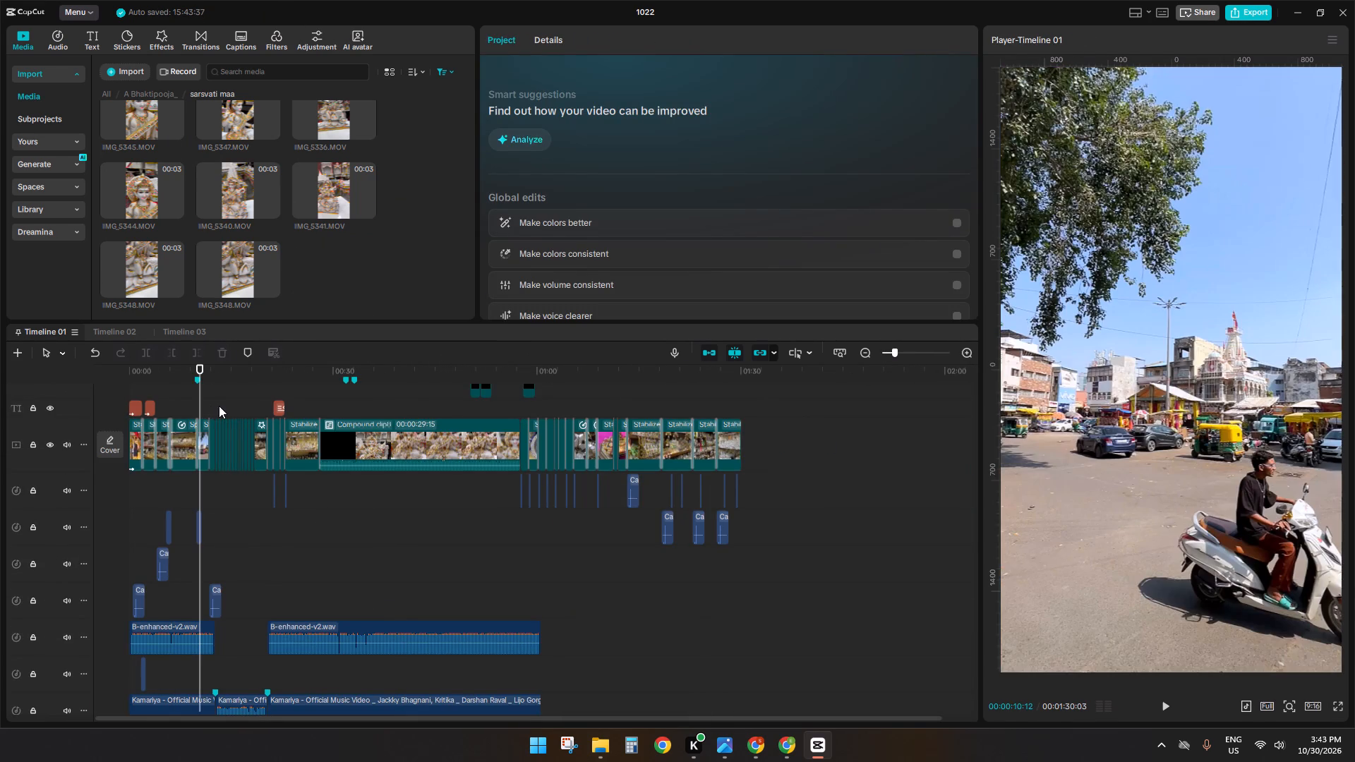
click(220, 406)
click(215, 407)
key(space)
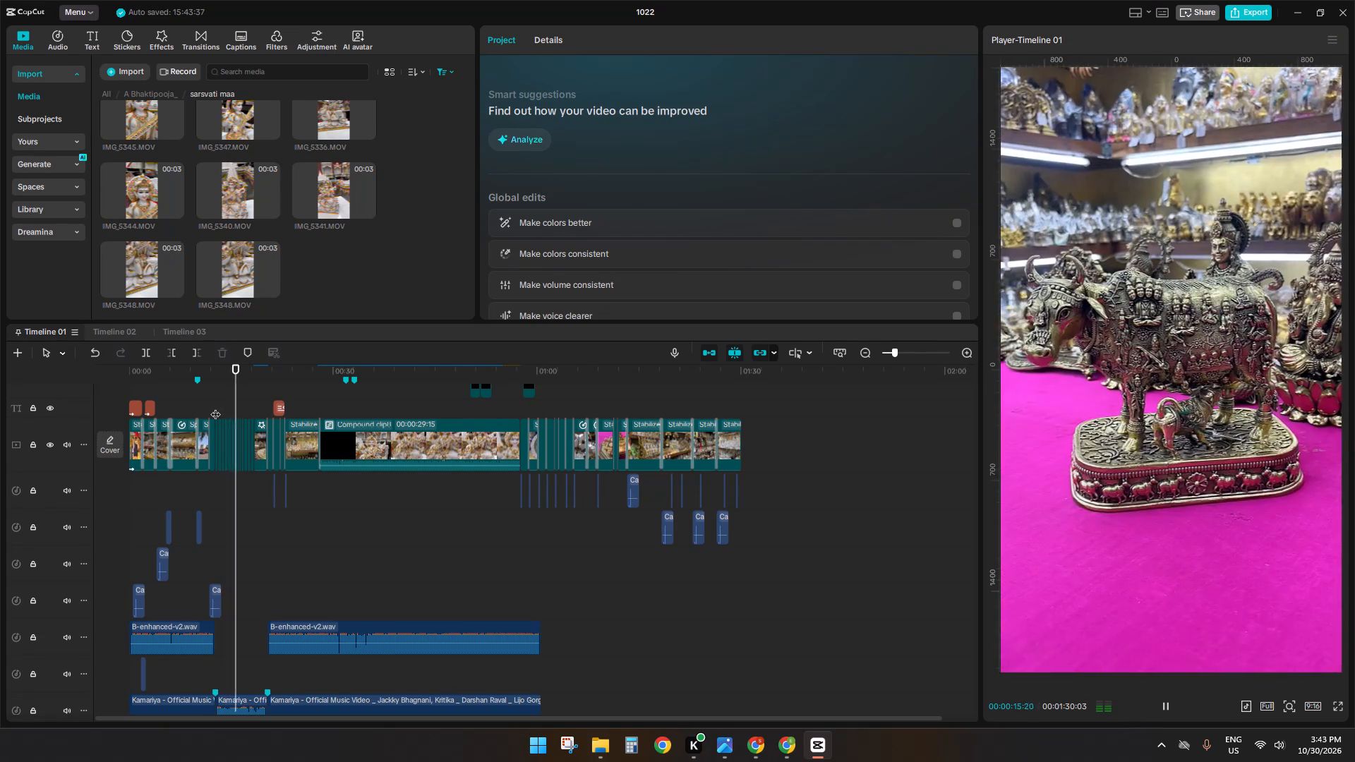
key(space)
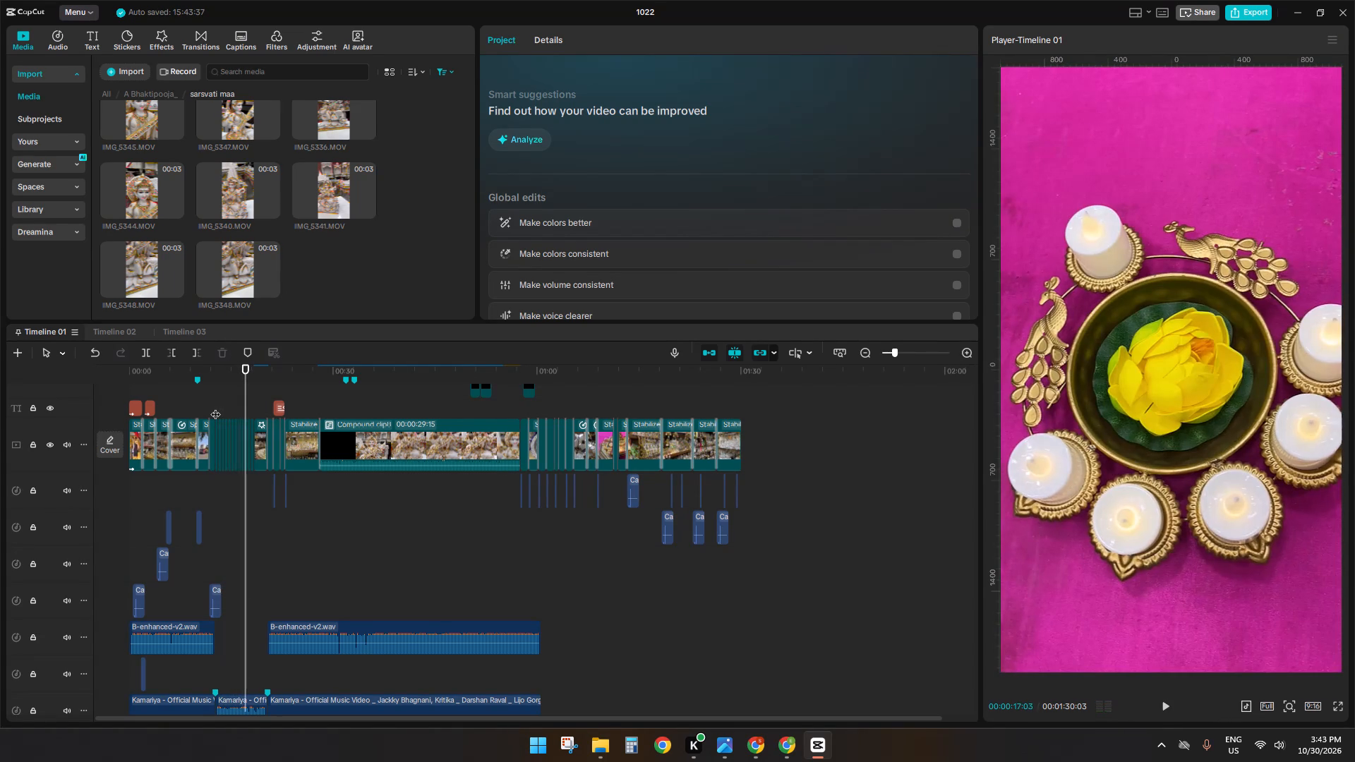
Play on from the flower and candle clip through the brassware section into the statue compound clip.
ctrl+scroll(227, 402, up, 20)
ctrl+scroll(227, 402, up, 9)
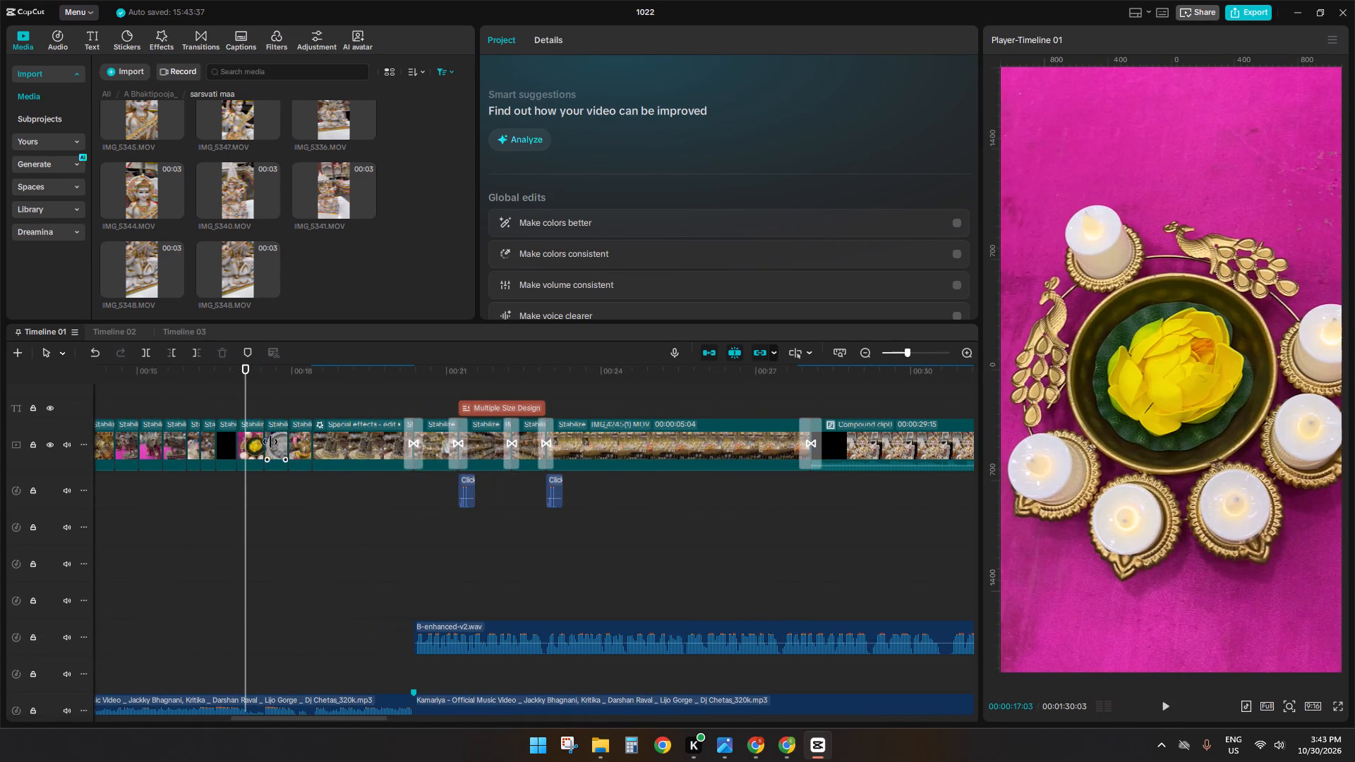
click(246, 440)
key(space)
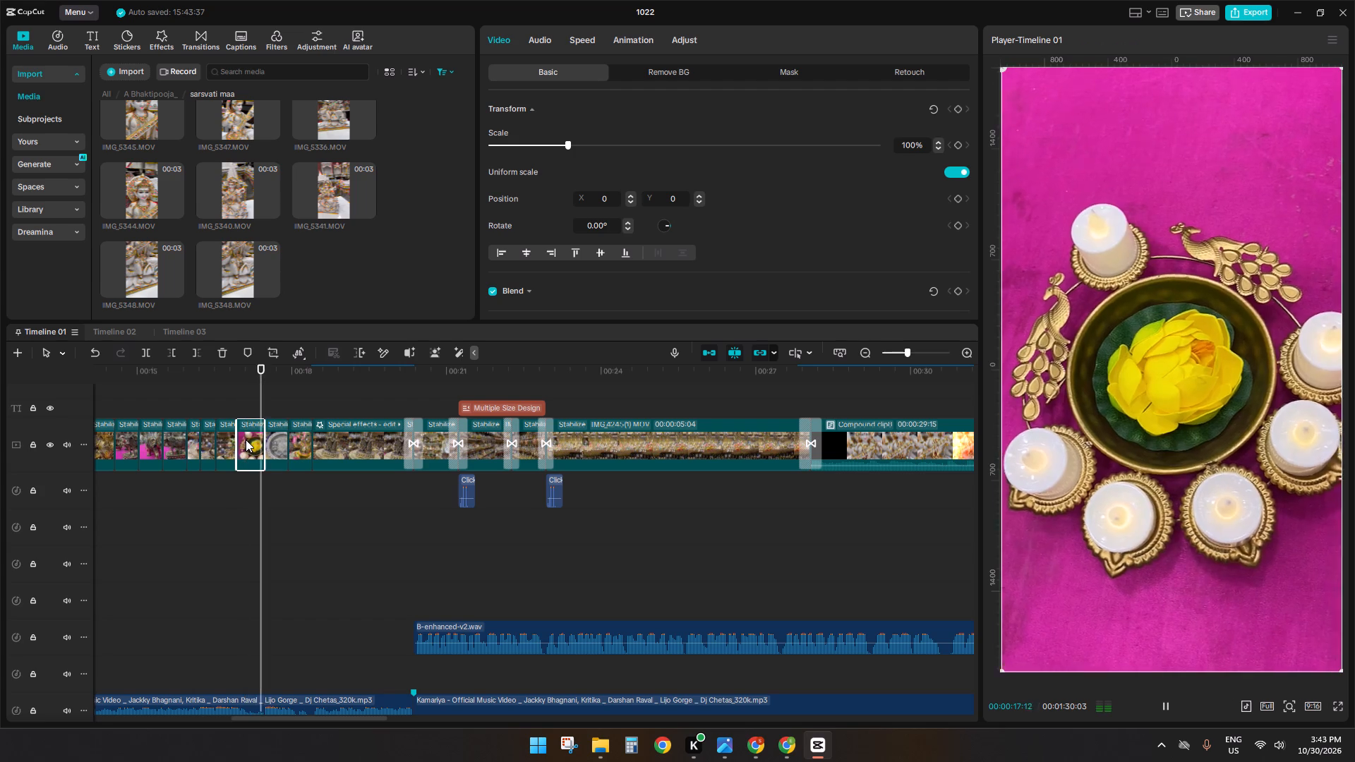
ctrl+scroll(388, 415, down, 10)
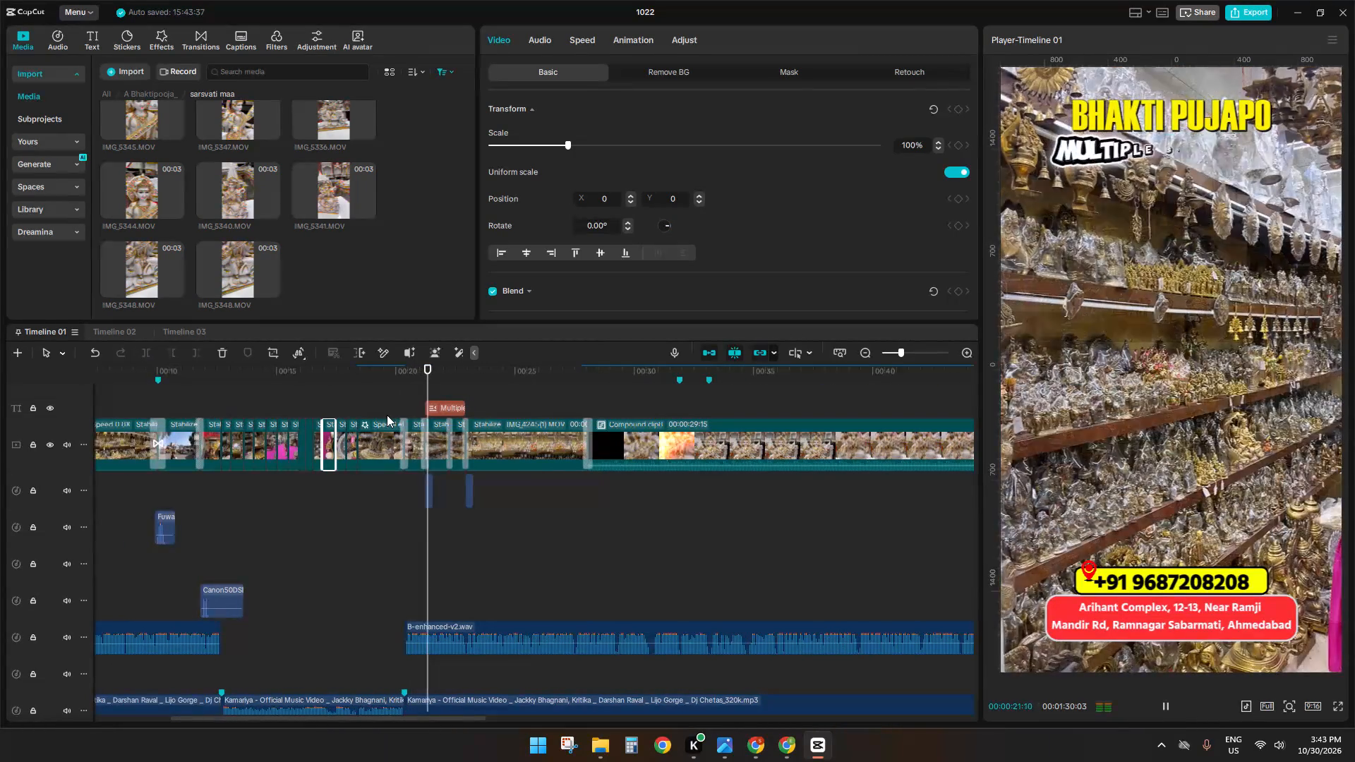
ctrl+scroll(550, 409, down, 2)
ctrl+scroll(550, 409, up, 1)
ctrl+scroll(550, 409, down, 5)
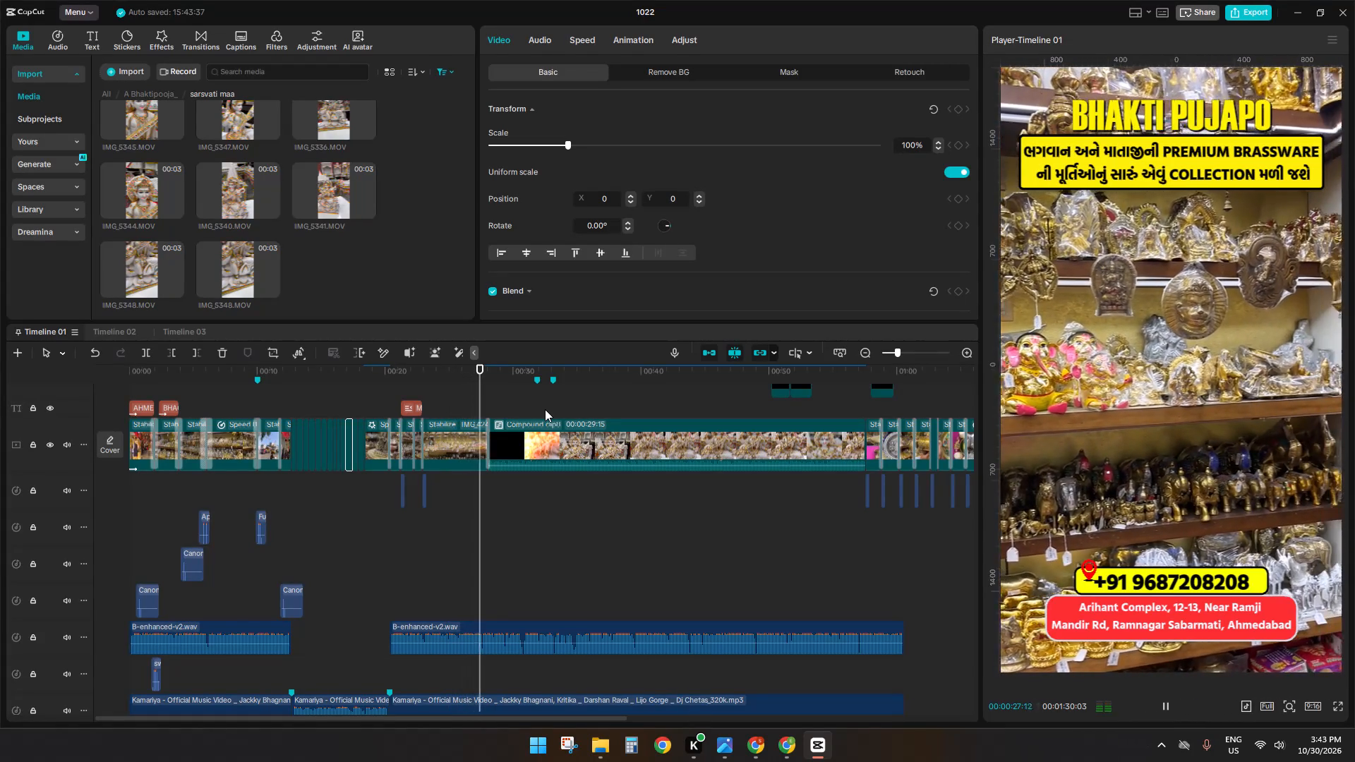
scroll(545, 409, down, 2)
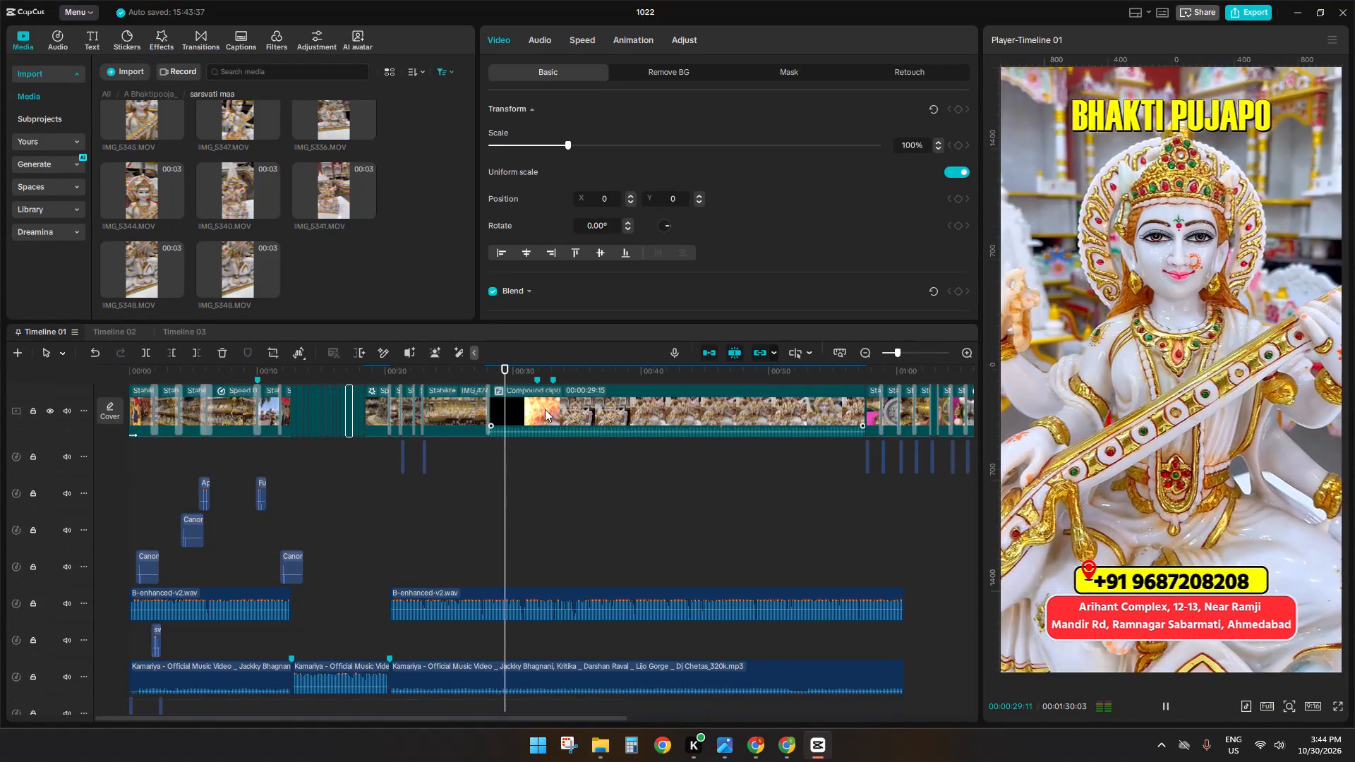
ctrl+scroll(558, 440, down, 4)
ctrl+scroll(554, 446, up, 3)
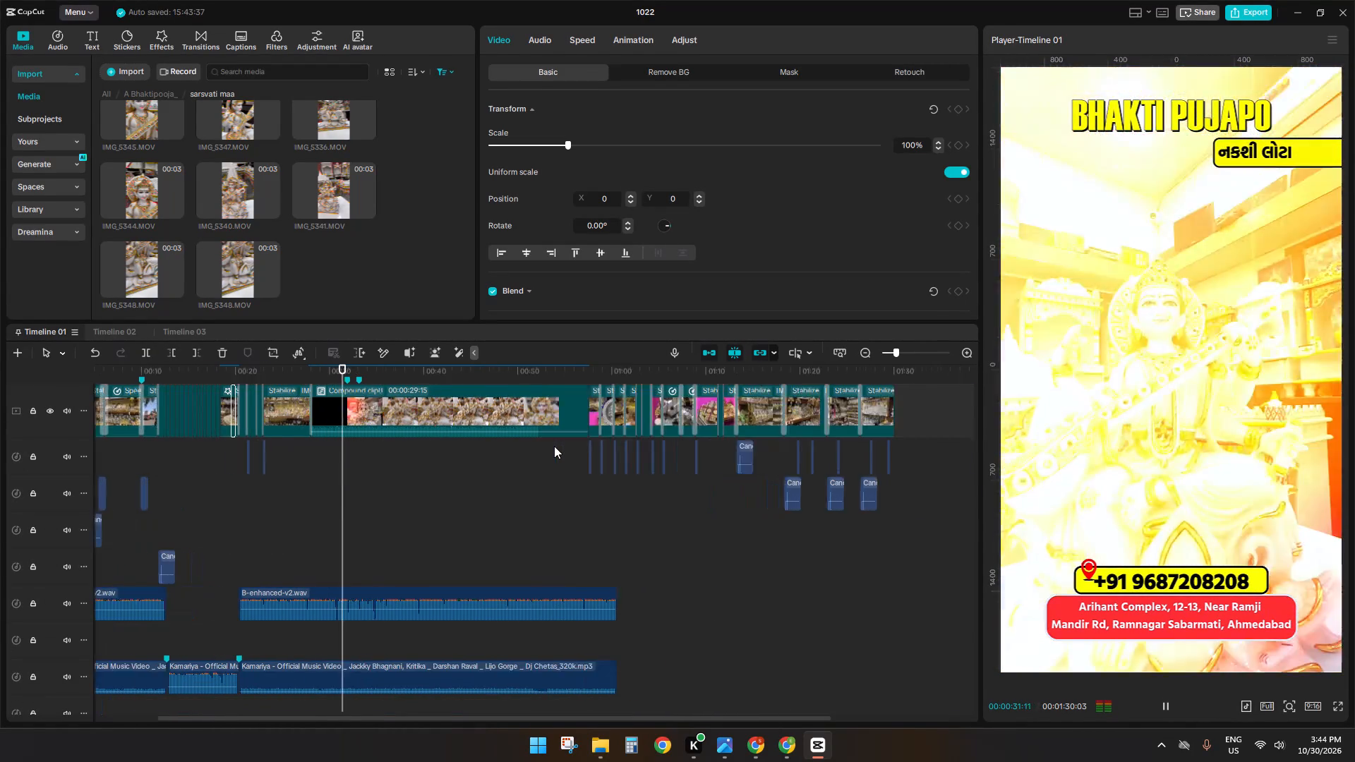
ctrl+scroll(554, 446, up, 1)
scroll(562, 447, up, 3)
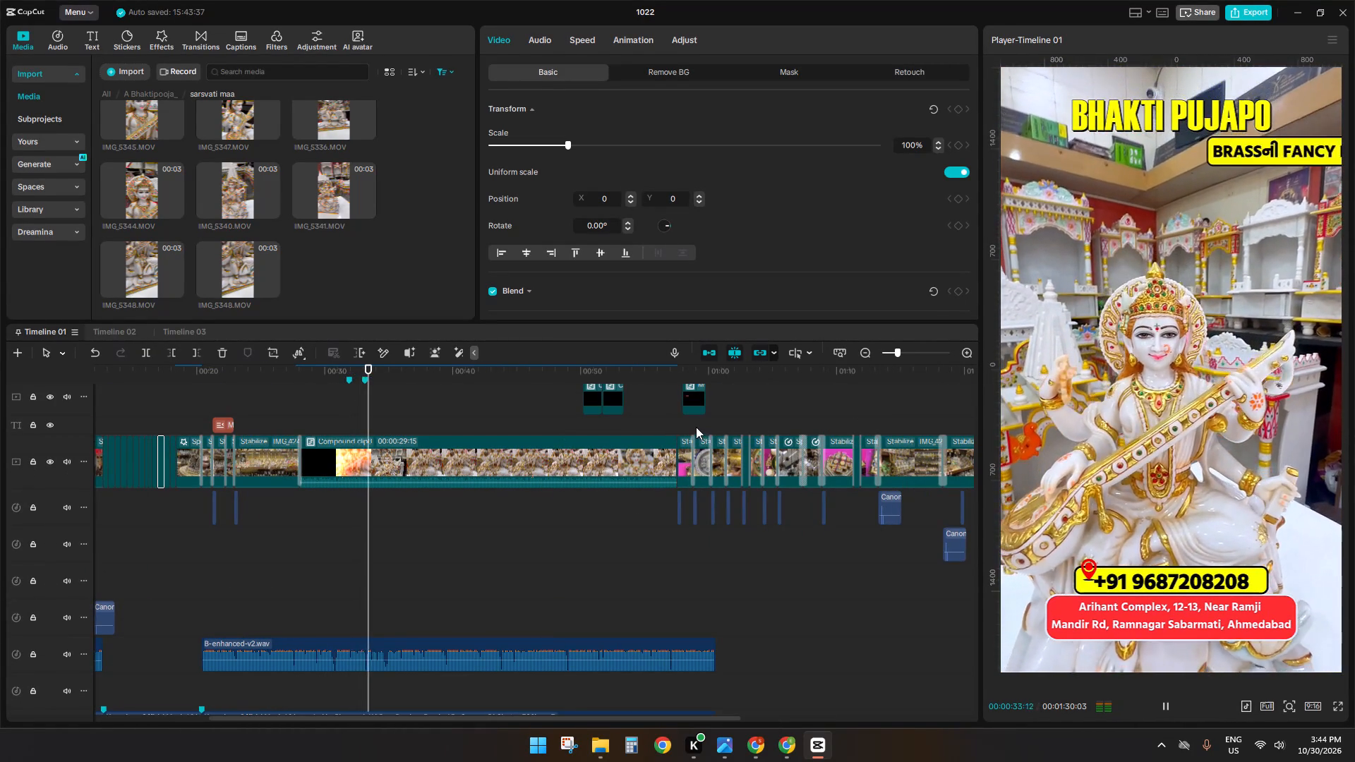
Preview the footage after the compound clip, from the brass stool shot to the closing shop shelf clips.
click(685, 424)
key(space)
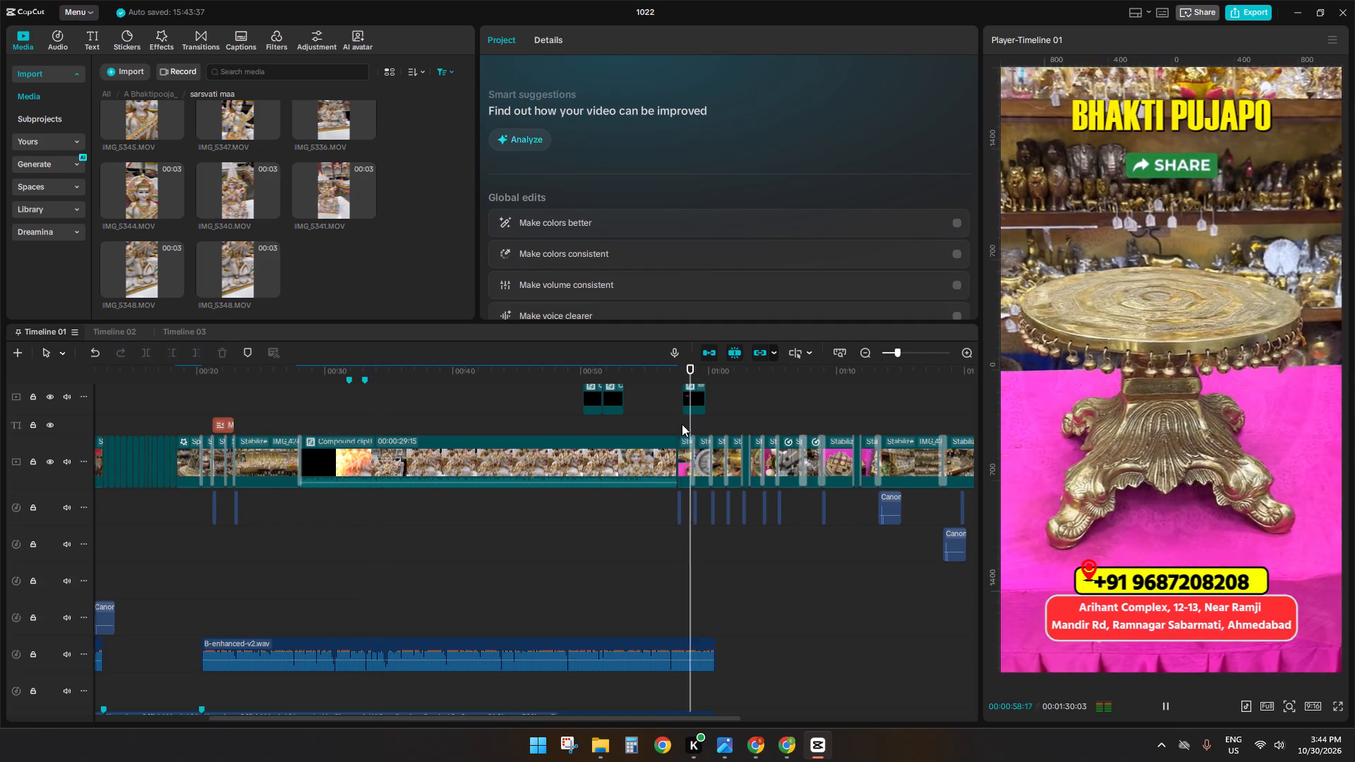
ctrl+scroll(680, 425, down, 5)
ctrl+click(598, 435)
key(space)
click(669, 410)
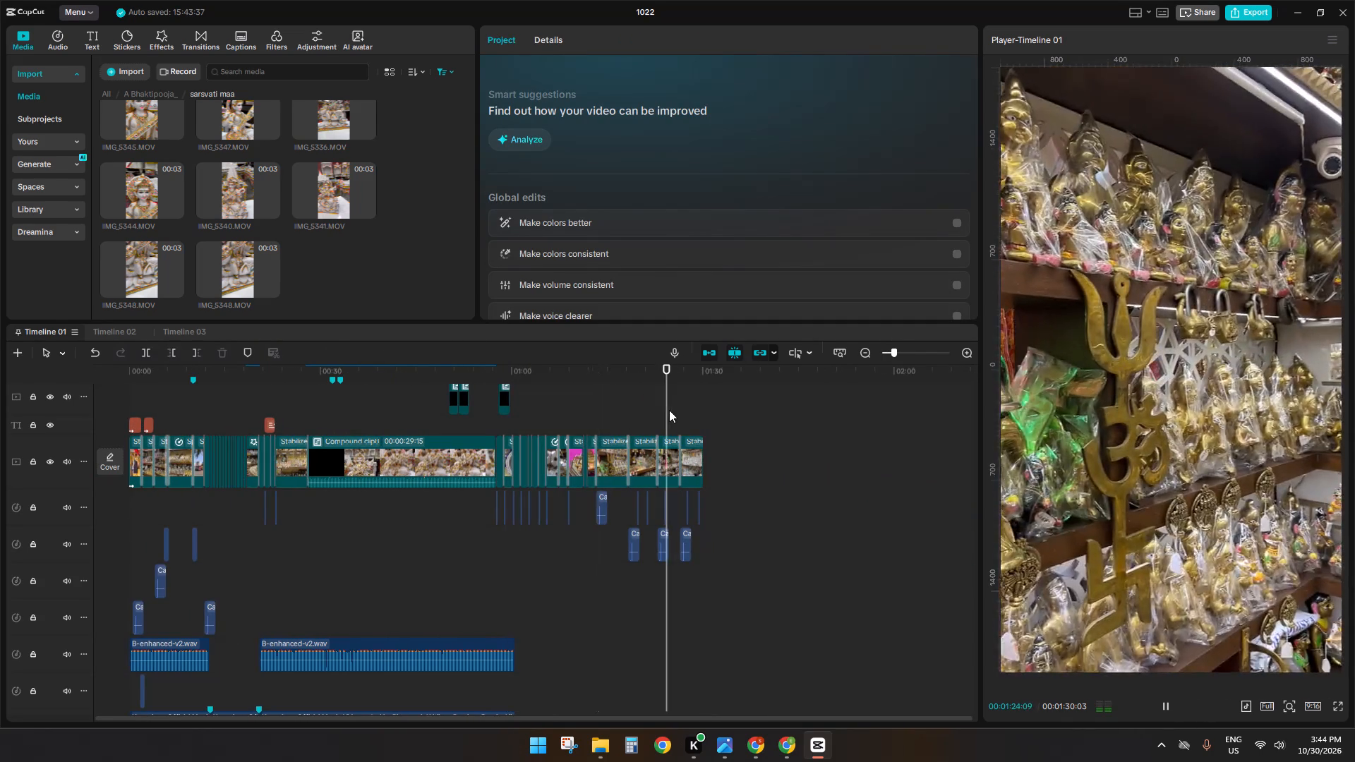
key(space)
click(682, 413)
key(space)
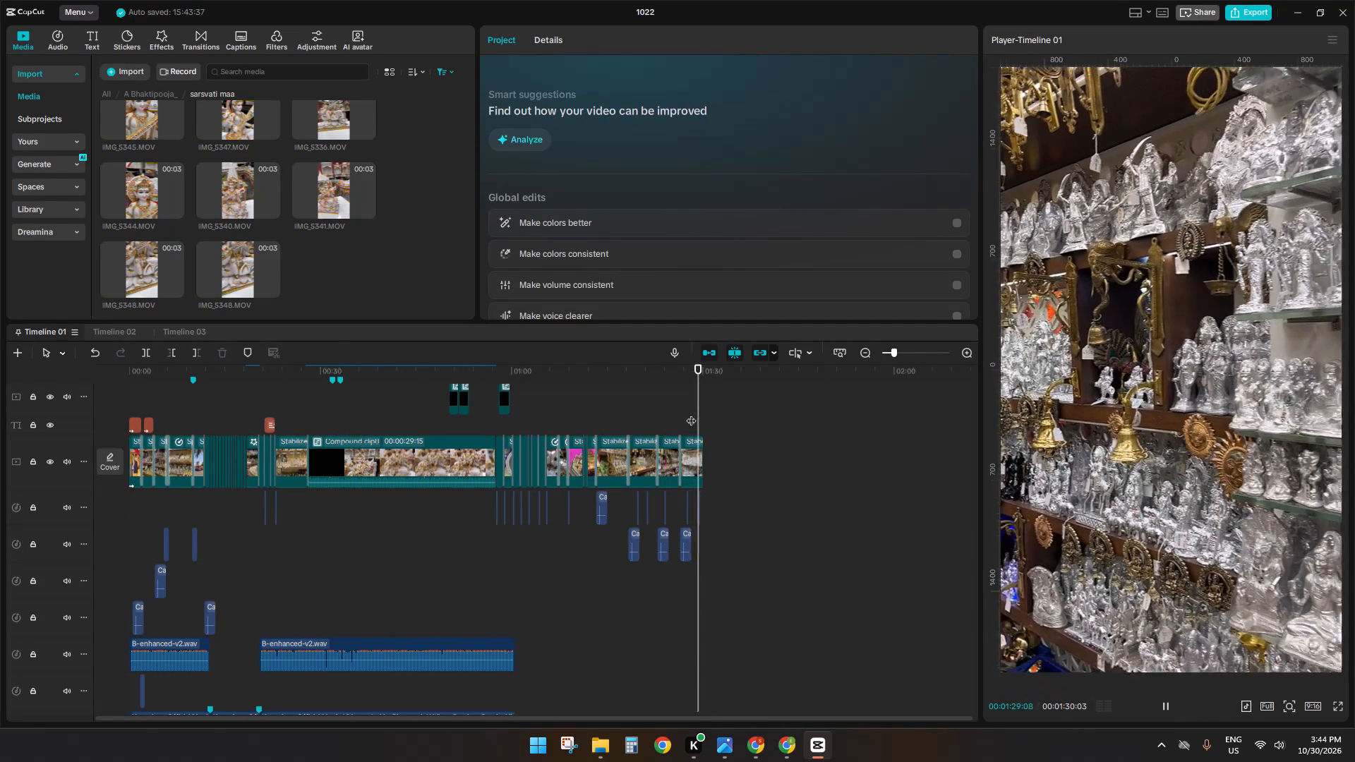
click(666, 405)
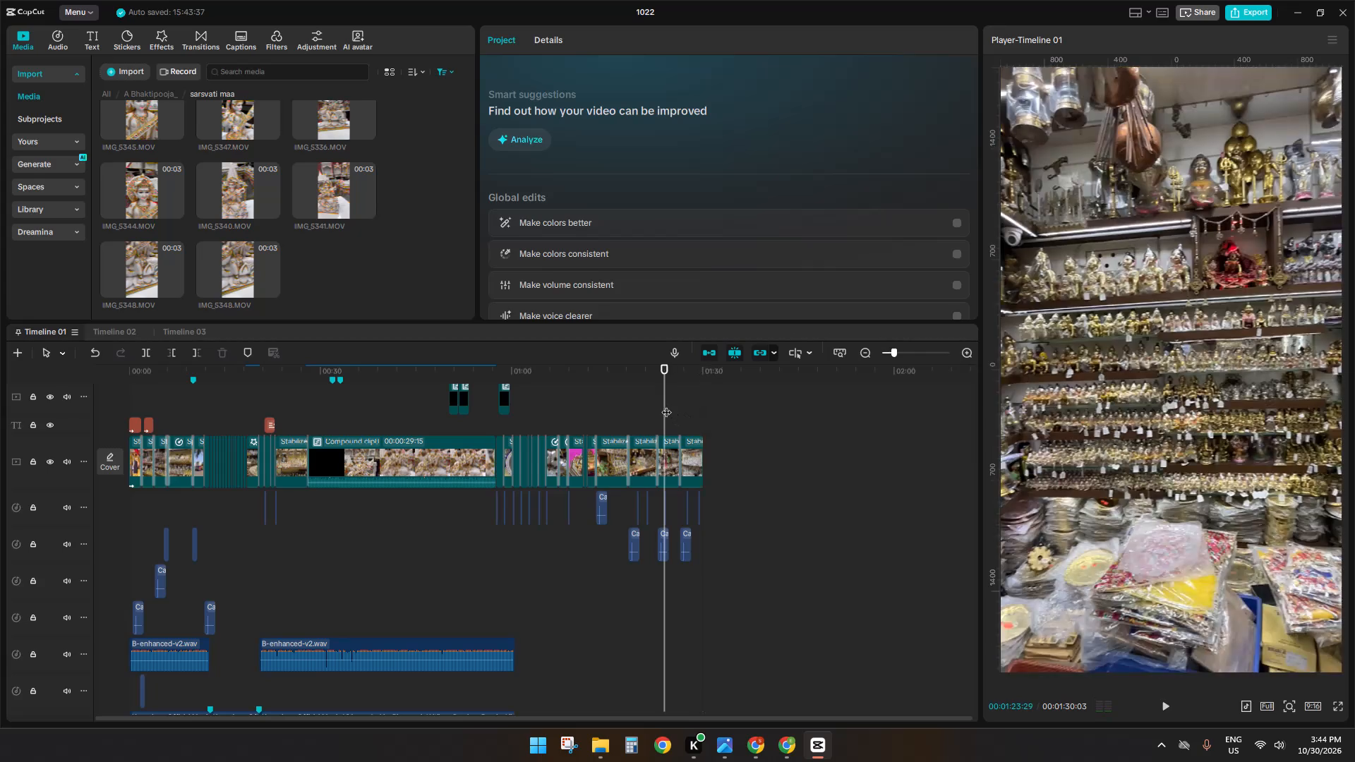
drag(666, 405, 0, 416)
Switch to Timeline 02 and view its footage at about 7 seconds.
click(107, 332)
click(183, 394)
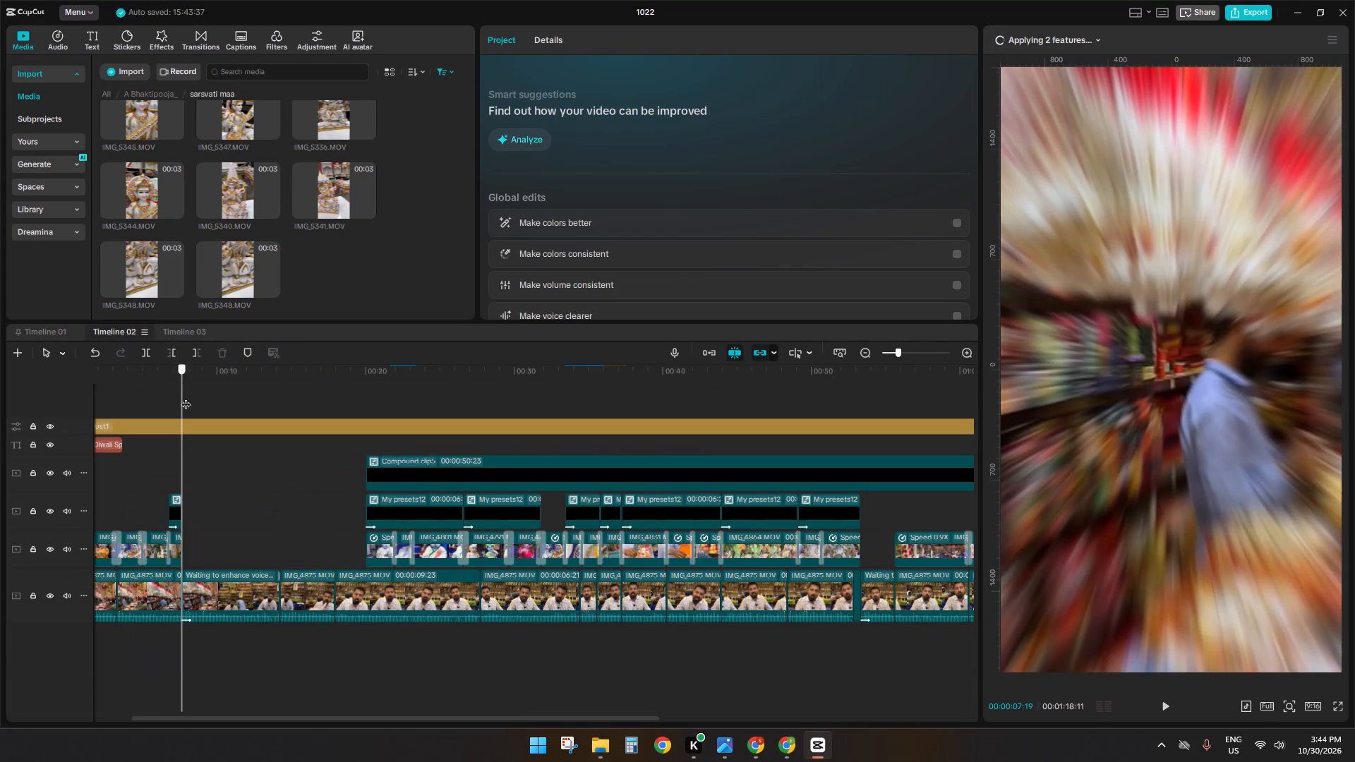
Preview Timeline 02 from about 10 seconds and from the start of the compound clip near 20 seconds.
double_click(209, 397)
key(space)
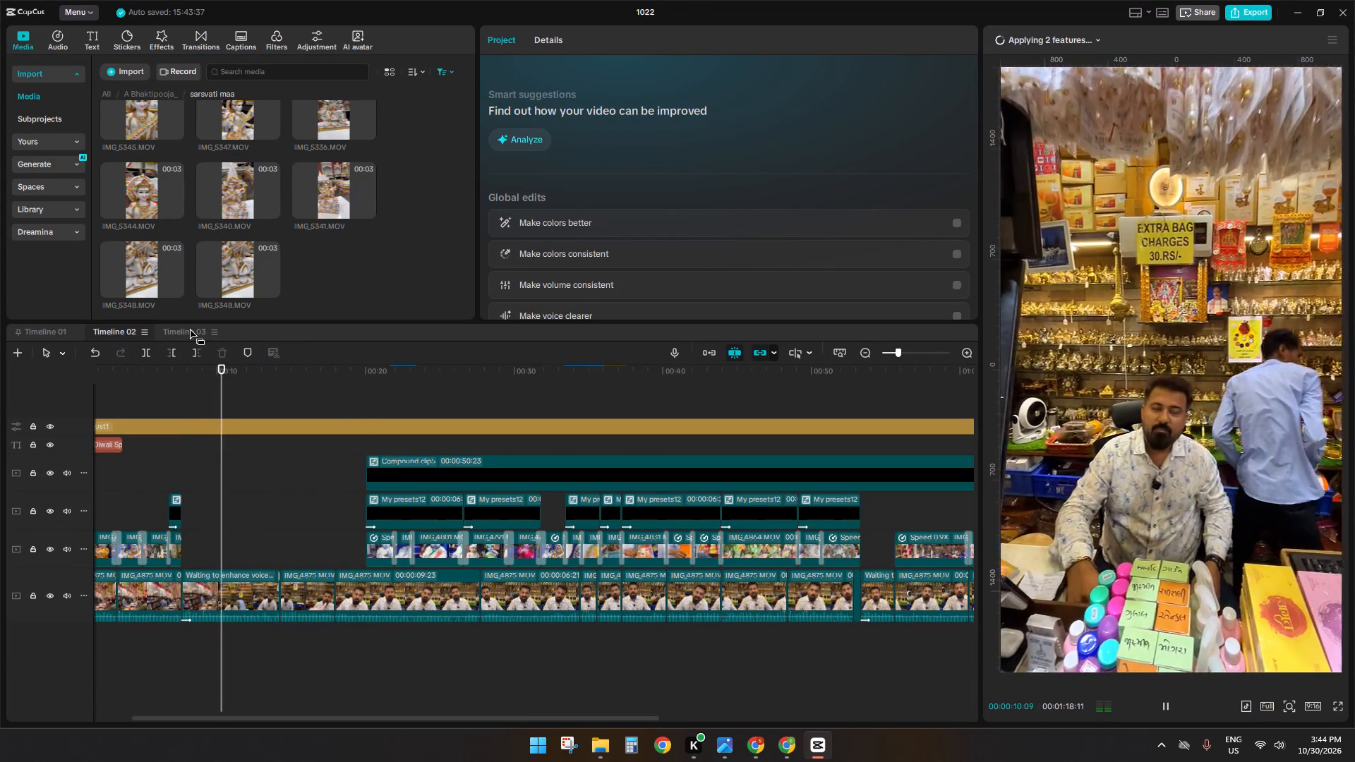
click(189, 327)
click(130, 335)
key(space)
ctrl+scroll(282, 441, down, 7)
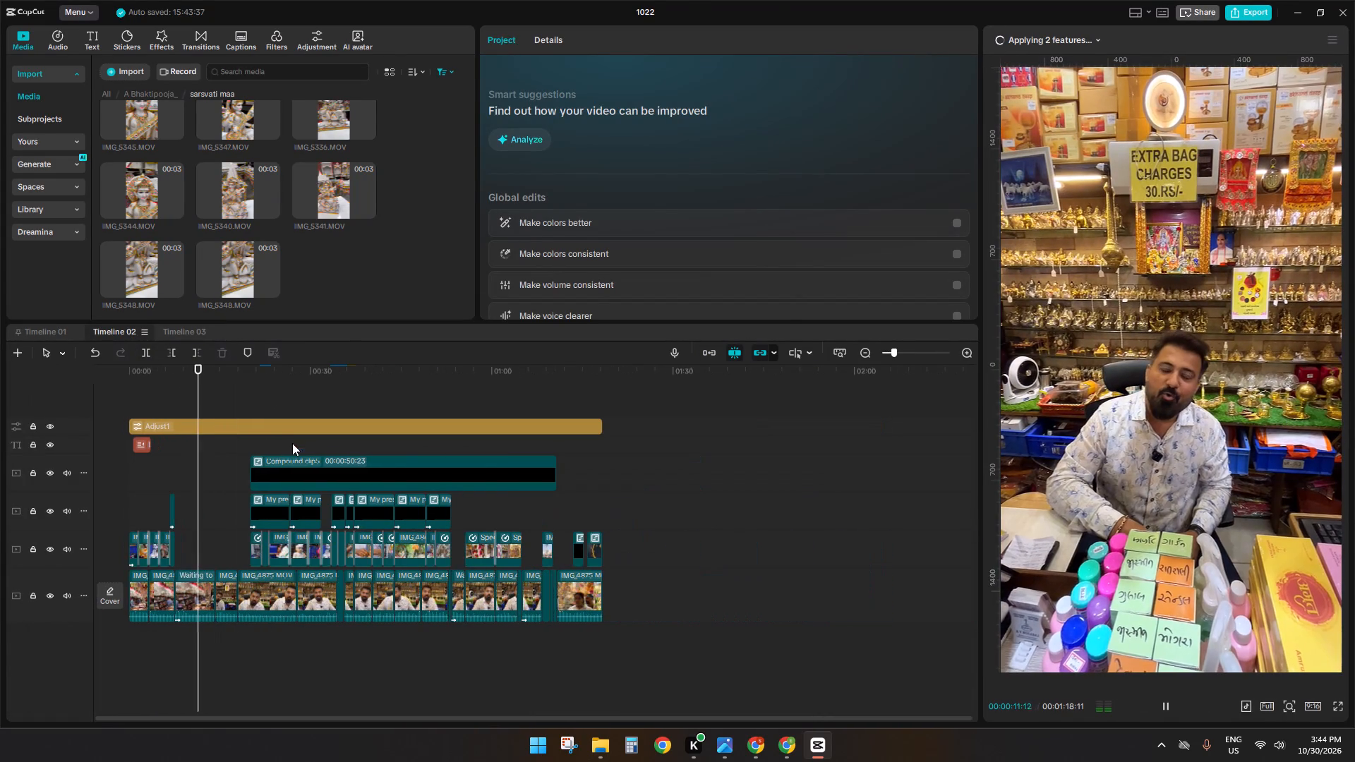
click(253, 445)
key(space)
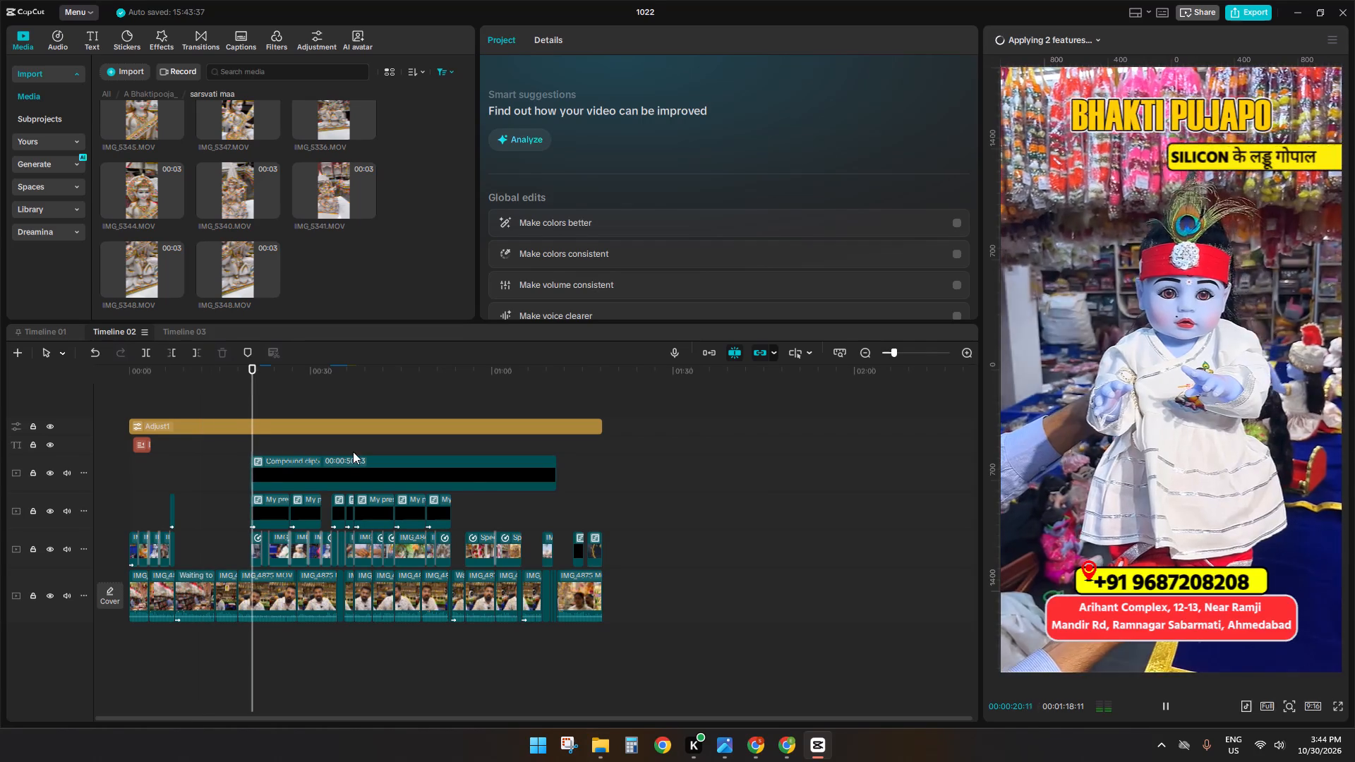
Preview the rest of Timeline 02, from about 53 seconds through the closing SHARE shot, and return to the start.
ctrl+scroll(474, 489, up, 4)
click(601, 495)
key(space)
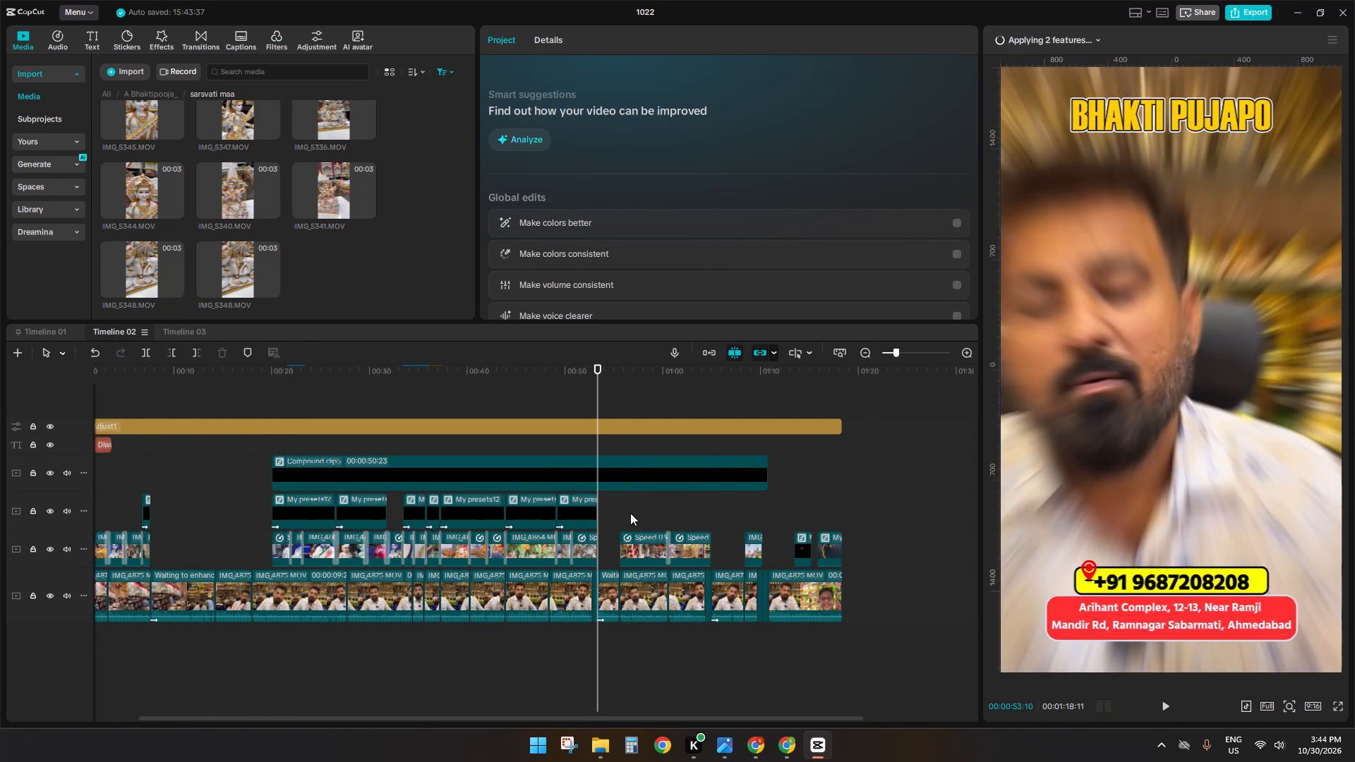
click(630, 513)
key(space)
click(795, 504)
key(space)
ctrl+scroll(759, 502, down, 3)
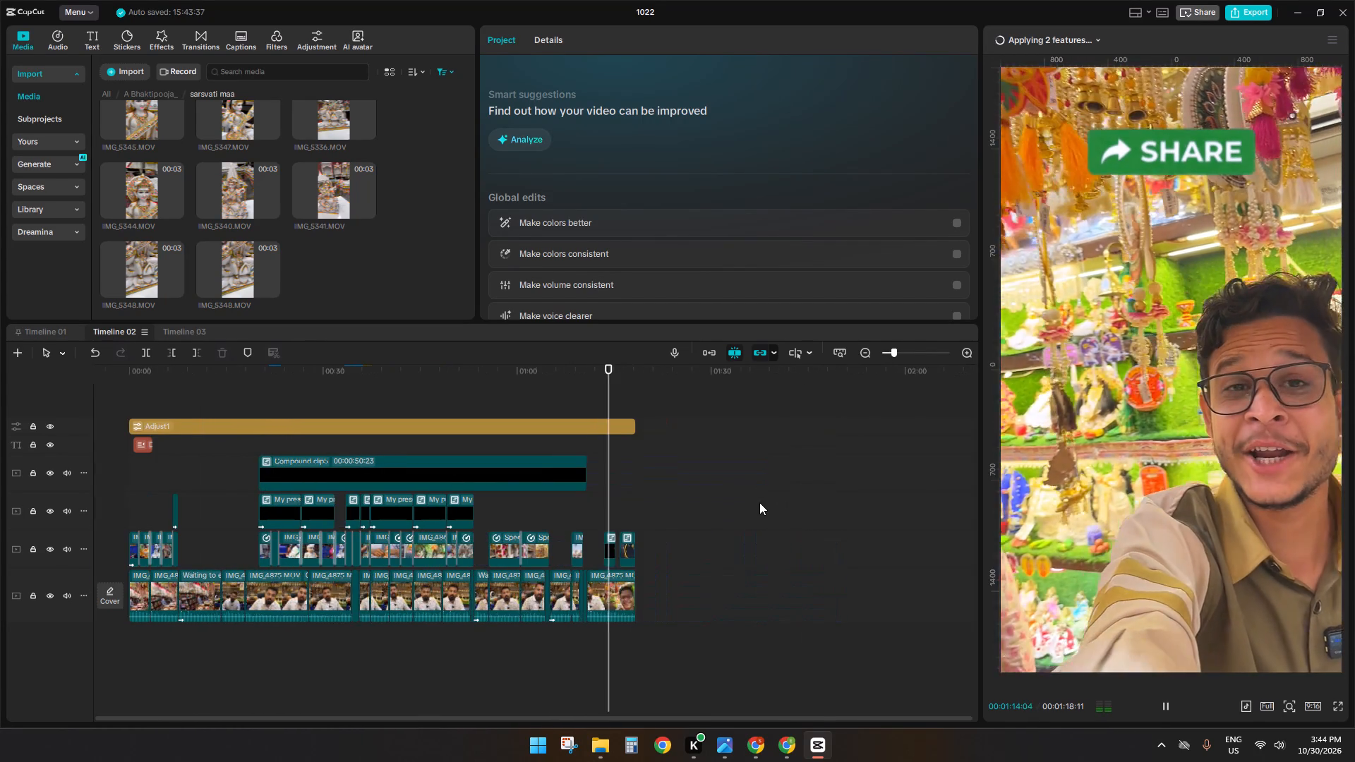
click(602, 493)
drag(602, 493, 0, 521)
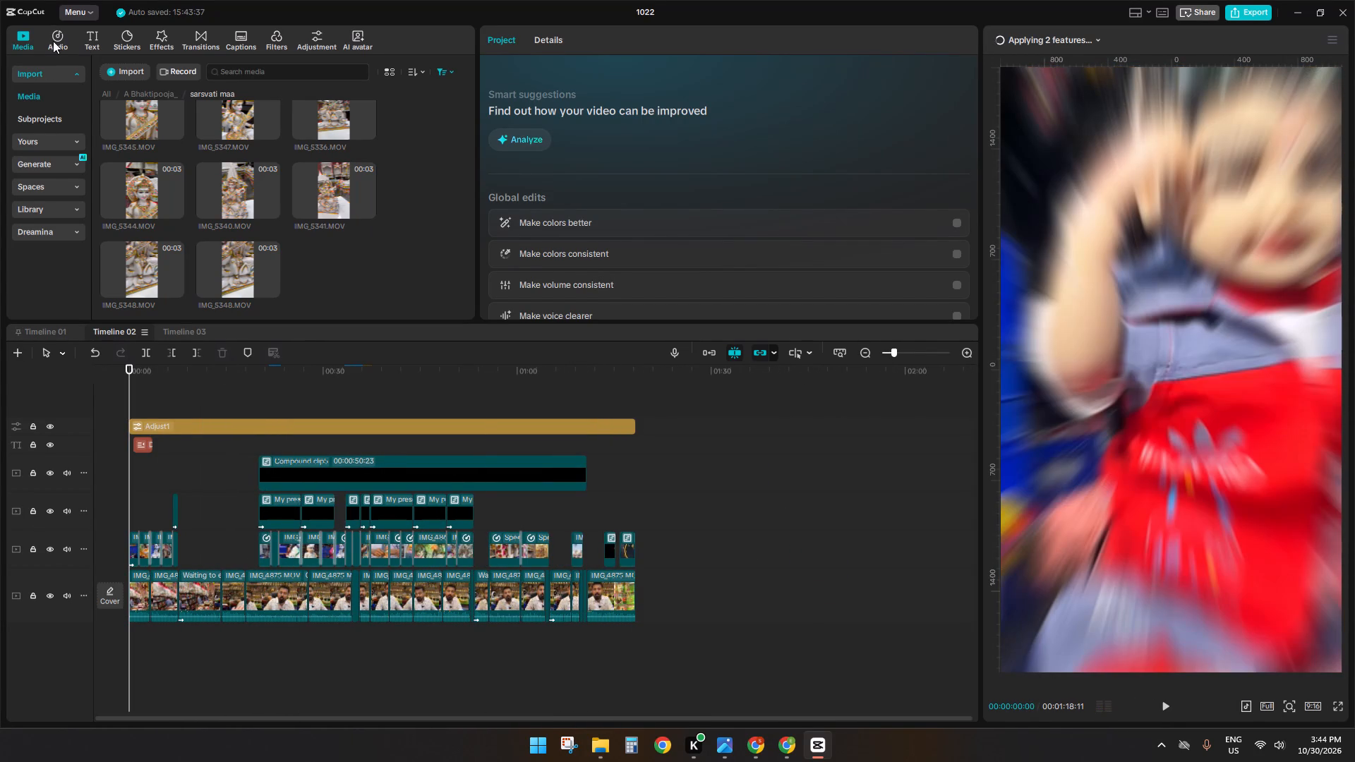
Audition the favourite sound effects and place Click (small button sound) D(971927) under the title text near Timeline 02's start.
click(52, 41)
click(38, 96)
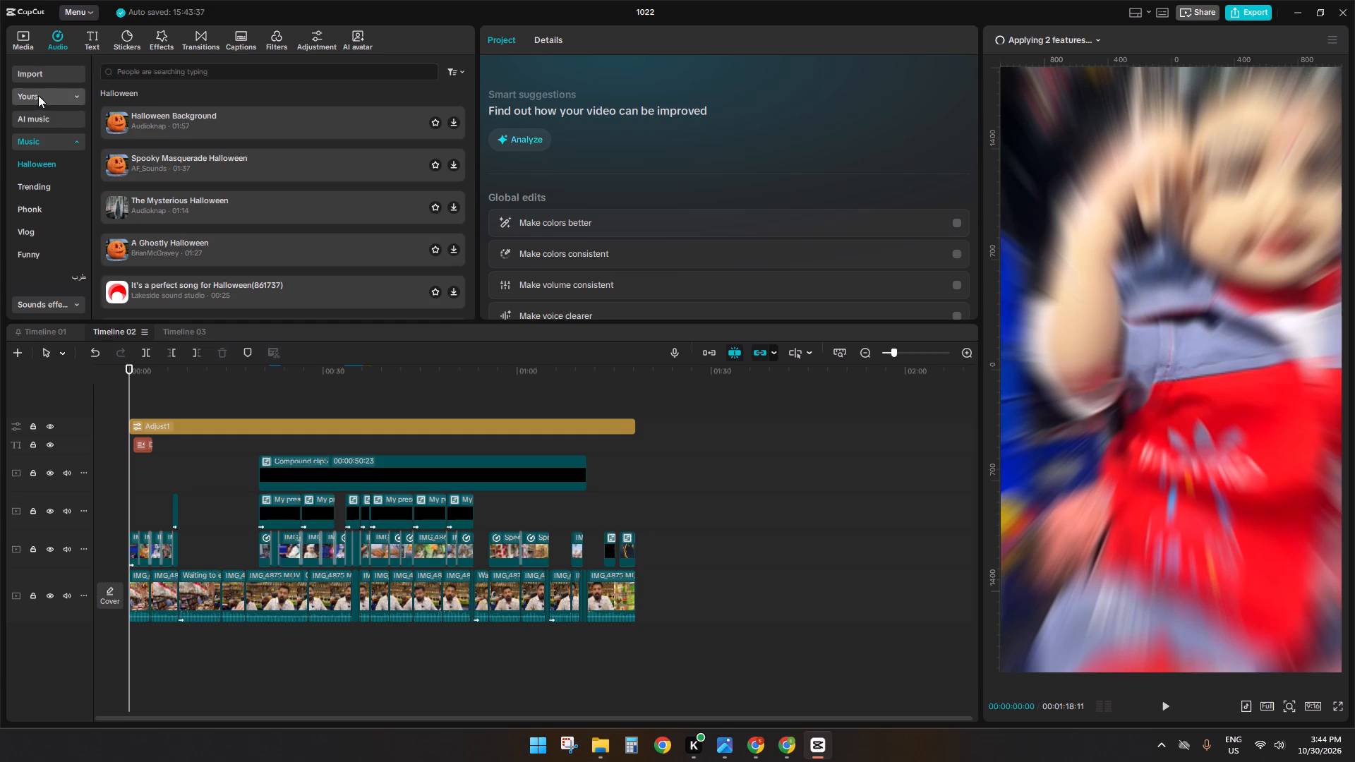
click(162, 72)
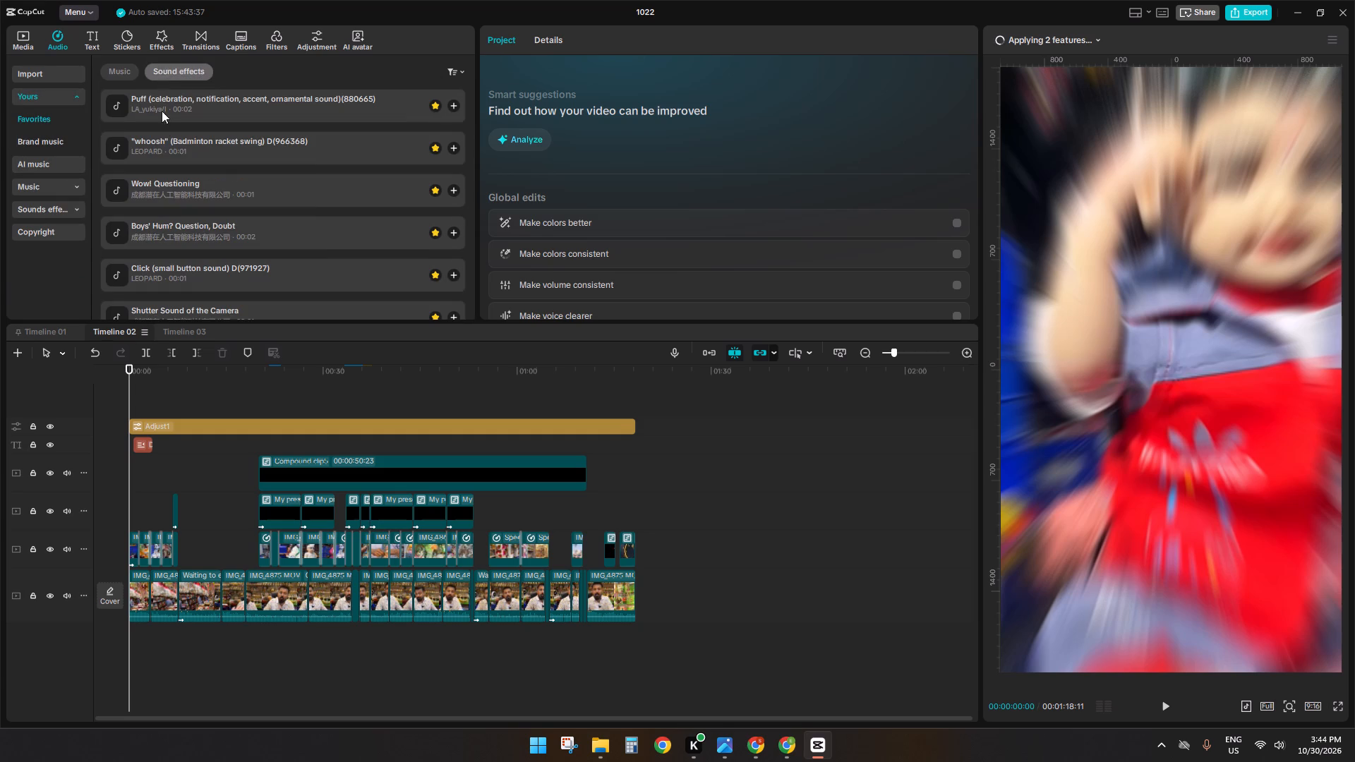
click(159, 157)
click(149, 194)
scroll(149, 194, down, 2)
click(143, 183)
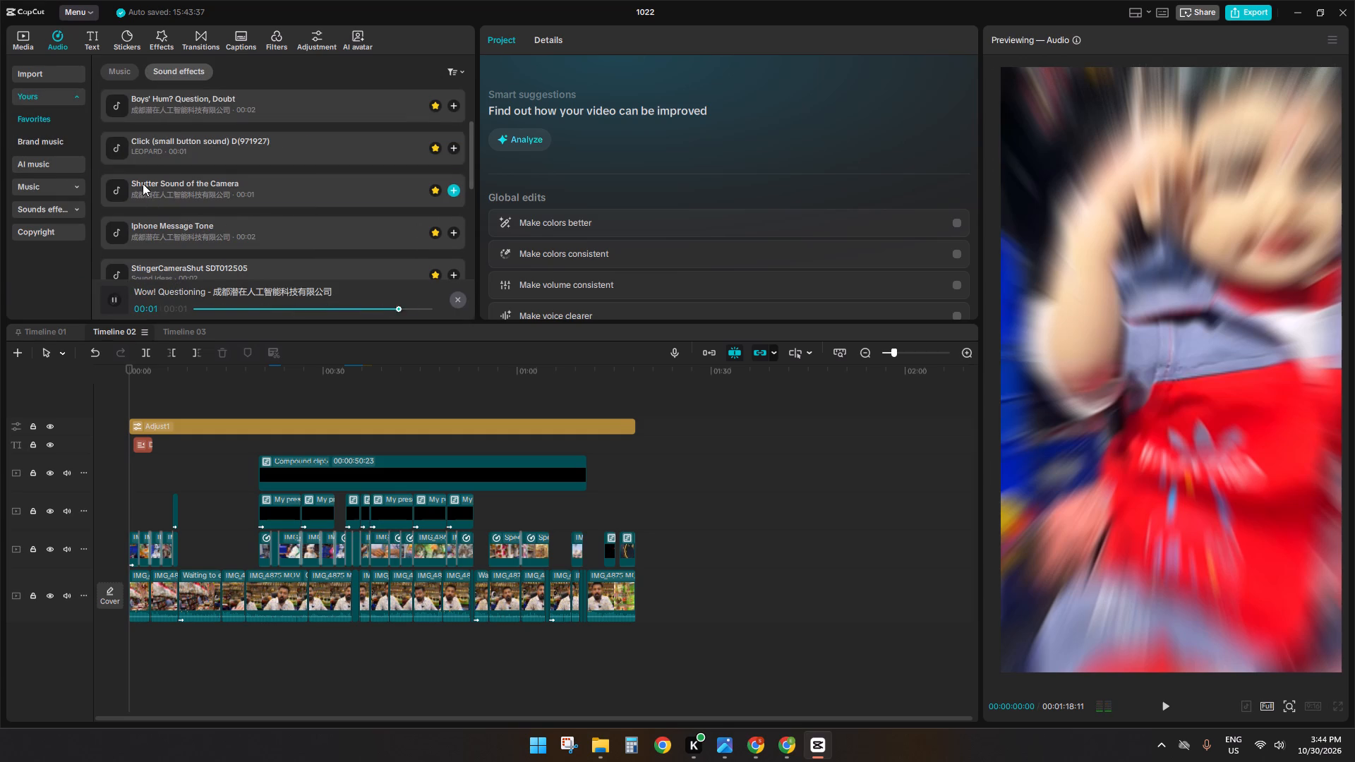
click(164, 140)
drag(162, 144, 140, 470)
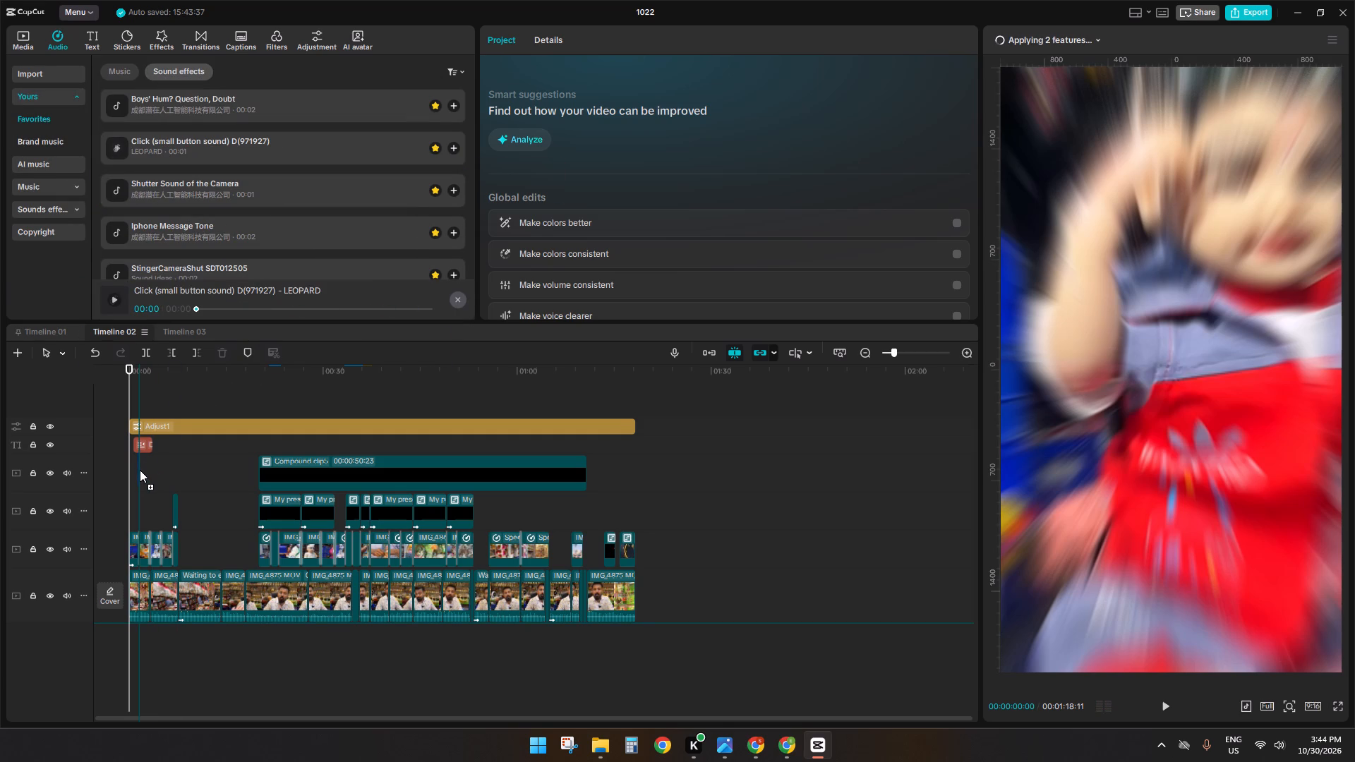
drag(140, 470, 137, 483)
Copy the click sound and paste it at 00:00:06:23 and at the start of the compound clip.
key(ctrl+c)
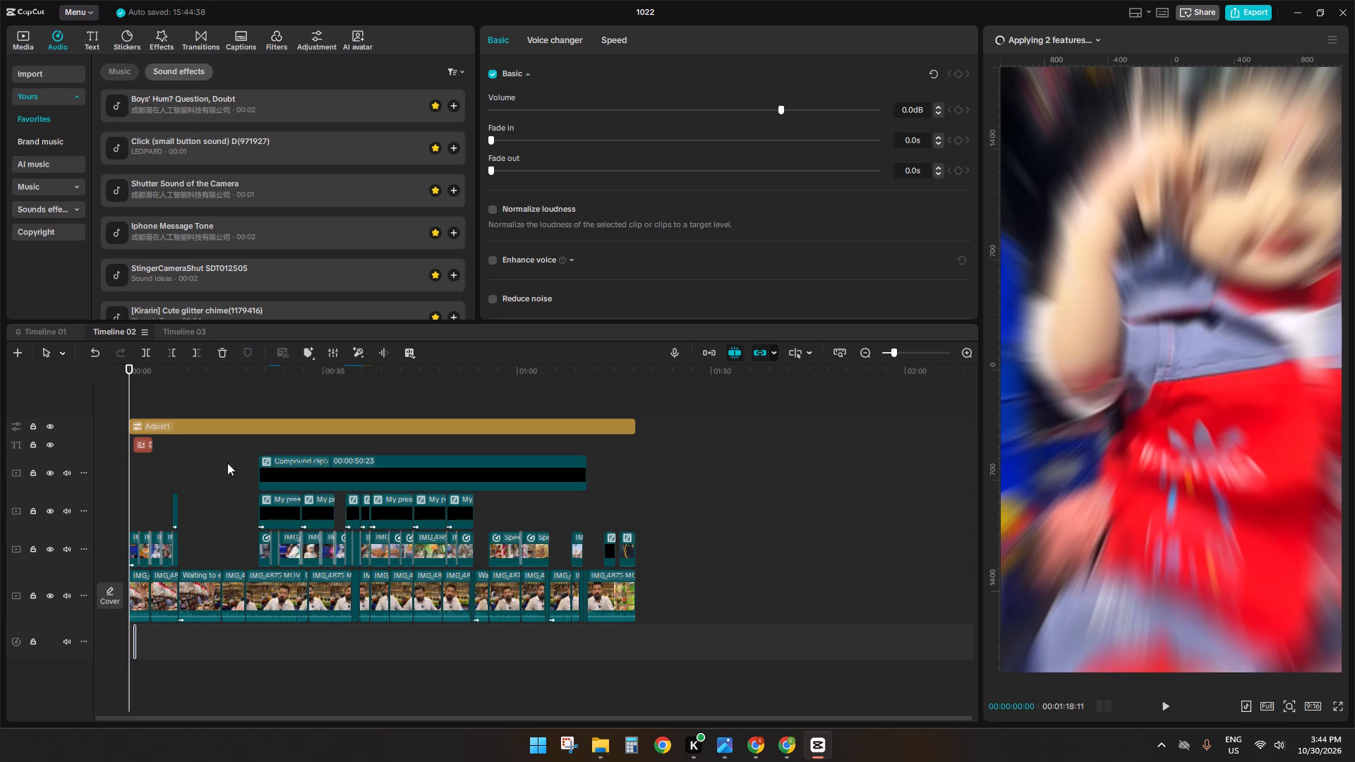
ctrl+click(174, 480)
key(ctrl+v)
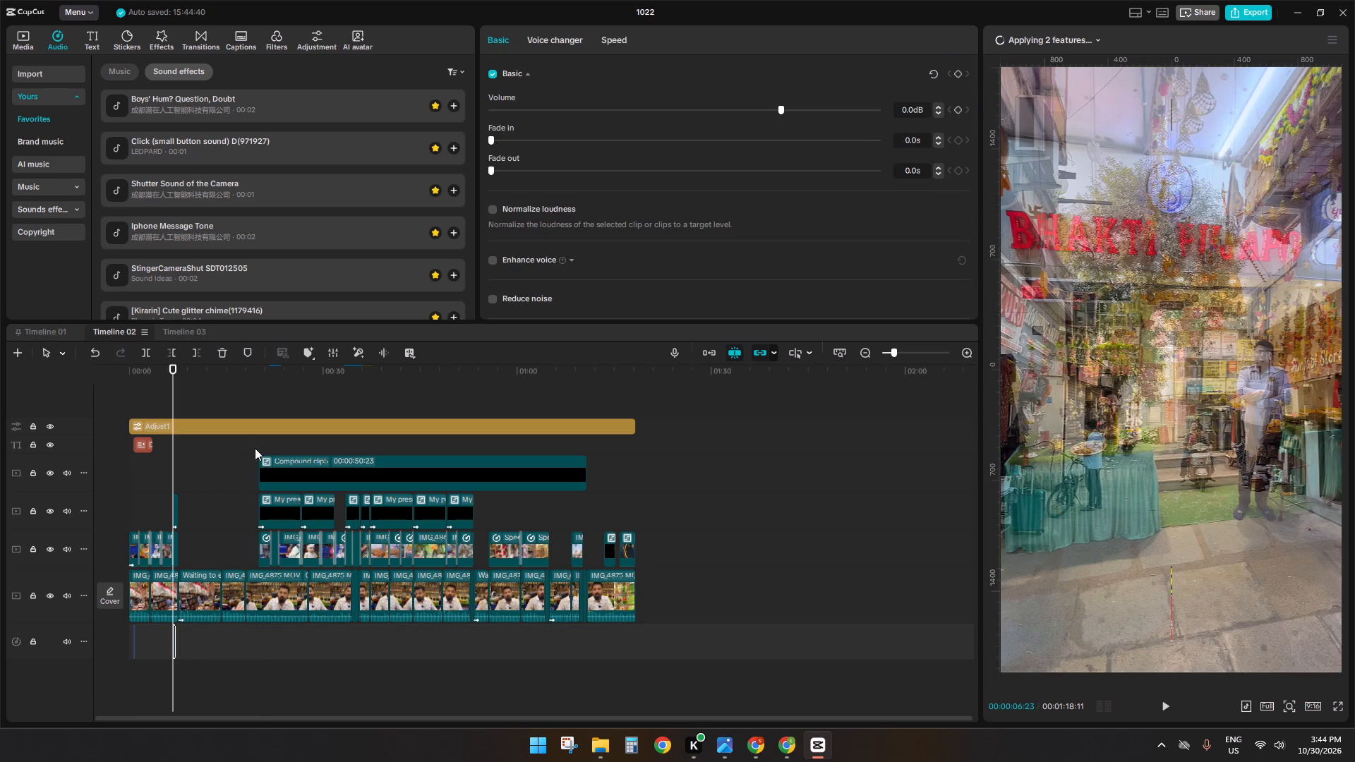
ctrl+click(260, 445)
key(ctrl+v)
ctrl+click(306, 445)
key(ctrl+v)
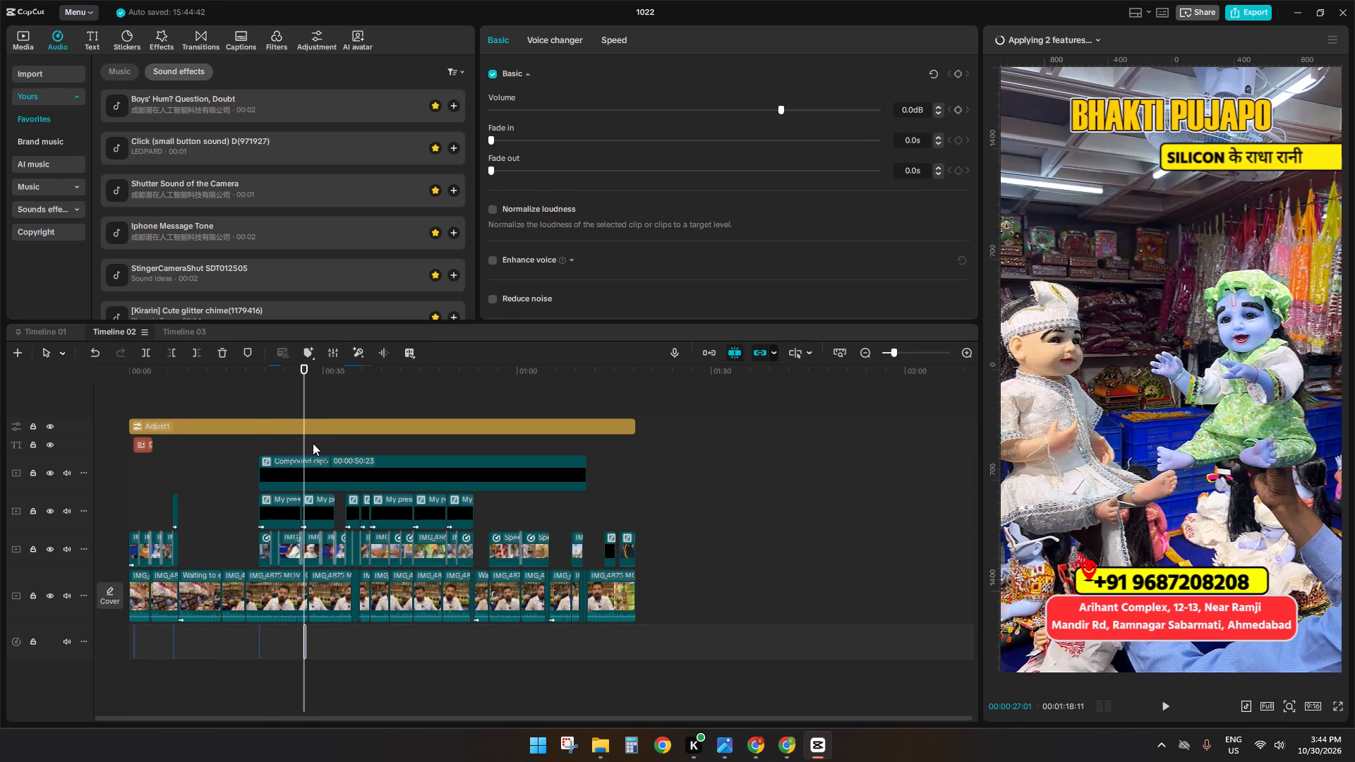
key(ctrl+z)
Paste the click sound at the starts of the second to fifth preset clips below the compound clip, from 00:00:26:18 to 00:00:37:09.
ctrl+click(306, 438)
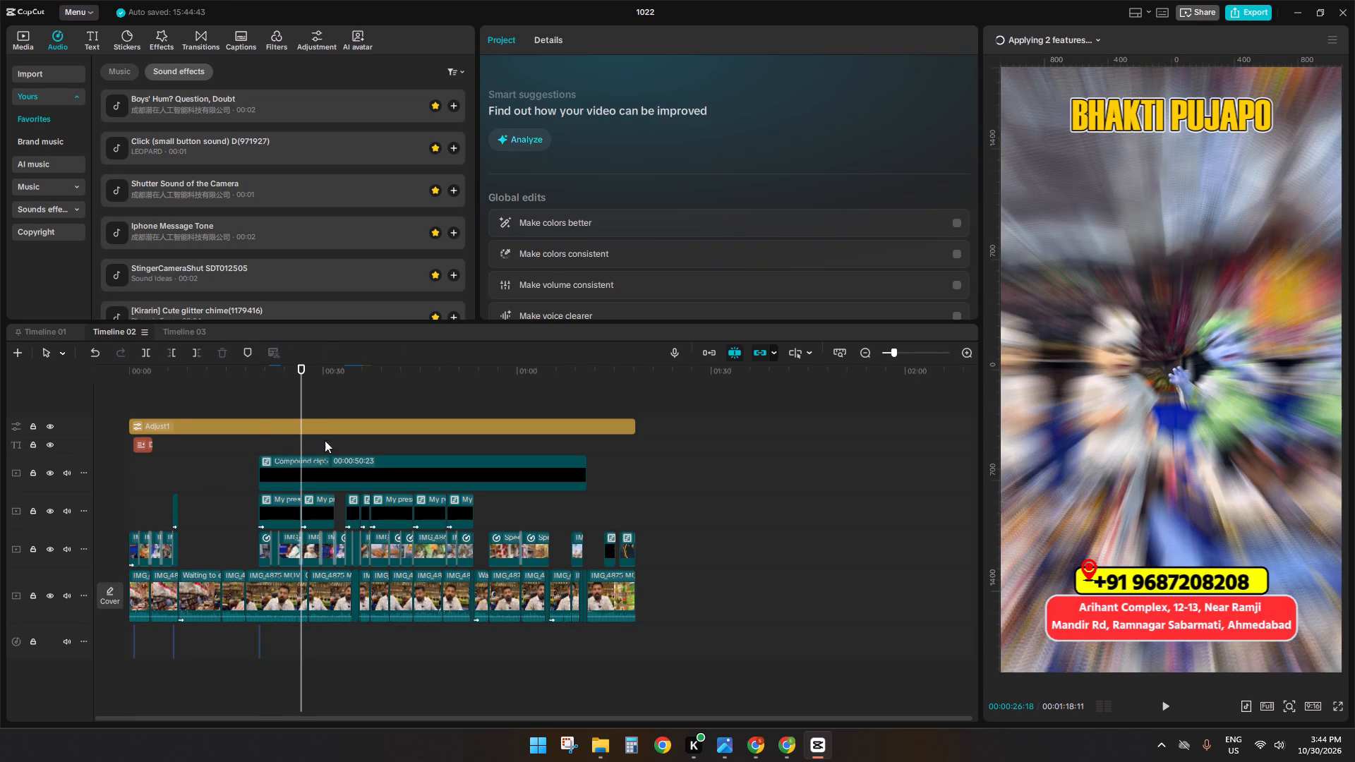
key(ctrl+v)
ctrl+click(338, 440)
ctrl+click(345, 438)
key(ctrl+v)
ctrl+click(359, 437)
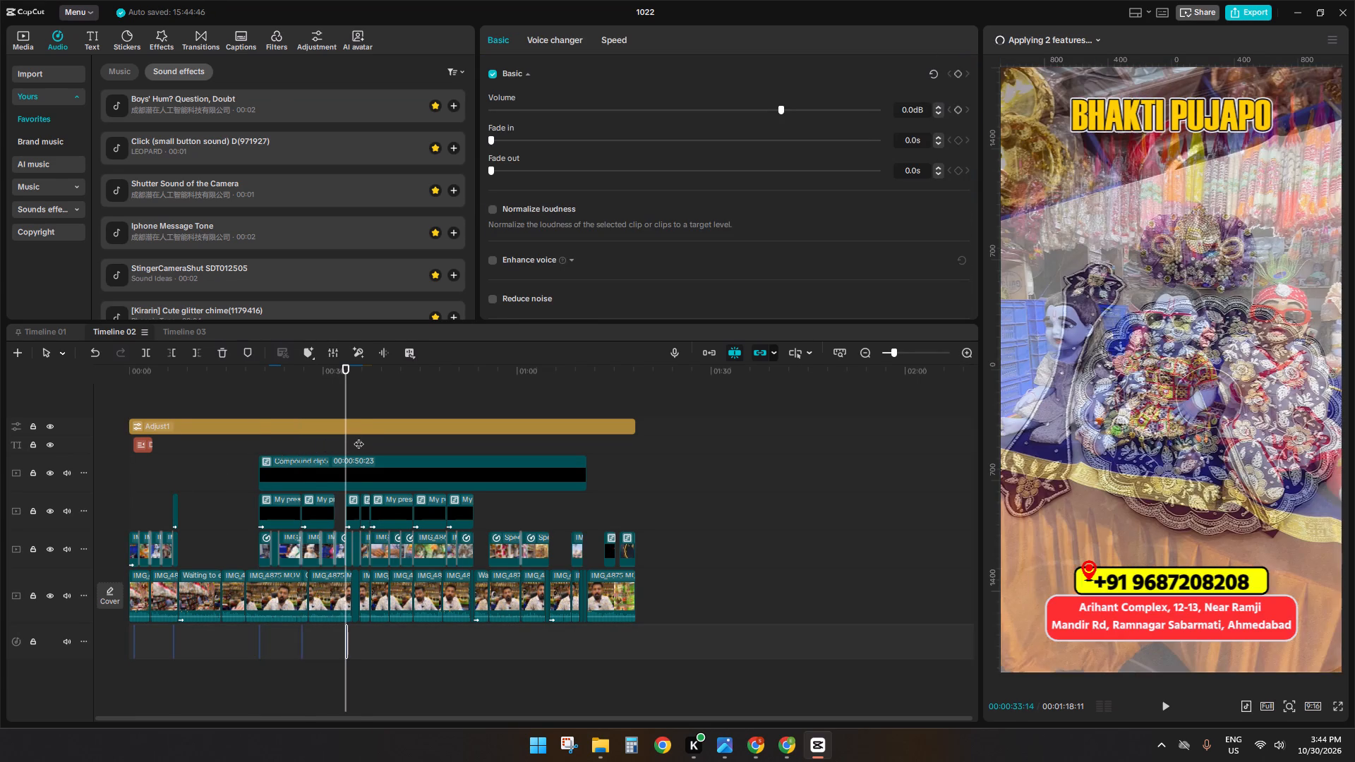
key(ctrl+v)
ctrl+click(371, 435)
key(ctrl+v)
Paste the click sound at the starts of the last two preset clips below the compound clip and at 00:01:13:13.
ctrl+click(416, 433)
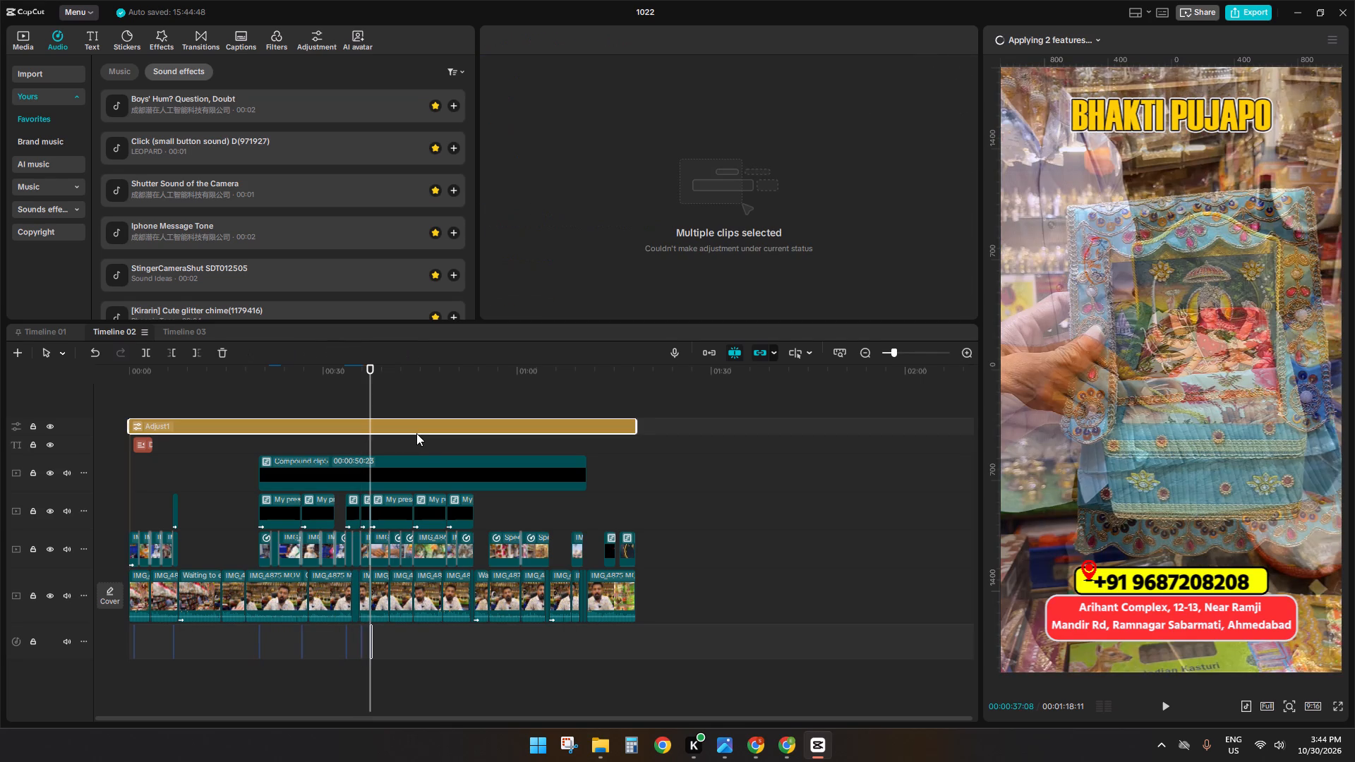
ctrl+click(414, 446)
key(ctrl+v)
ctrl+click(445, 445)
key(ctrl+v)
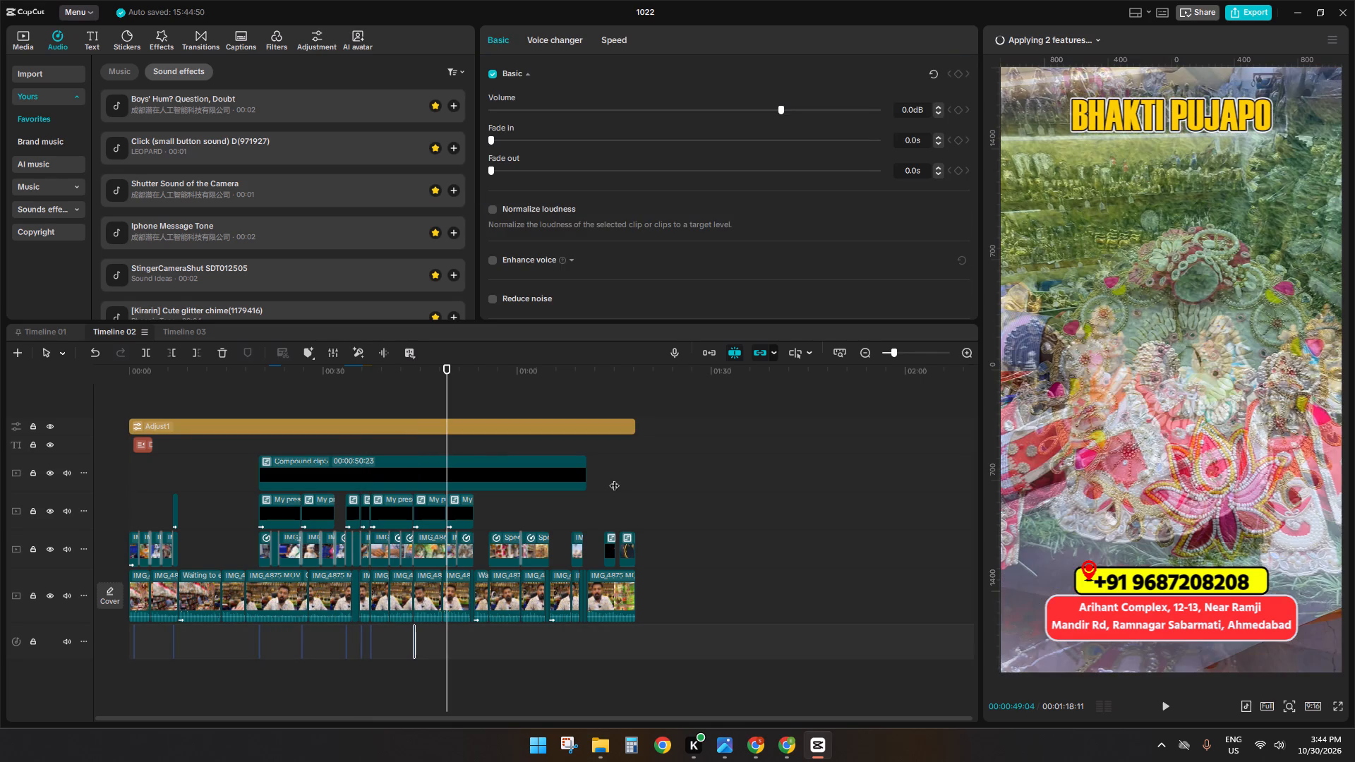
ctrl+click(604, 511)
key(ctrl+v)
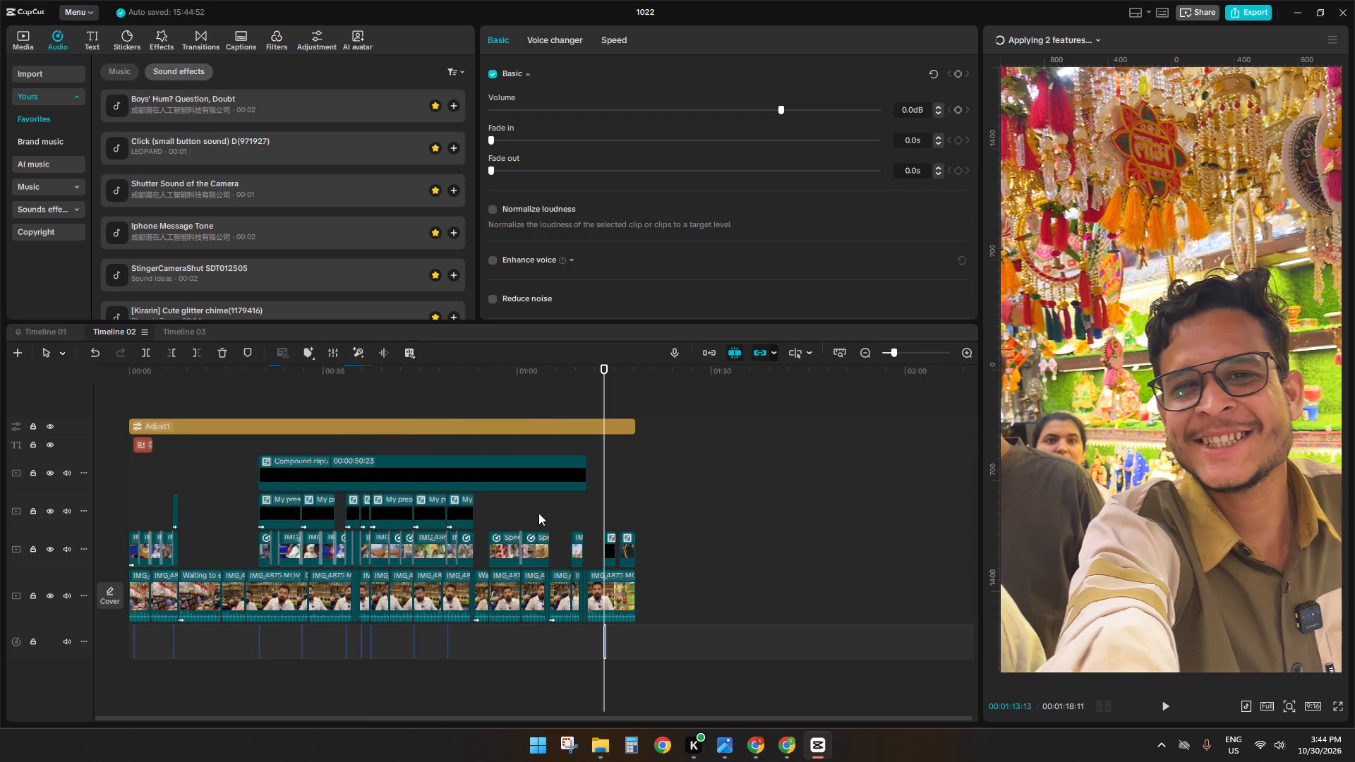
Audition more favourites and place the Canon50DShutterClickSnglShotCa PEHD065503 sound under the start of the presenter clip near 7 seconds.
scroll(167, 259, down, 2)
click(152, 239)
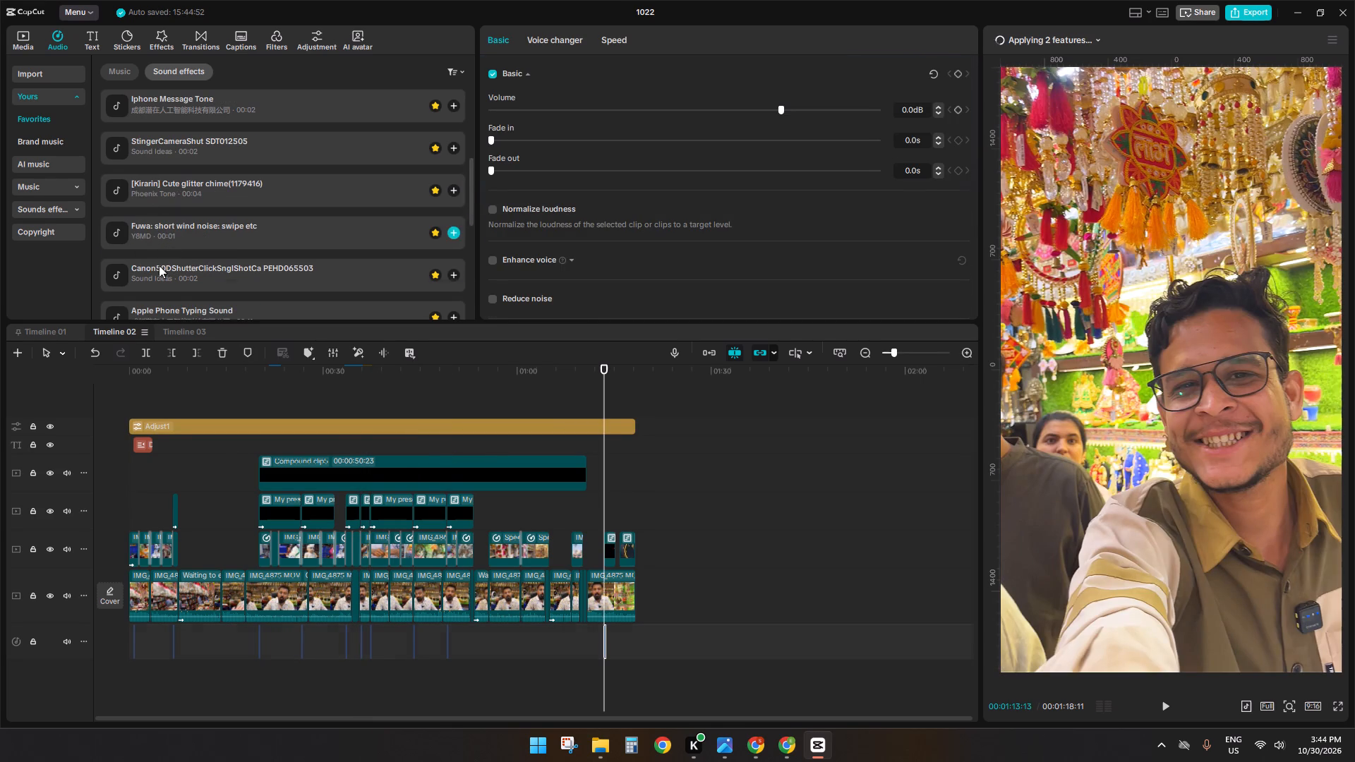
click(159, 267)
drag(155, 270, 186, 646)
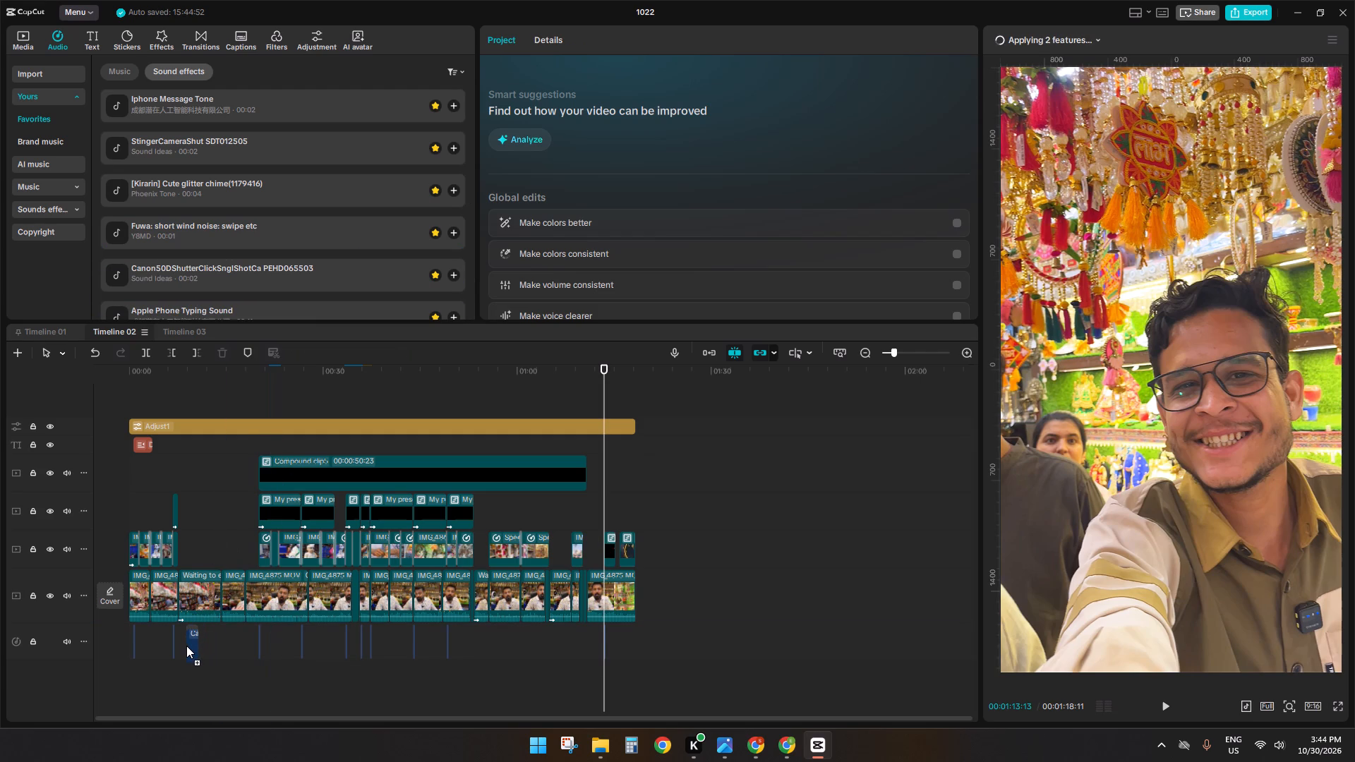
drag(186, 646, 181, 653)
Copy the Canon shutter sound and paste it at the zoomed presenter shots at 00:00:53:10 and 00:01:05:00.
key(ctrl+c)
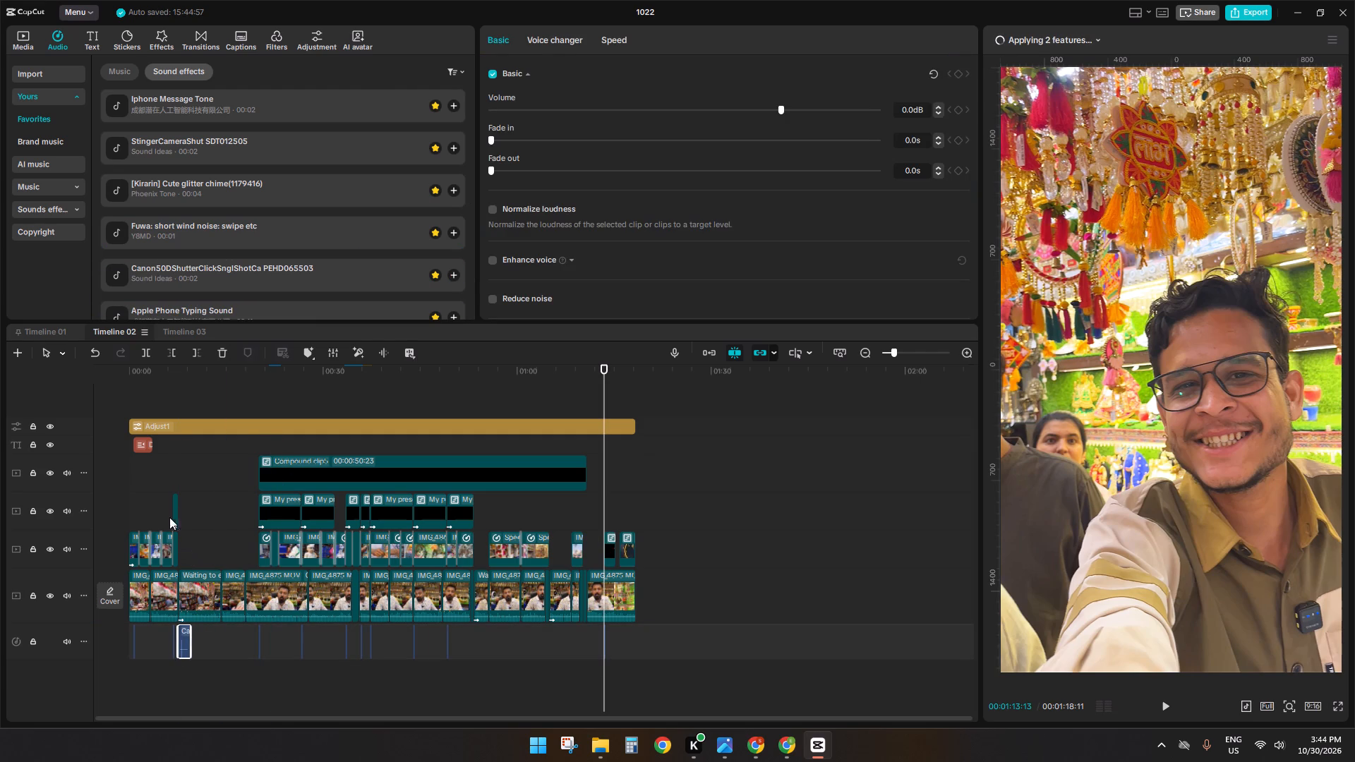
ctrl+click(150, 497)
ctrl+drag(150, 497, 105, 496)
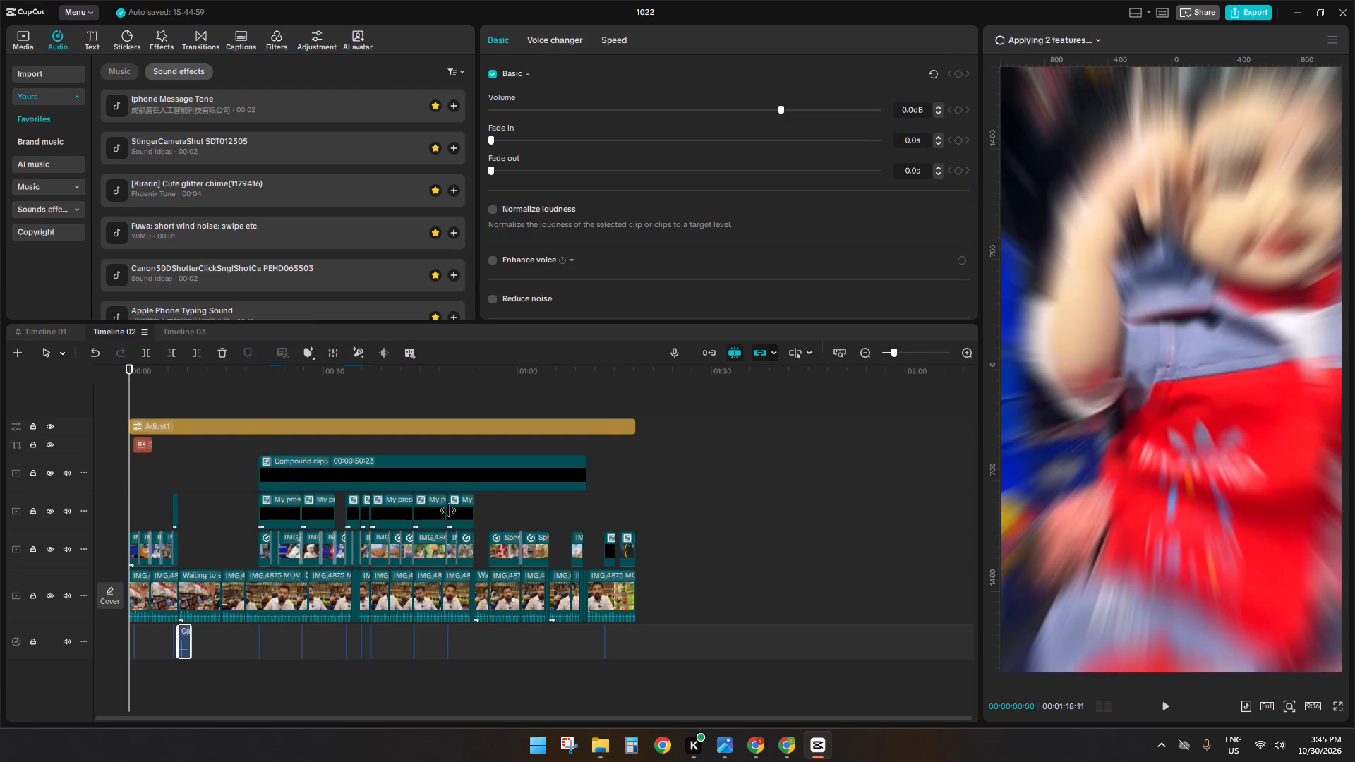
ctrl+click(476, 549)
key(ctrl+v)
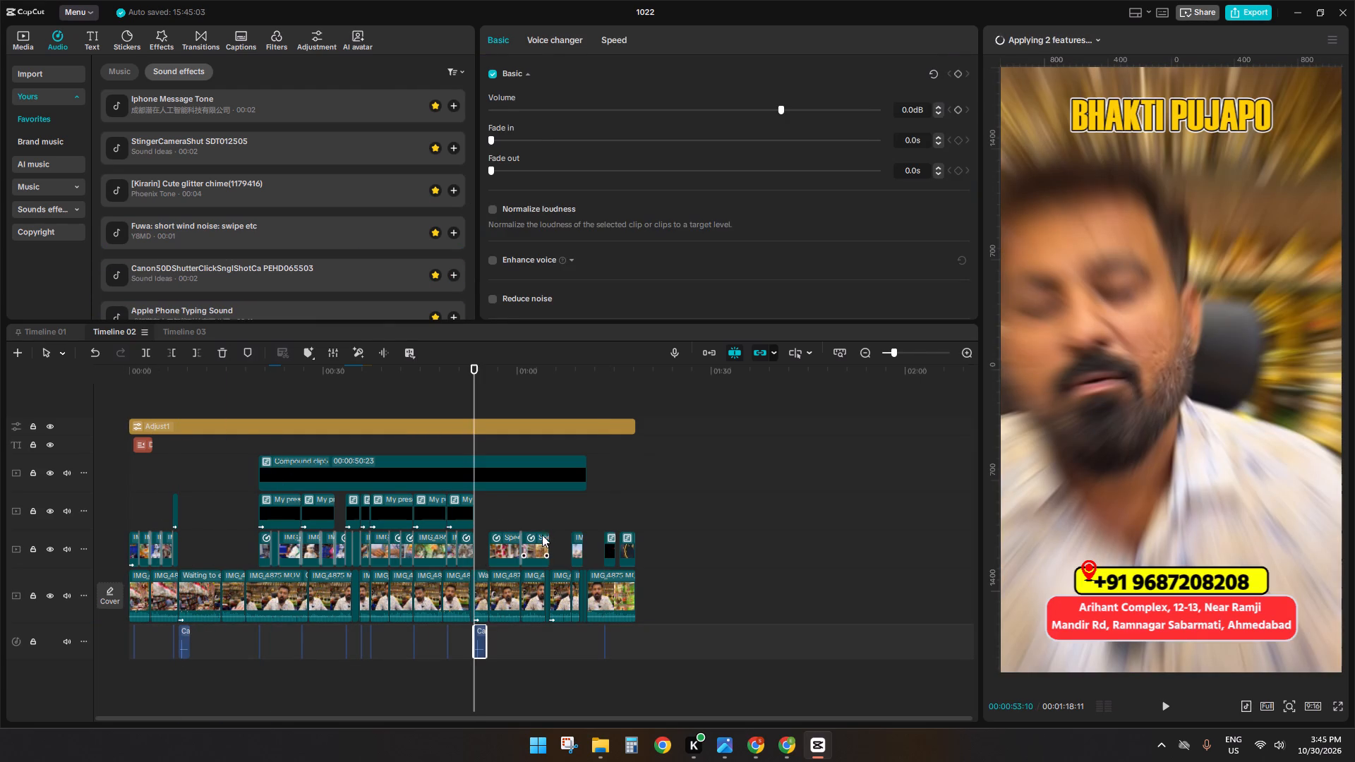
ctrl+click(550, 525)
key(ctrl+v)
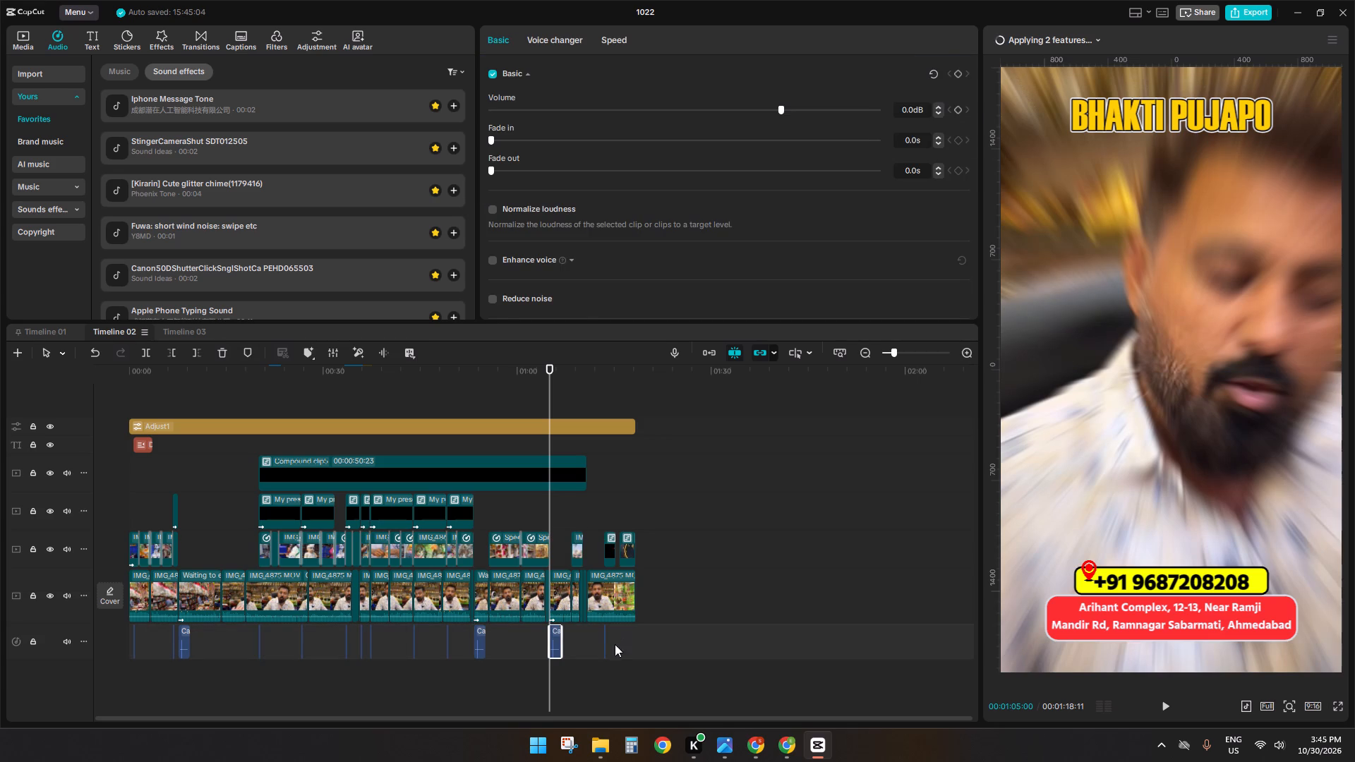
Play Timeline 02 from the beginning to review the placed sound effects.
click(627, 643)
drag(627, 643, 49, 617)
key(space)
ctrl+scroll(619, 548, up, 2)
key(space)
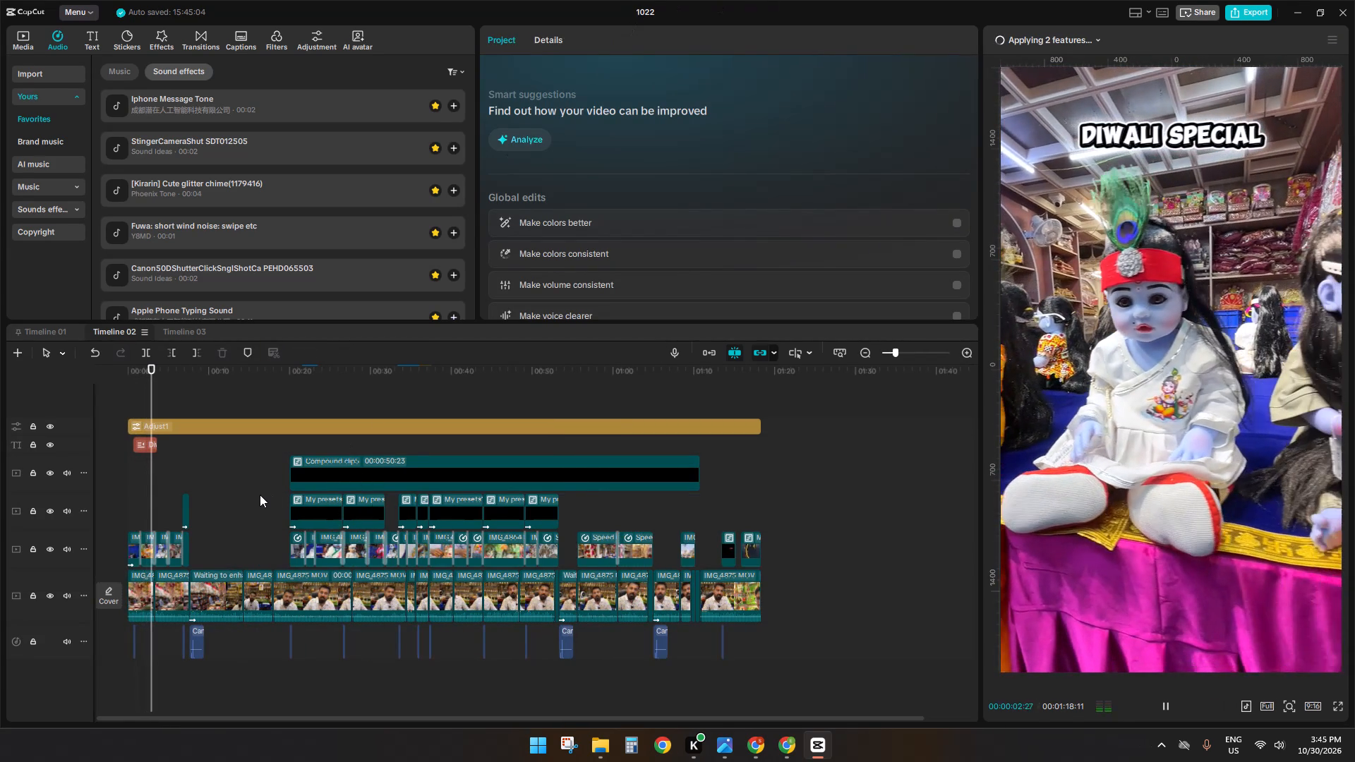
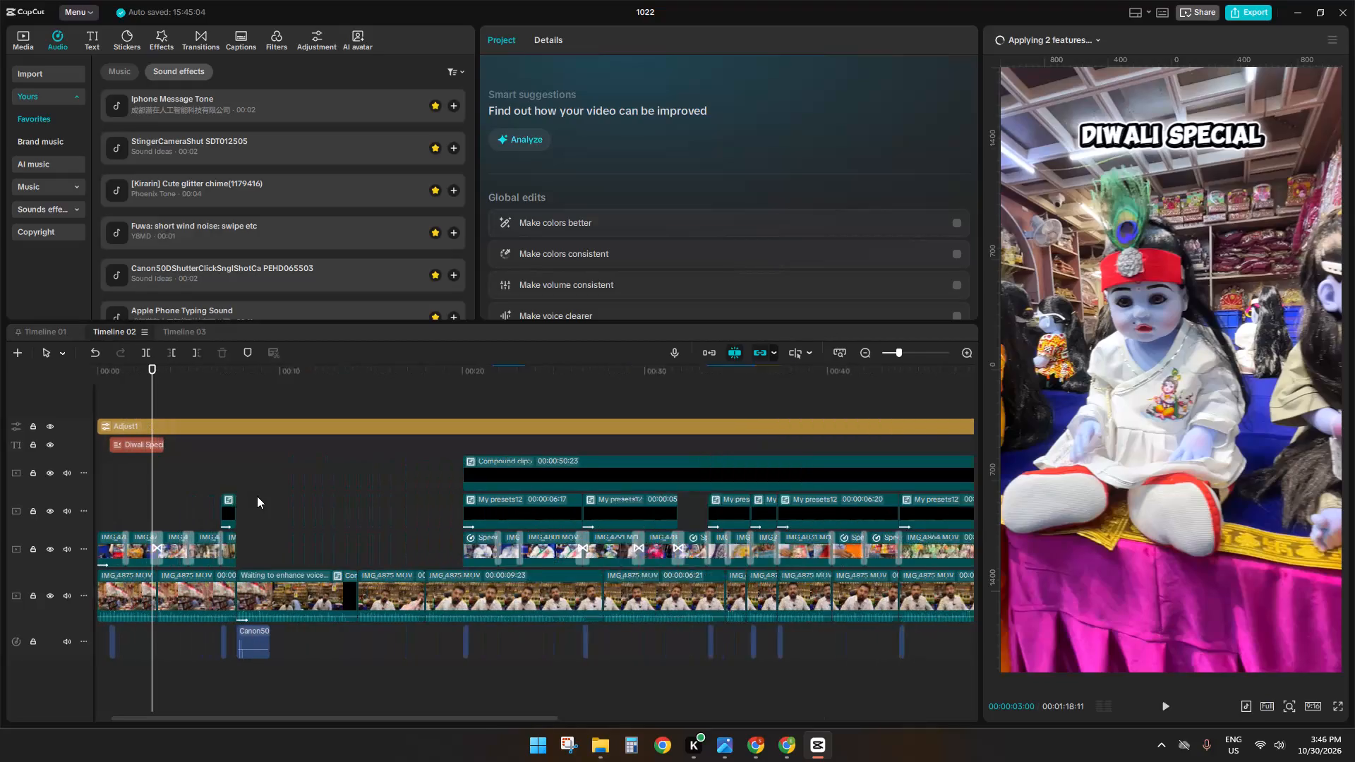
Return the playhead to the very beginning of Timeline 02.
double_click(155, 502)
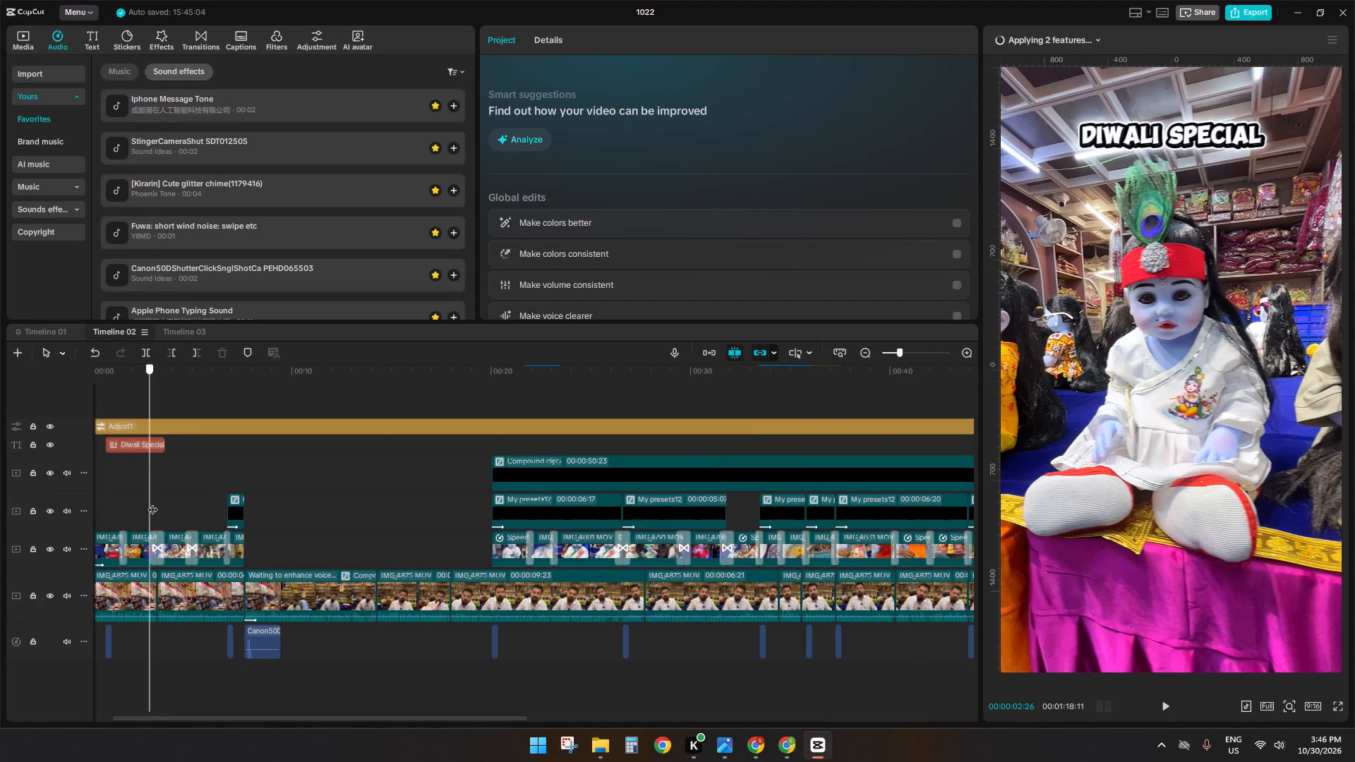
click(149, 478)
drag(149, 478, 128, 480)
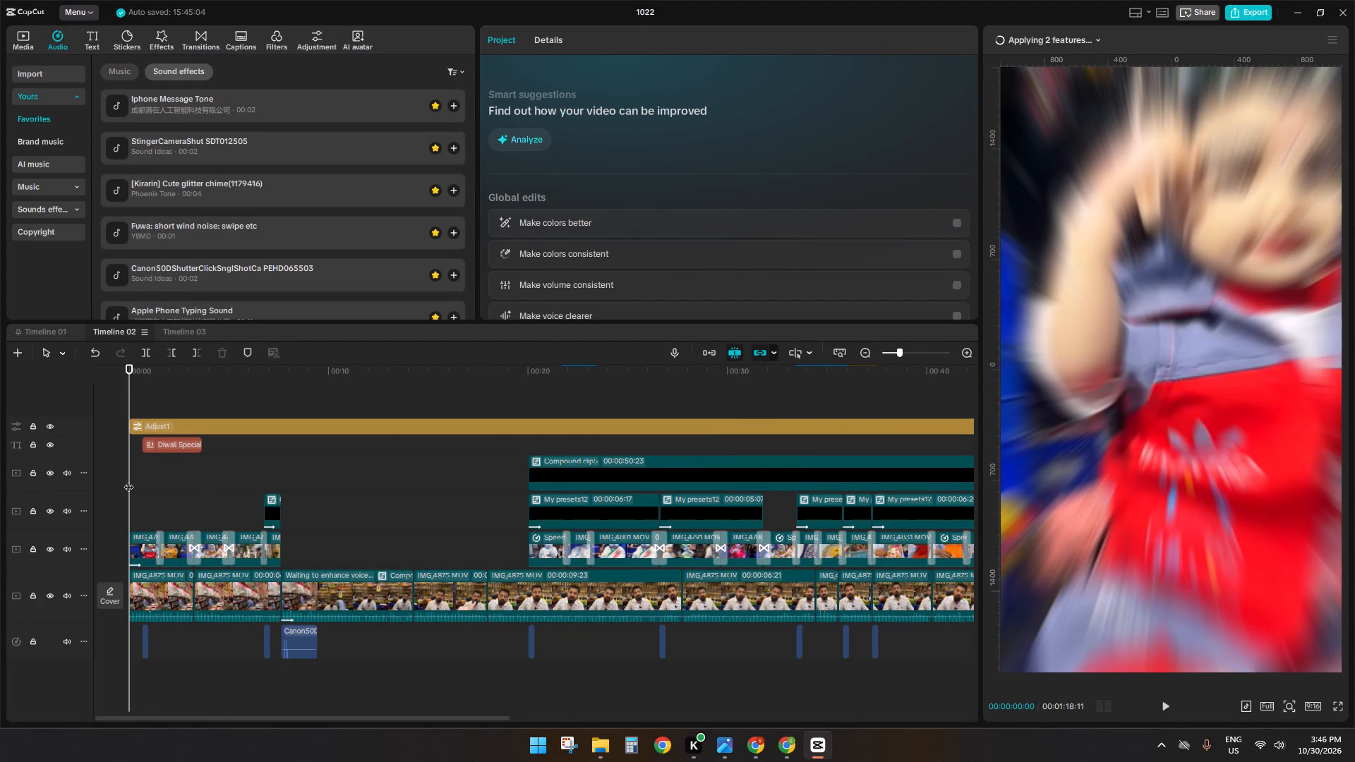
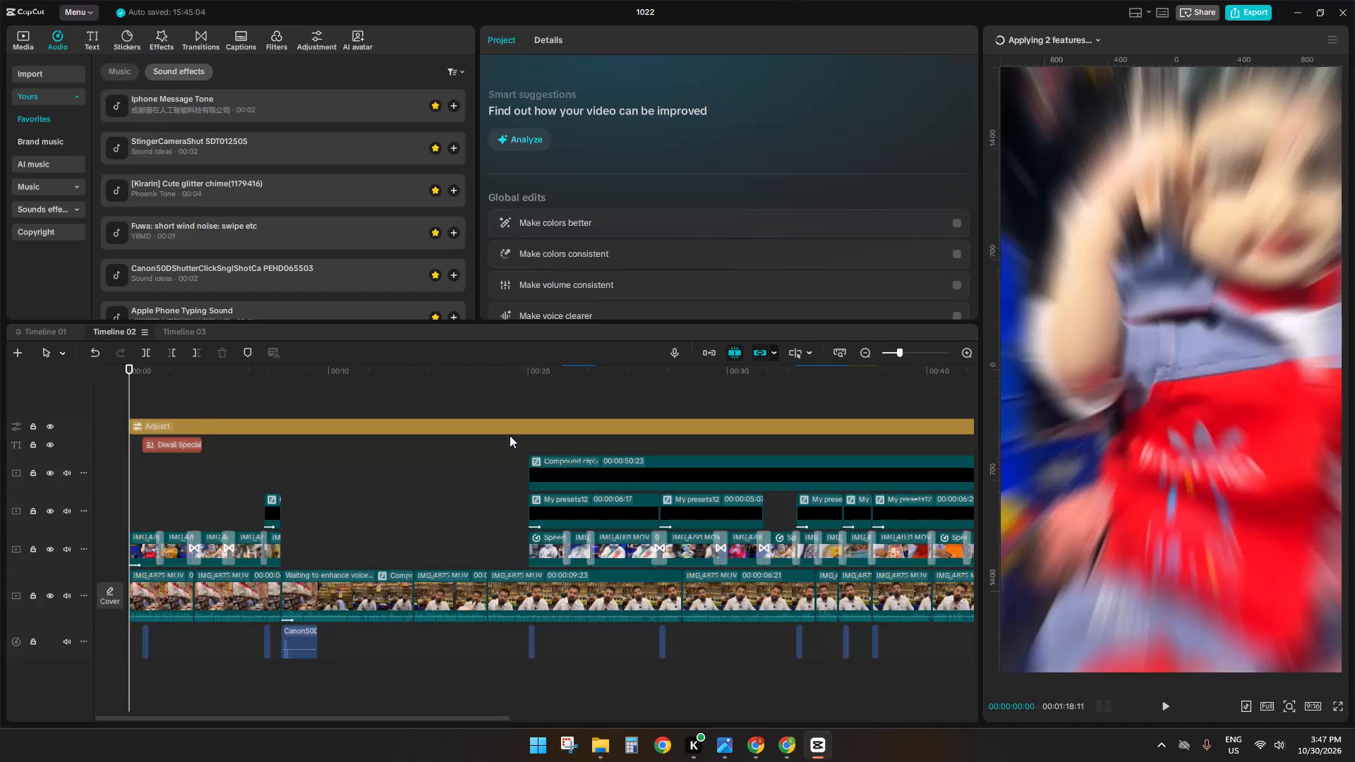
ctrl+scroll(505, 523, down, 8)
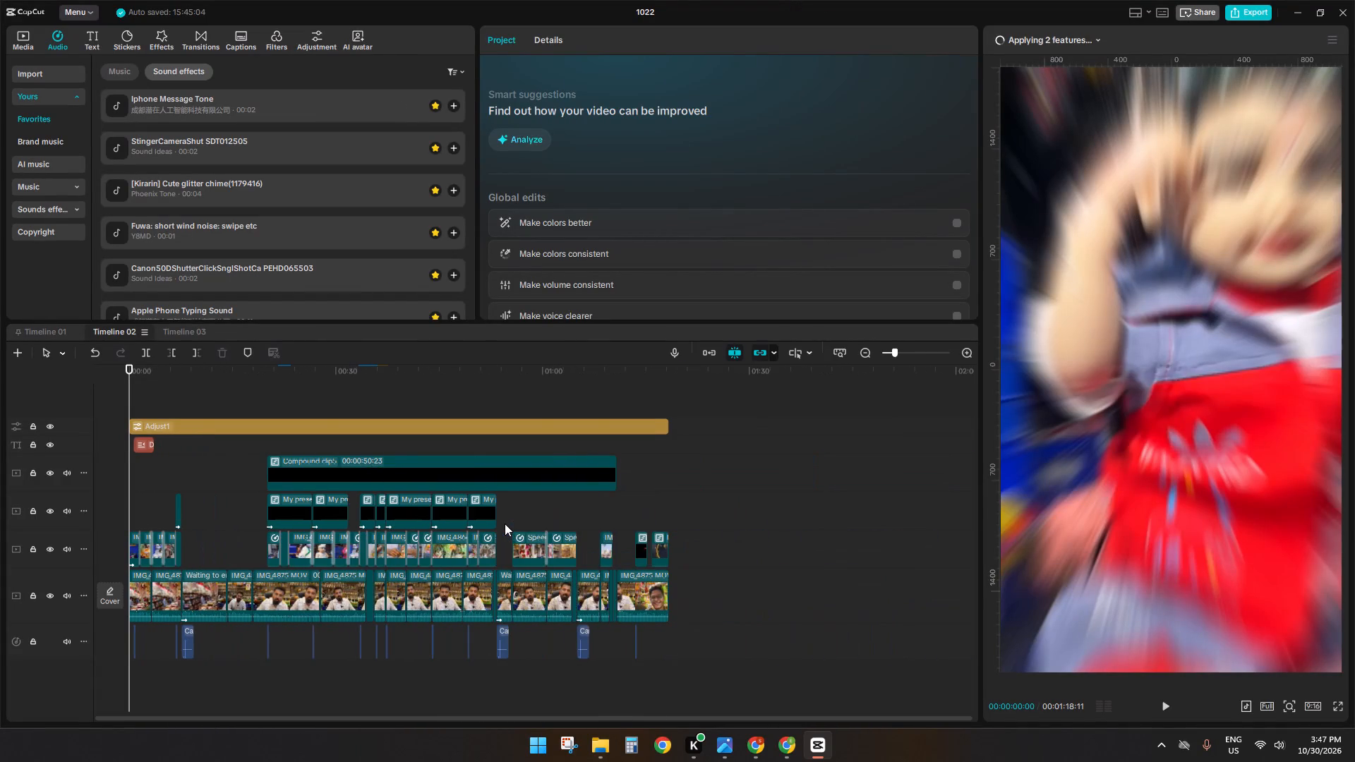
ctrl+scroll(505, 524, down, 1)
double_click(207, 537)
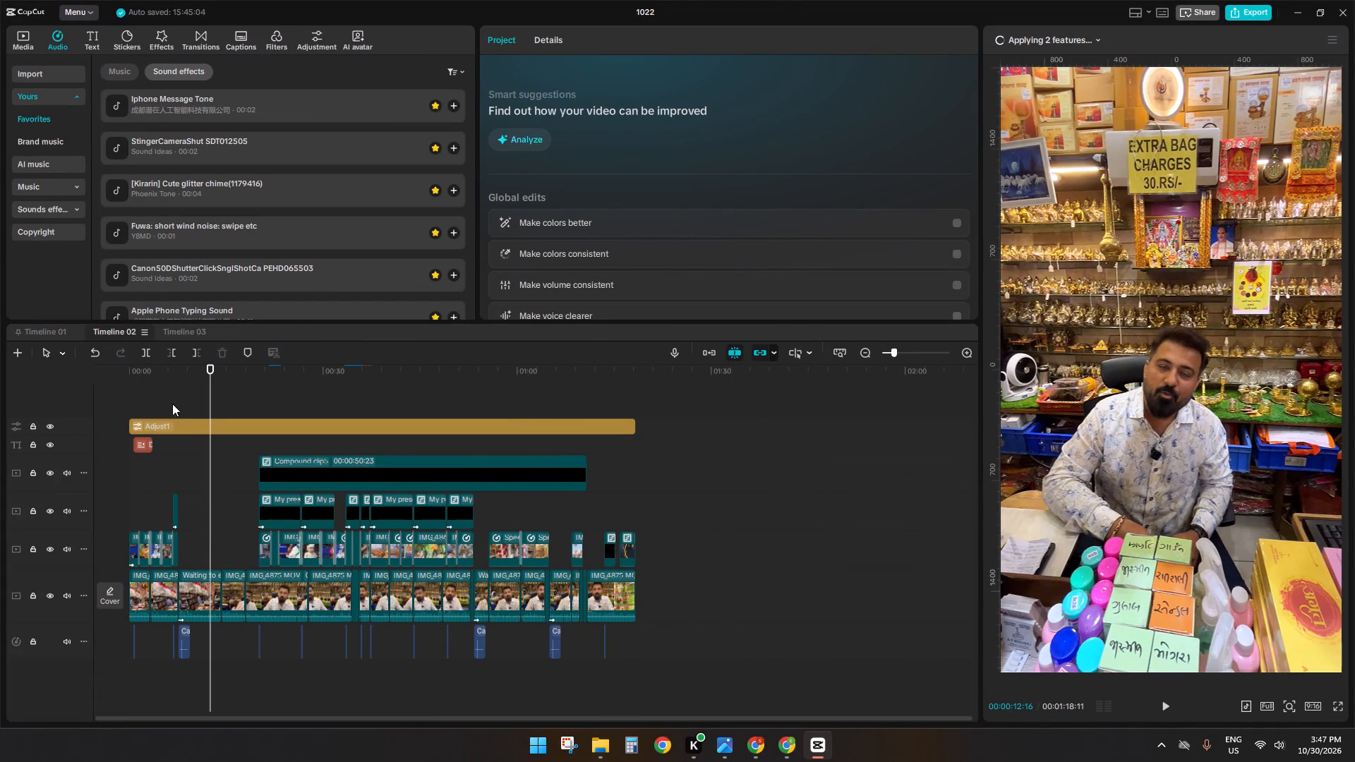
Switch to Timeline 01, open its roughly 29-second compound clip and place the playhead near 11:28, at the end of the nested compound clip.
click(57, 334)
ctrl+scroll(421, 511, up, 3)
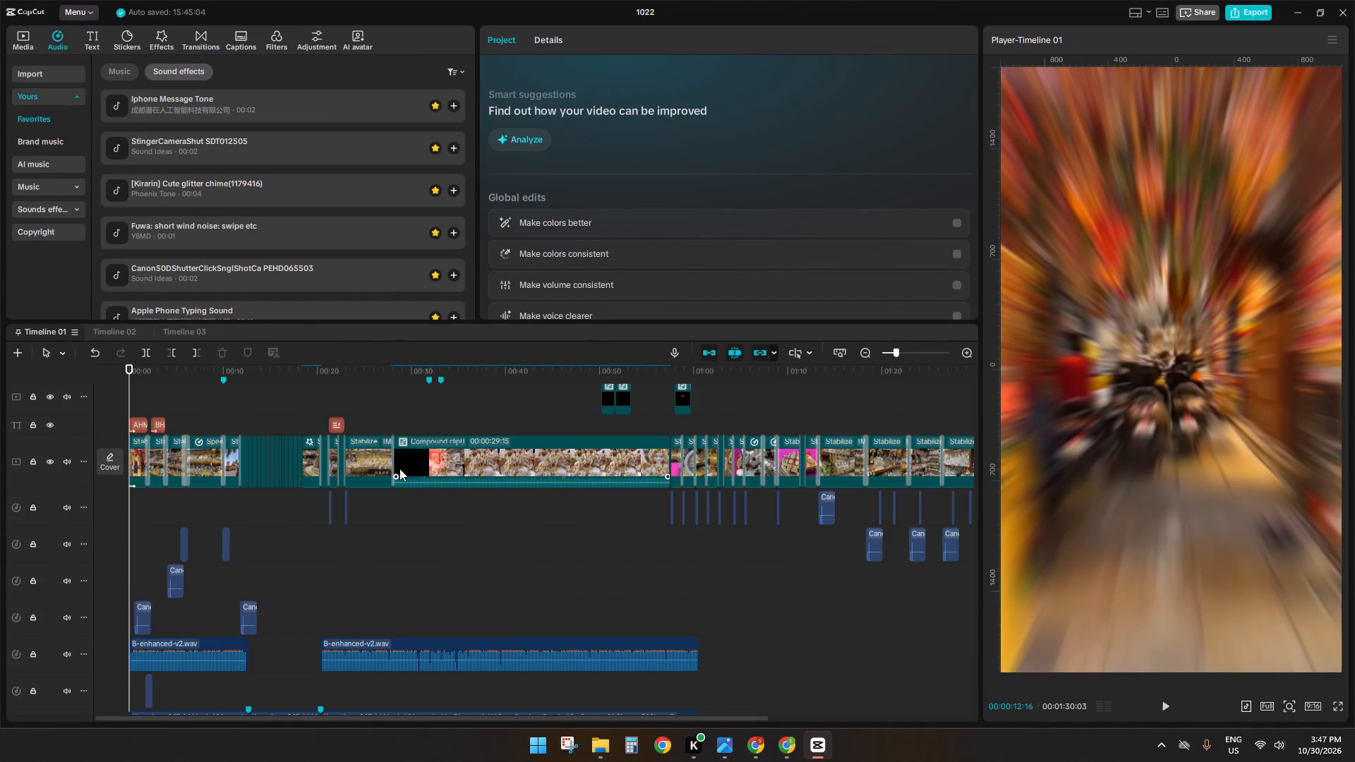
click(399, 468)
double_click(431, 459)
ctrl+scroll(298, 573, up, 3)
ctrl+click(366, 501)
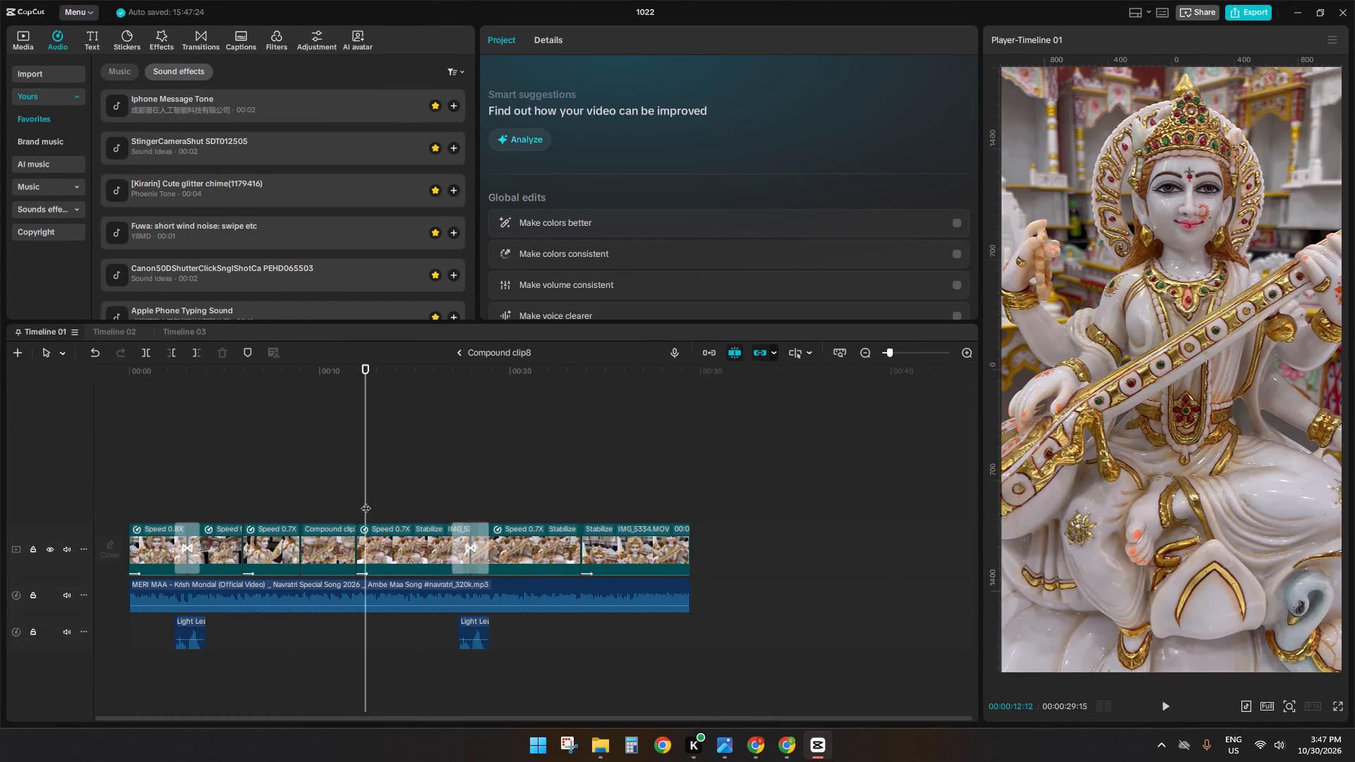
ctrl+scroll(359, 504, down, 7)
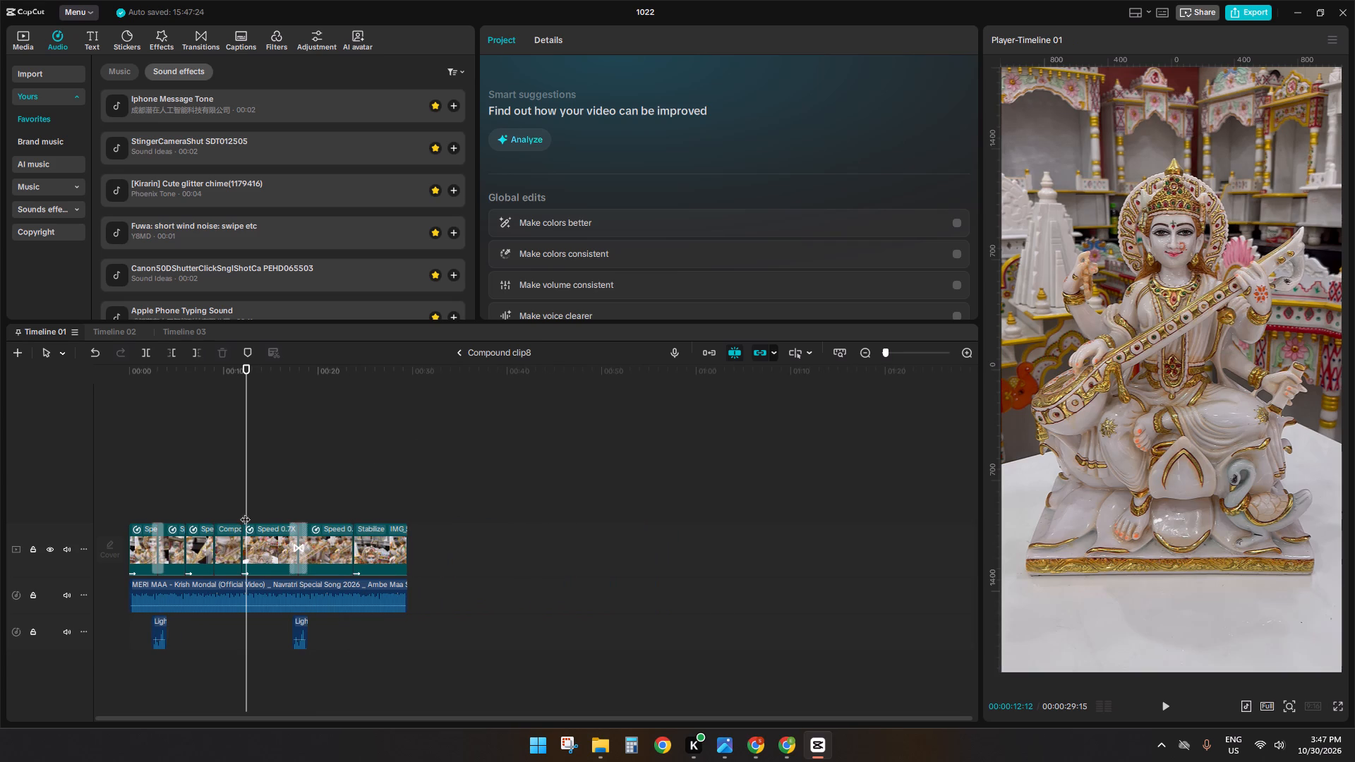
double_click(246, 507)
Import IMG_5345, IMG_5348, IMG_5344 and IMG_5343 from Downloads into the sarsvati maa media folder.
click(56, 73)
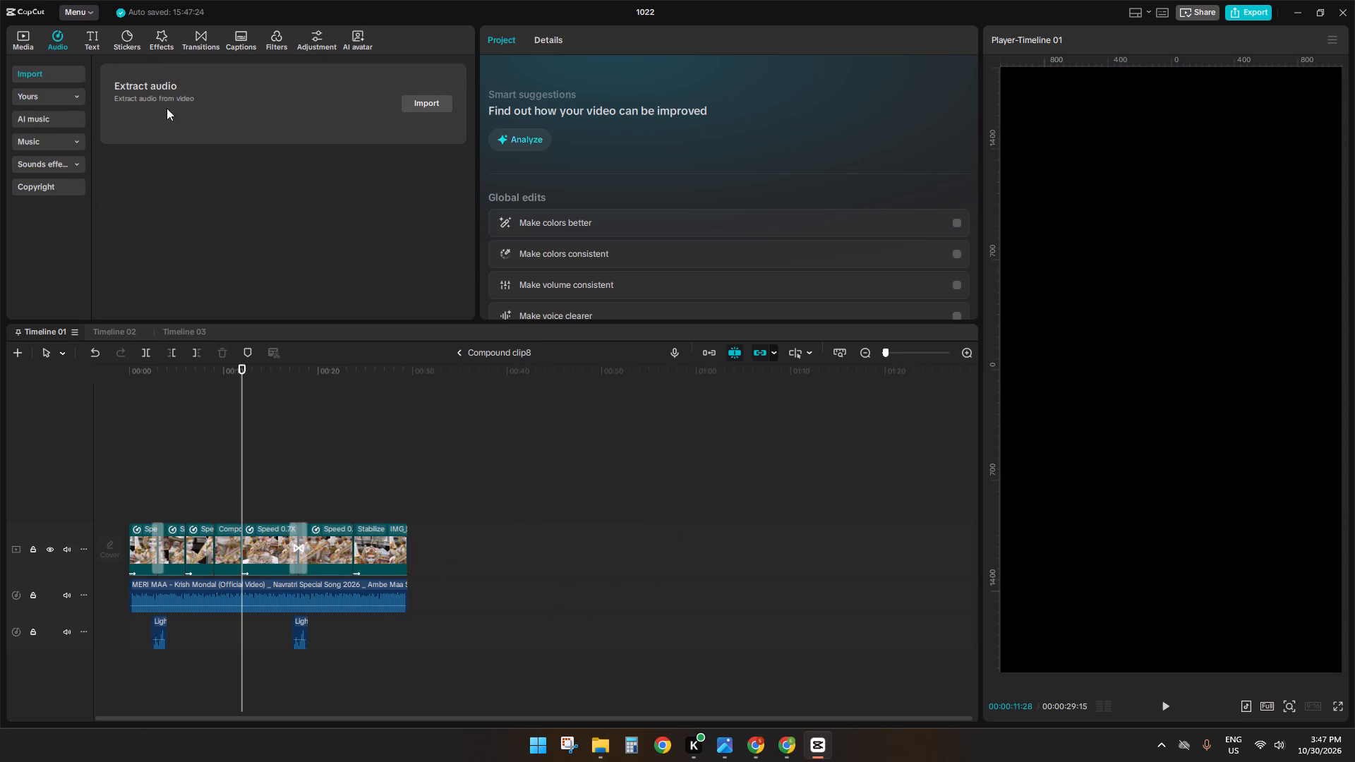
click(30, 45)
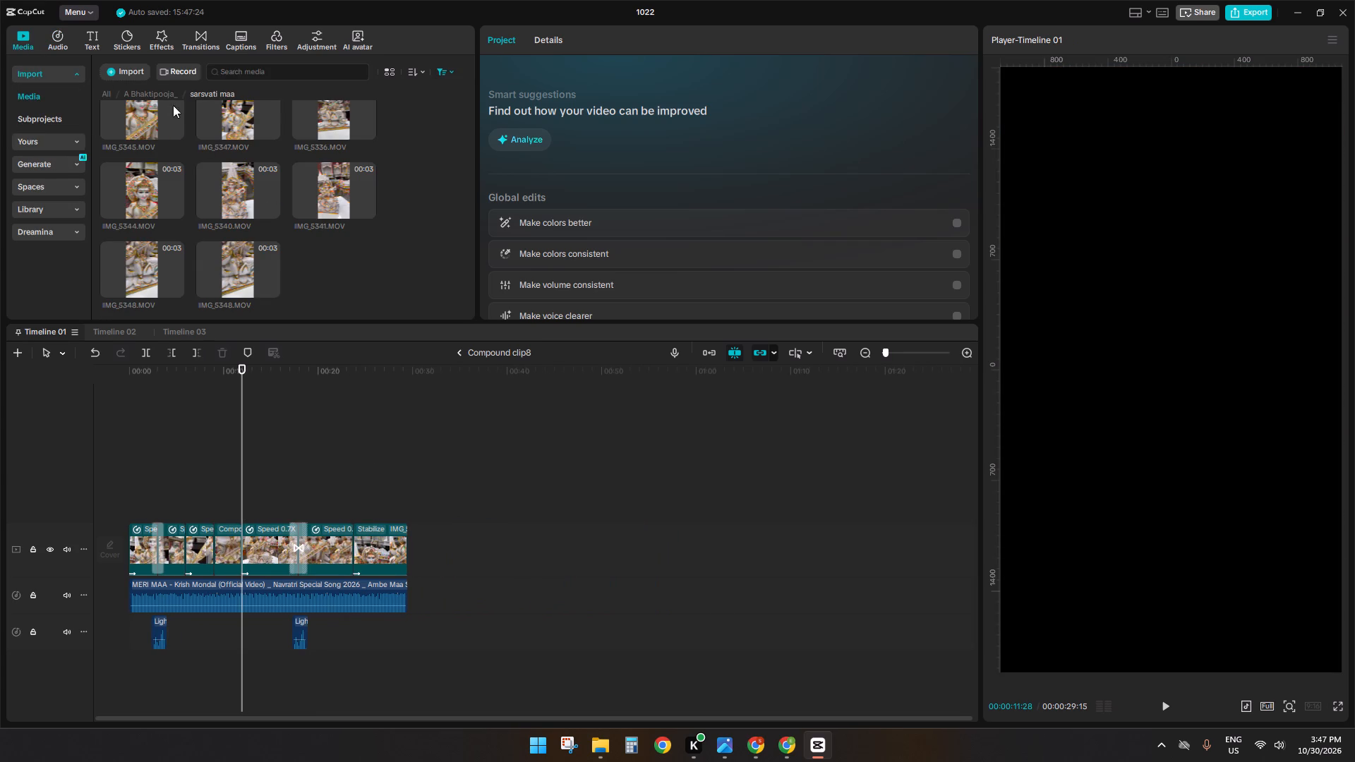
click(121, 74)
click(127, 99)
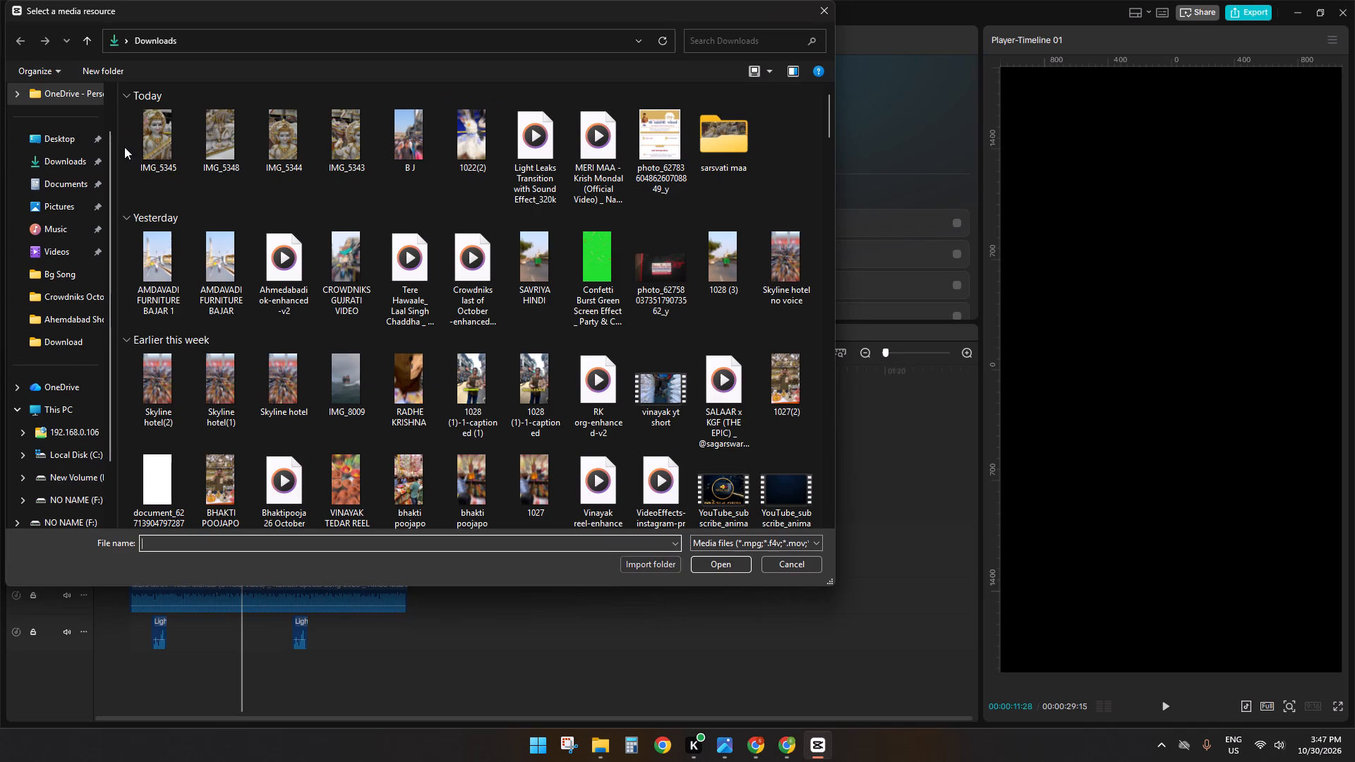
drag(121, 147, 344, 140)
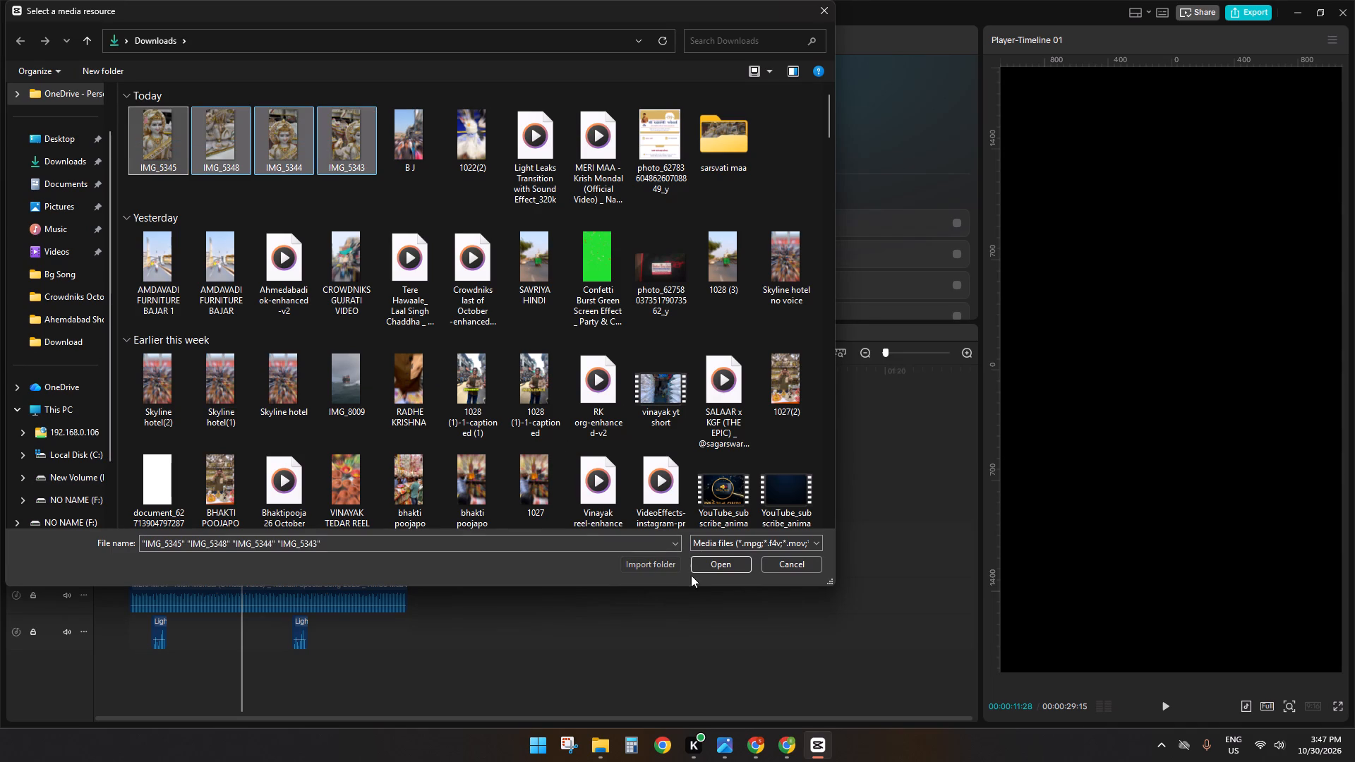
click(716, 559)
Preview the statue clips in the sarsvati maa folder, including IMG_5348, IMG_5344, IMG_5341, IMG_5345, IMG_5343, IMG_5338 and IMG_5333, to find a replacement shot.
click(319, 260)
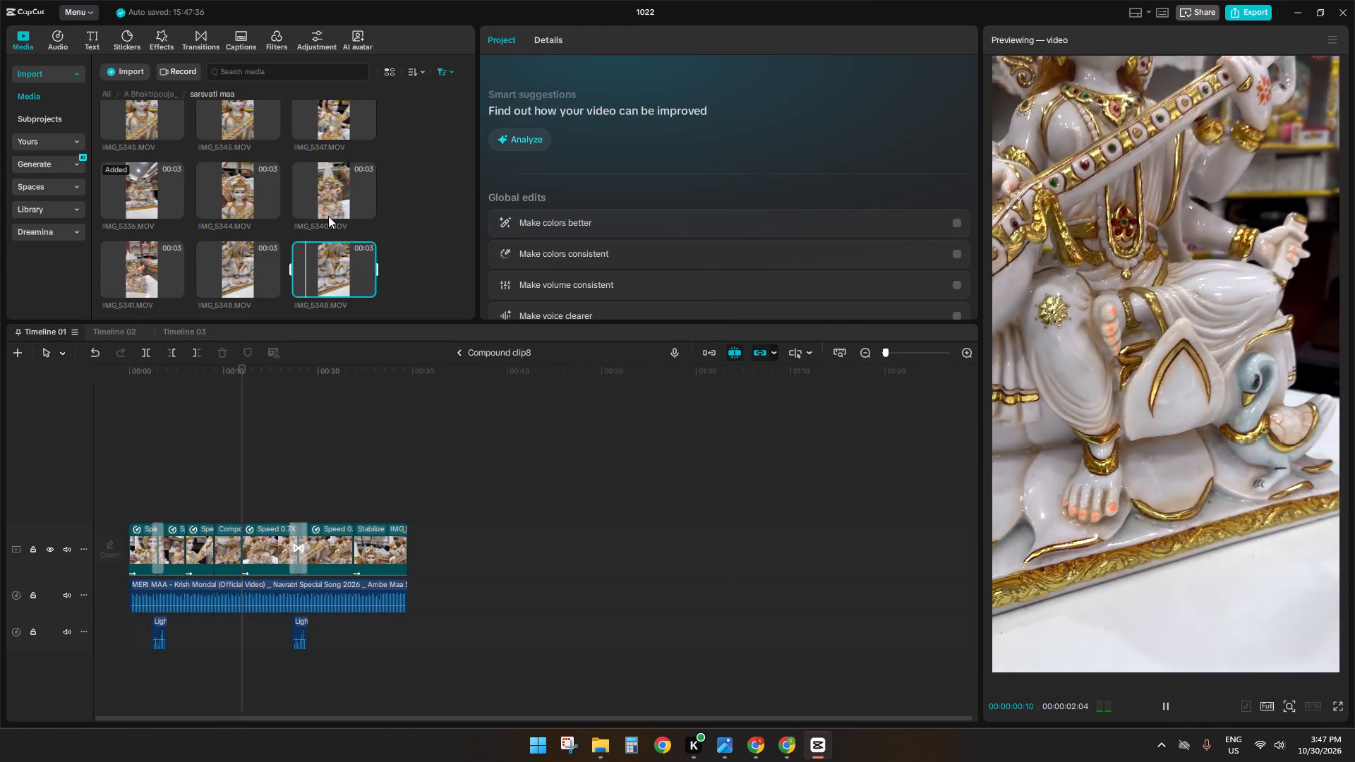
click(328, 205)
click(255, 198)
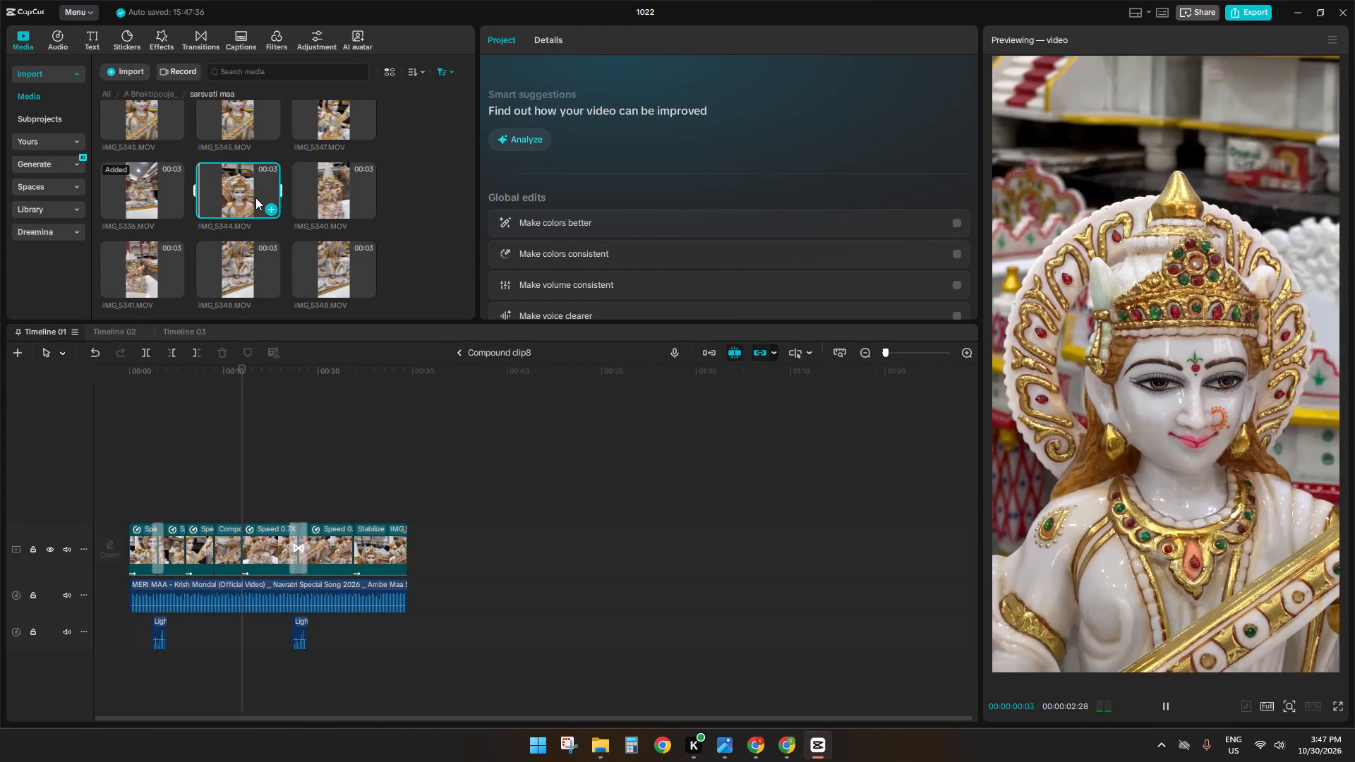
click(152, 186)
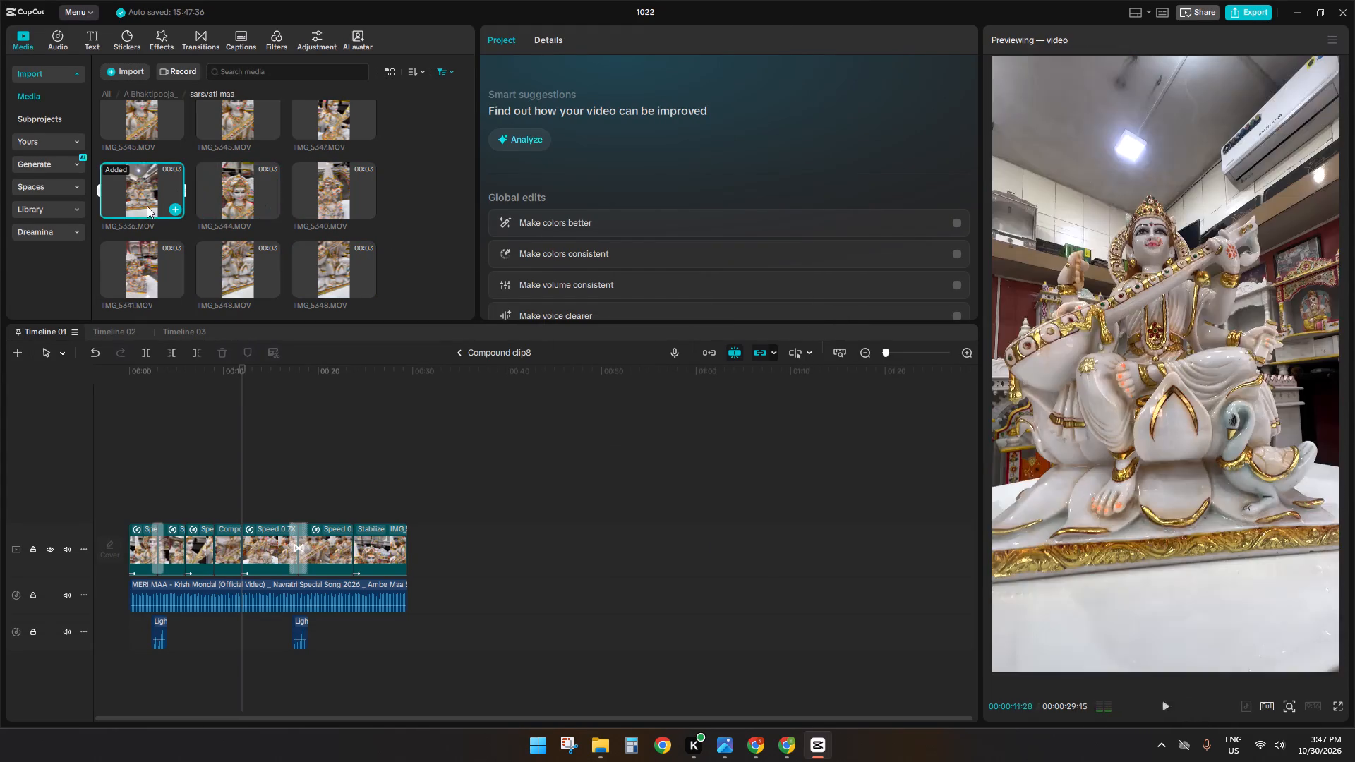
click(146, 217)
click(146, 255)
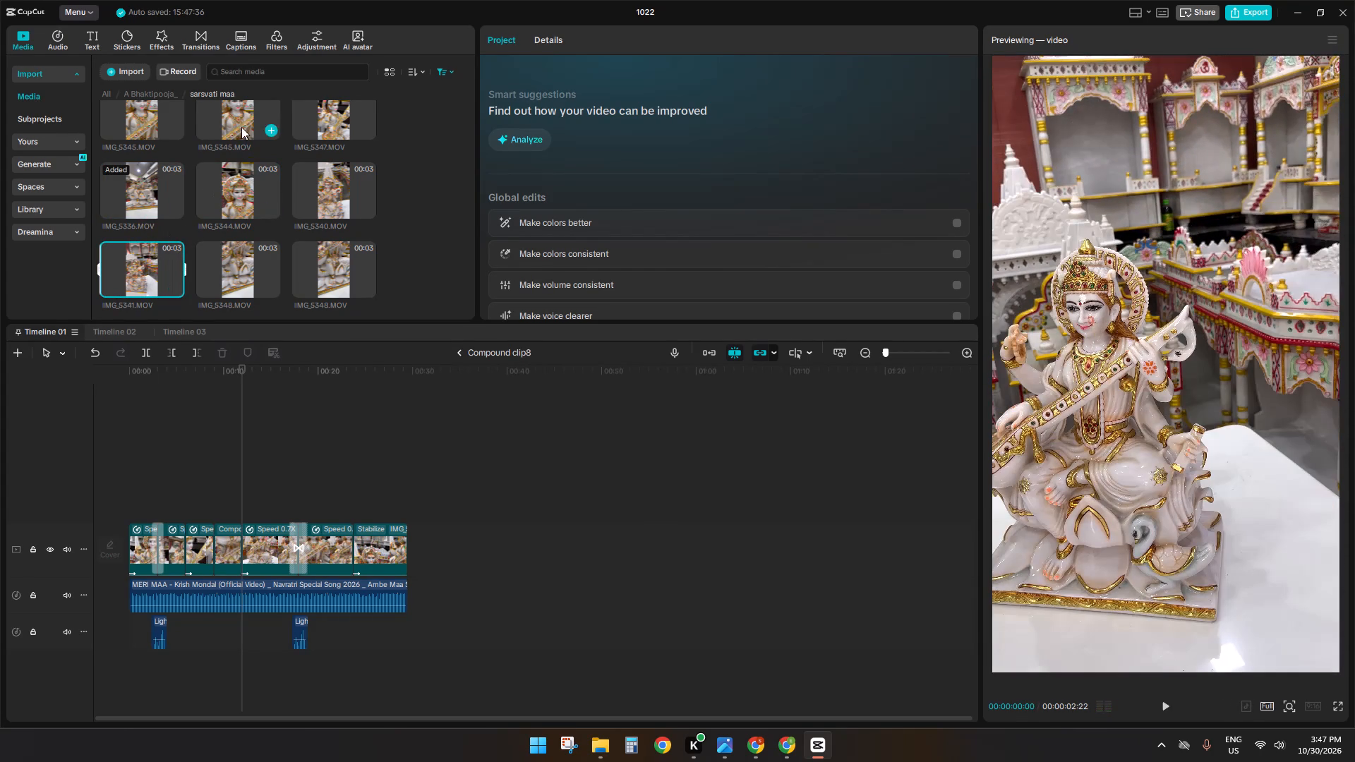
scroll(254, 216, up, 3)
click(246, 282)
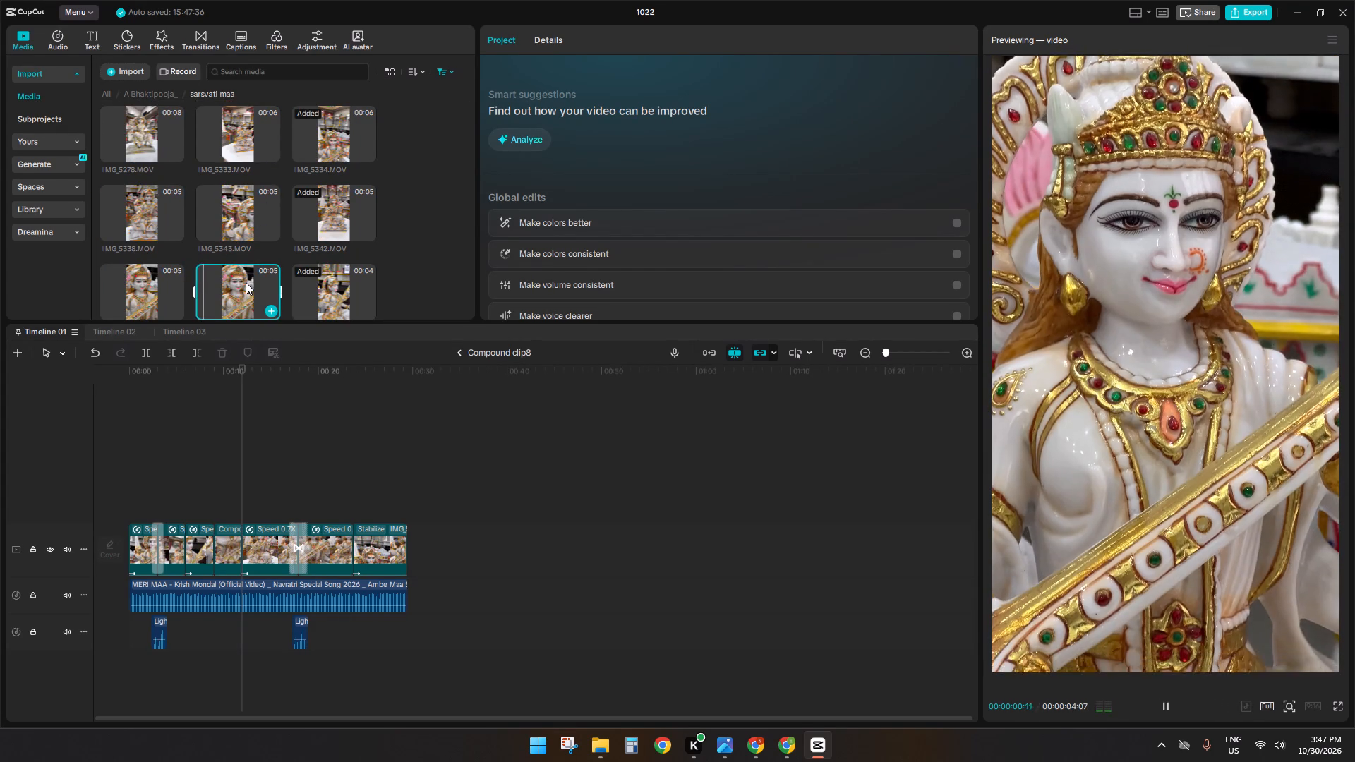
click(135, 277)
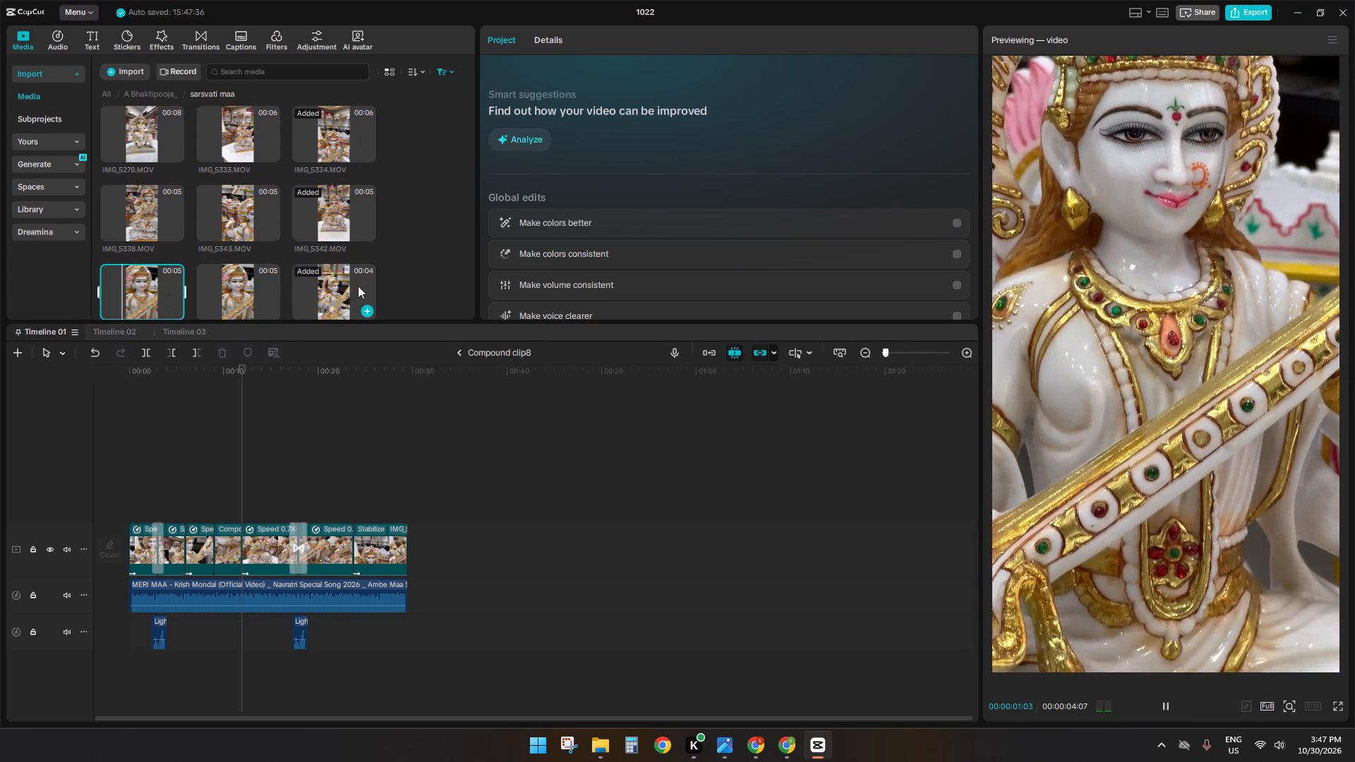
click(237, 224)
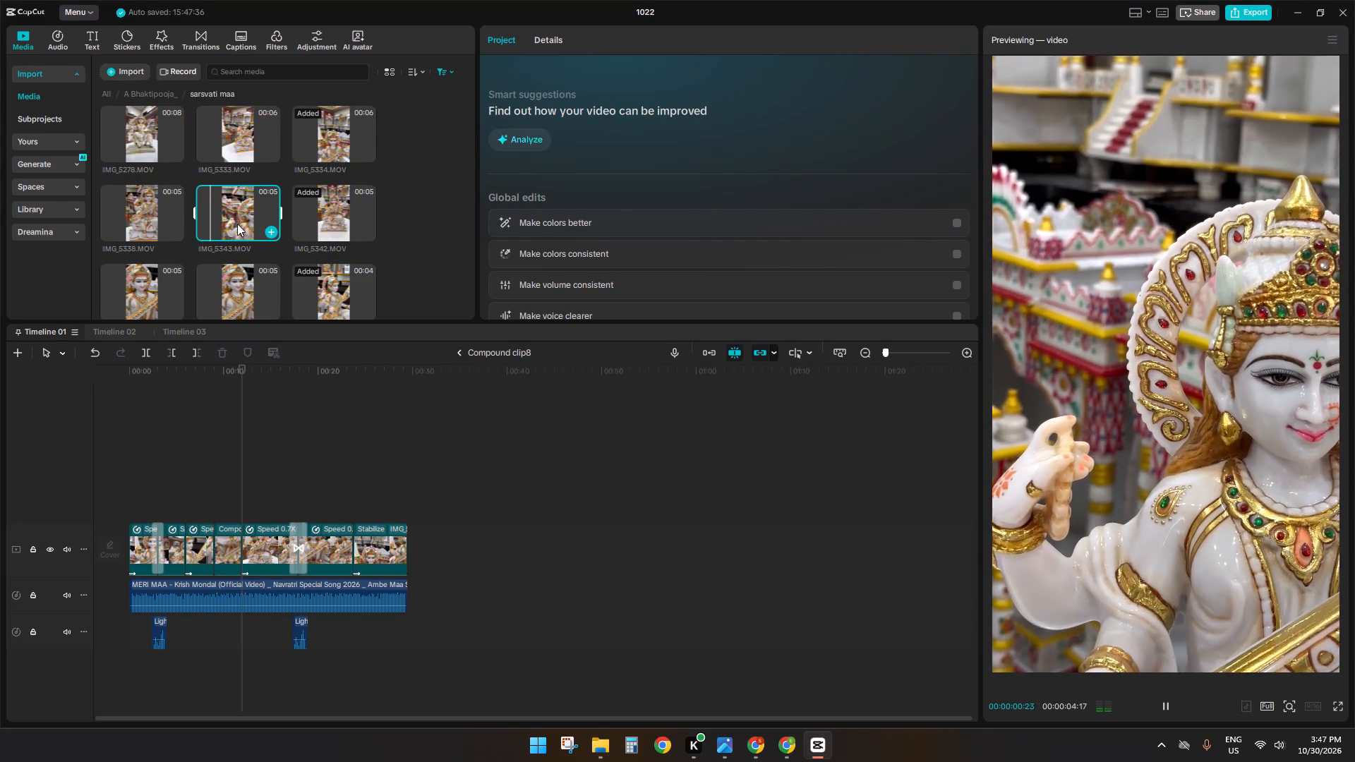
click(140, 214)
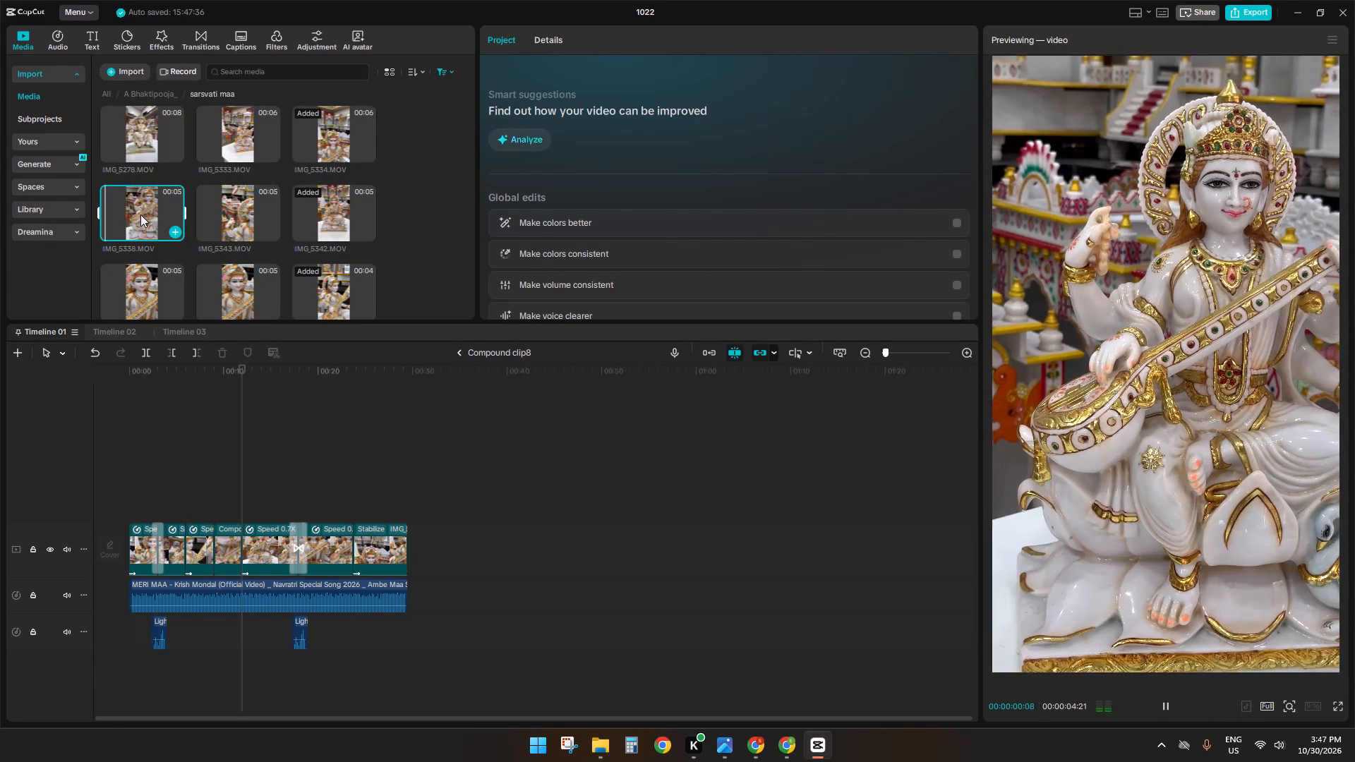
scroll(203, 226, up, 3)
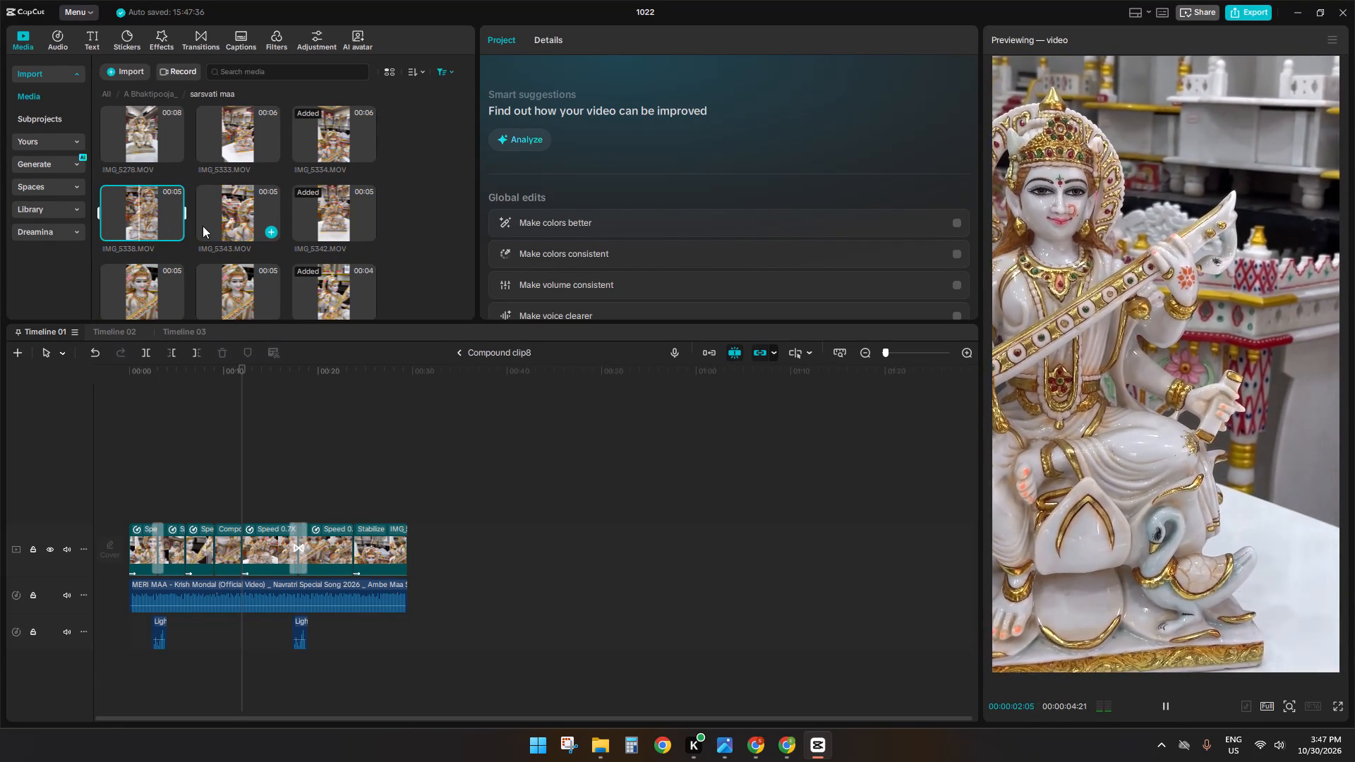
click(236, 141)
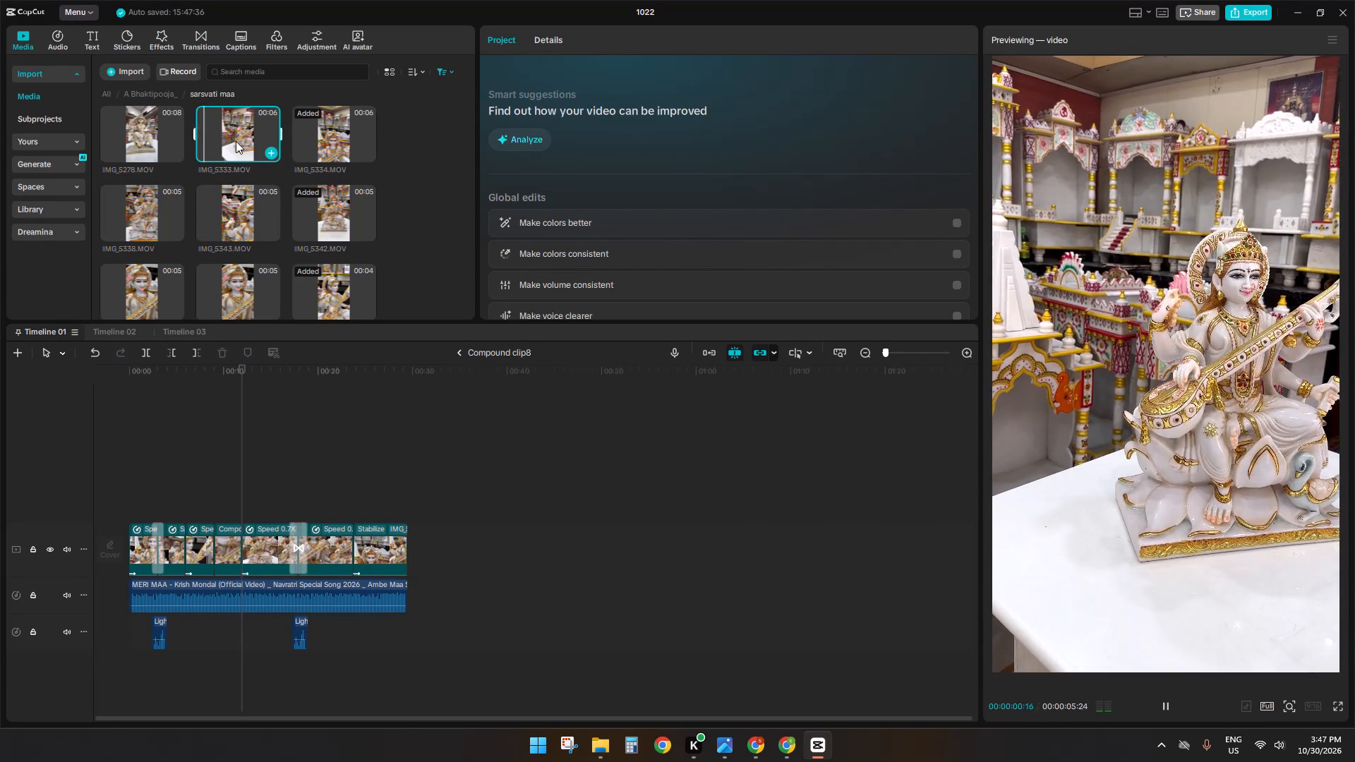
scroll(236, 141, down, 3)
scroll(317, 194, down, 1)
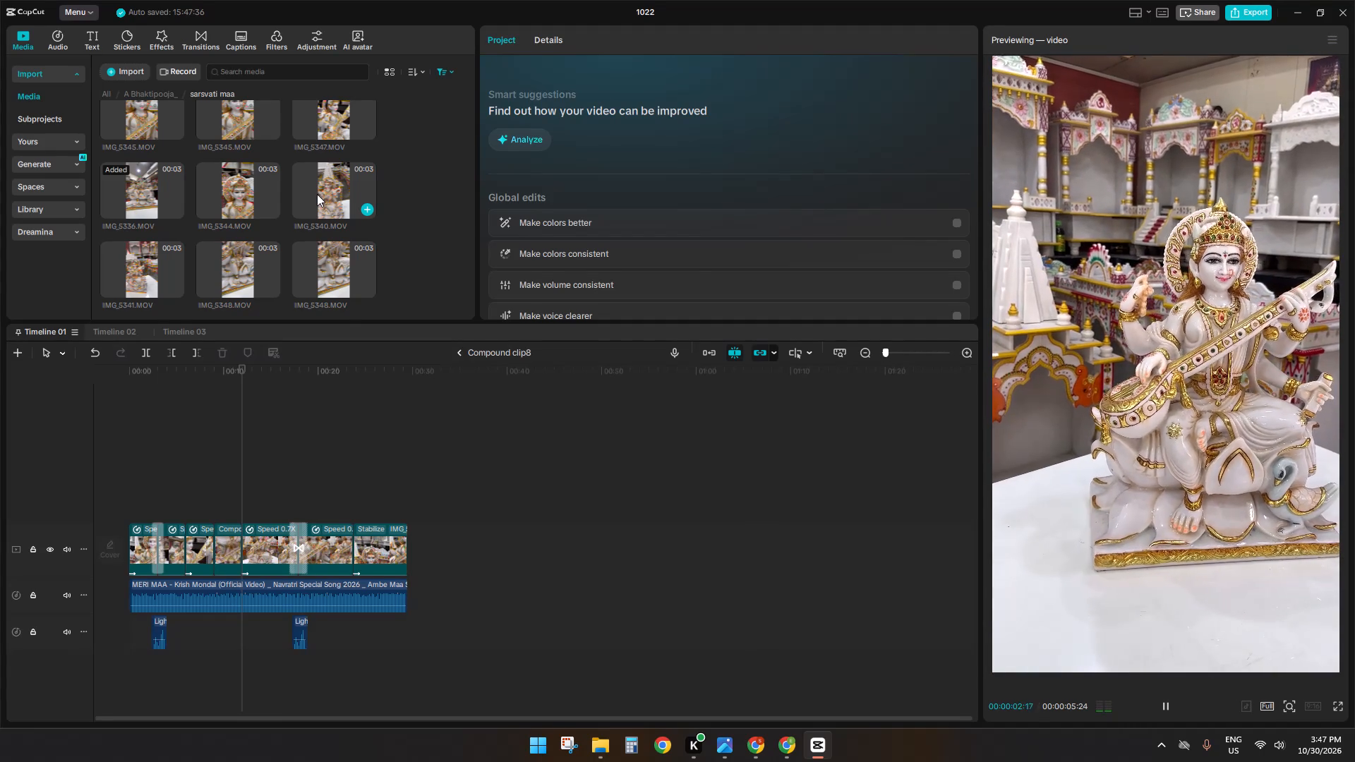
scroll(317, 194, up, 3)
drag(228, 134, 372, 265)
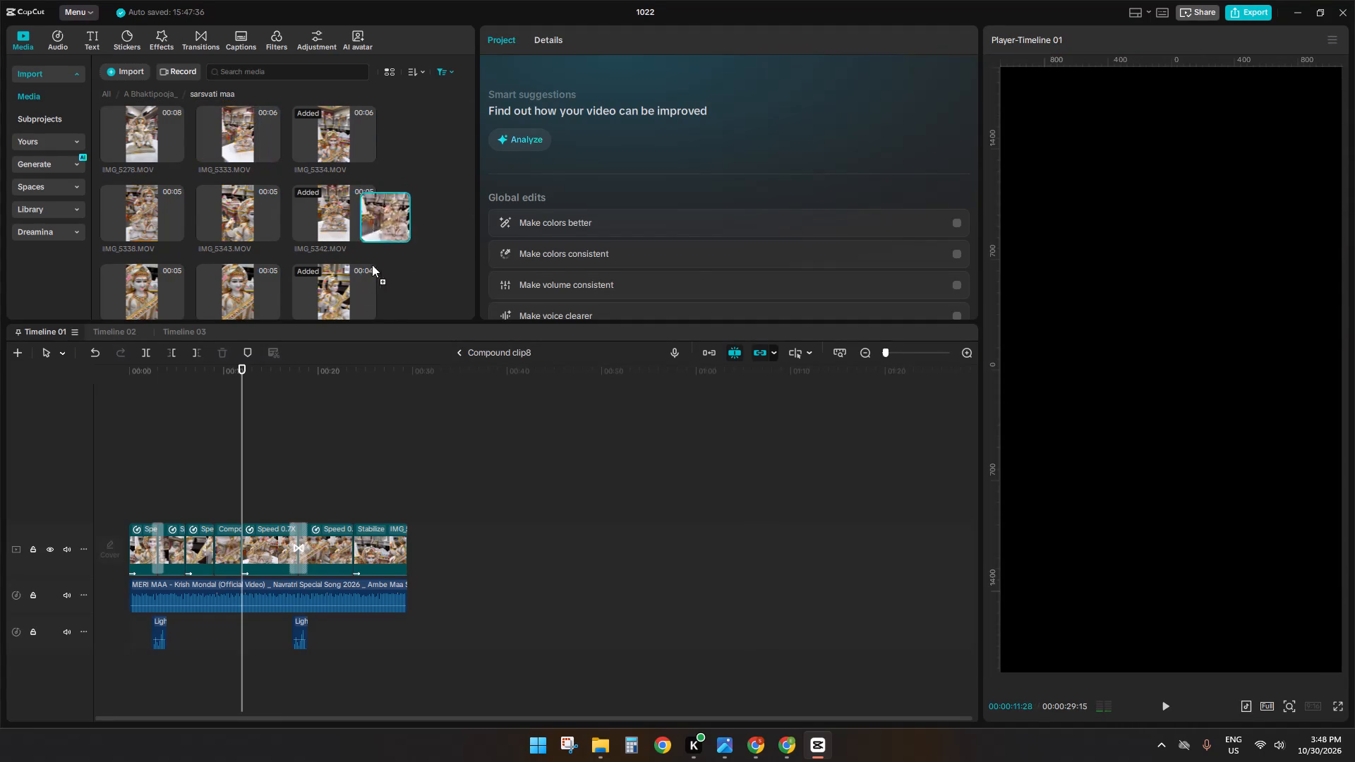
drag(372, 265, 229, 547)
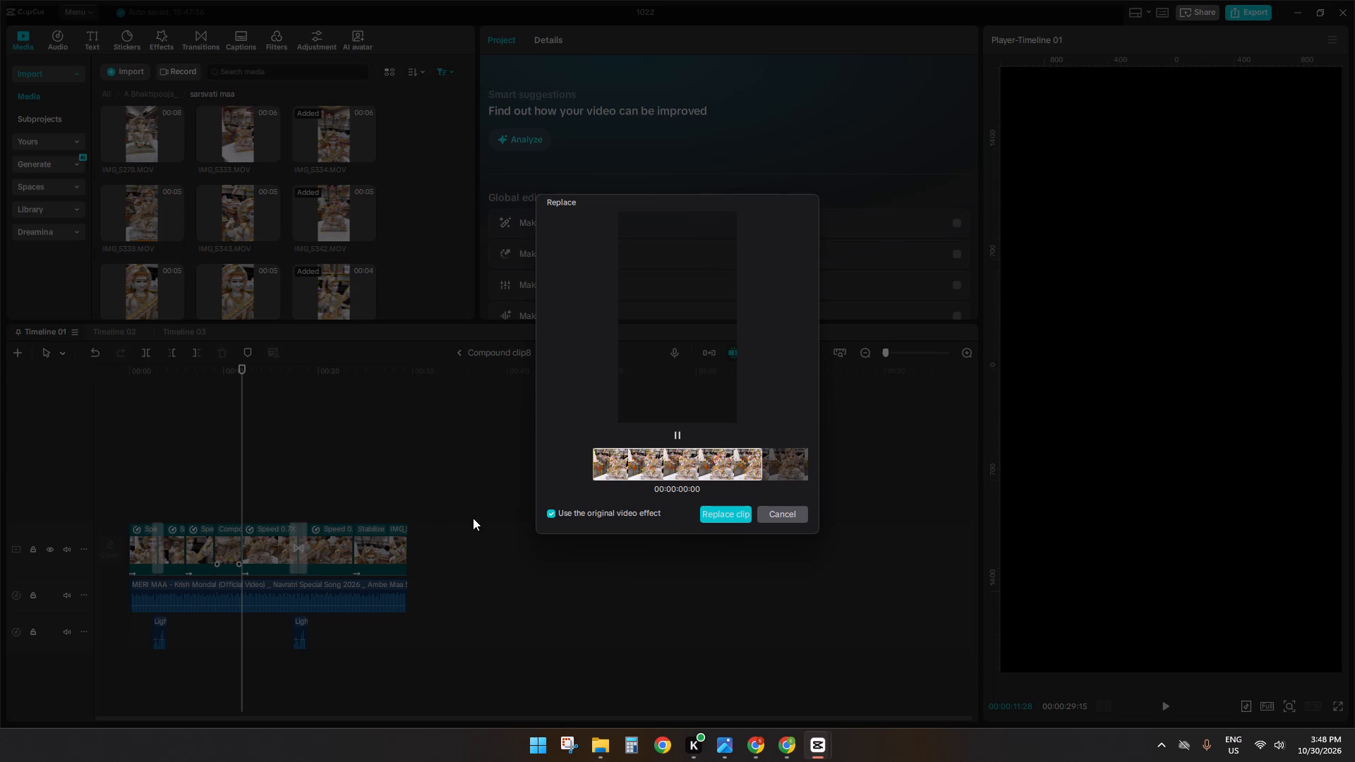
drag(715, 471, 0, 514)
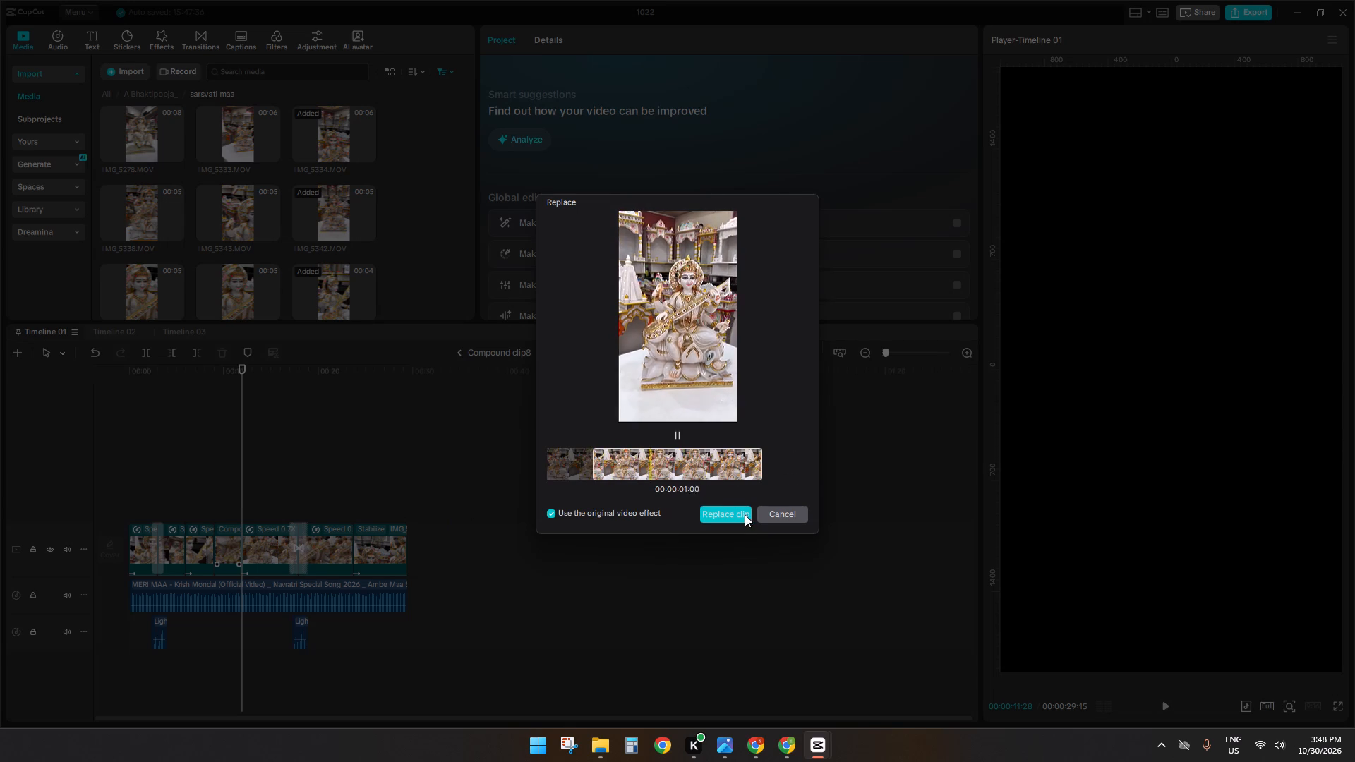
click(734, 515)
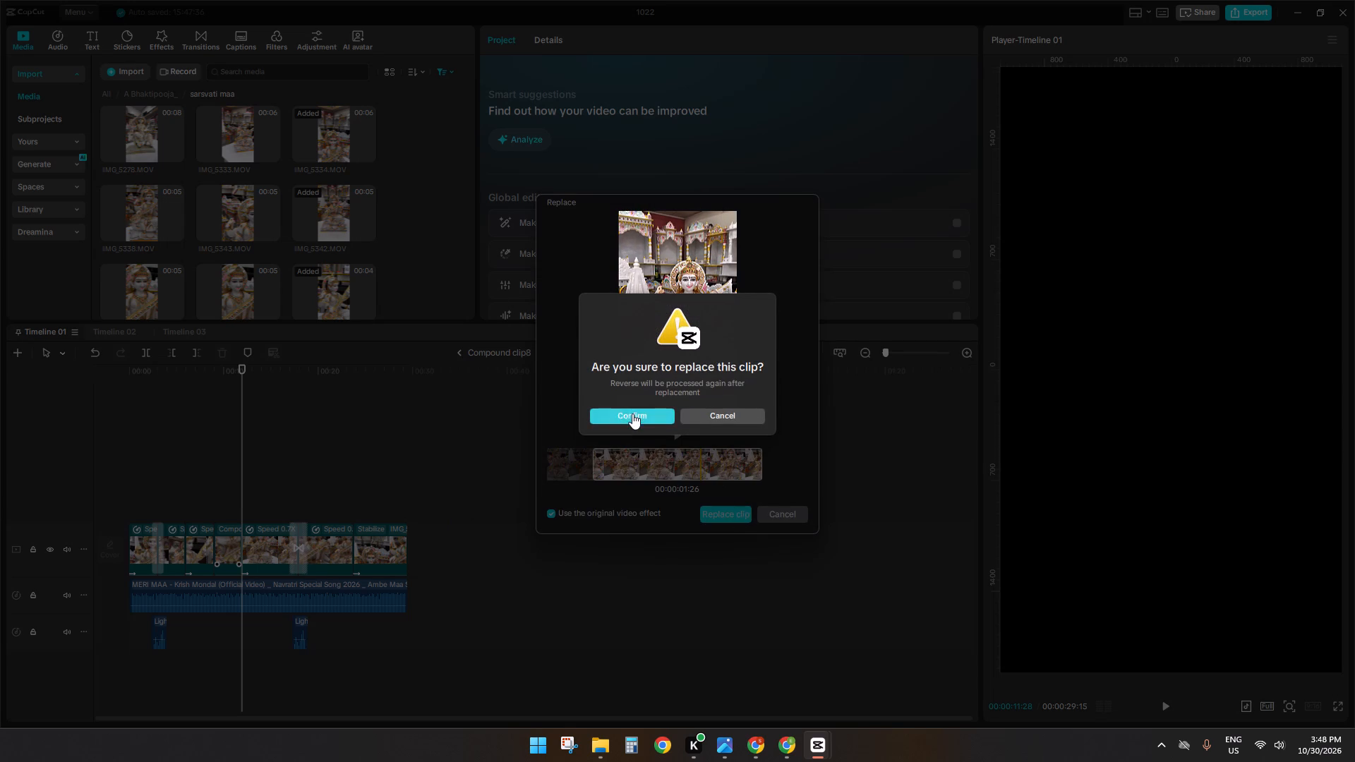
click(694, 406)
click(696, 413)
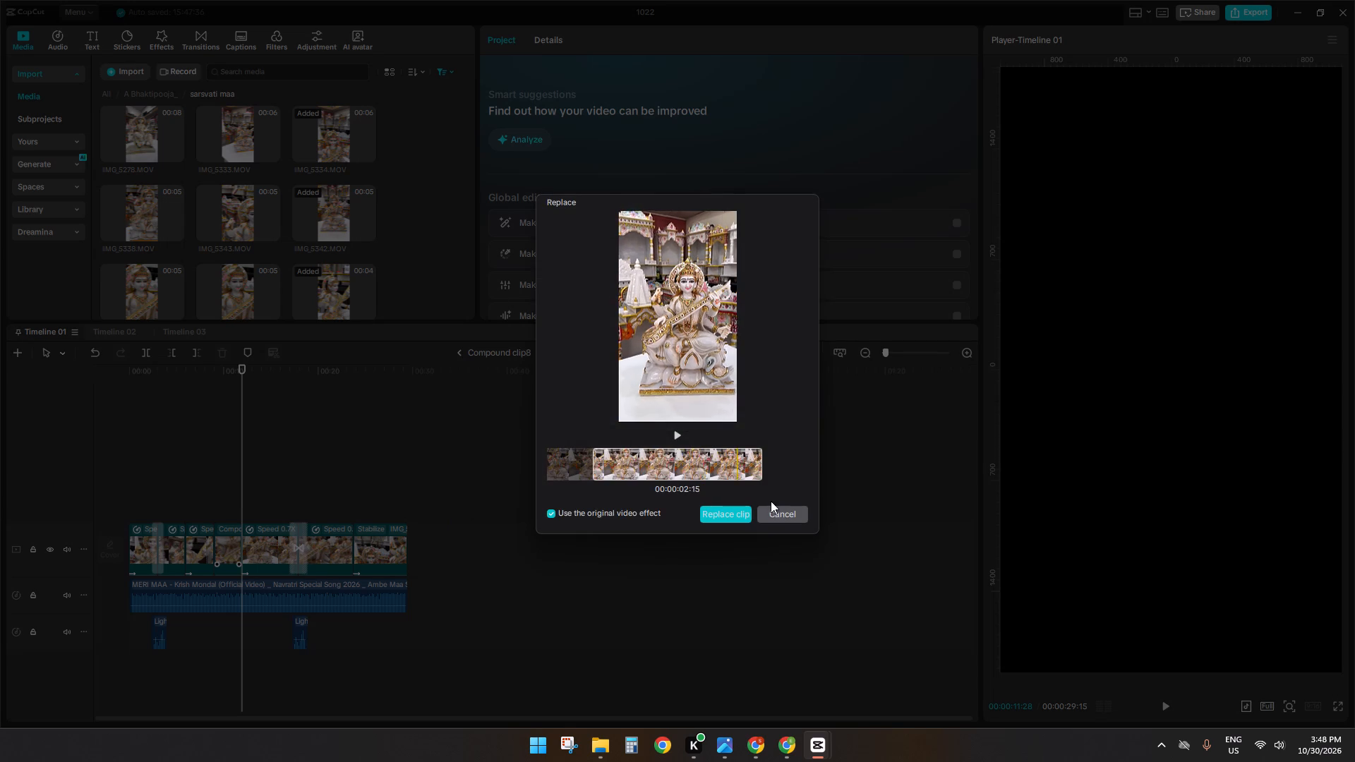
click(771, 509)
Preview IMG_5347, IMG_5340 and IMG_5344 in the sarsvati maa folder as candidates for replacing the nested compound clip.
scroll(325, 246, down, 3)
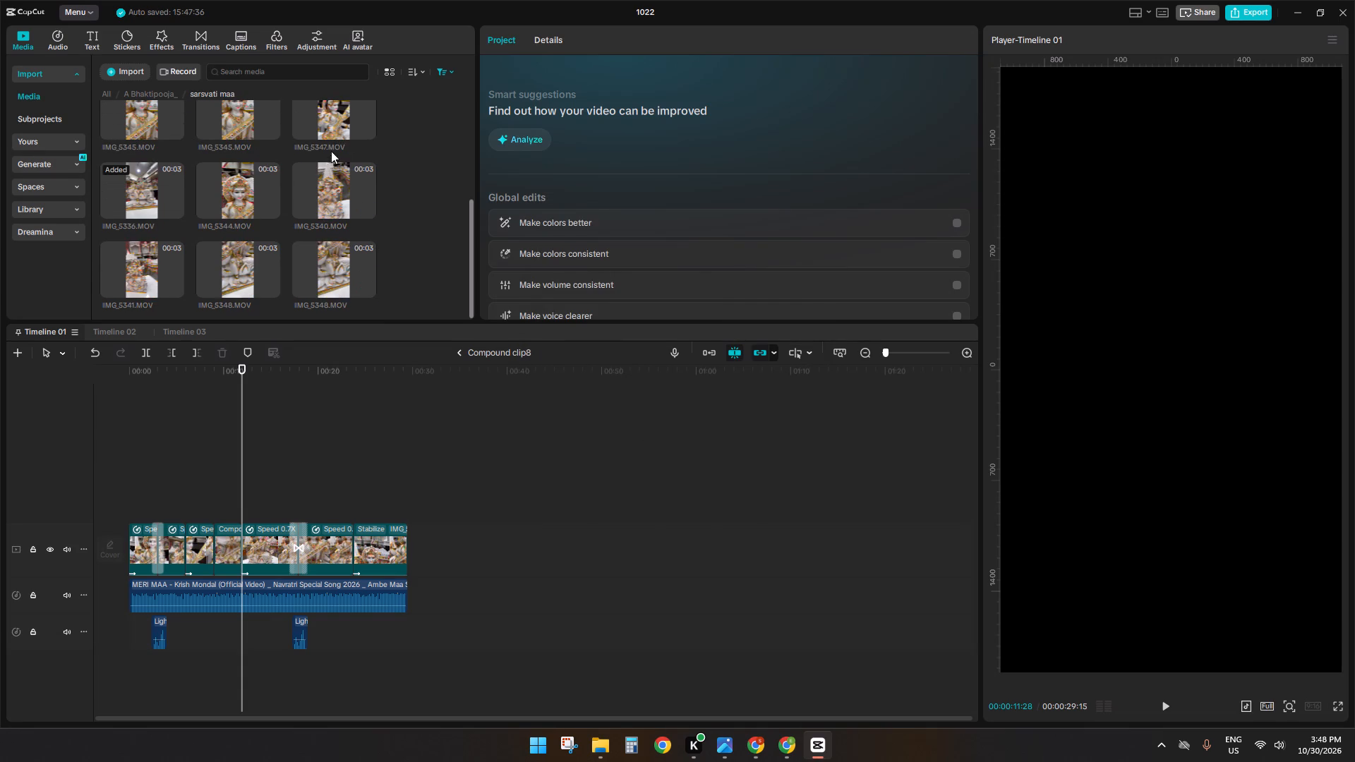
click(327, 125)
scroll(327, 131, up, 2)
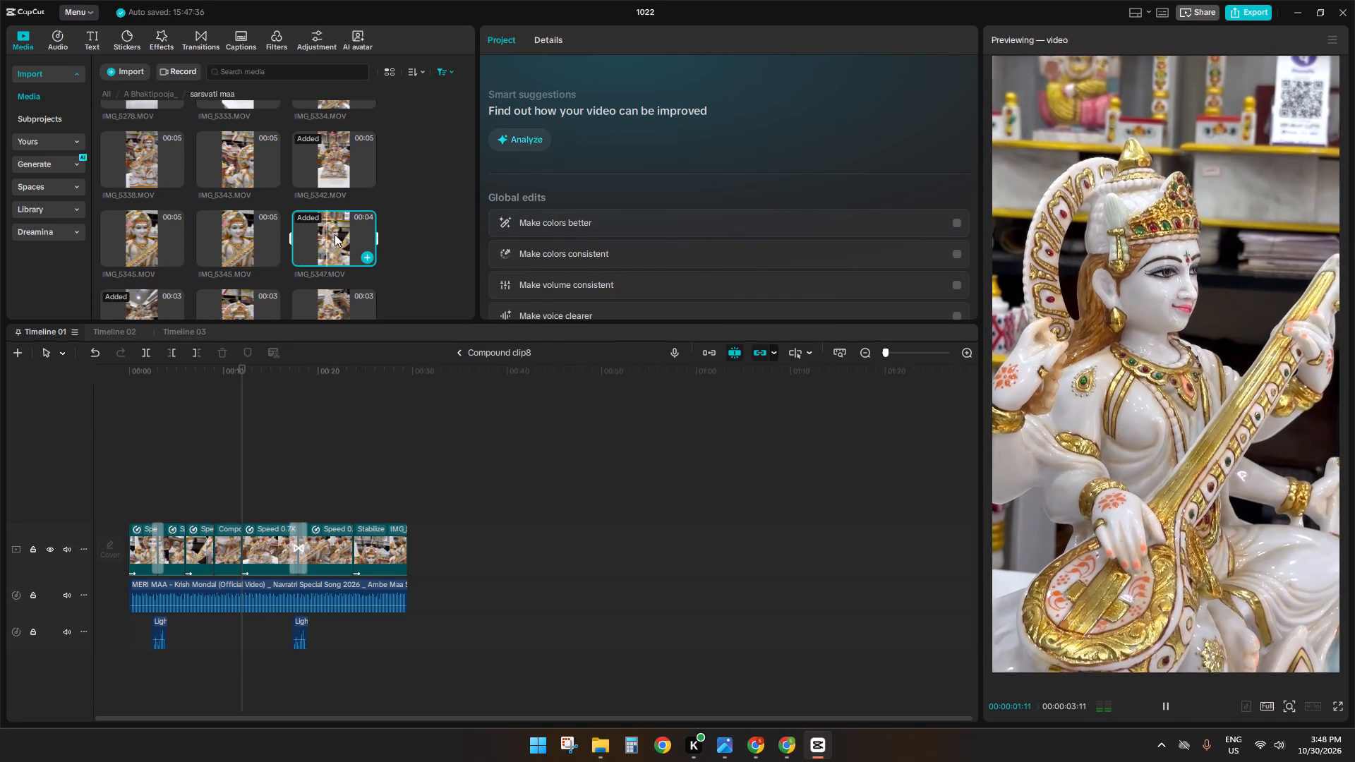
scroll(335, 234, down, 1)
click(333, 243)
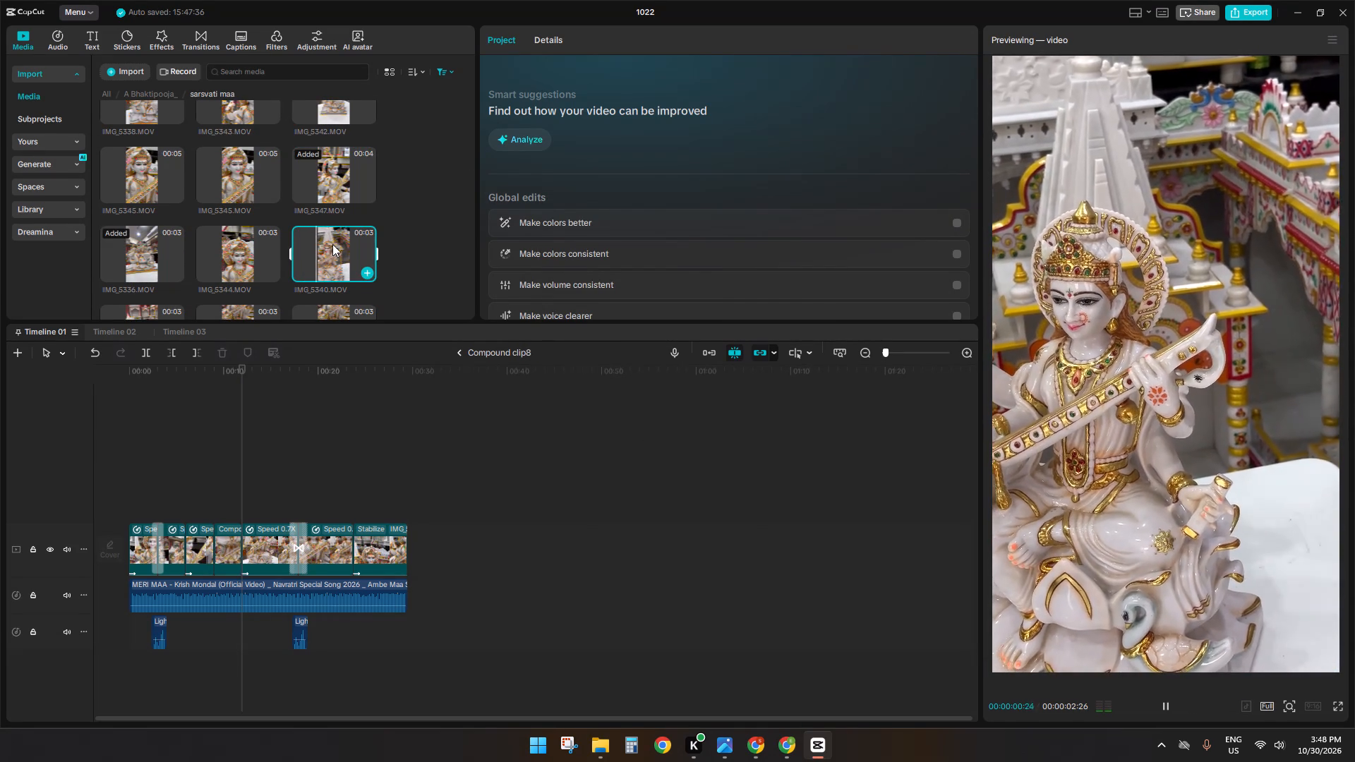
click(257, 260)
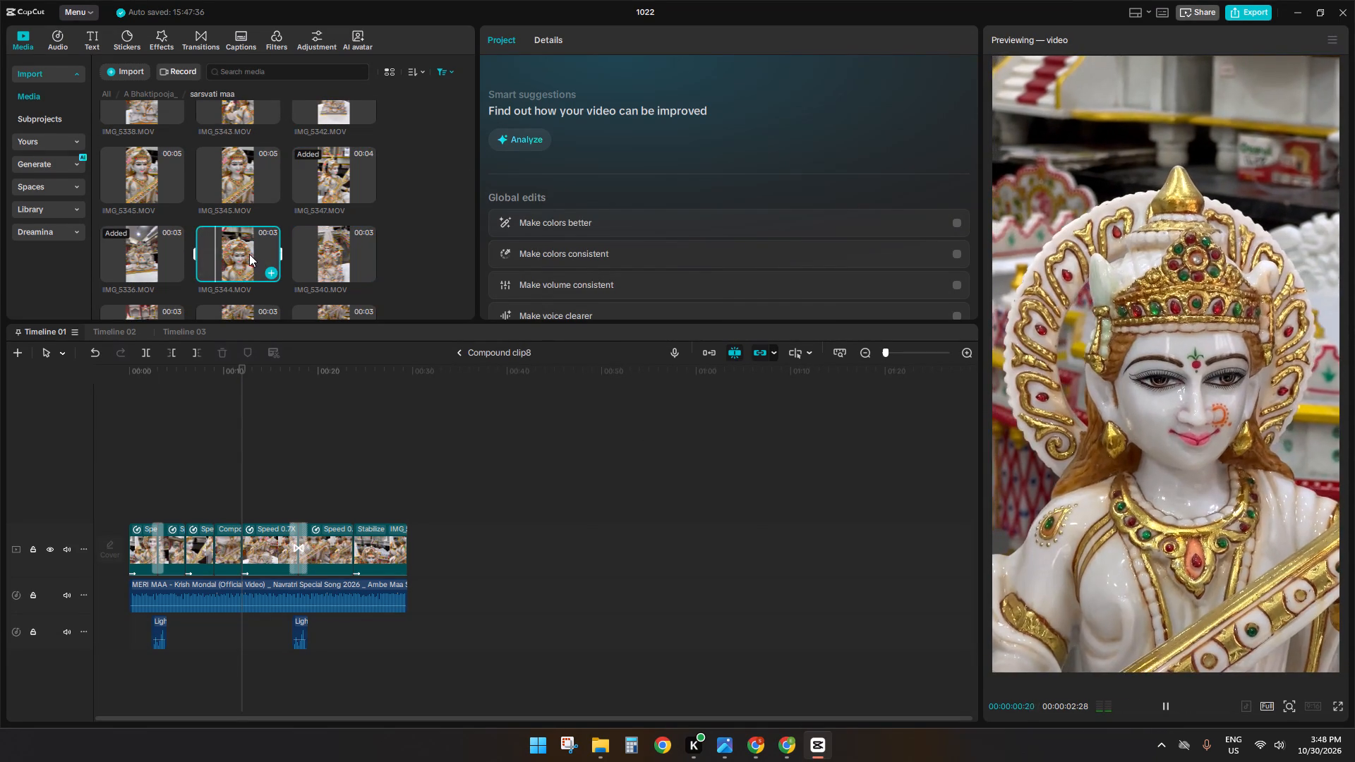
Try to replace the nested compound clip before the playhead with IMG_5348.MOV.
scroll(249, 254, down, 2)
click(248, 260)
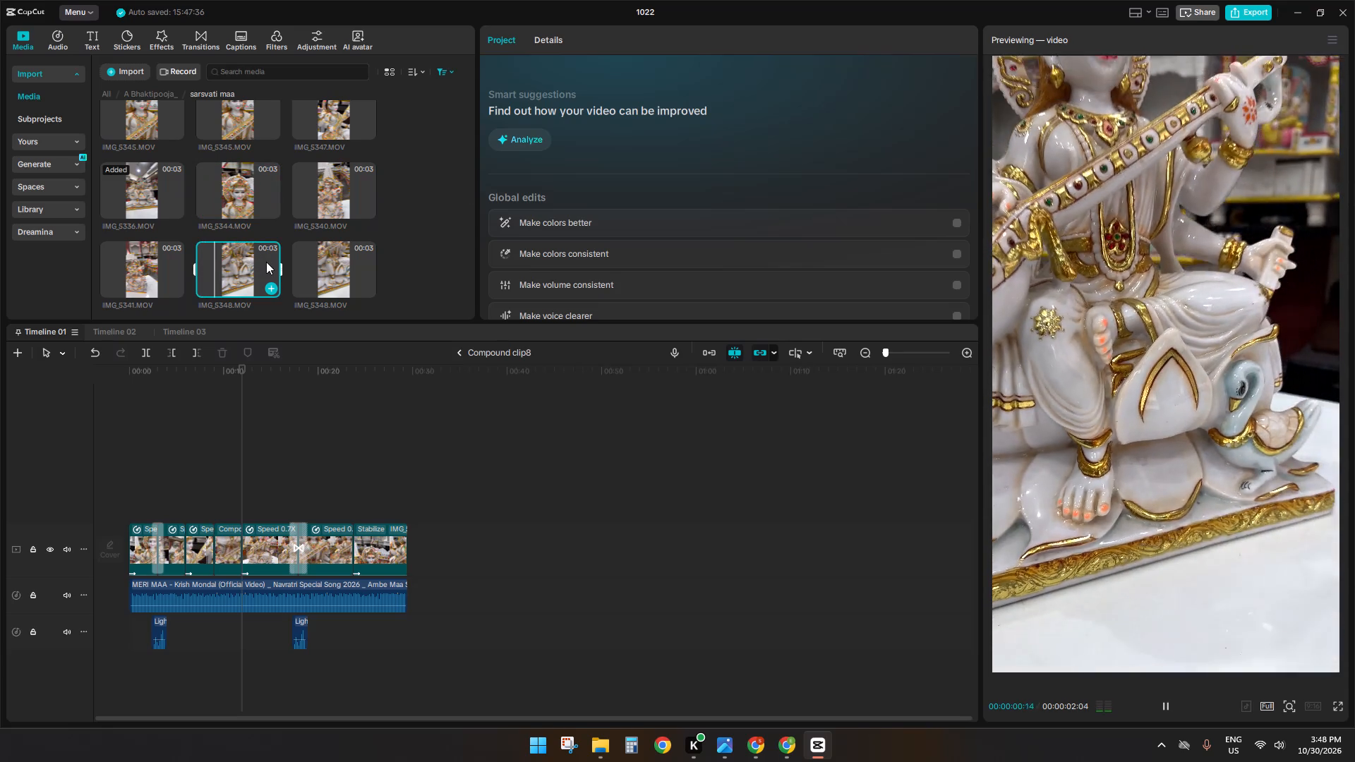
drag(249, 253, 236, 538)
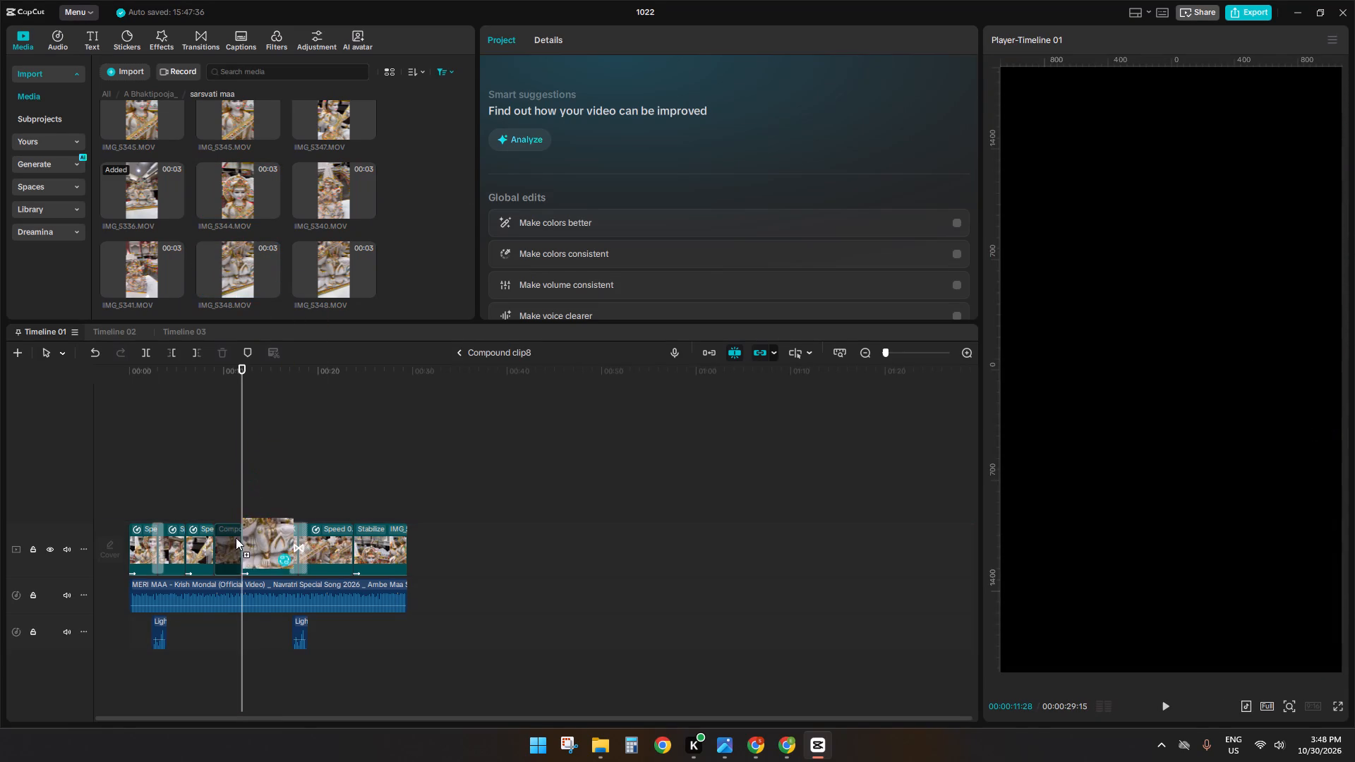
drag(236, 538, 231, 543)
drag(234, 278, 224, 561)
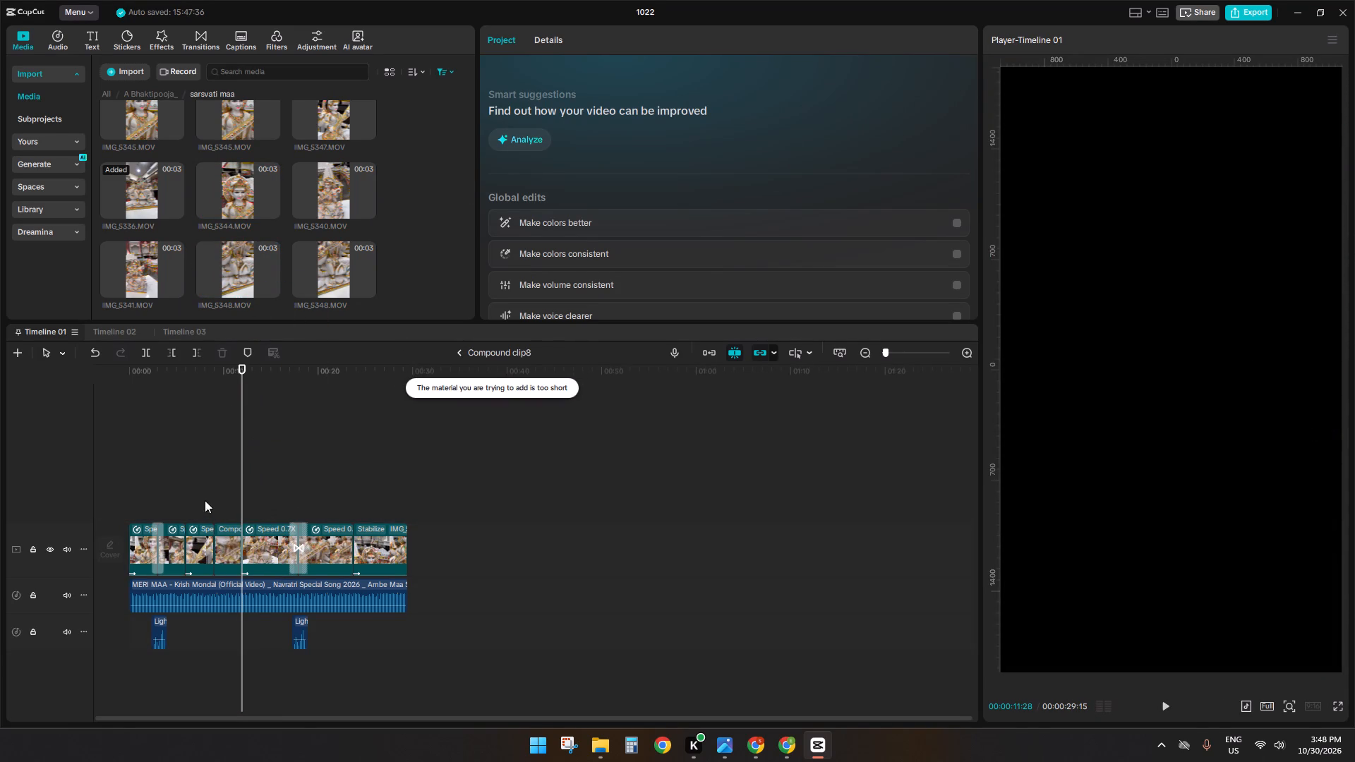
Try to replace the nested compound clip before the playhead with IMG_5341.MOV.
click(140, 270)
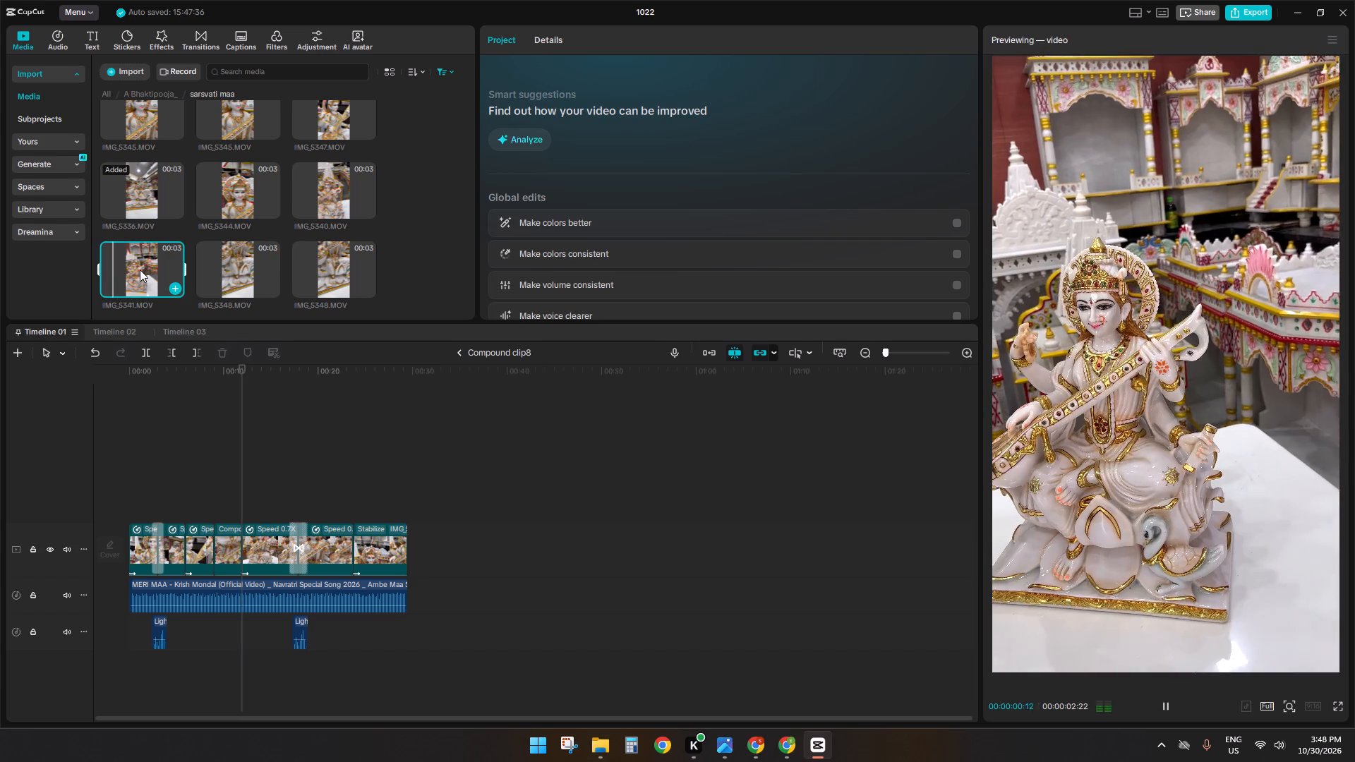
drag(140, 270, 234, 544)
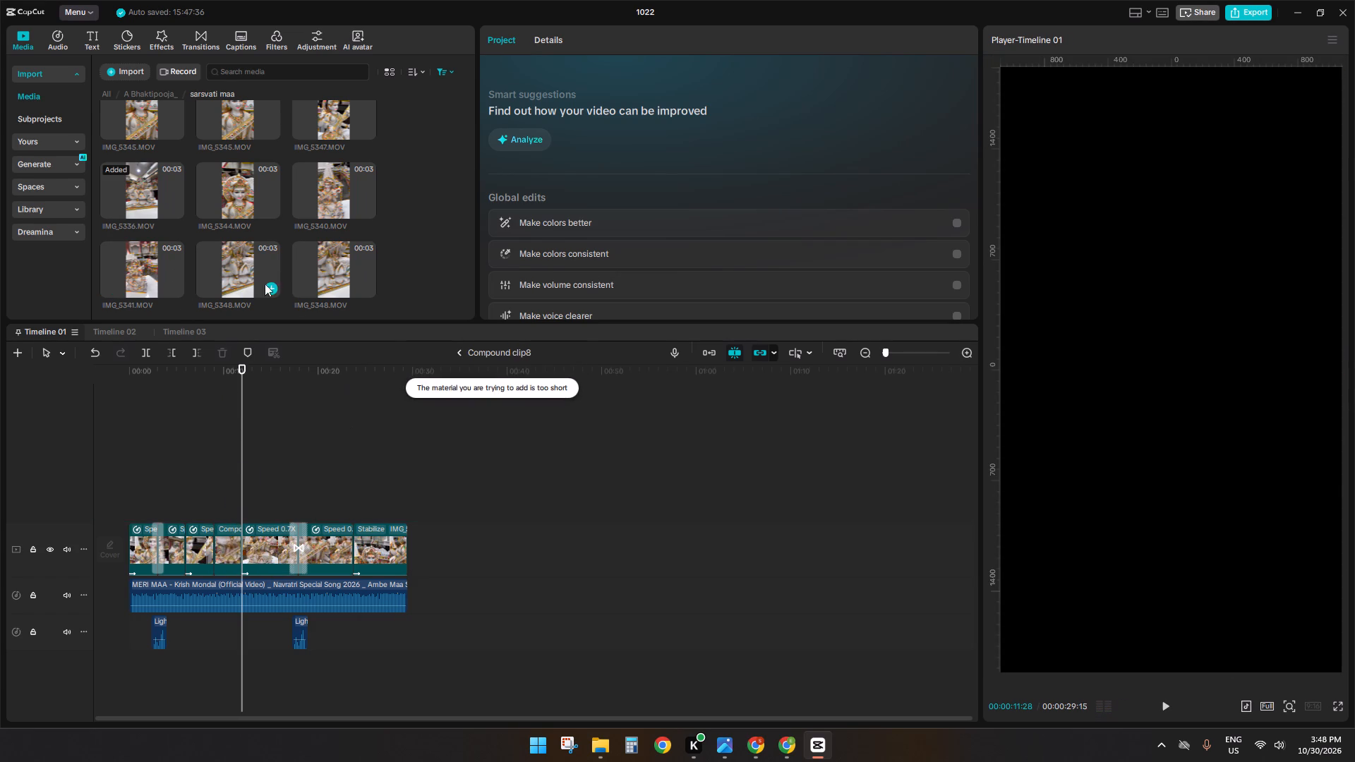
Preview IMG_5344, the two IMG_5345 clips, IMG_5338 and IMG_5343 in the sarsvati maa folder as replacement candidates.
click(245, 194)
scroll(231, 158, up, 3)
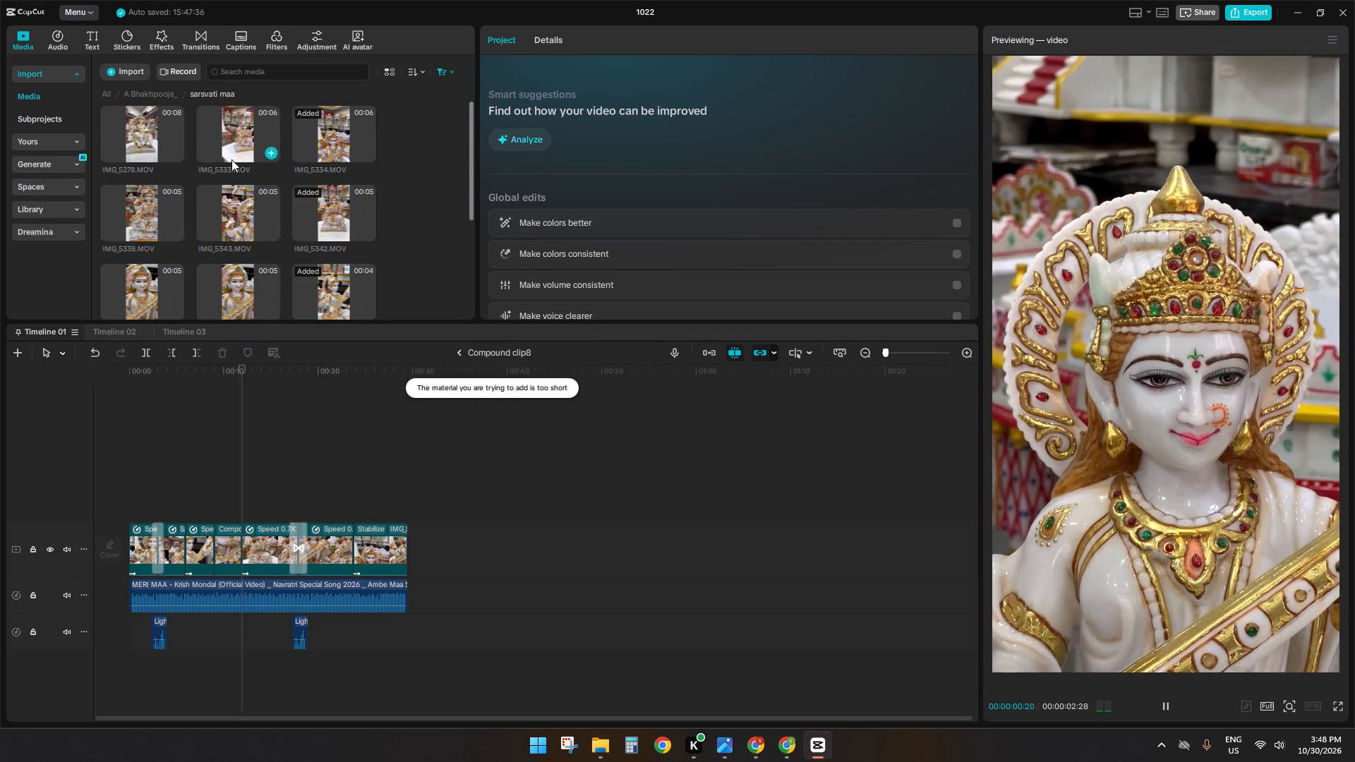
click(248, 294)
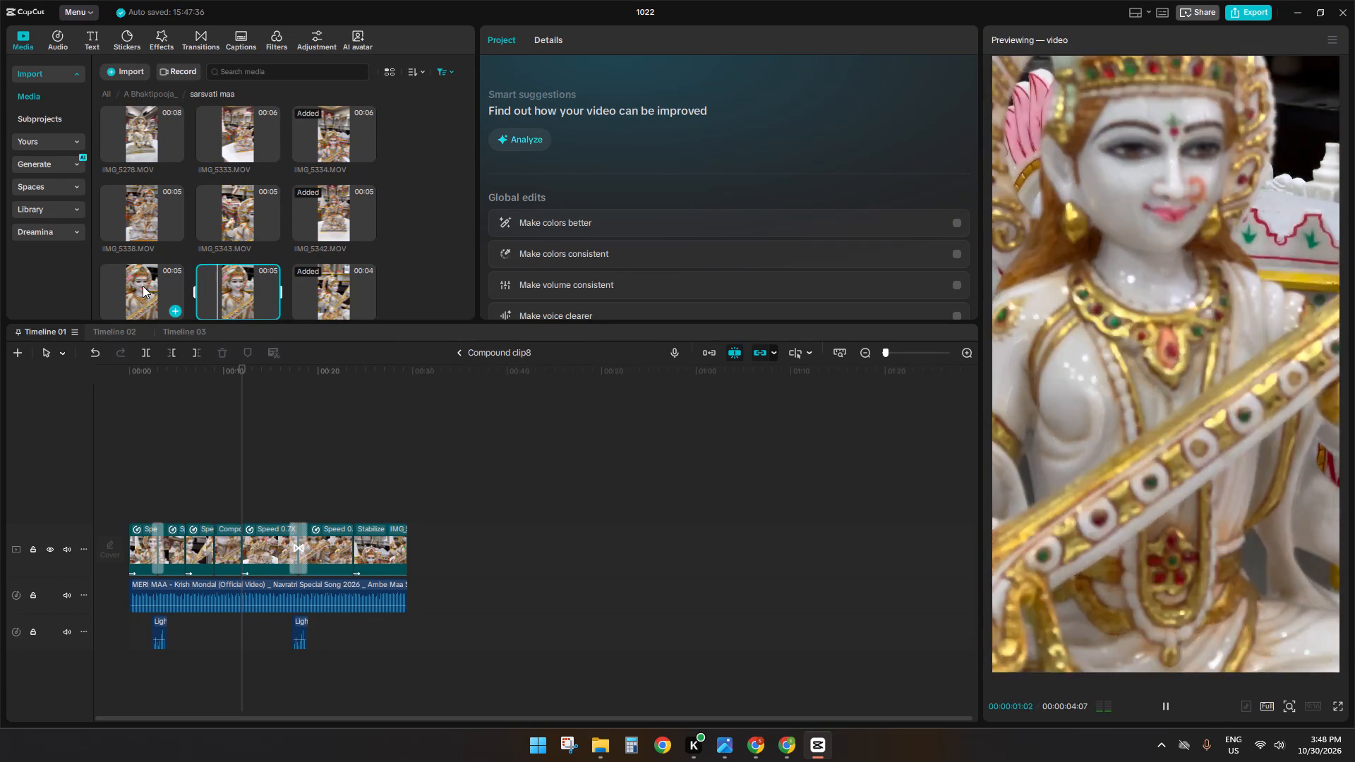
click(143, 286)
click(140, 227)
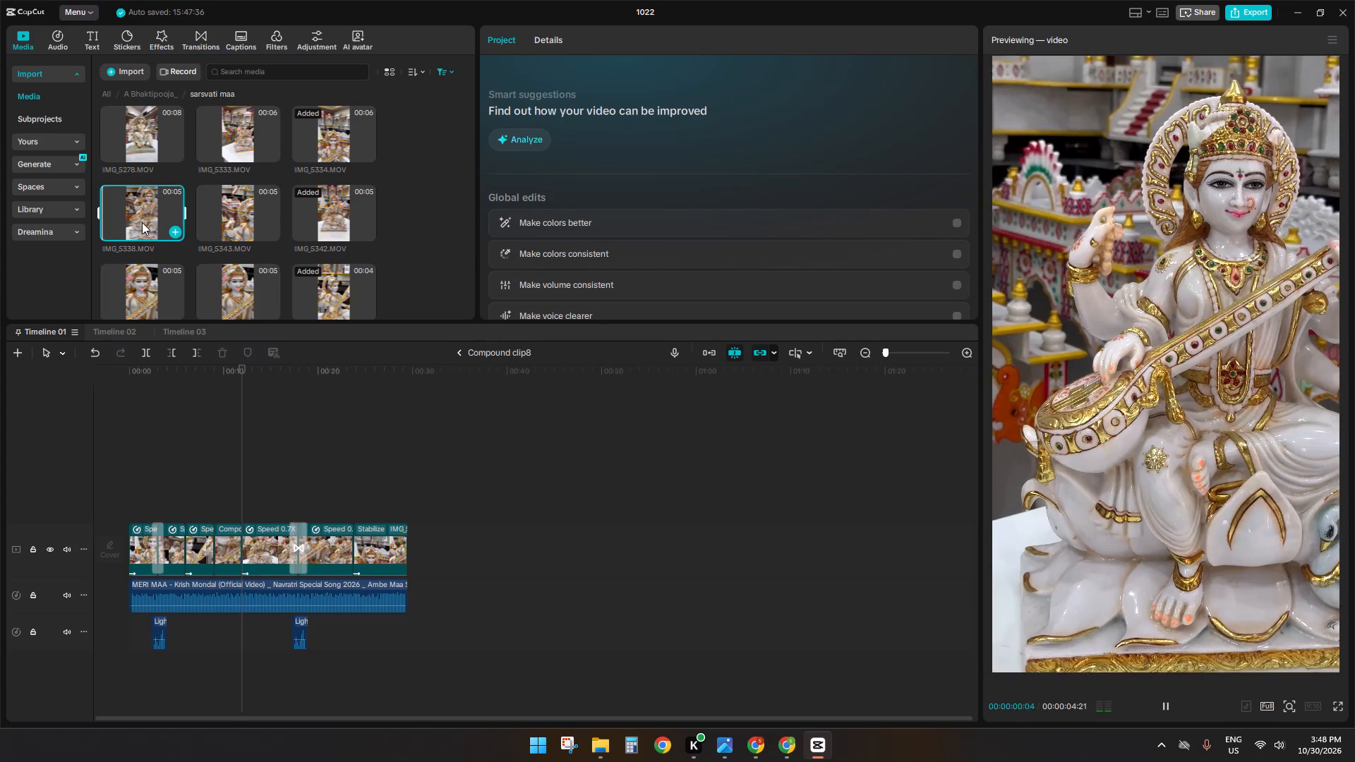
click(224, 207)
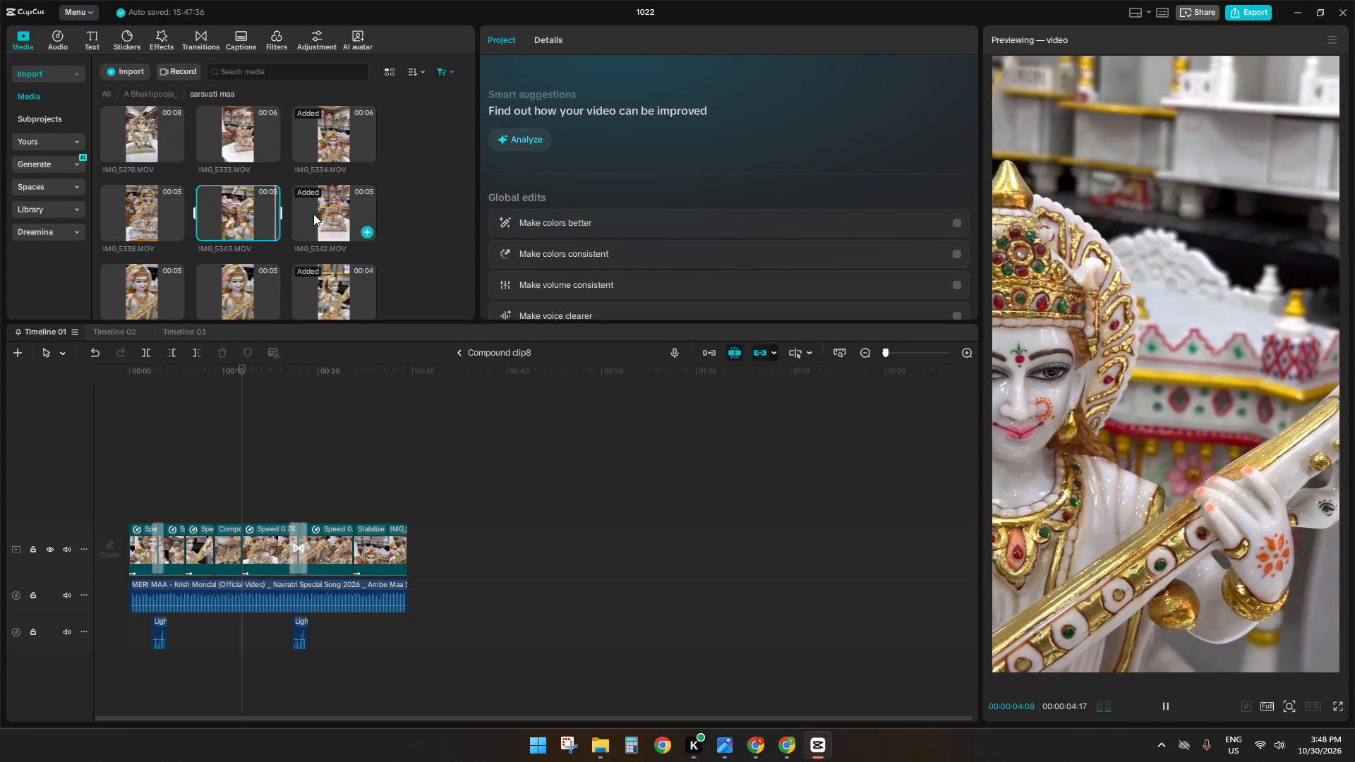
Replace the nested compound clip before the playhead with IMG_5333.MOV, keeping the original video effect.
click(215, 152)
drag(235, 139, 235, 516)
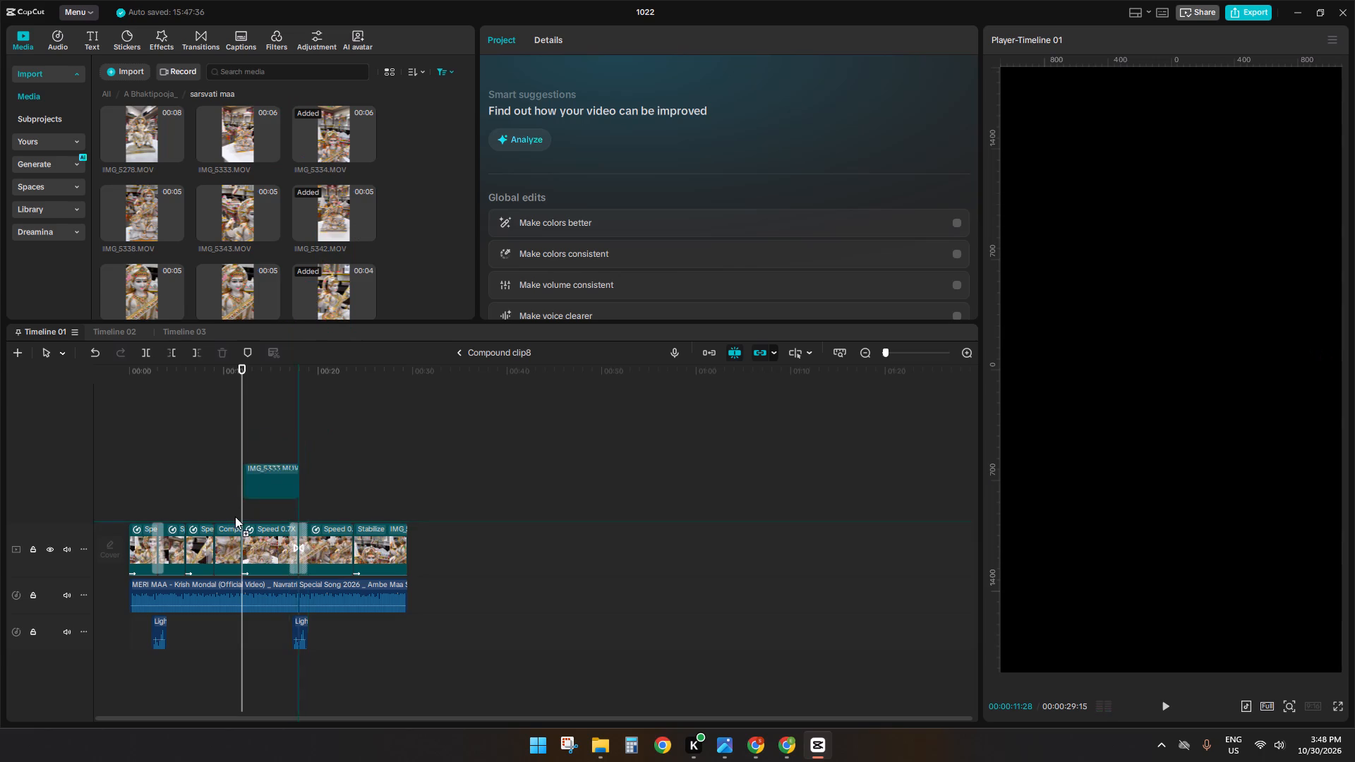
drag(235, 516, 230, 532)
drag(716, 468, 0, 485)
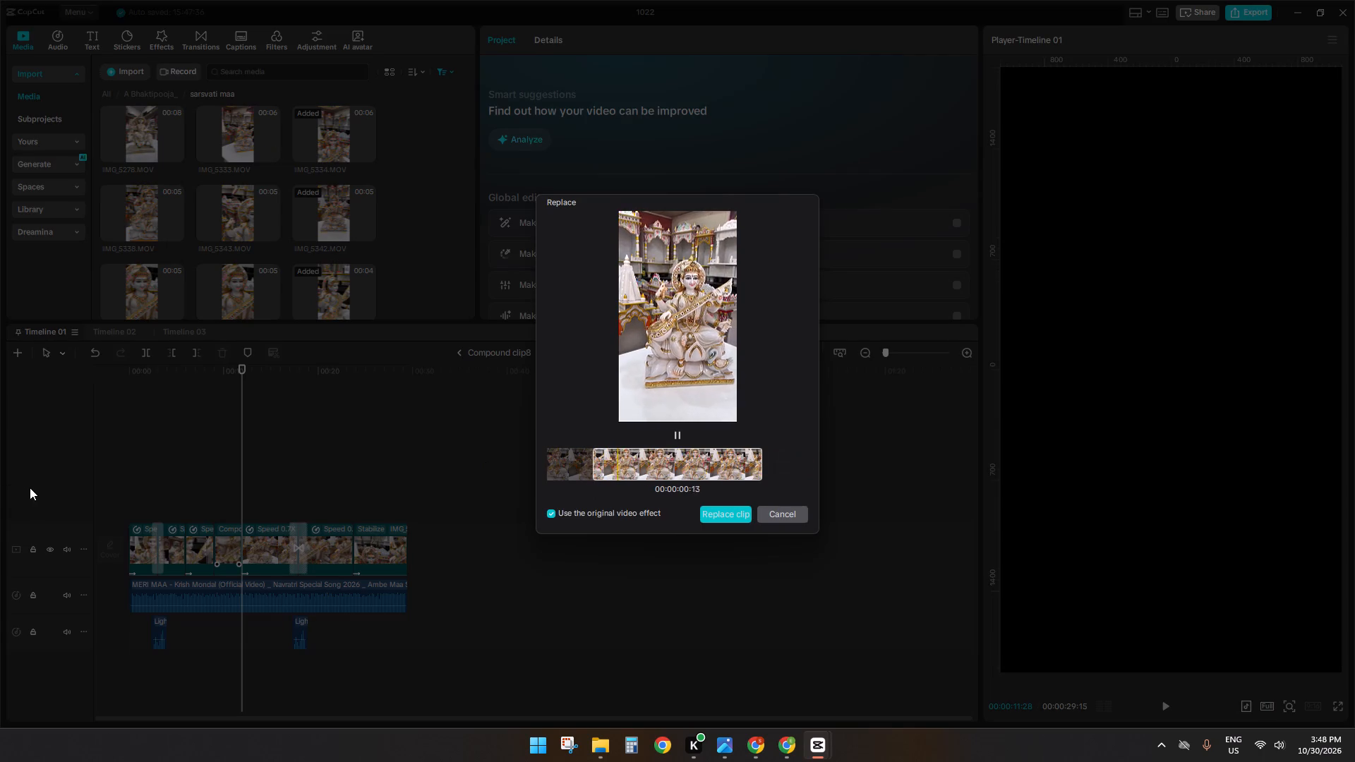
click(723, 518)
click(633, 418)
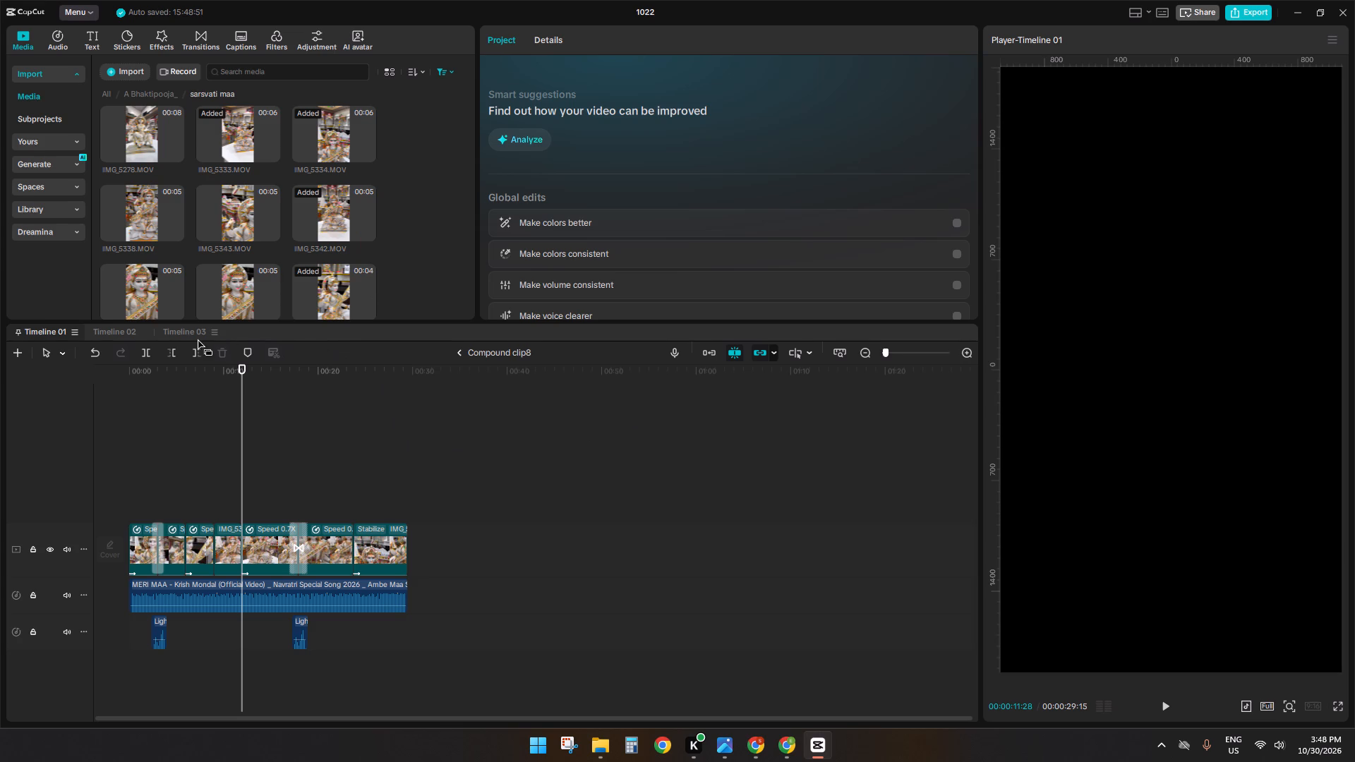
Browse the A Bhaktipooja_ folder and preview shop clips such as IMG_4264, IMG_4168 and IMG_4268.
click(147, 93)
double_click(155, 130)
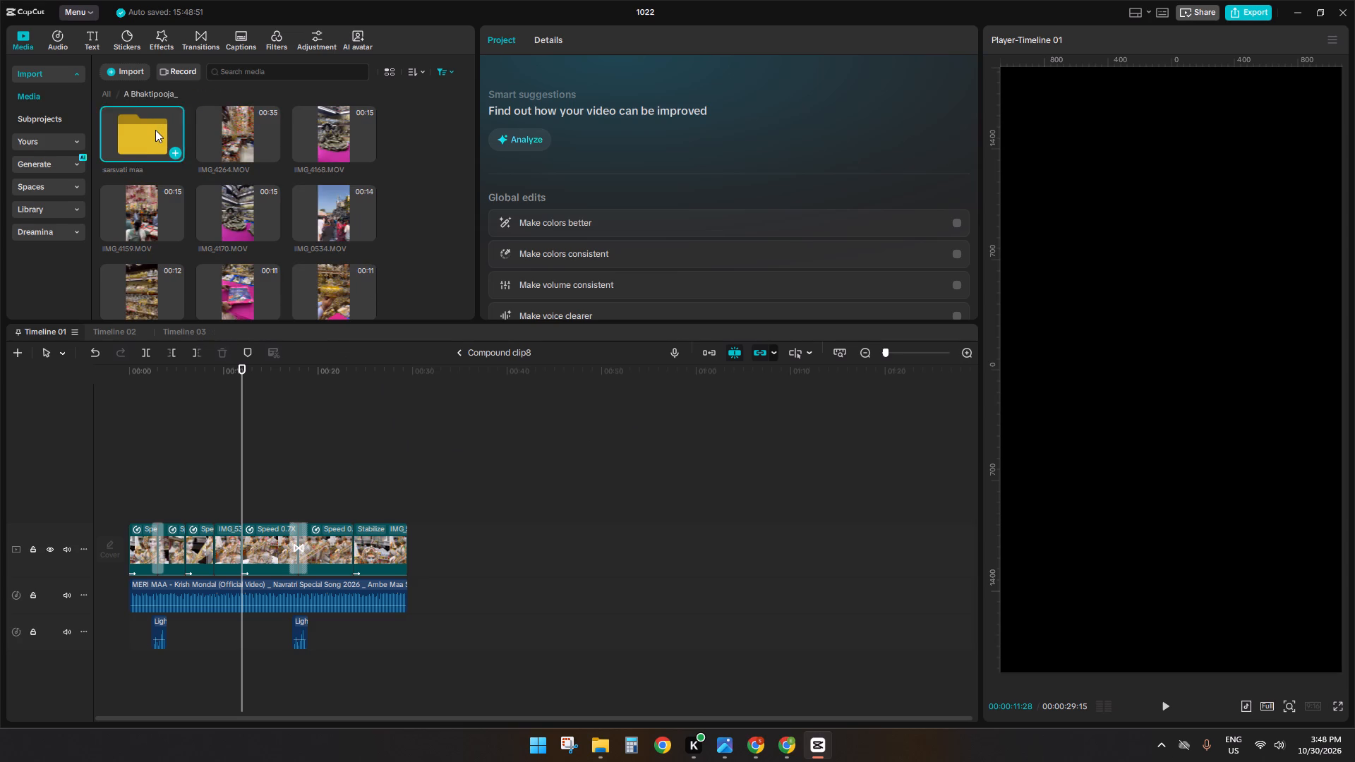
click(155, 97)
click(235, 138)
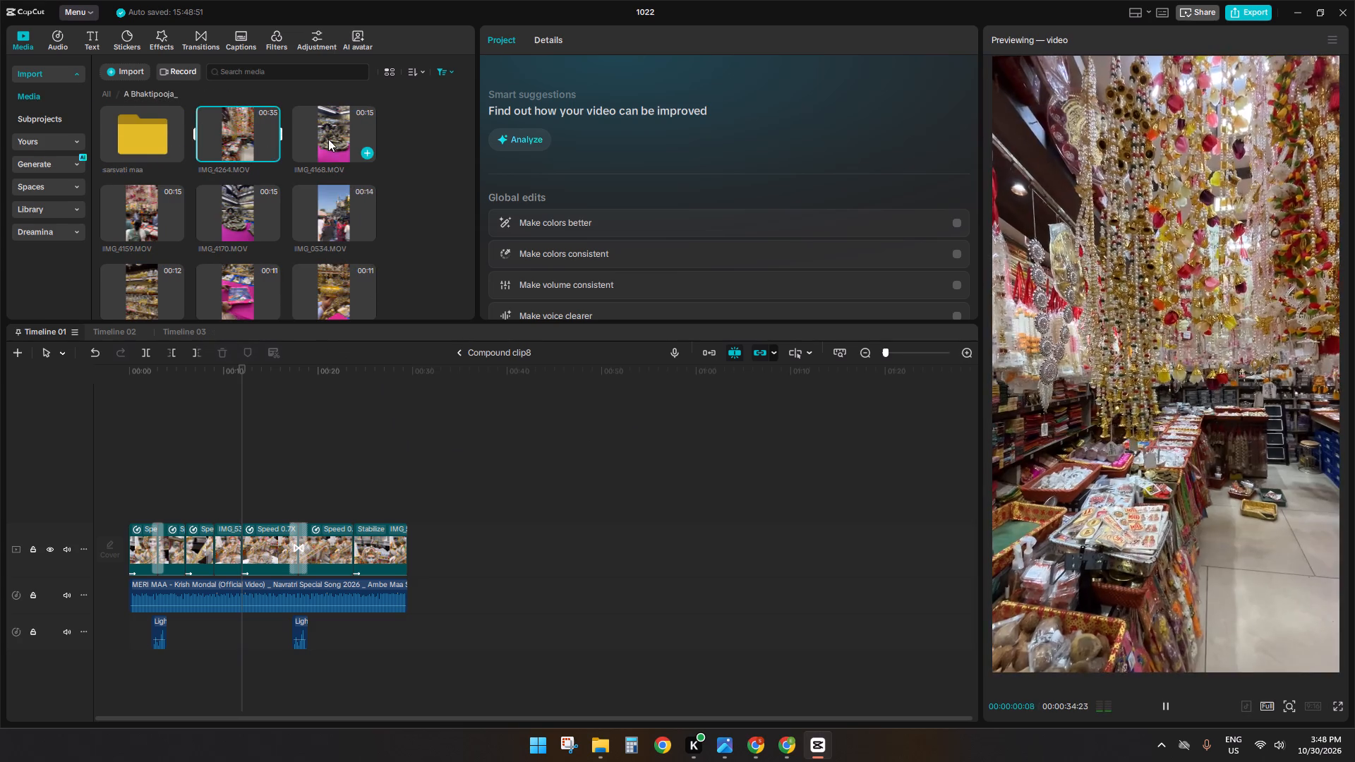
click(328, 139)
scroll(313, 148, down, 19)
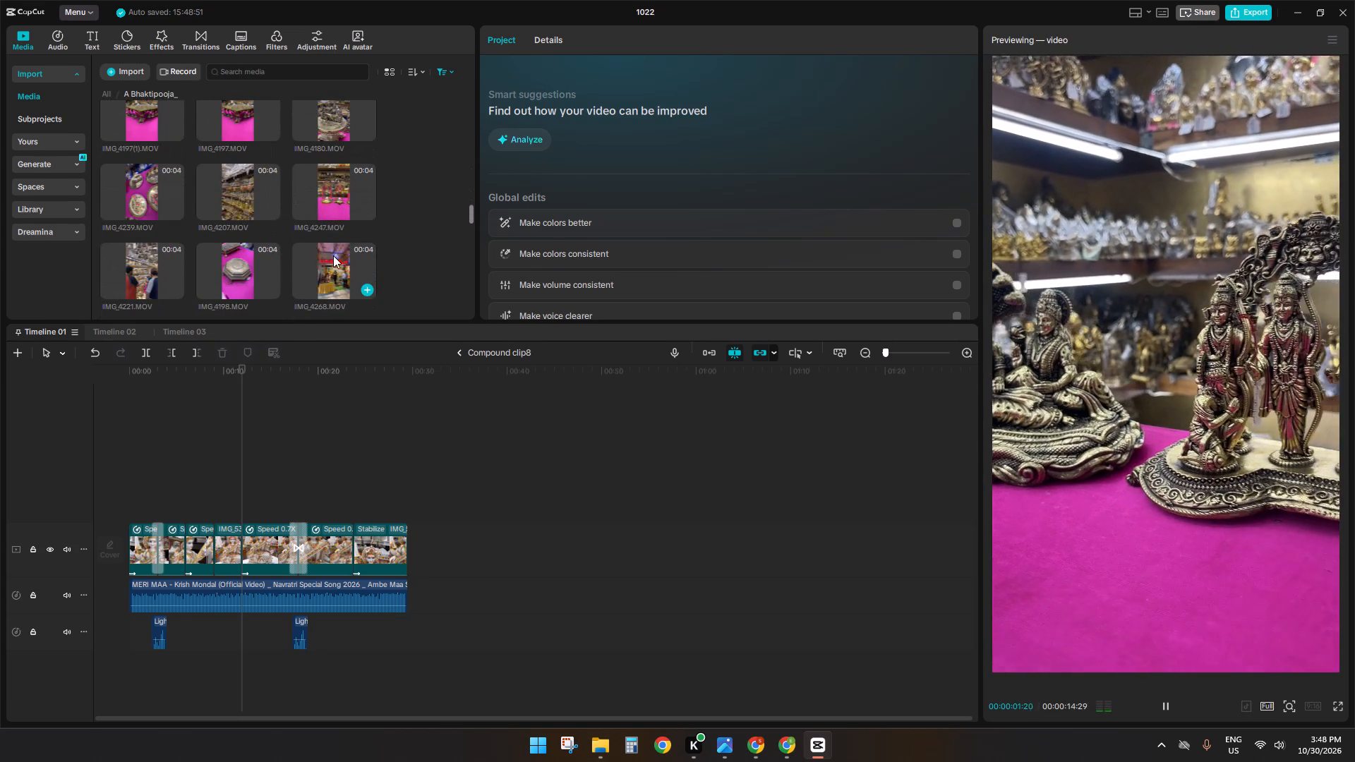
click(335, 258)
click(407, 262)
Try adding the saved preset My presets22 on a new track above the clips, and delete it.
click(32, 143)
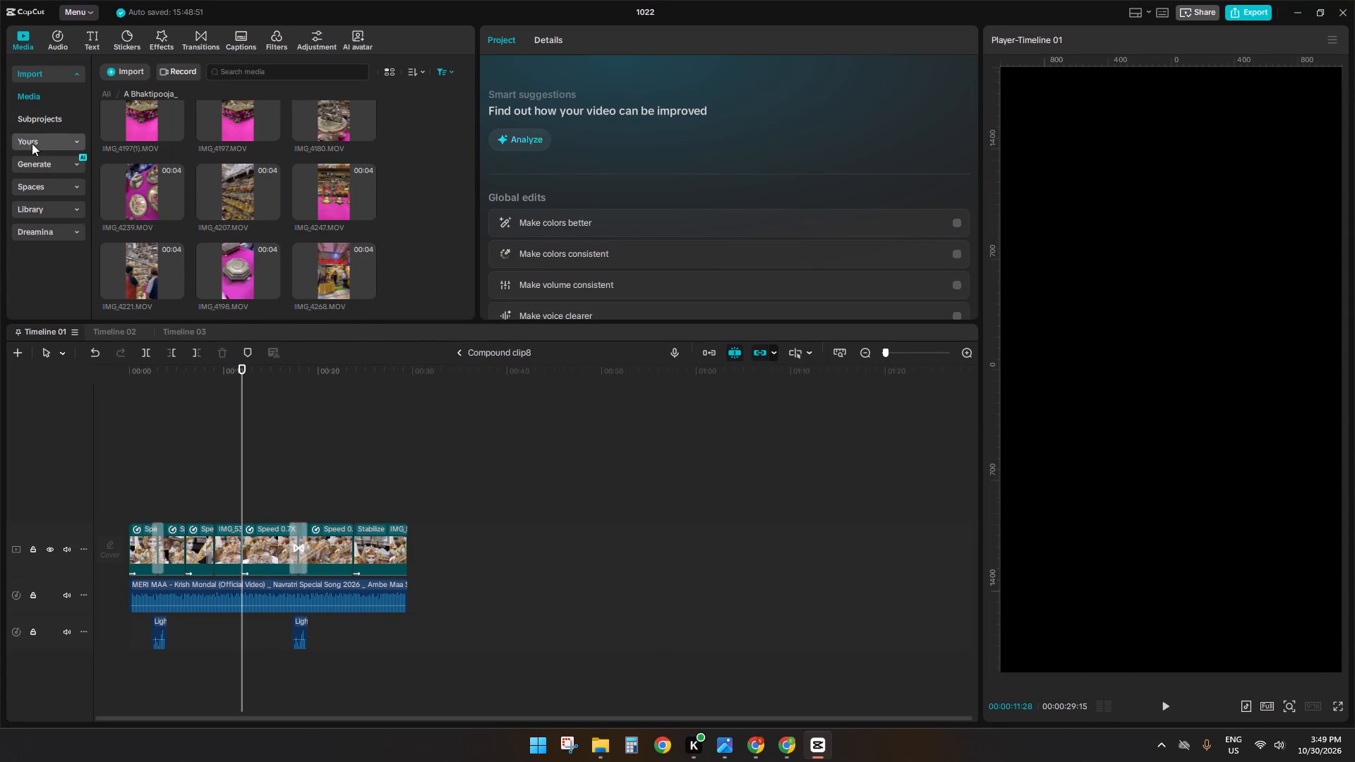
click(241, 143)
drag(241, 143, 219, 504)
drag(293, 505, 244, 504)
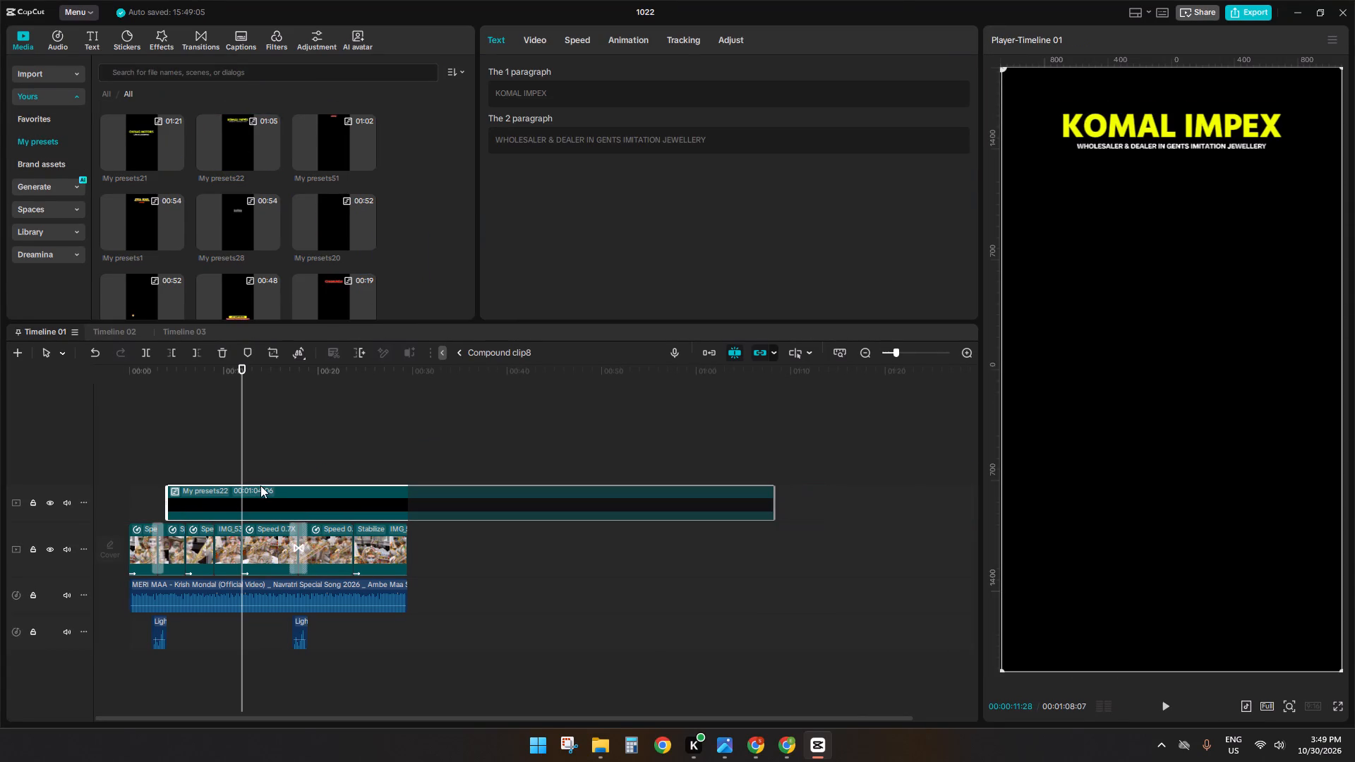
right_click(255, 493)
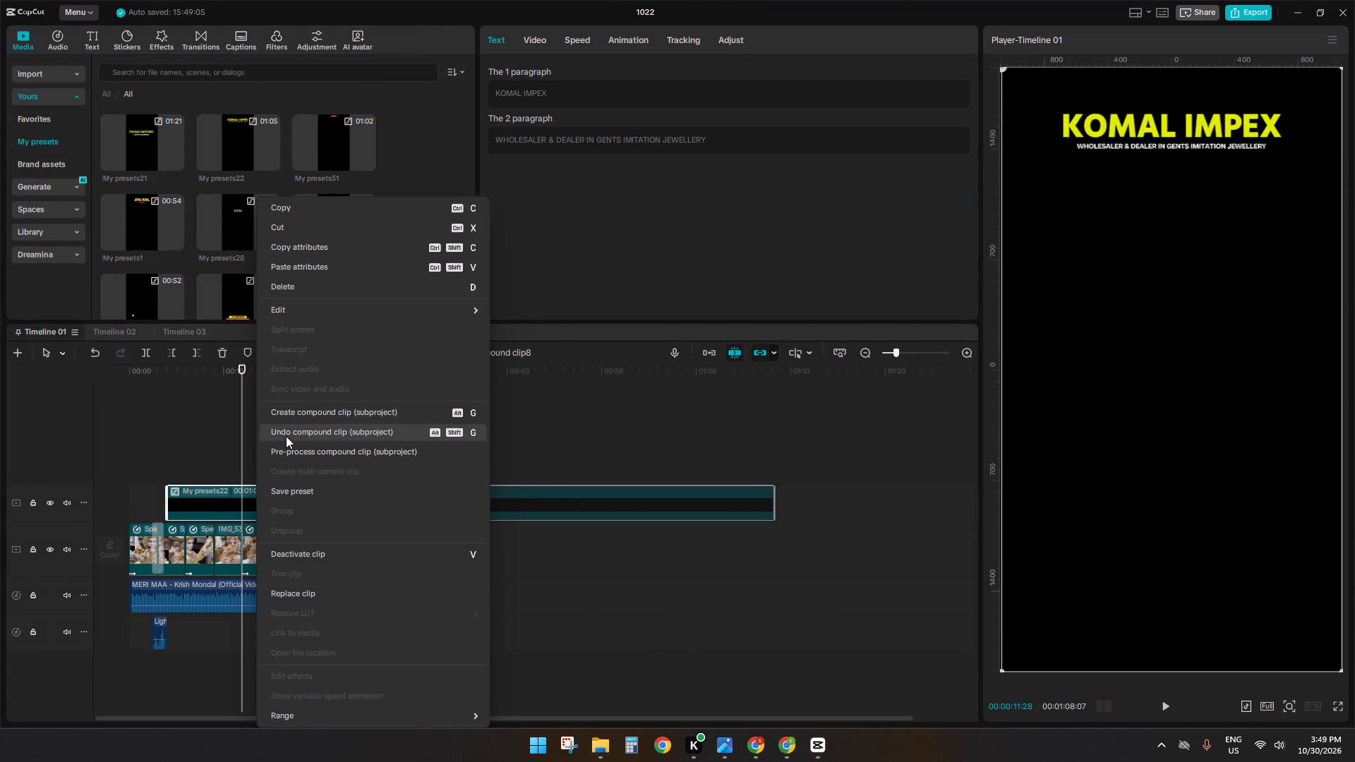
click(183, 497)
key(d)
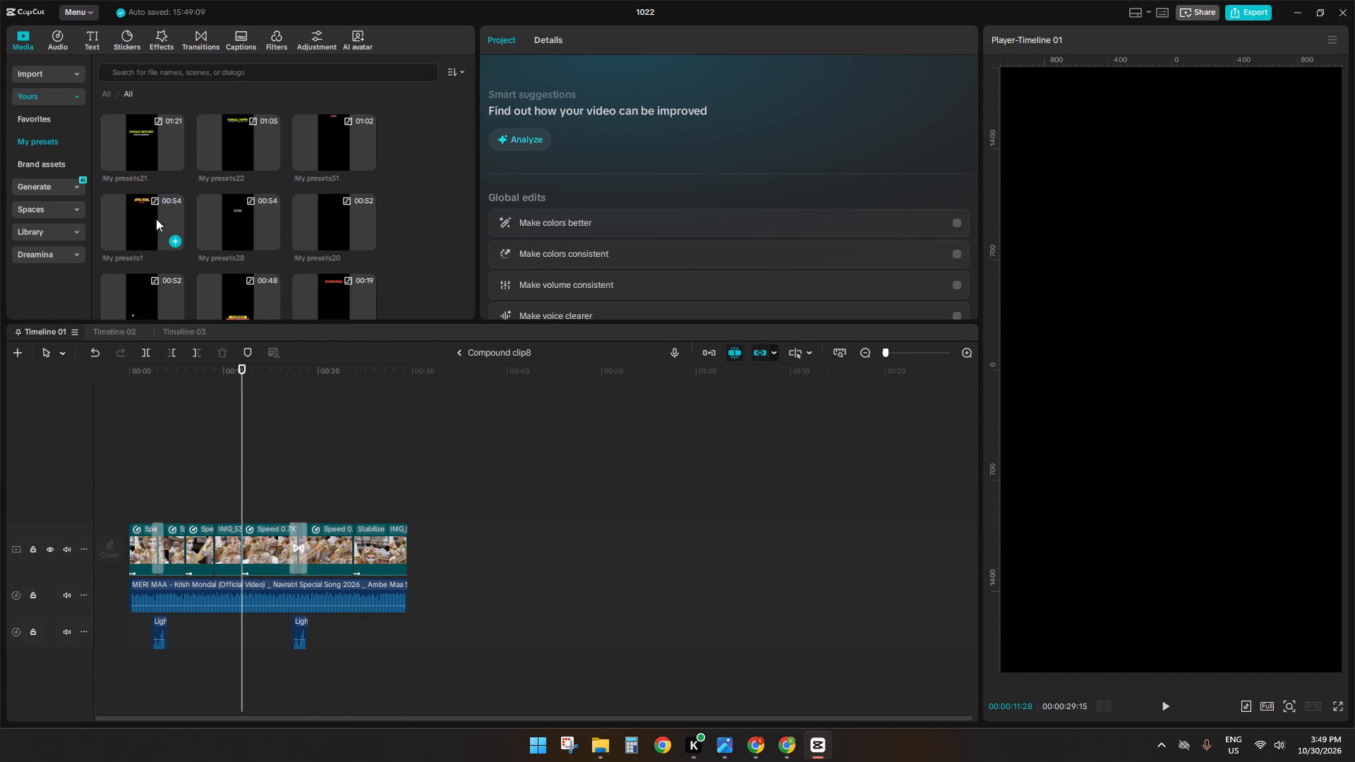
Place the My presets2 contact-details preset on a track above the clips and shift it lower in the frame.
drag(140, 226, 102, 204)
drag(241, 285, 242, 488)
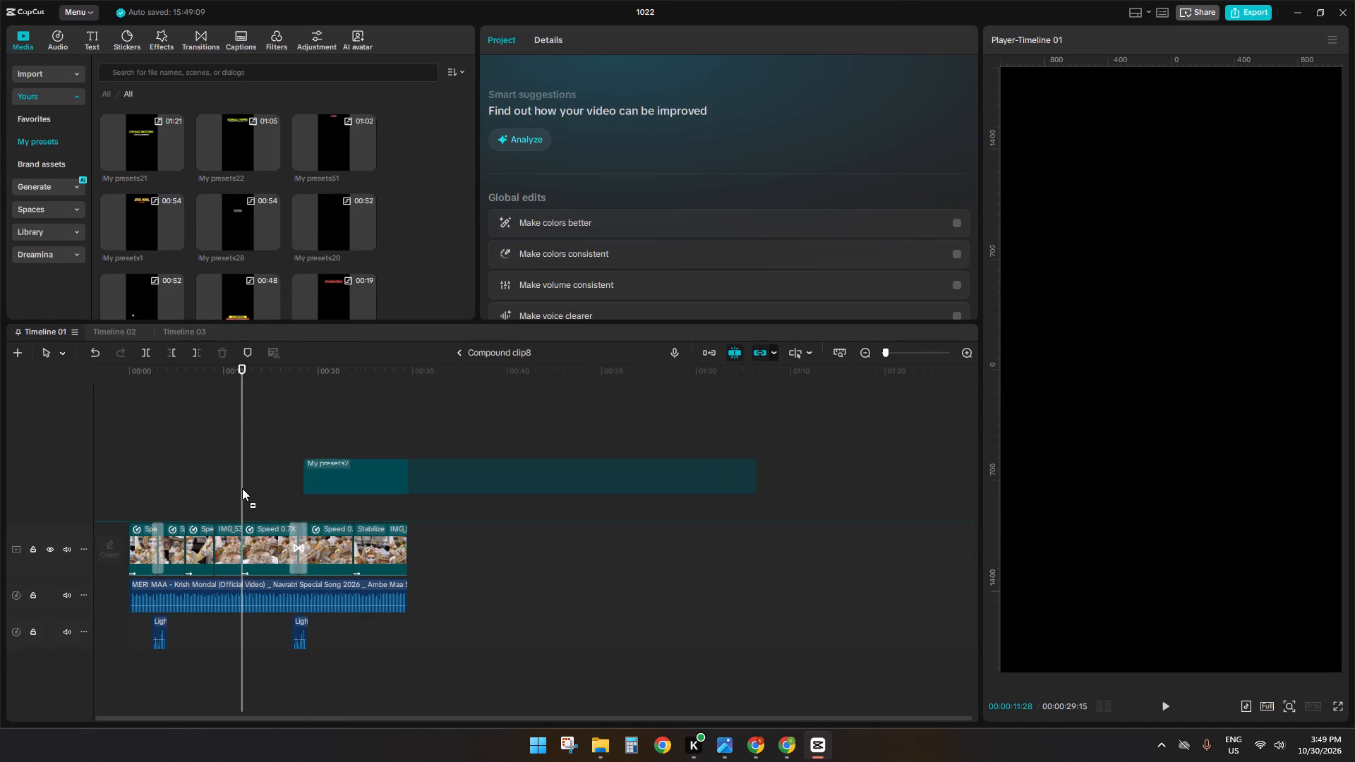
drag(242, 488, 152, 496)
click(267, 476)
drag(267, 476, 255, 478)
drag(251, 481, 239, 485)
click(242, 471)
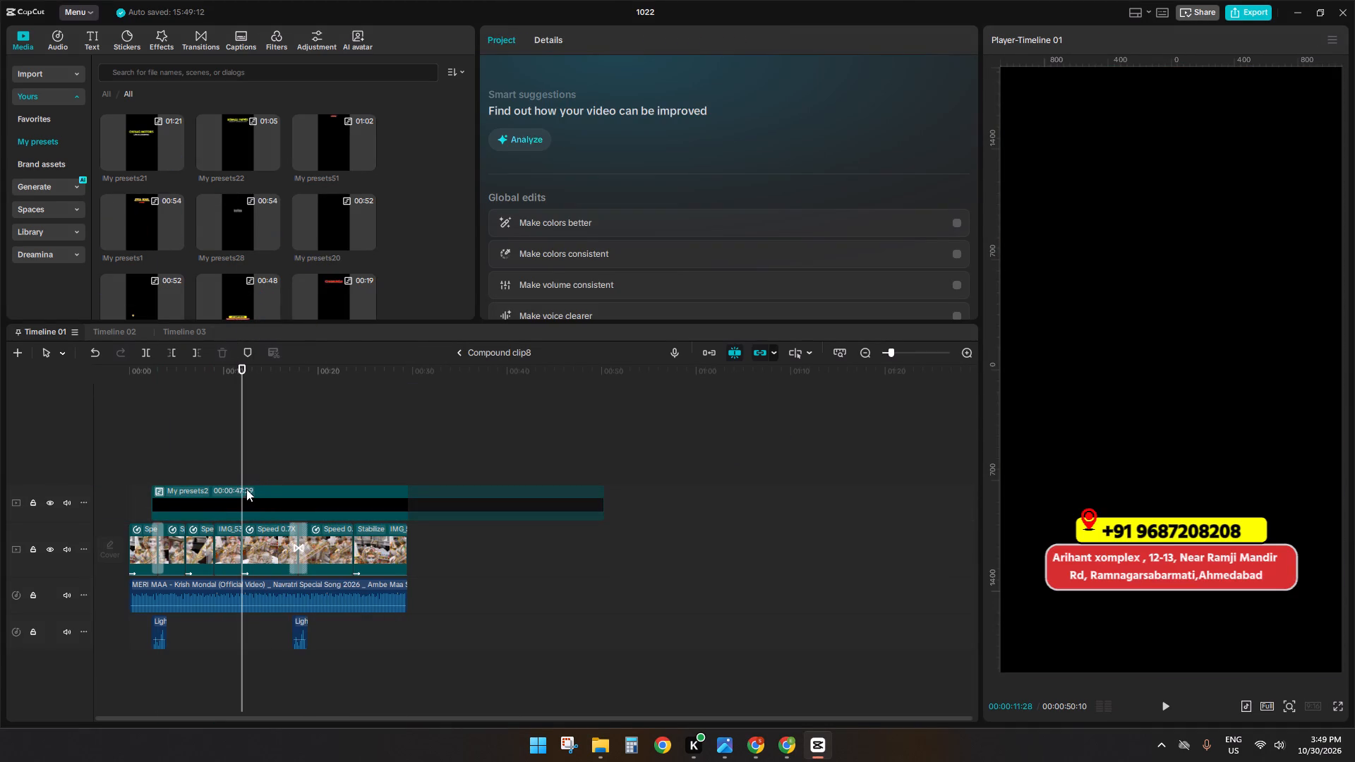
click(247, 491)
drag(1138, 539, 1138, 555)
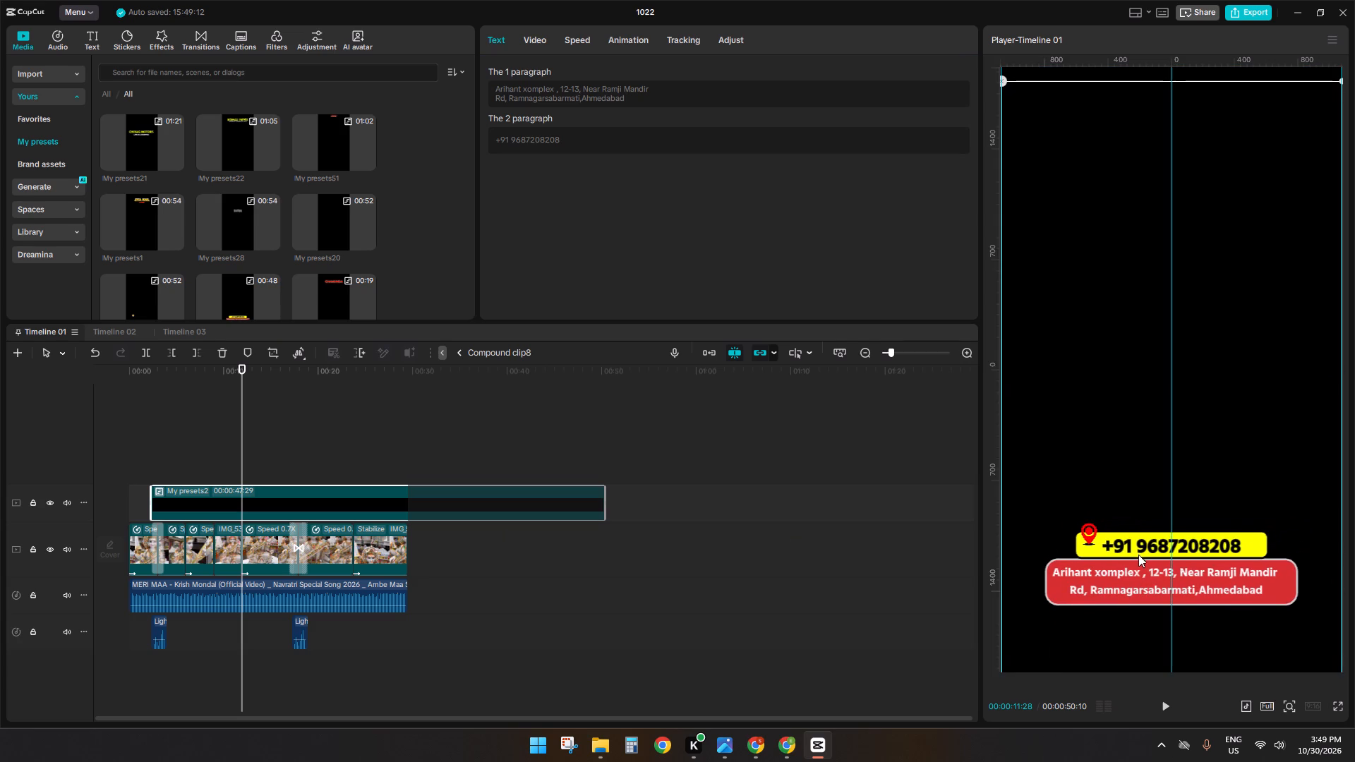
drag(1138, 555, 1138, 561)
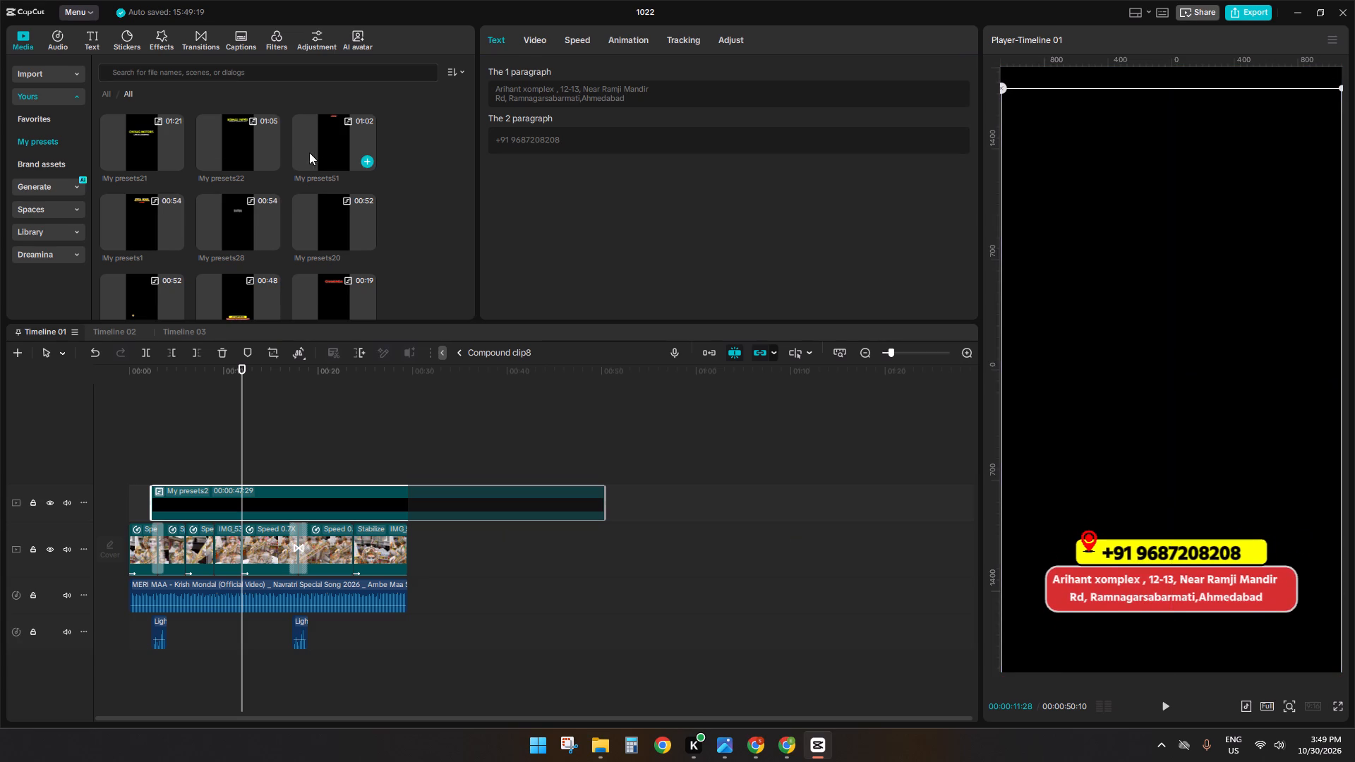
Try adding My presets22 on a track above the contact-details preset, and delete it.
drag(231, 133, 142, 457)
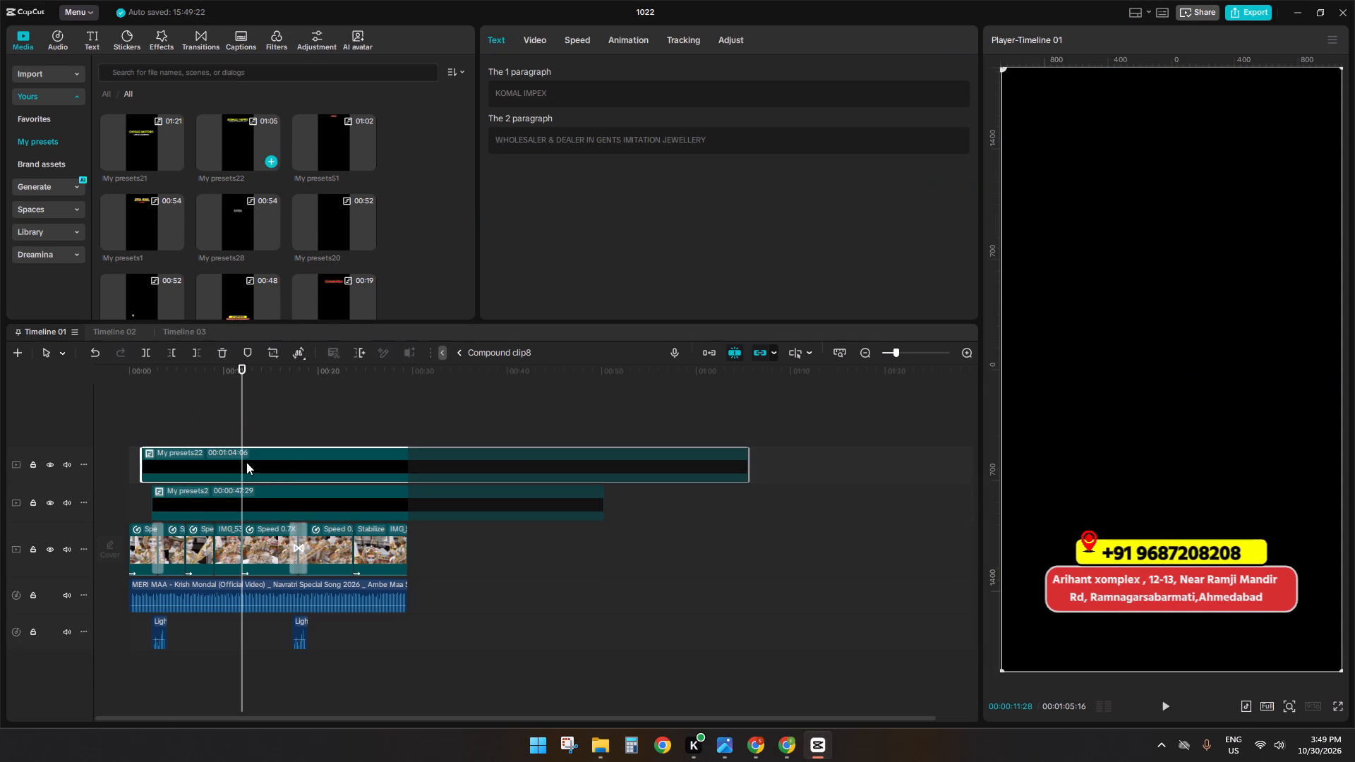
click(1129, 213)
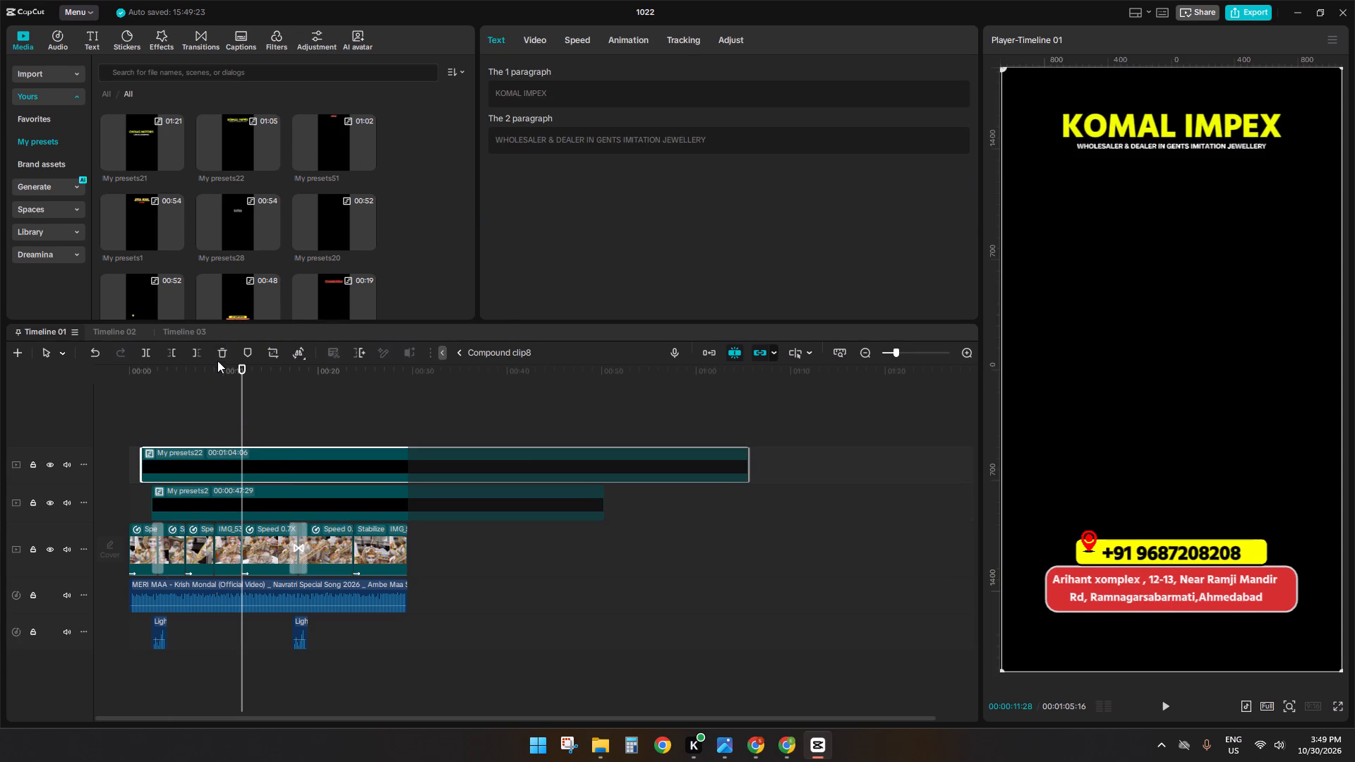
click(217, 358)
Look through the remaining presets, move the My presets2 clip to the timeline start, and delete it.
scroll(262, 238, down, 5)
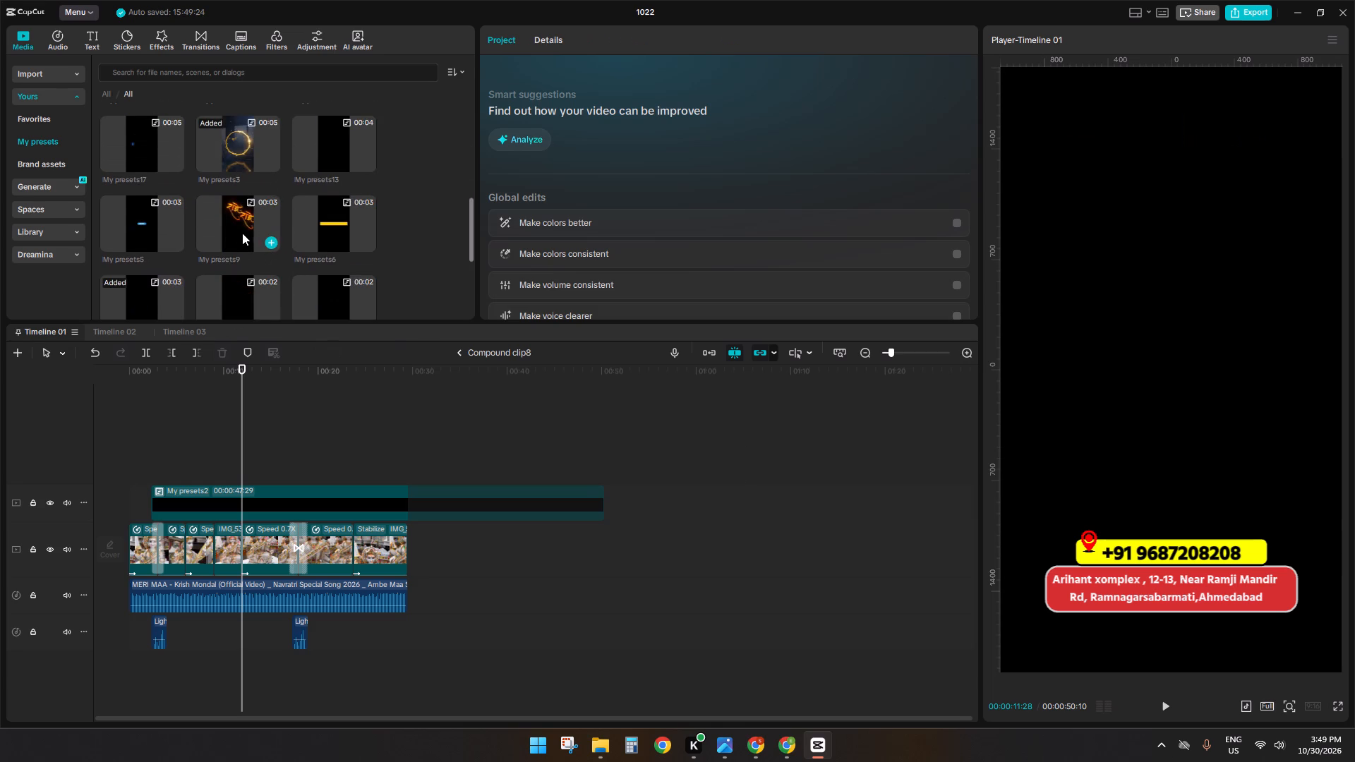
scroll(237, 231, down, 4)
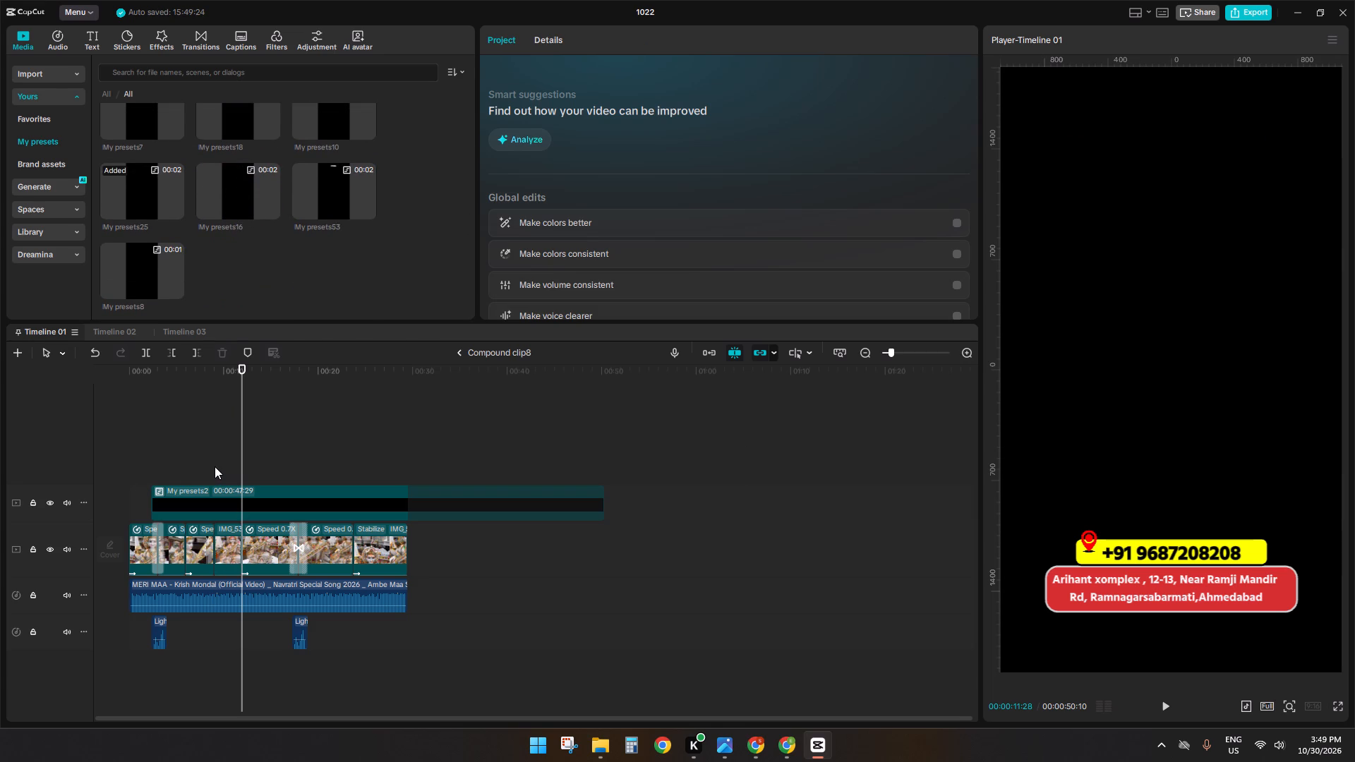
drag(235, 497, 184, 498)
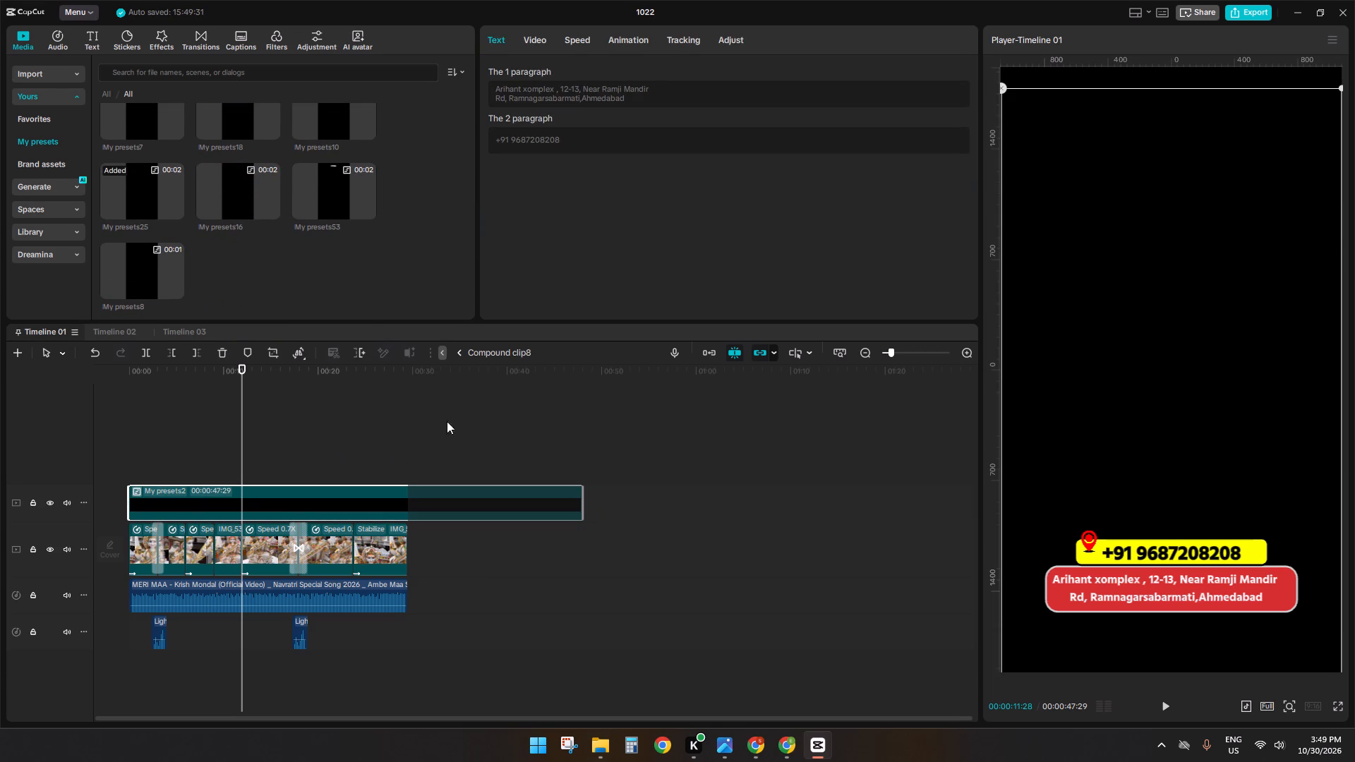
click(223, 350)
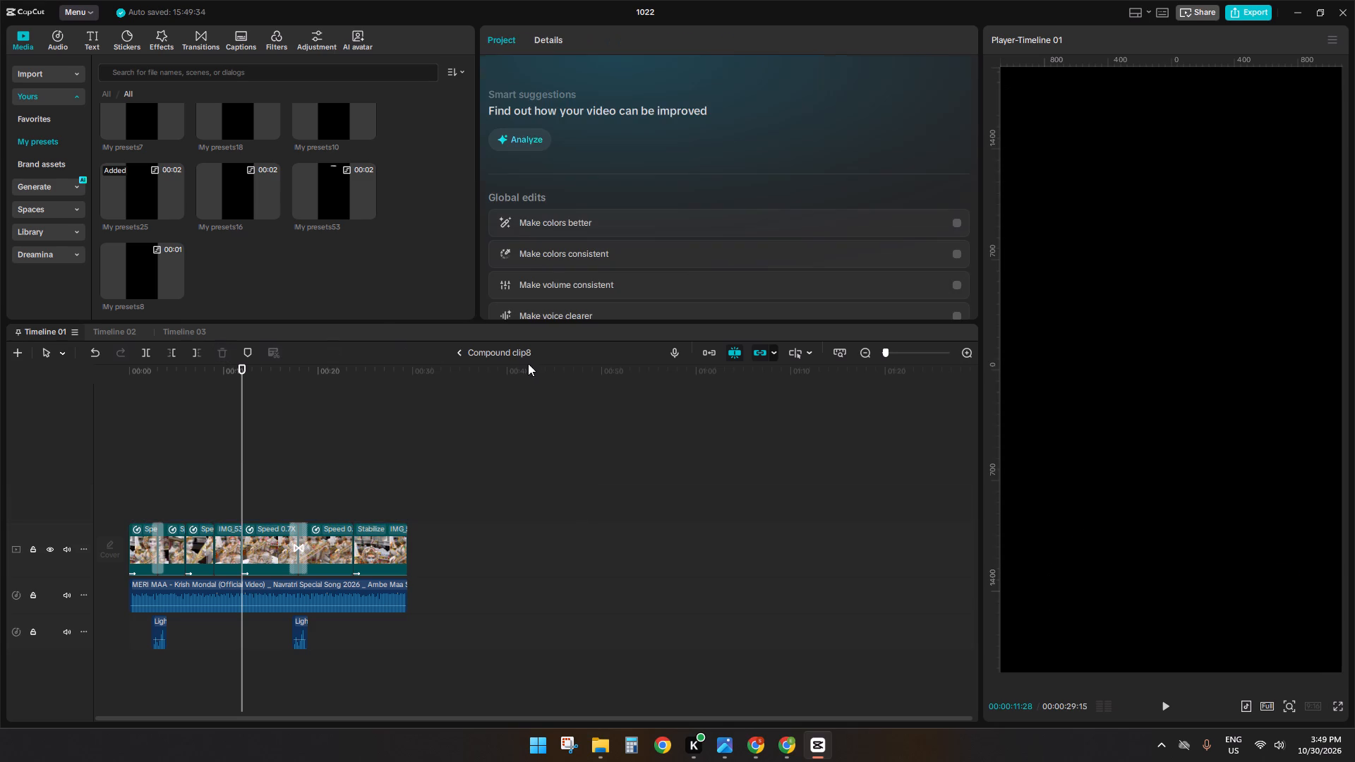
Return to the main Timeline 01 and play back the Compound clip8 section to review the replaced statue shot.
click(461, 355)
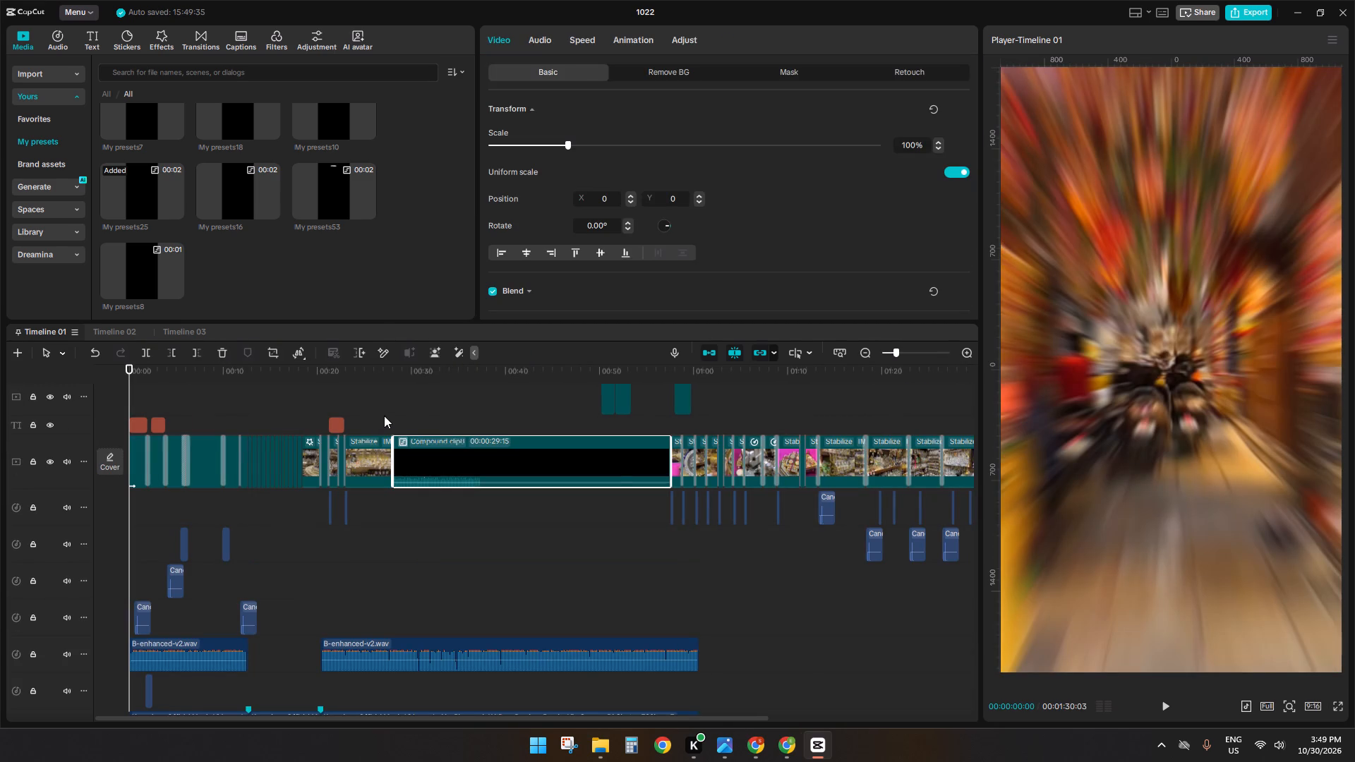
click(423, 412)
key(space)
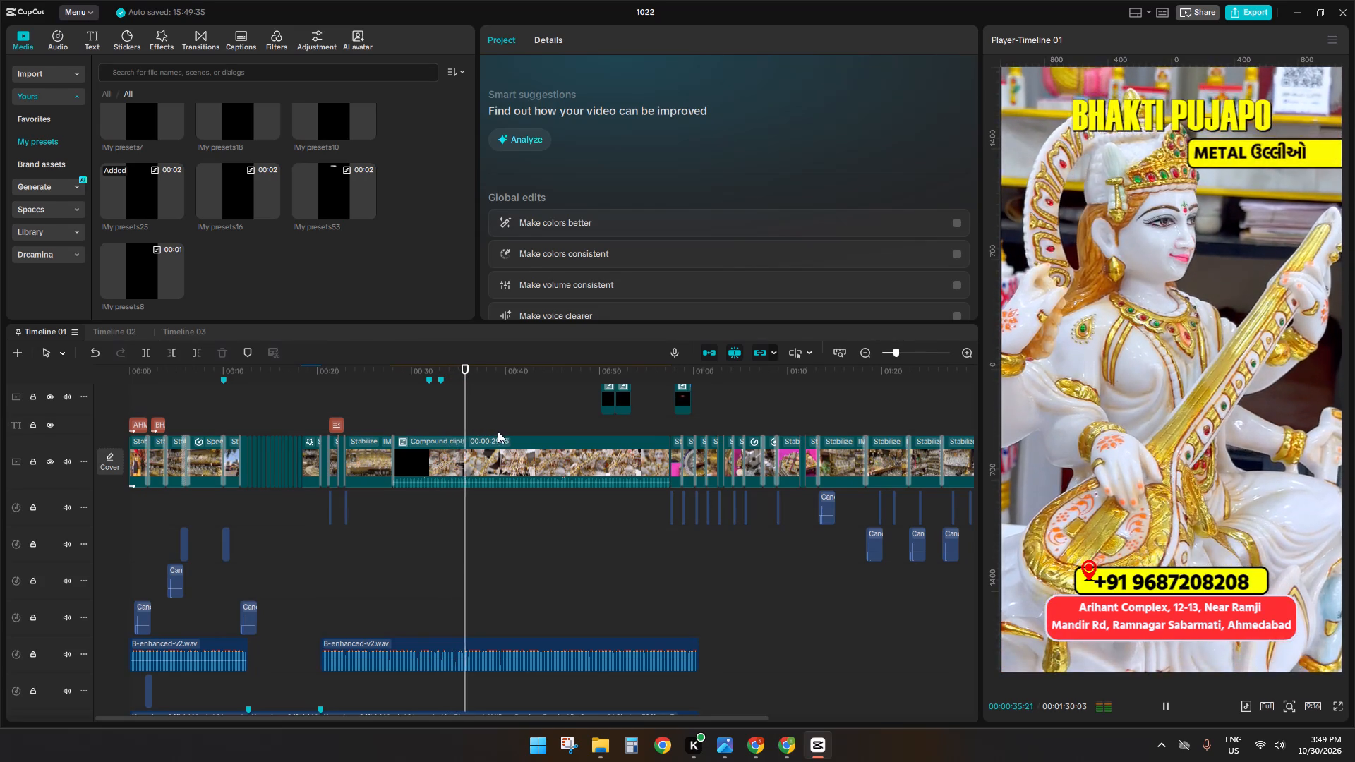
scroll(499, 431, down, 7)
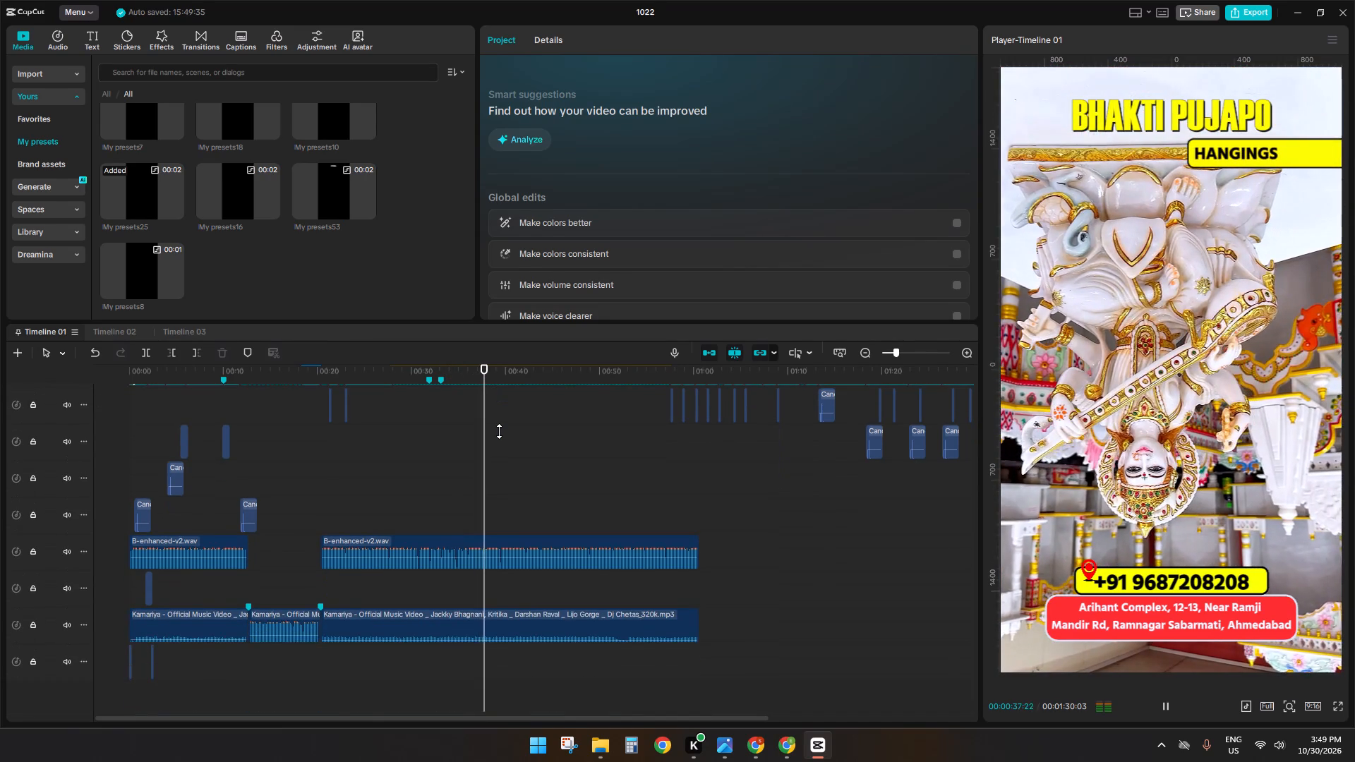
scroll(499, 449, down, 5)
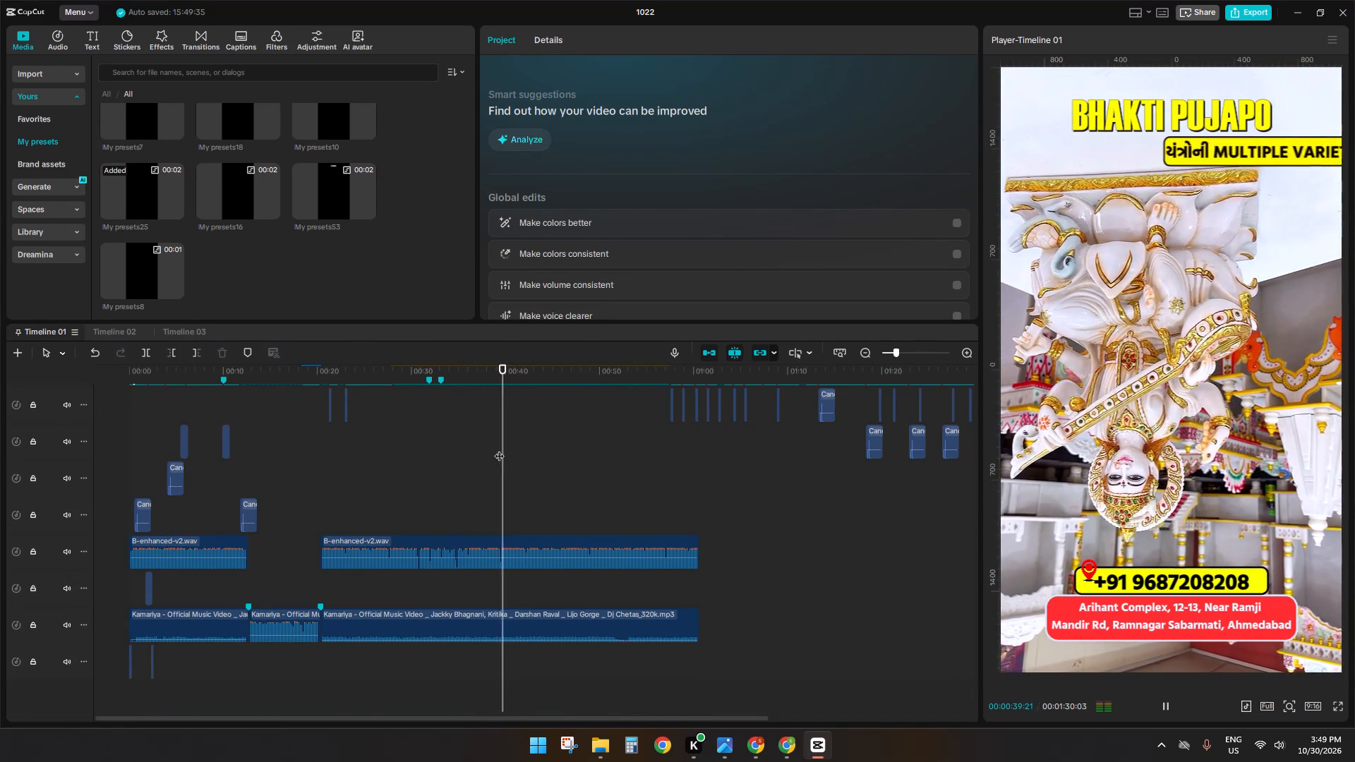
scroll(500, 458, up, 5)
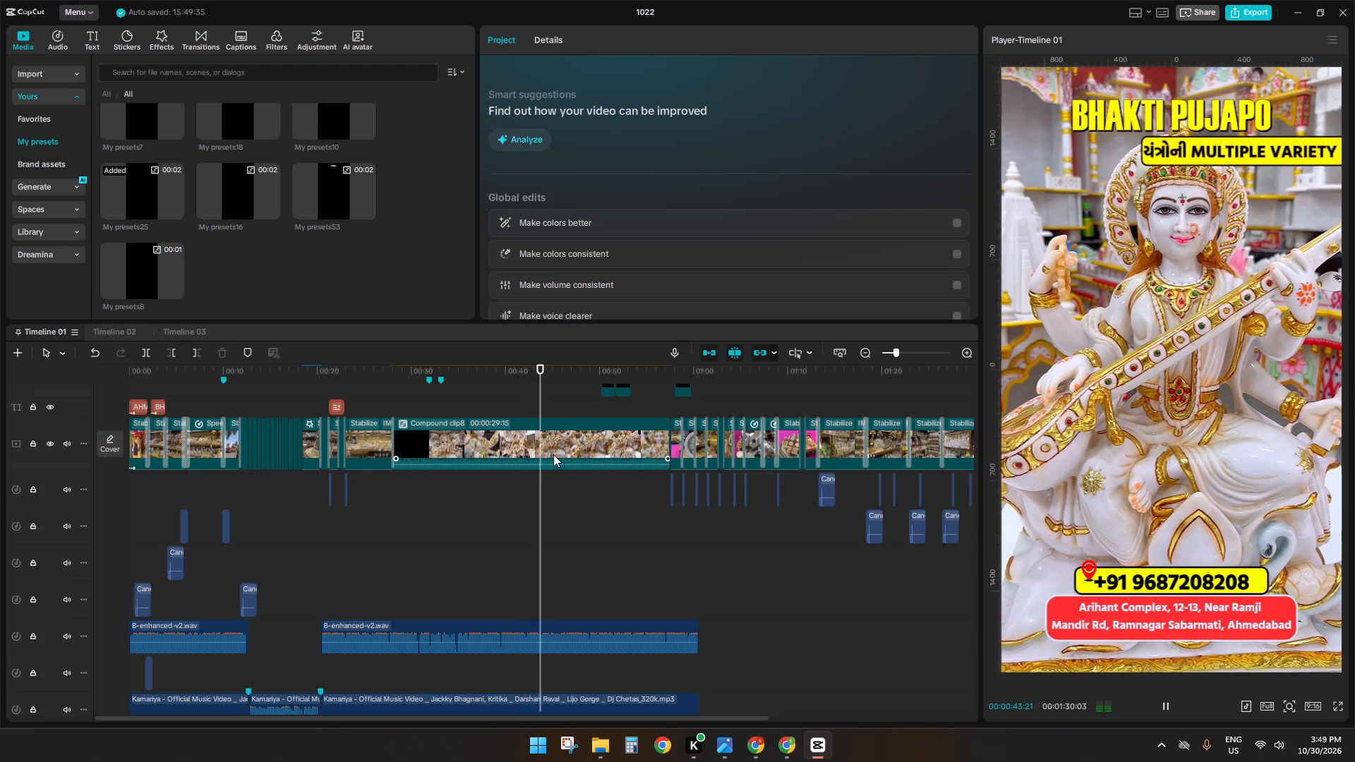
ctrl+scroll(560, 461, down, 2)
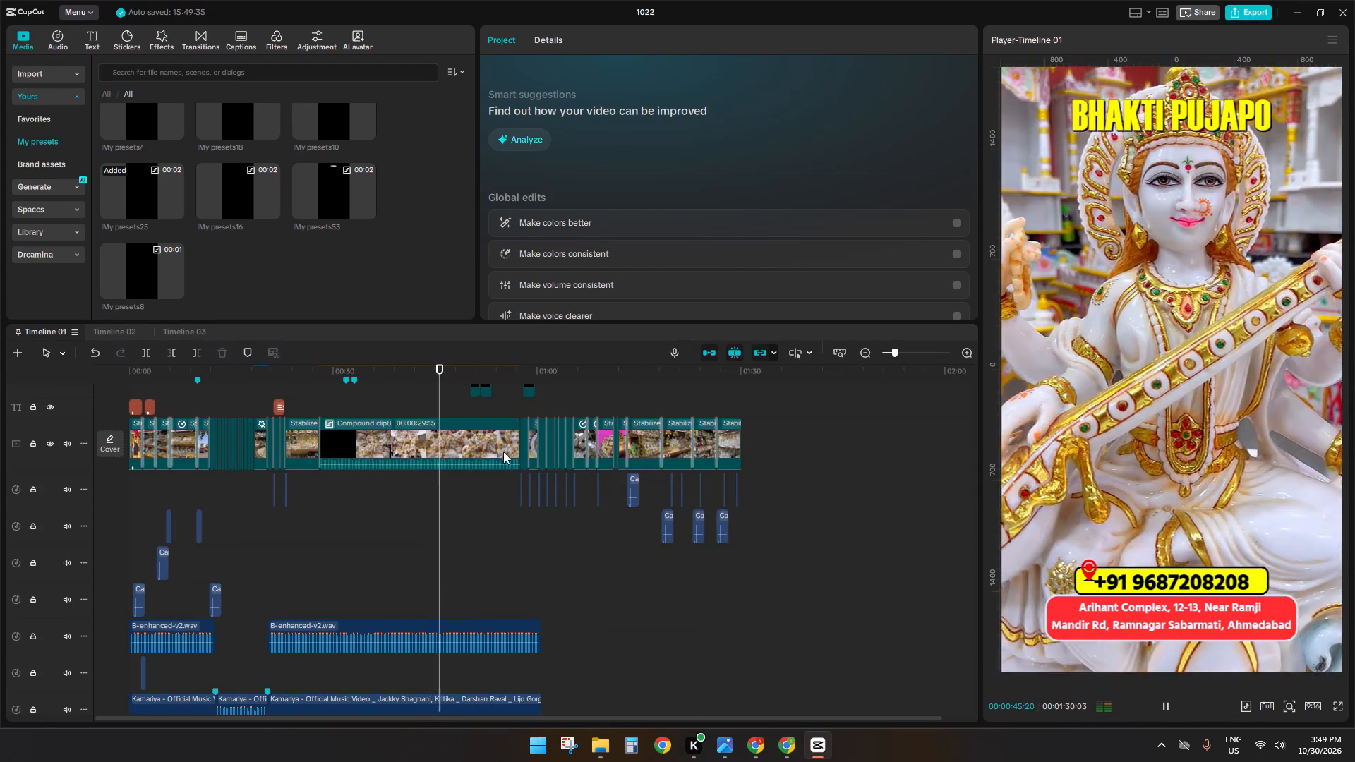
click(378, 406)
key(space)
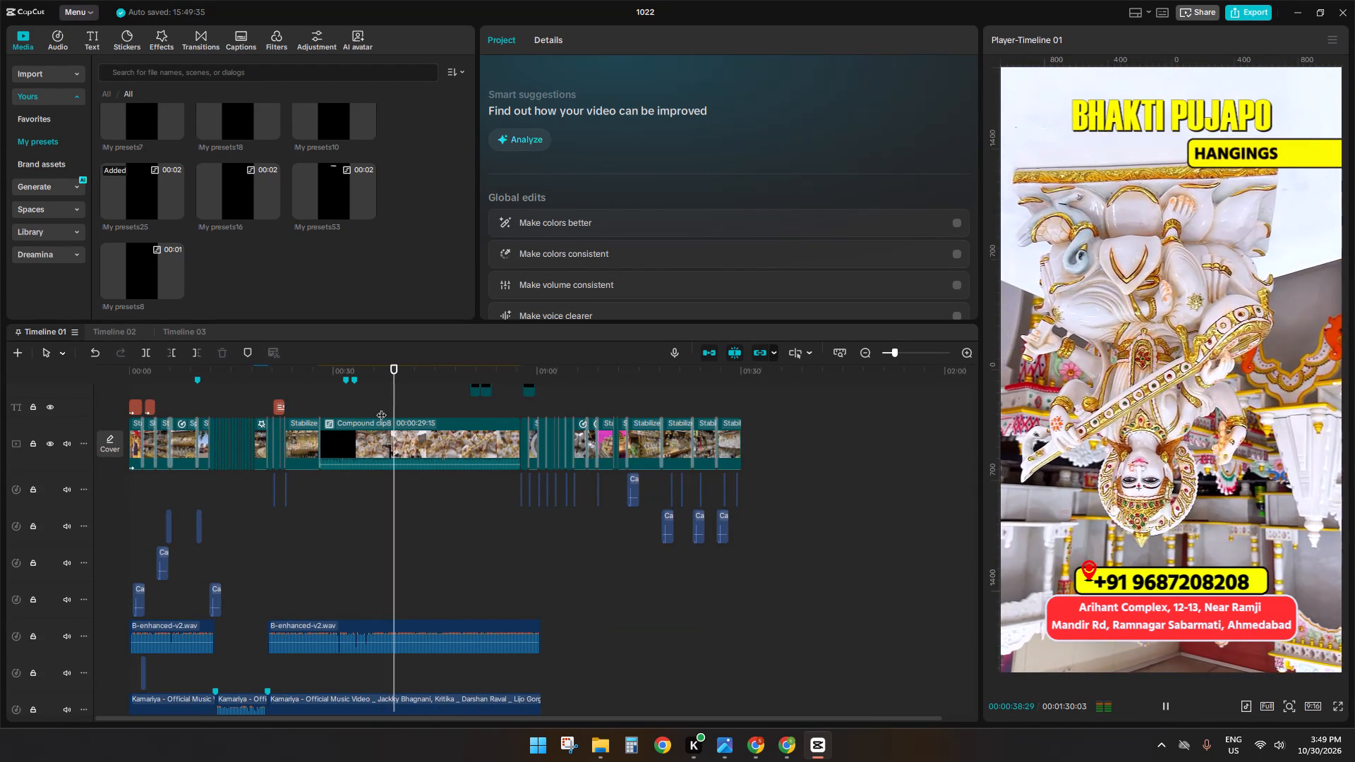
key(space)
Inside Compound clip8, rotate the IMG_5333.MOV clip to 360° so the statue stands upright, and return to the main timeline.
double_click(407, 430)
ctrl+scroll(255, 551, up, 4)
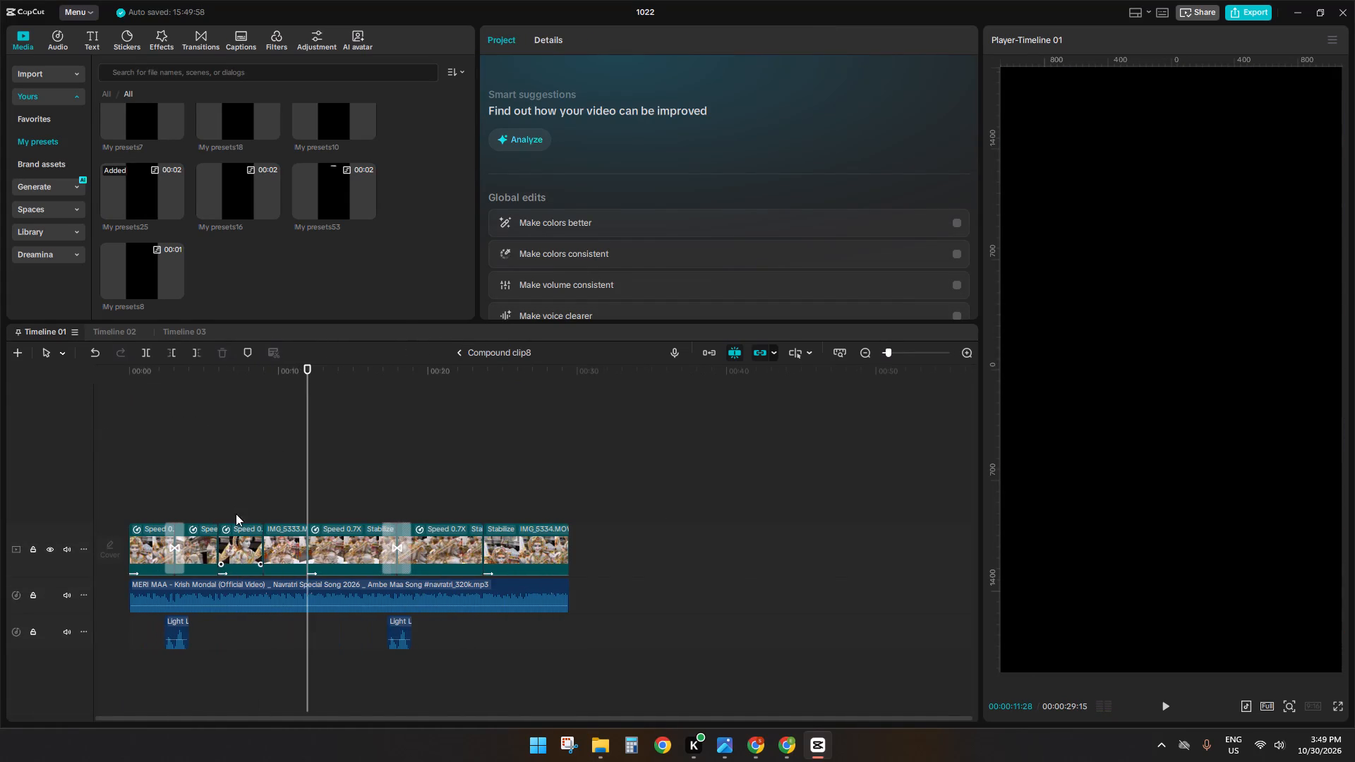
ctrl+click(275, 500)
click(296, 550)
click(310, 347)
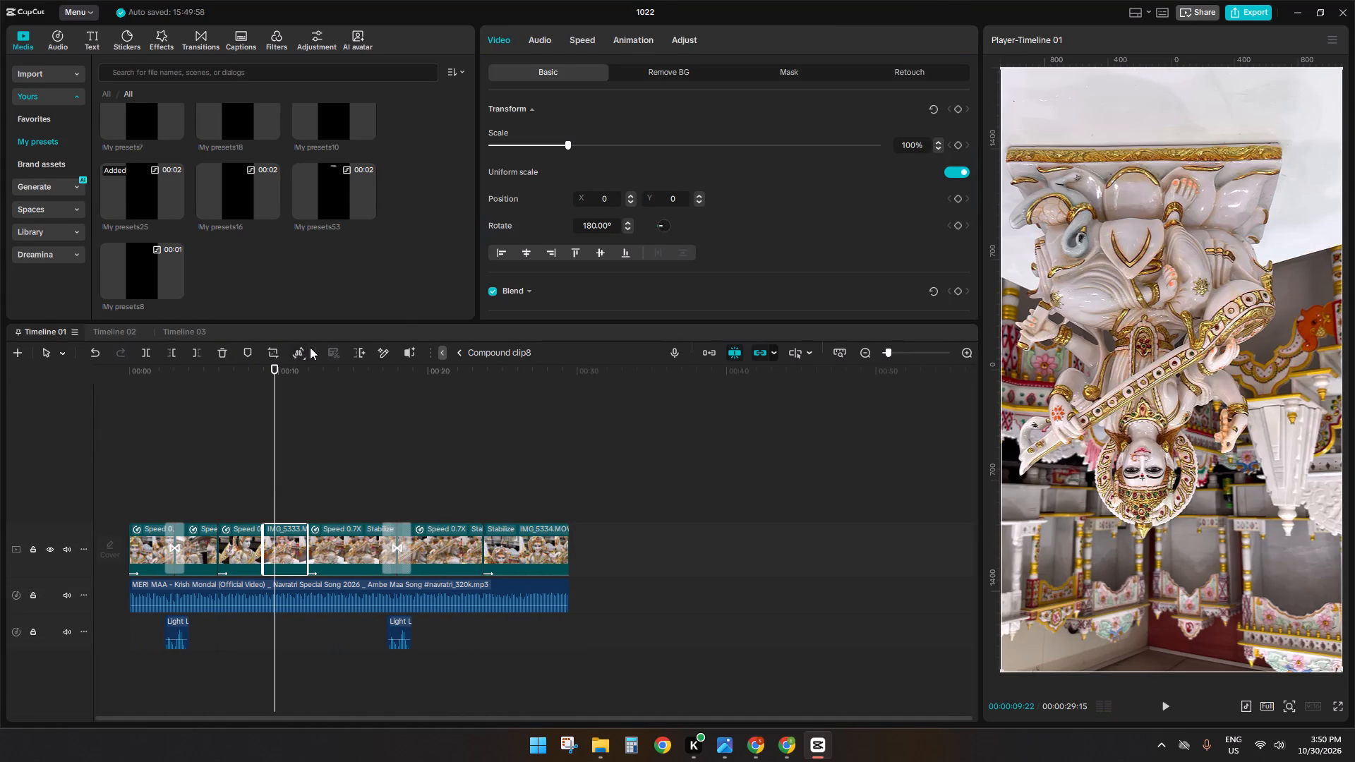
click(303, 352)
click(320, 458)
click(320, 458)
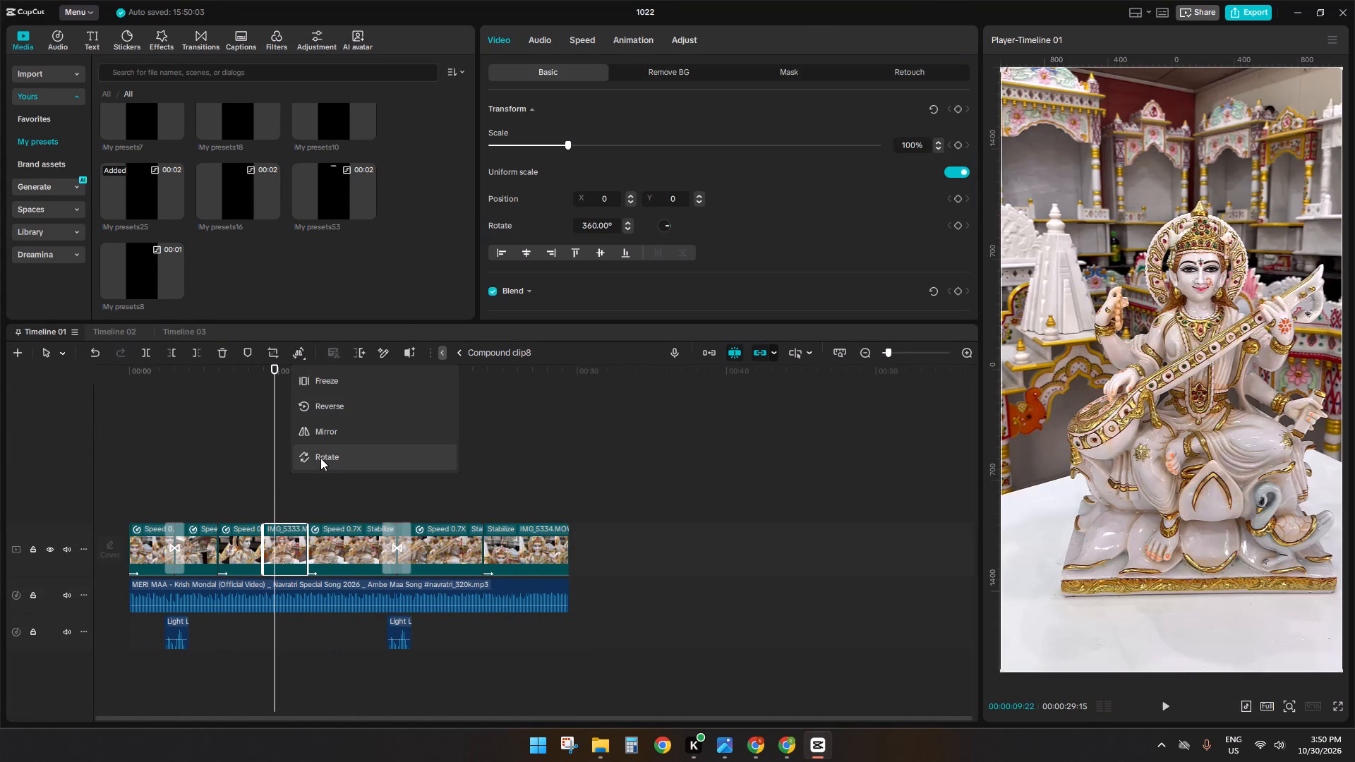
click(461, 351)
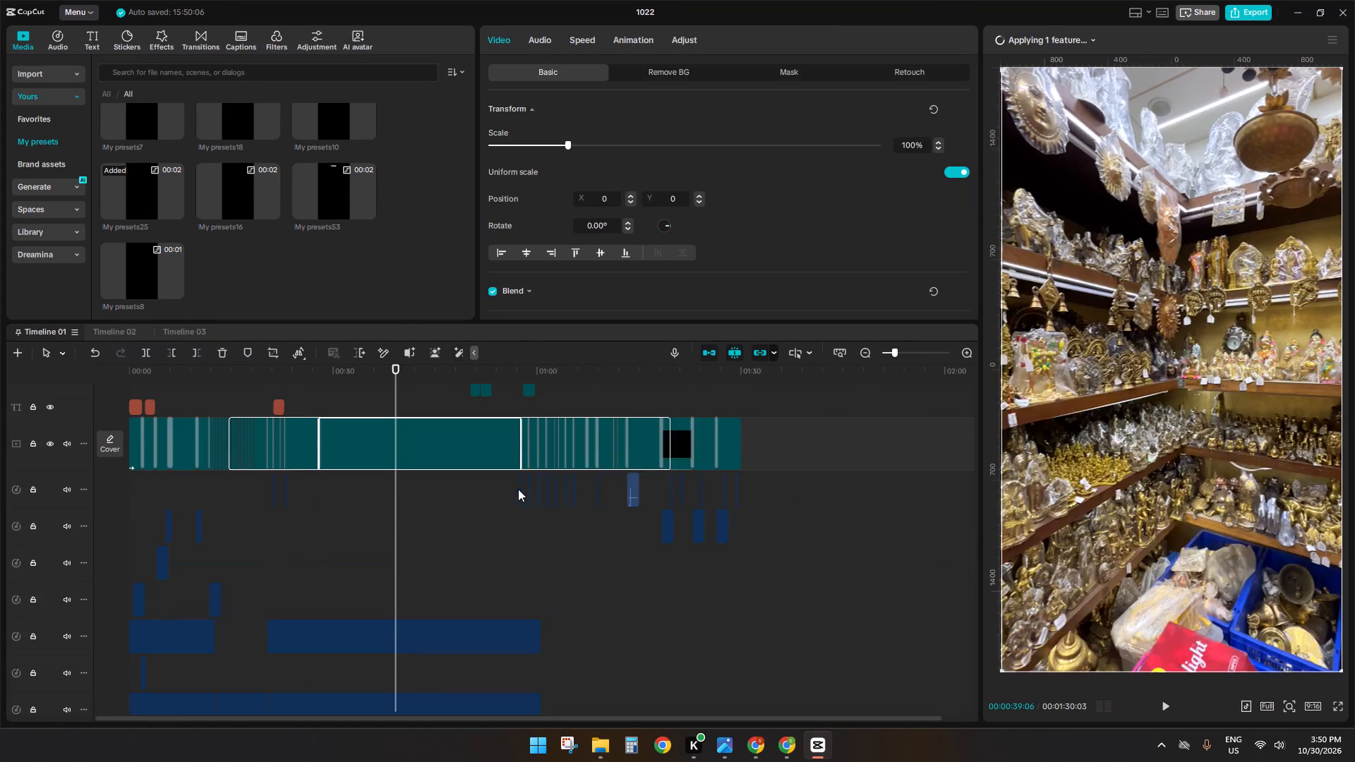
Play back the main timeline around the start of Compound clip8, from the brassware shelf shots into the statue shots.
click(294, 482)
key(space)
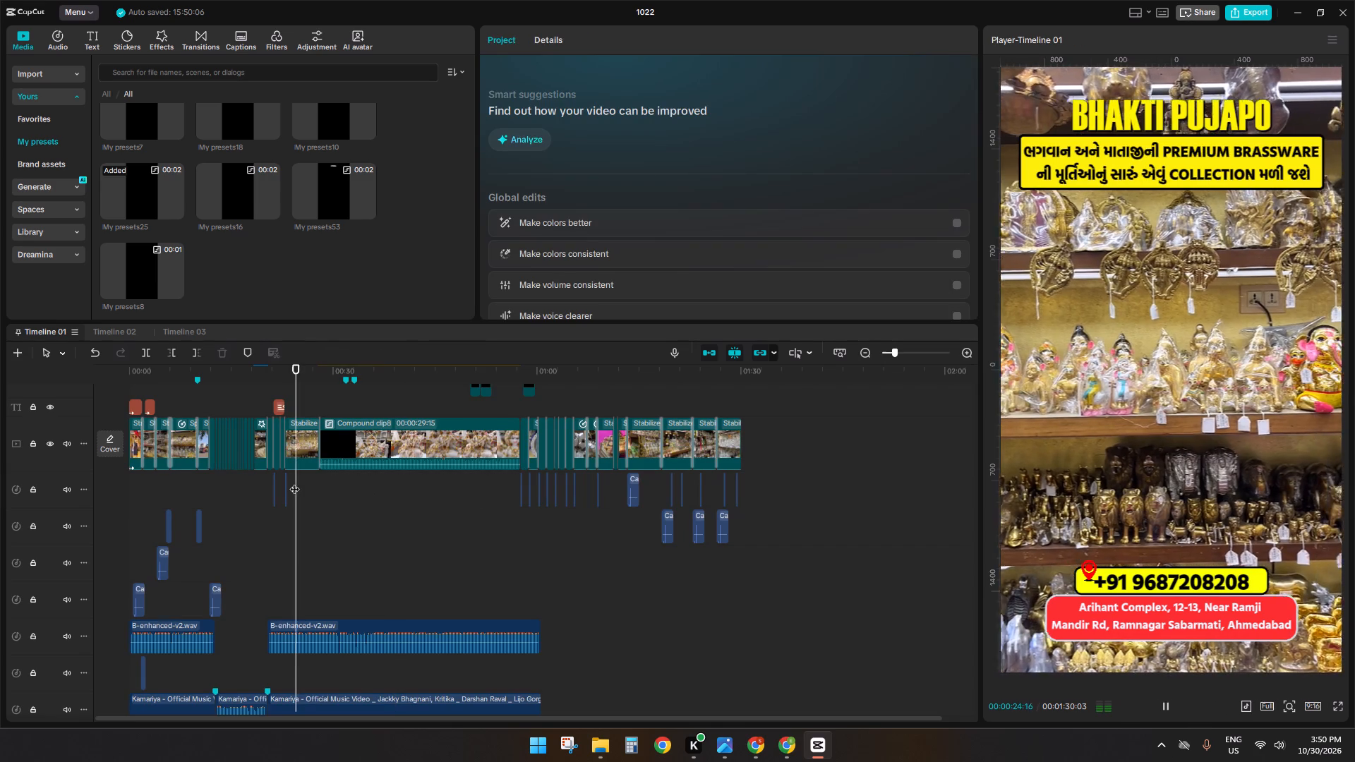
ctrl+scroll(328, 490, up, 9)
key(space)
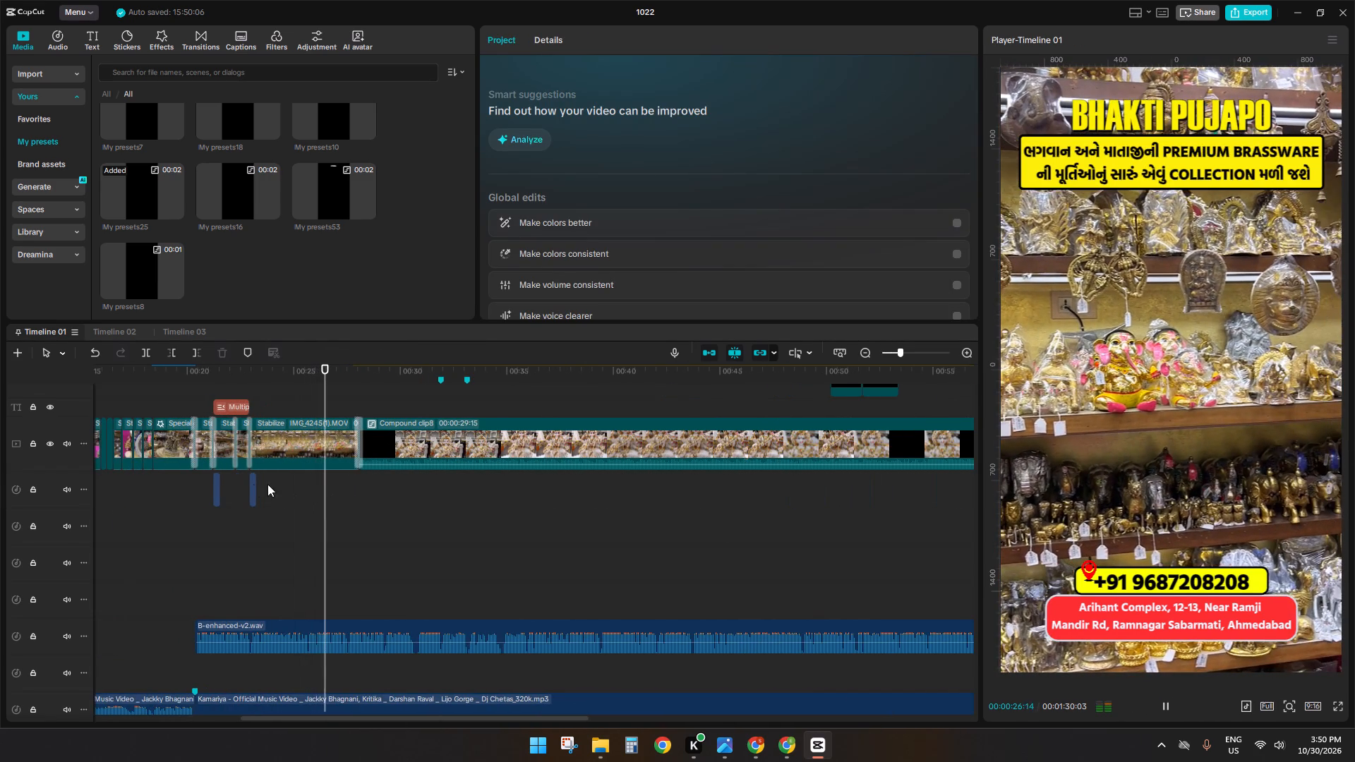
double_click(179, 515)
key(space)
key(space)
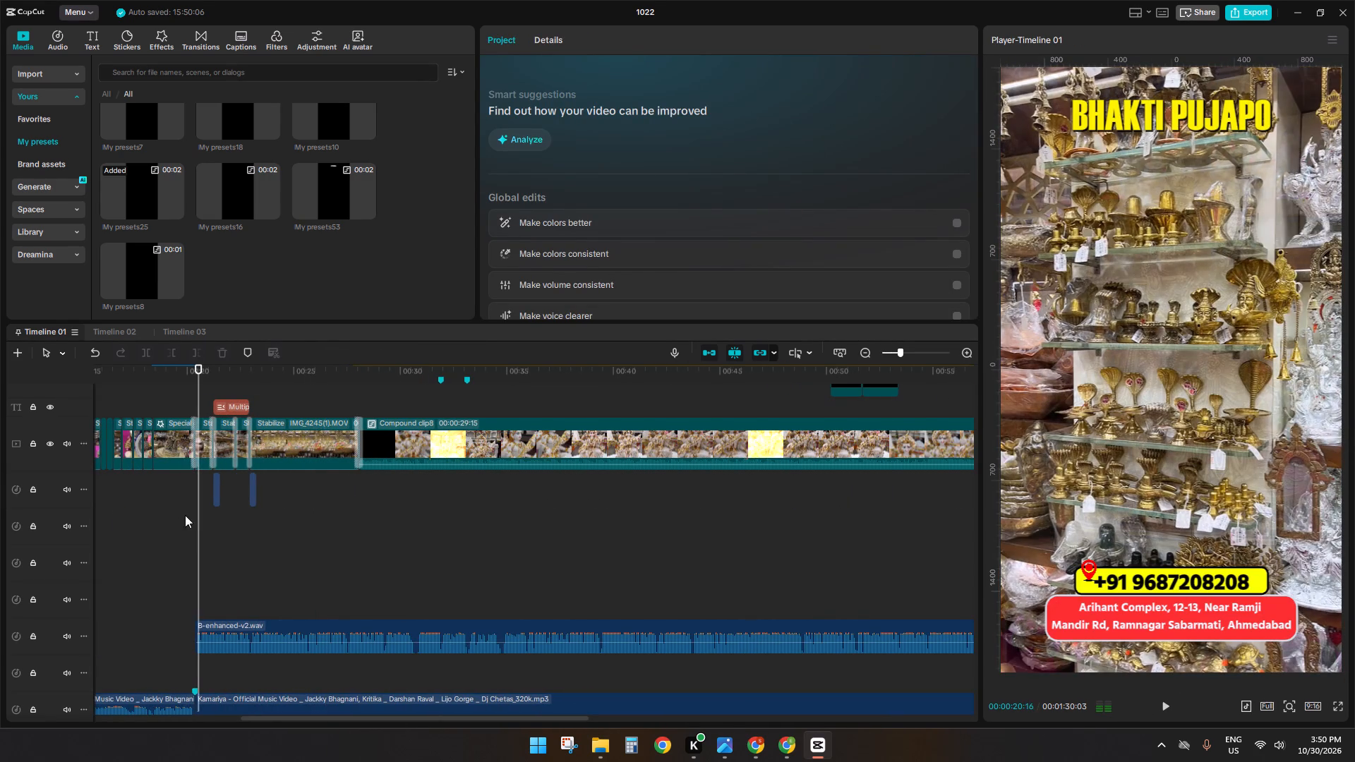
click(793, 476)
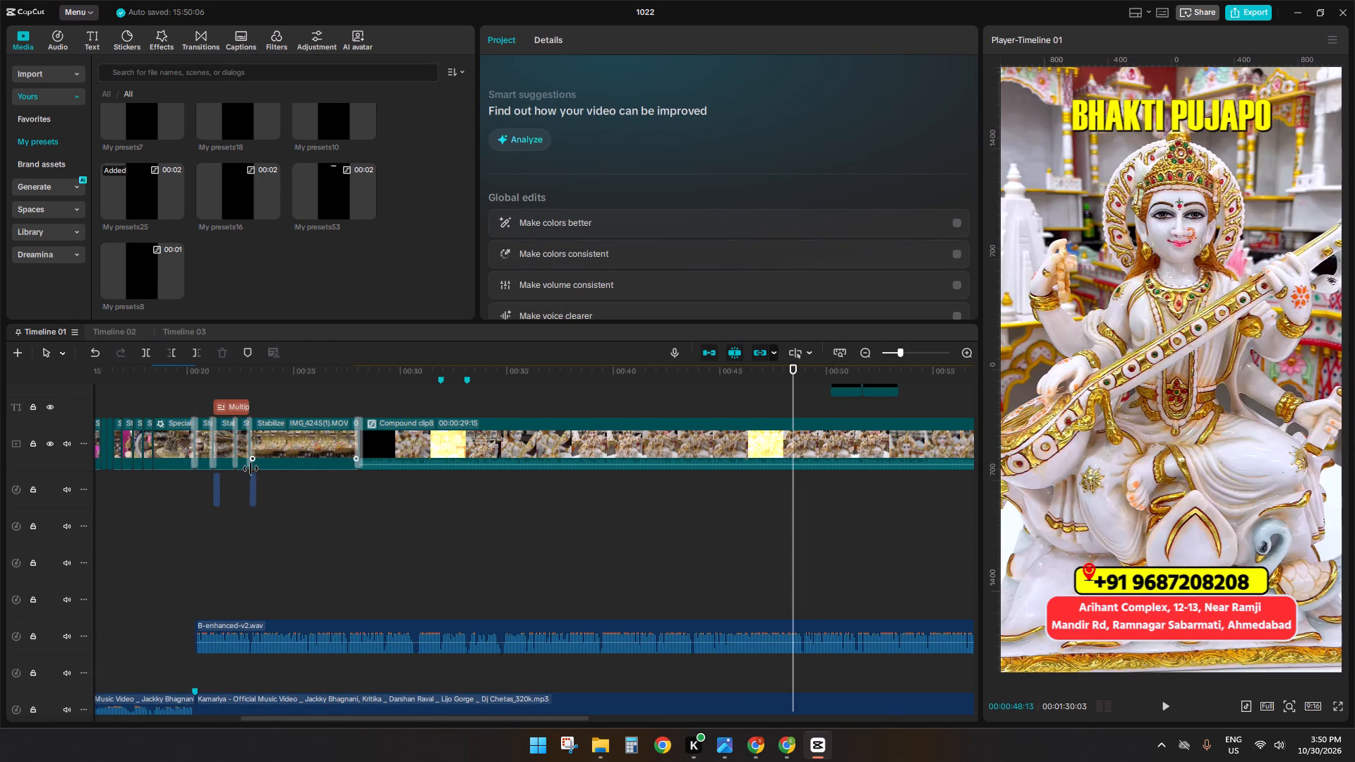
ctrl+click(230, 504)
ctrl+scroll(294, 516, down, 13)
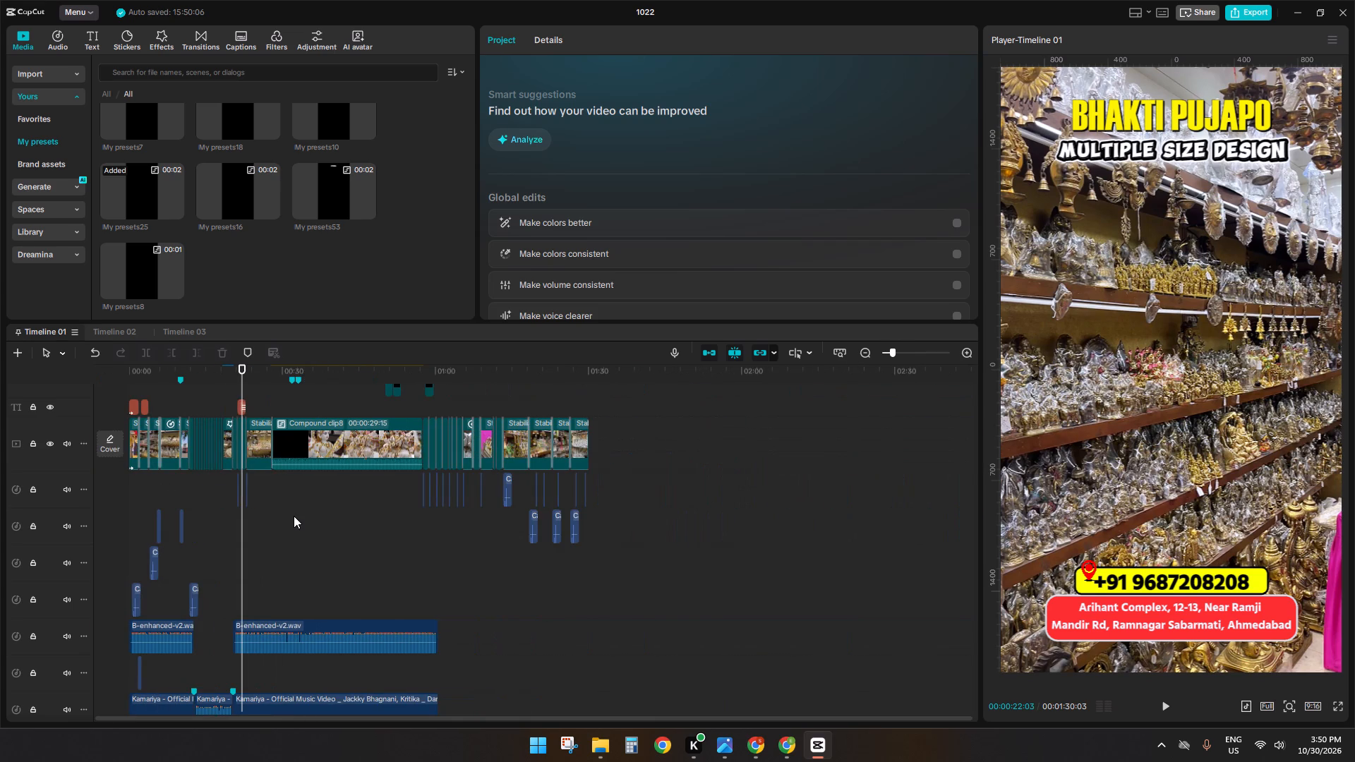
key(space)
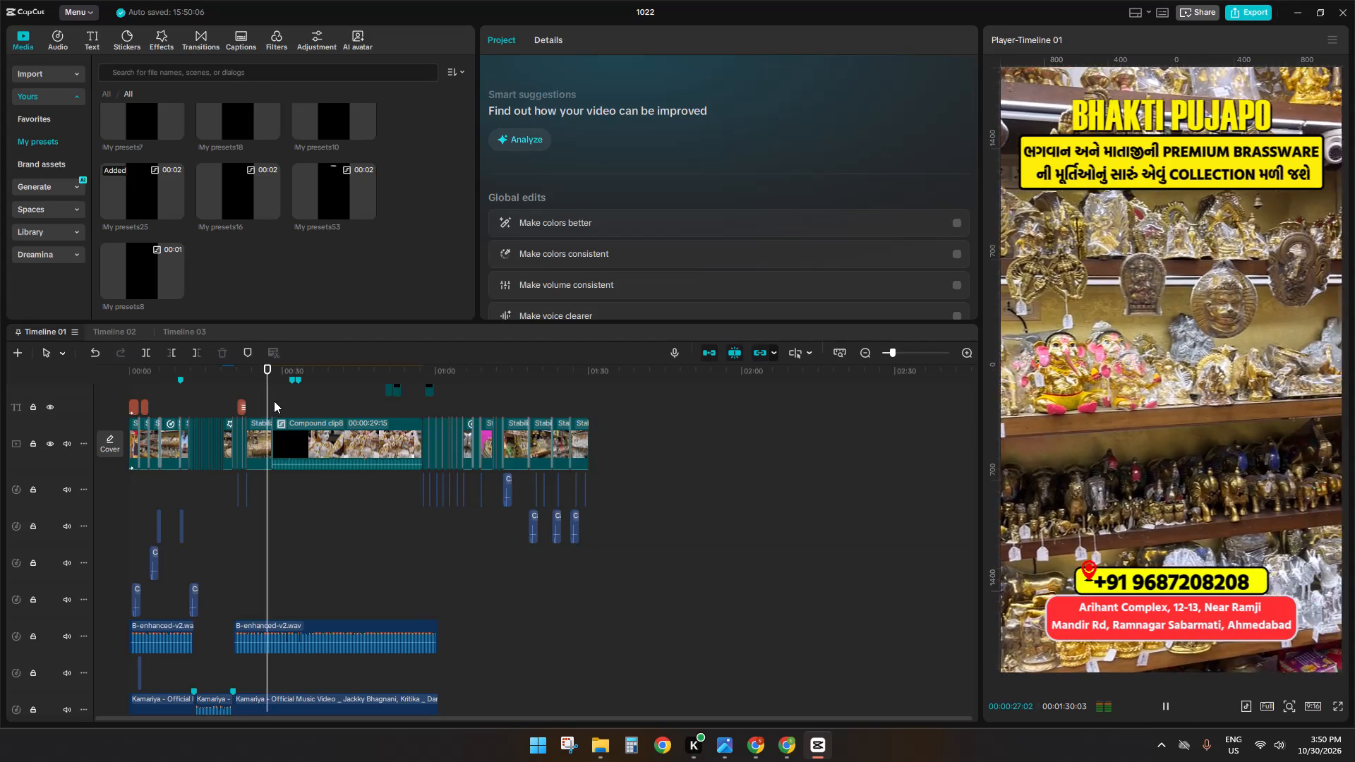
key(space)
click(294, 403)
key(space)
key(space)
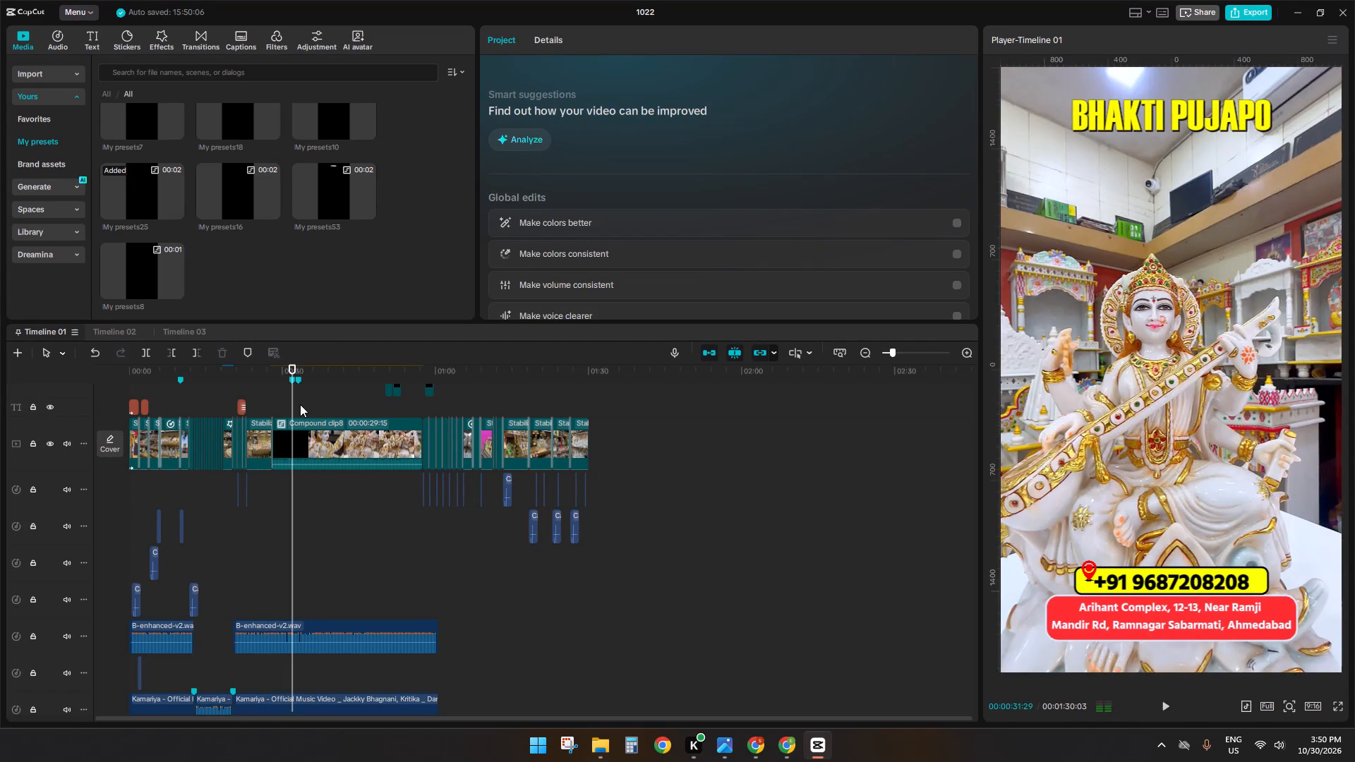
key(space)
key(space)
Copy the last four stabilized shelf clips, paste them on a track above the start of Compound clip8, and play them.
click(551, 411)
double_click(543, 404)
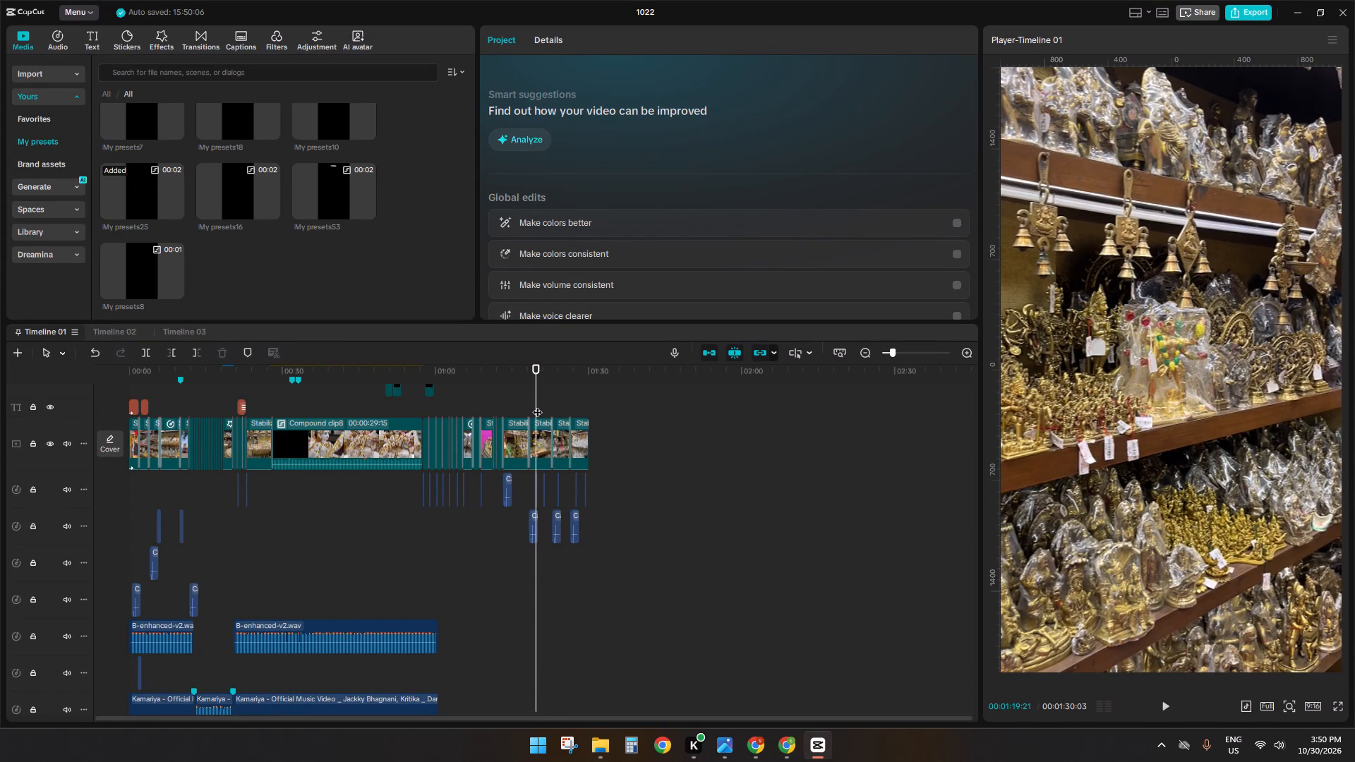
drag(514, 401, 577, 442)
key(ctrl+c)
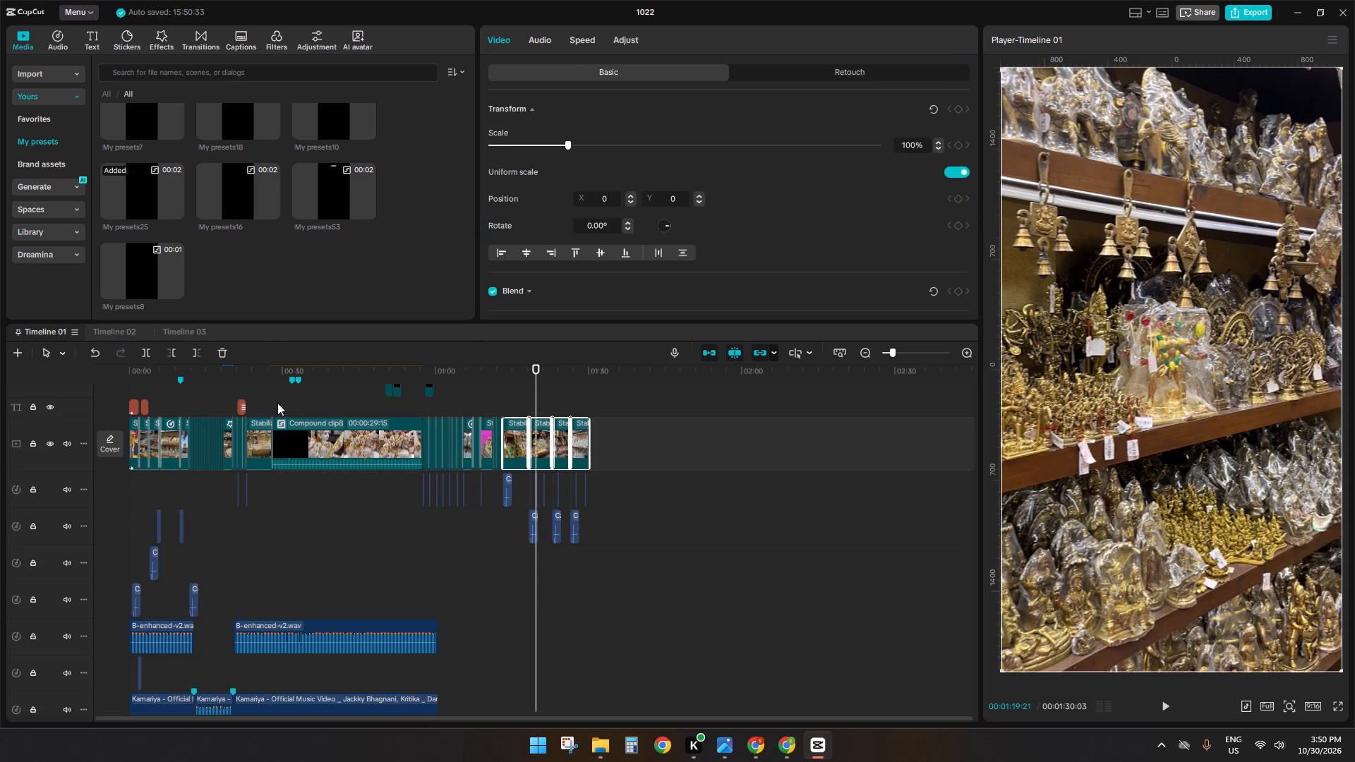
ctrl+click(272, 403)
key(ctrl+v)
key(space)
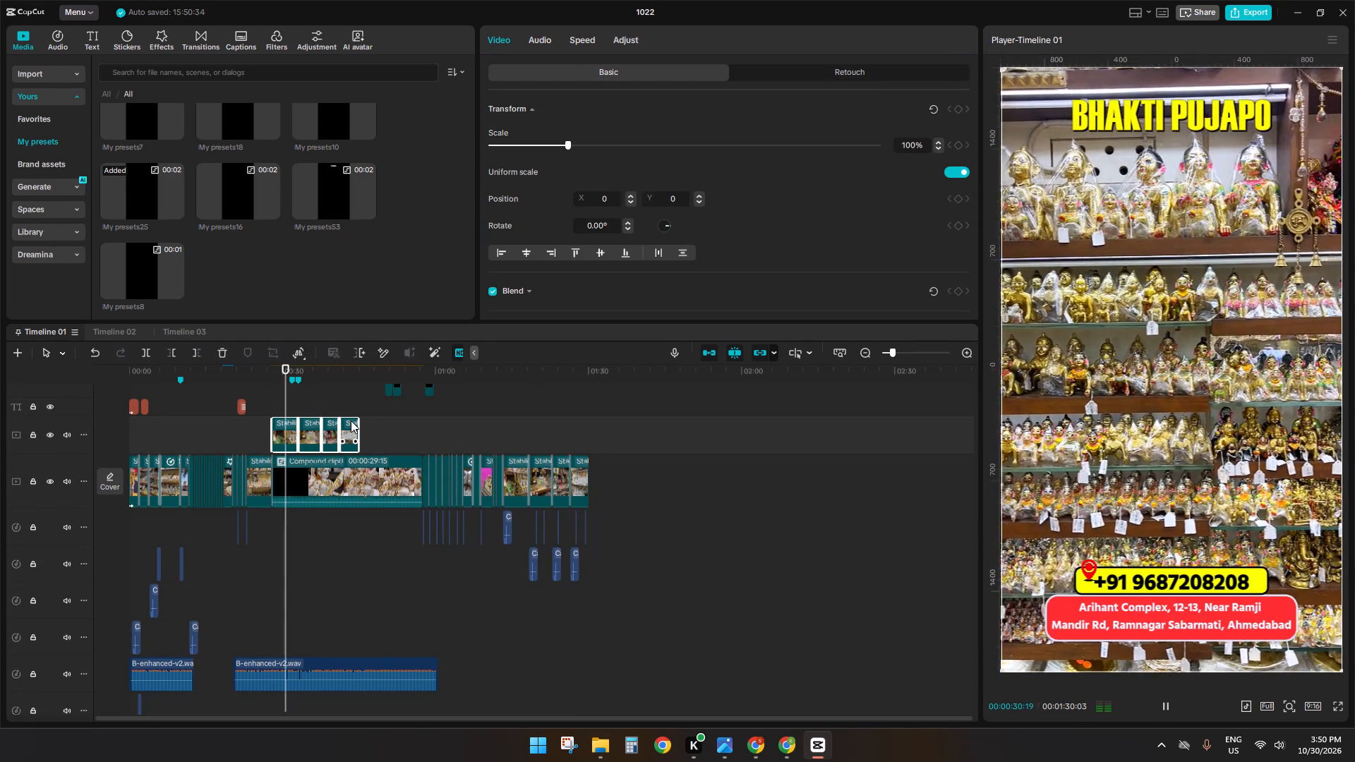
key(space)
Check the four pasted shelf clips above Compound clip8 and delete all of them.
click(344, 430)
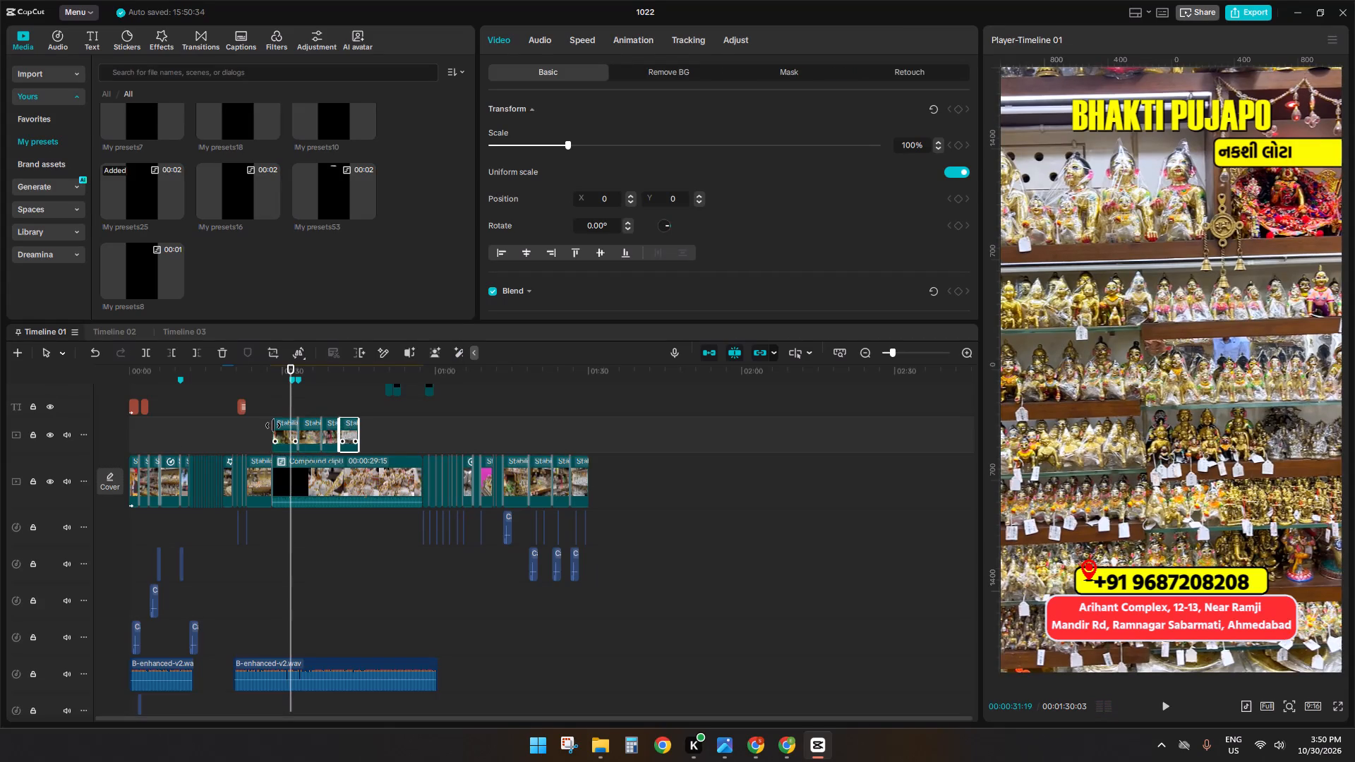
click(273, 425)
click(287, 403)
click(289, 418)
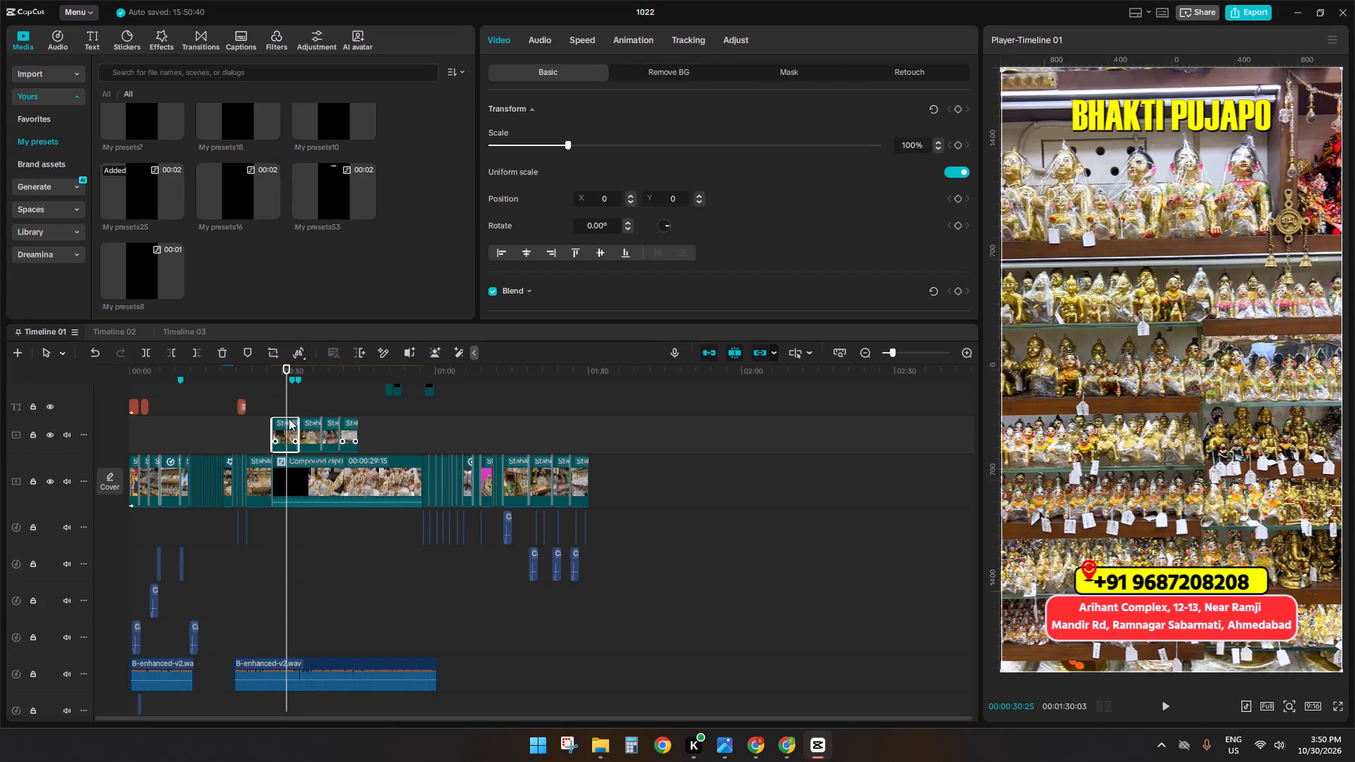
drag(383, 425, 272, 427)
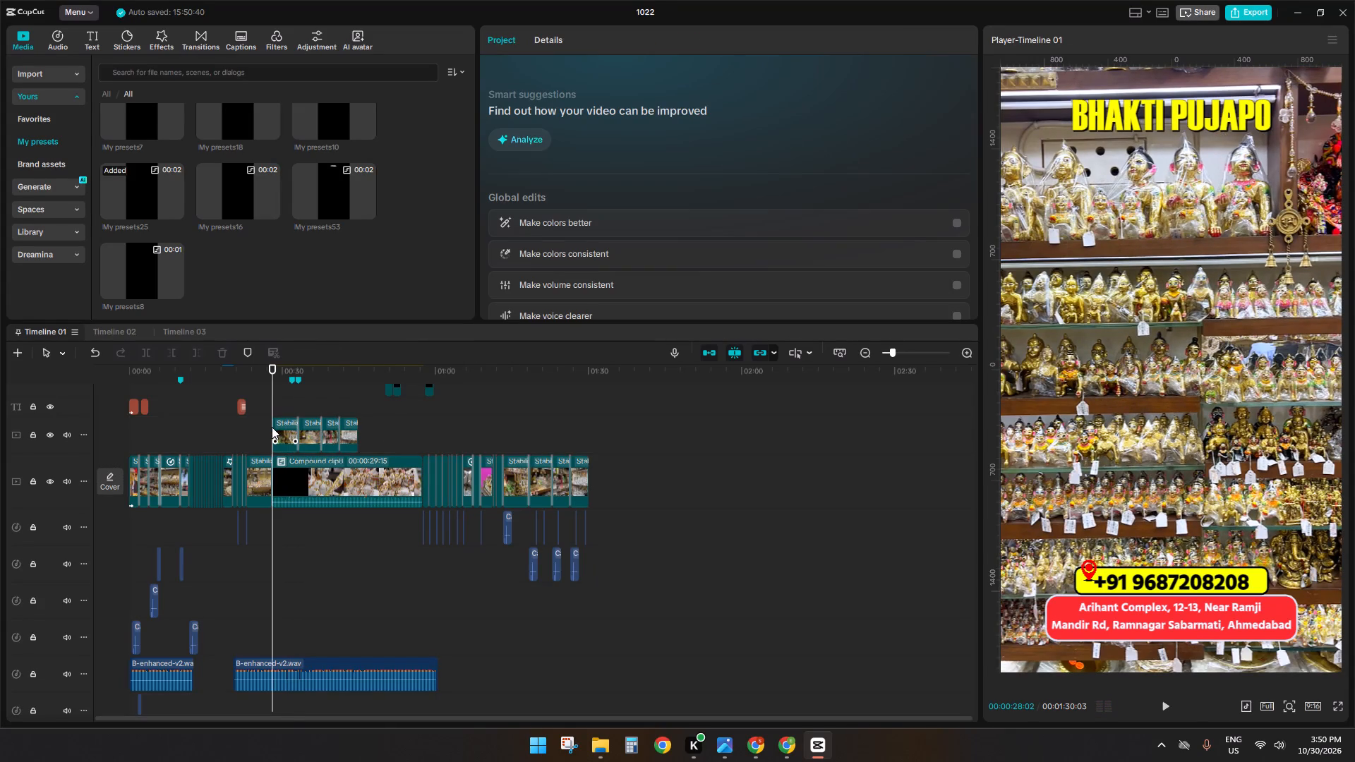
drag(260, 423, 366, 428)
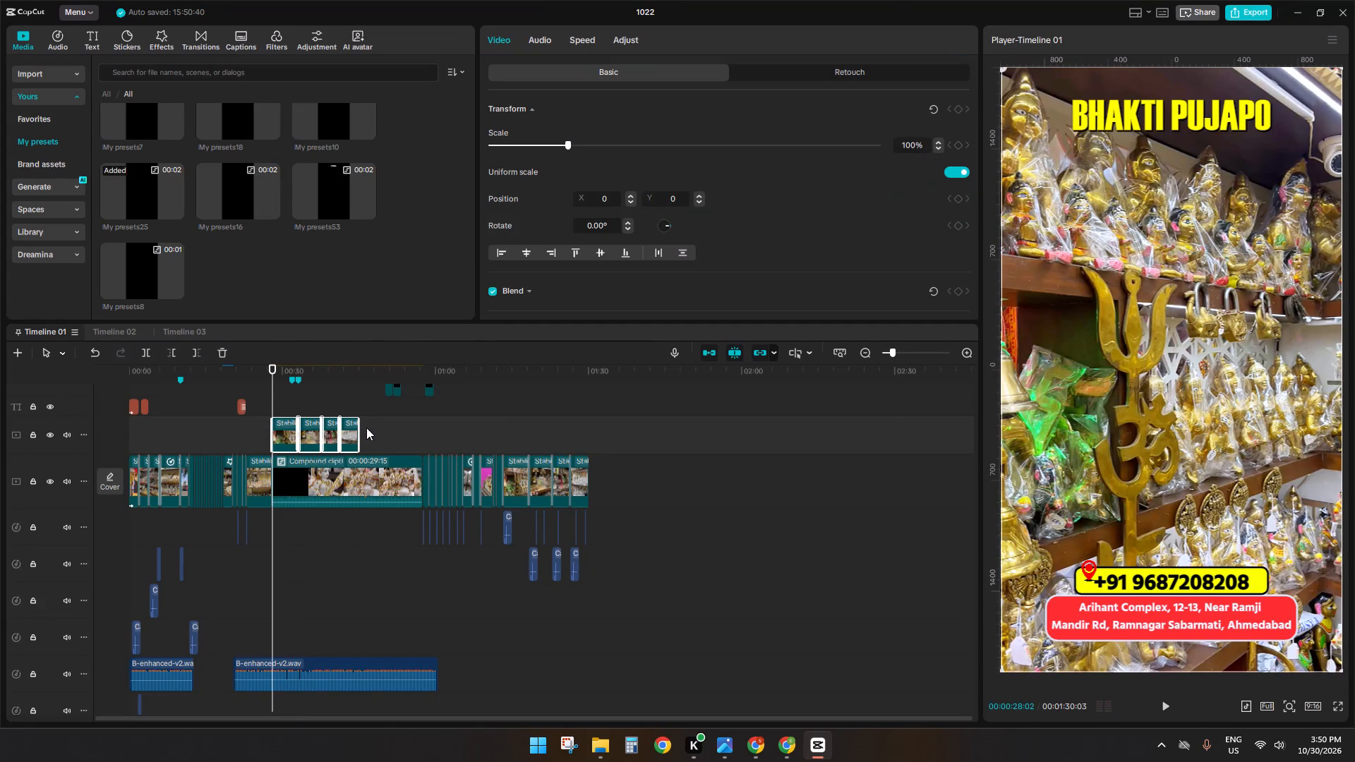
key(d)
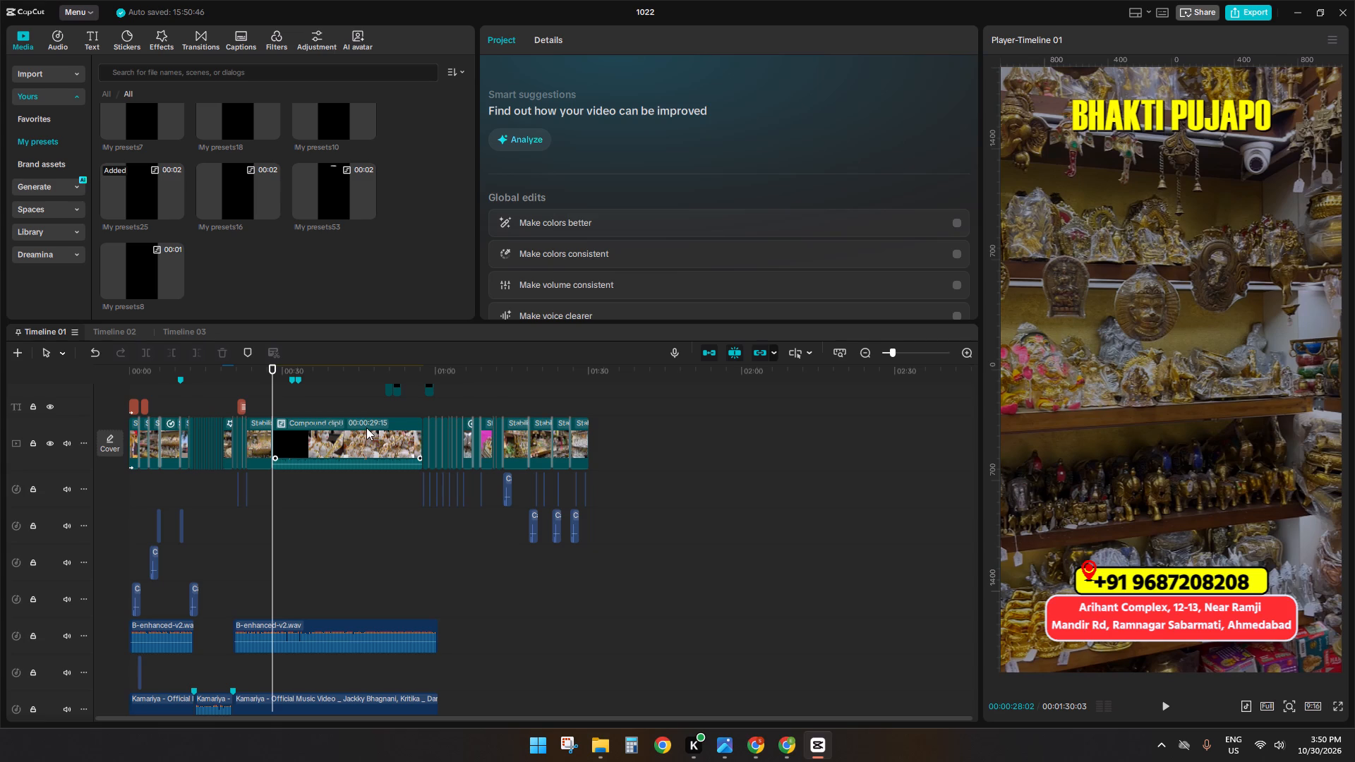
Open Compound clip8 and scrub through its statue shots from the beginning to the IMG_5333.MOV clip.
double_click(329, 438)
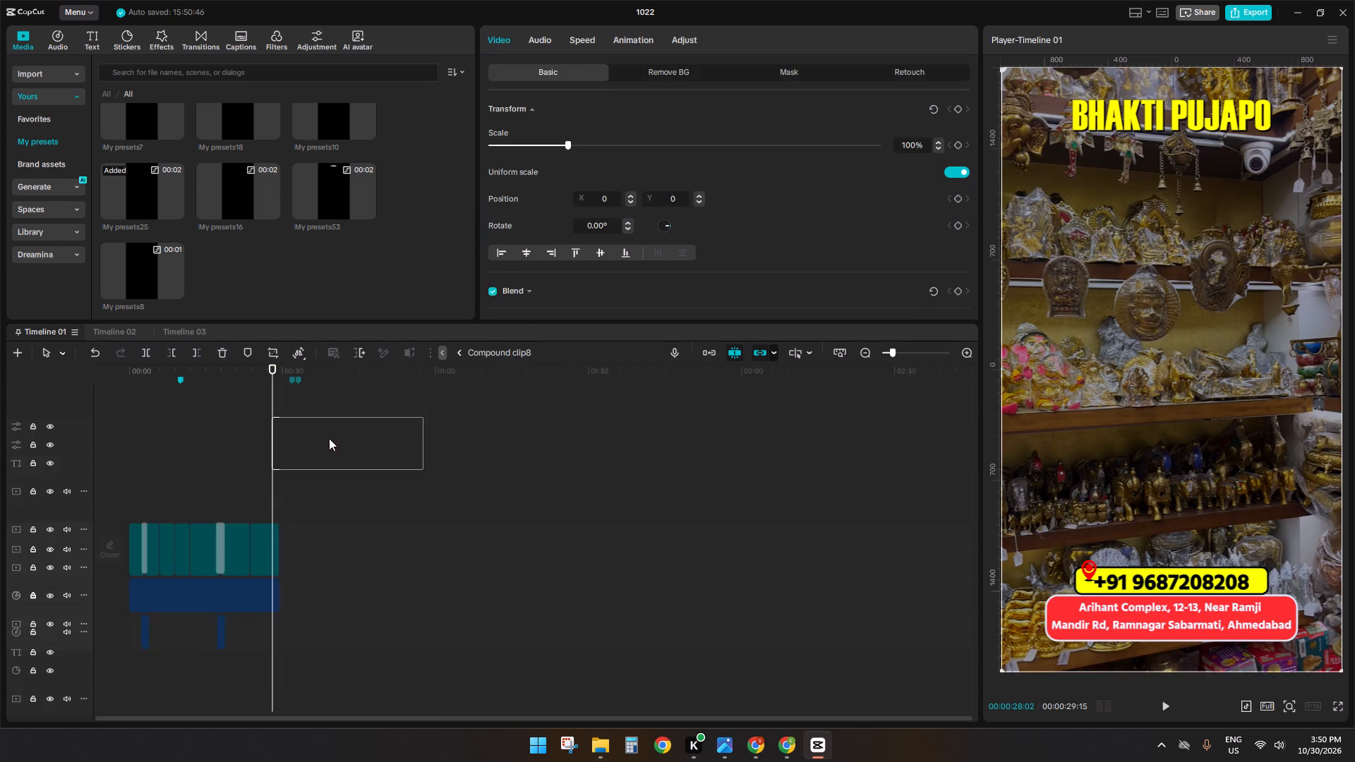
click(239, 445)
drag(239, 445, 39, 469)
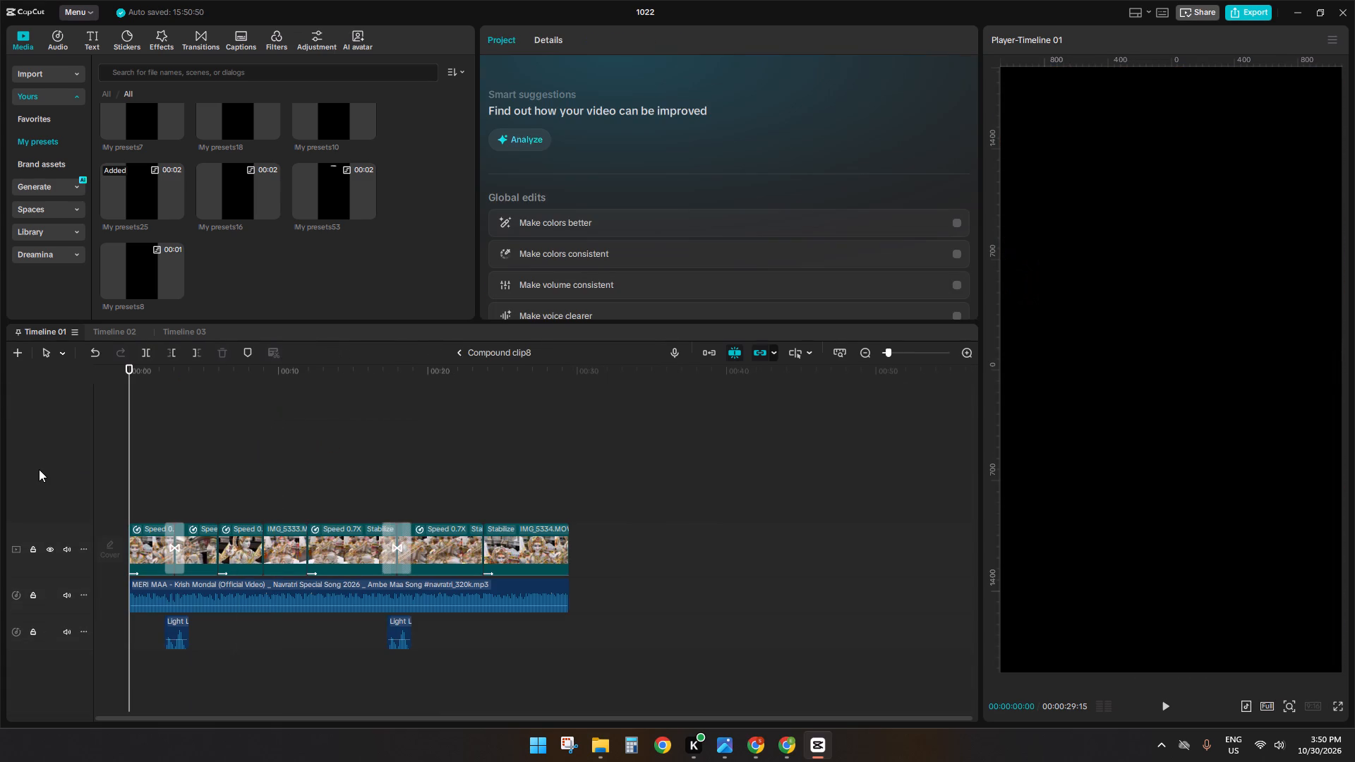
click(206, 490)
drag(206, 490, 235, 497)
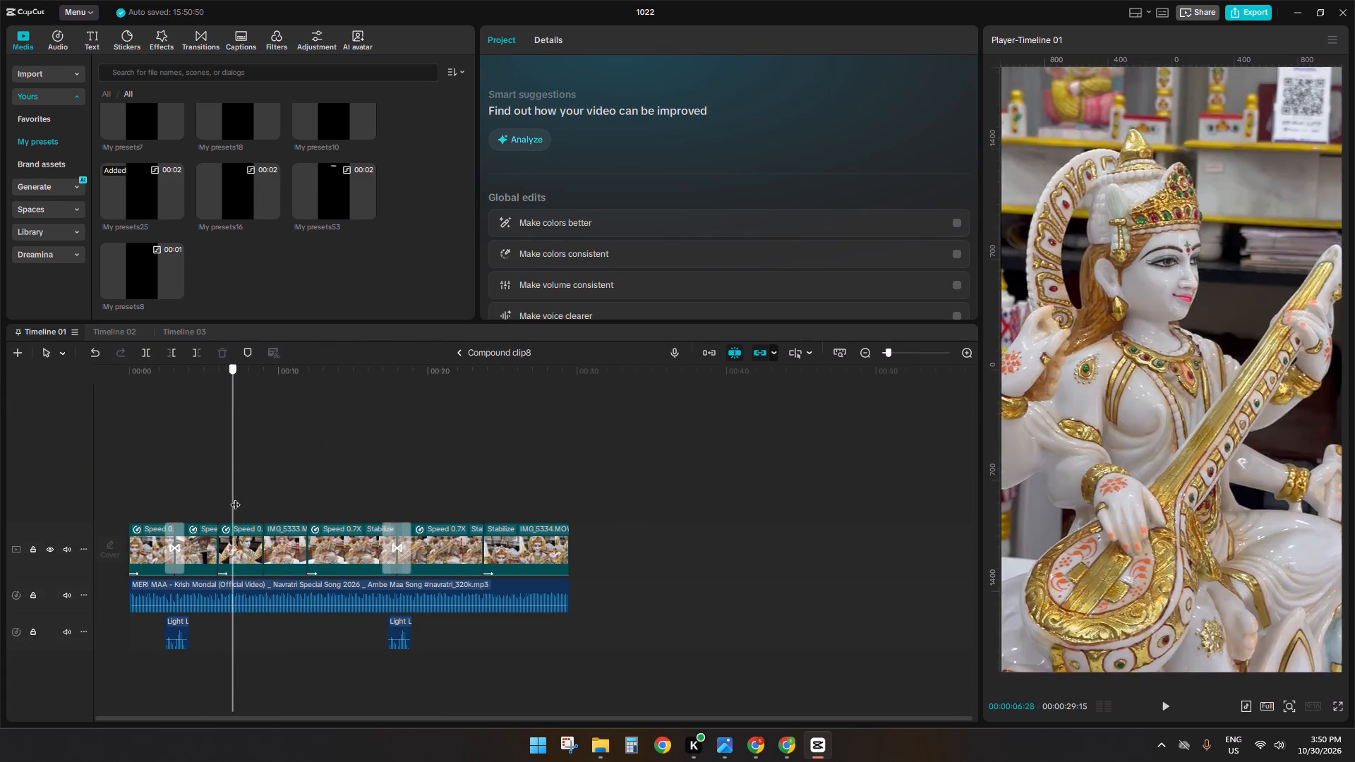
drag(235, 497, 272, 502)
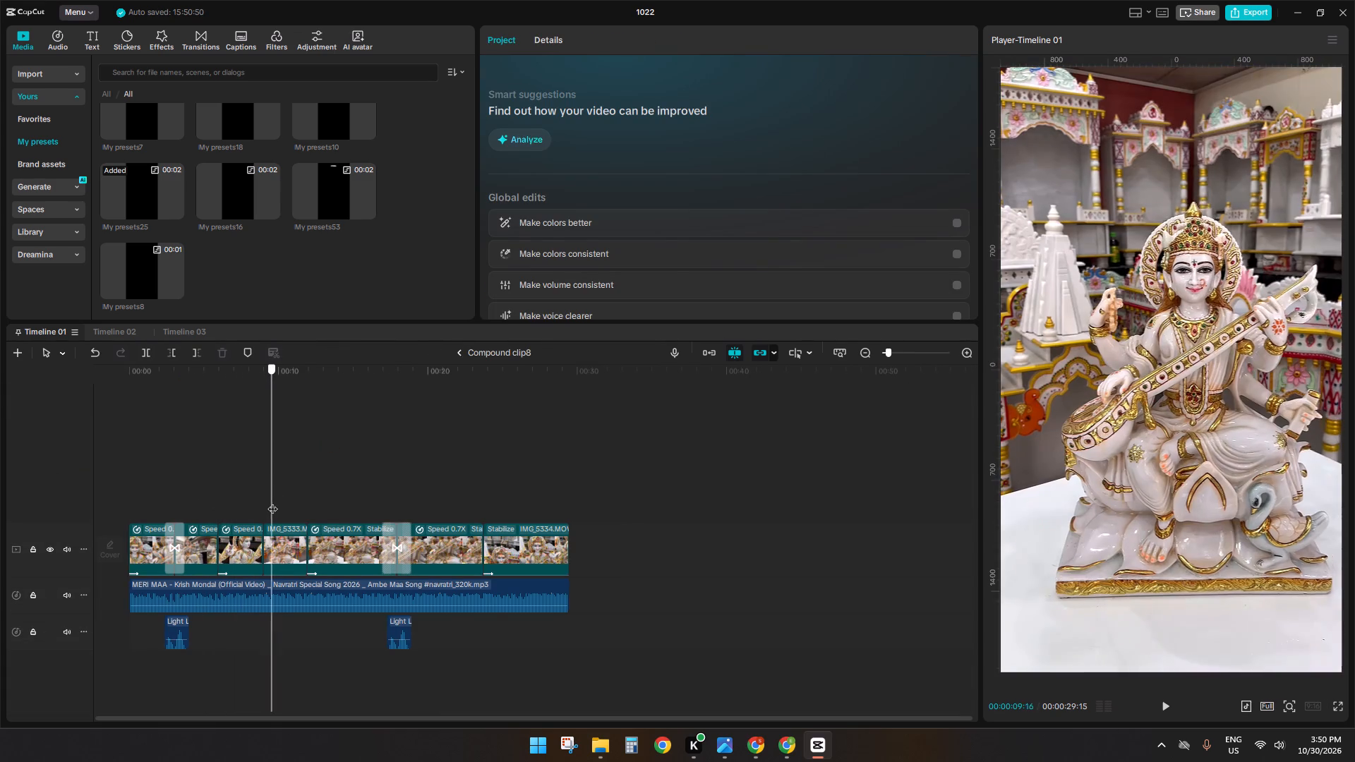
drag(272, 502, 294, 504)
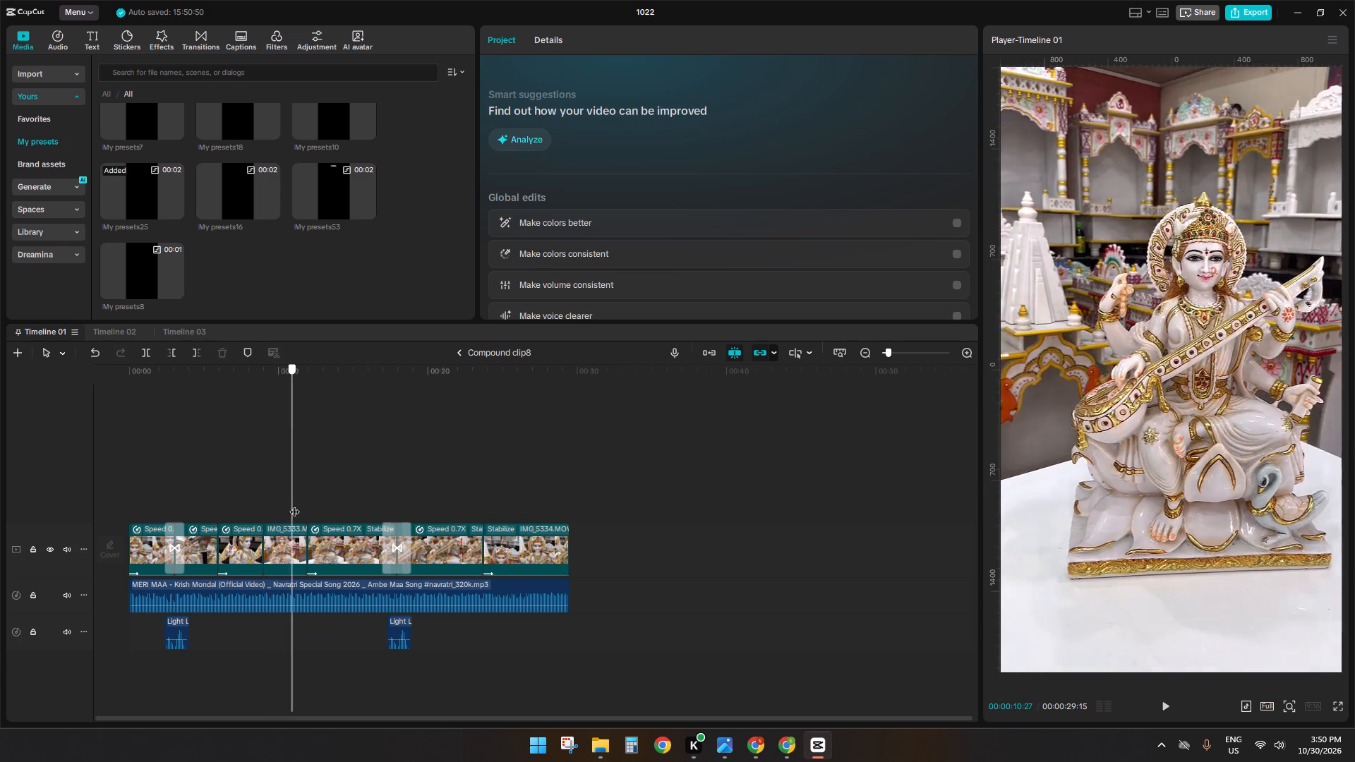
drag(294, 504, 285, 511)
Cancel the reversal of the IMG_5333.MOV clip inside Compound clip8 and check its motion.
click(290, 549)
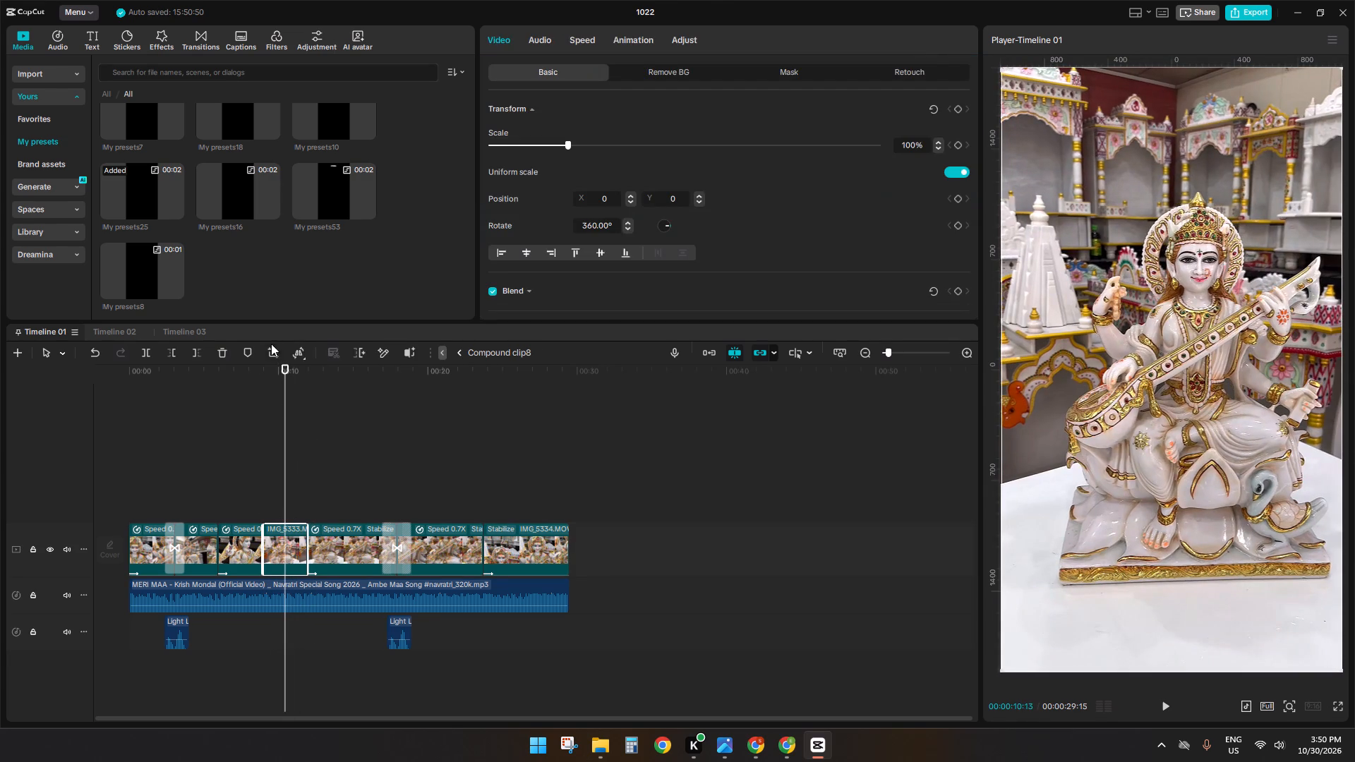
click(332, 401)
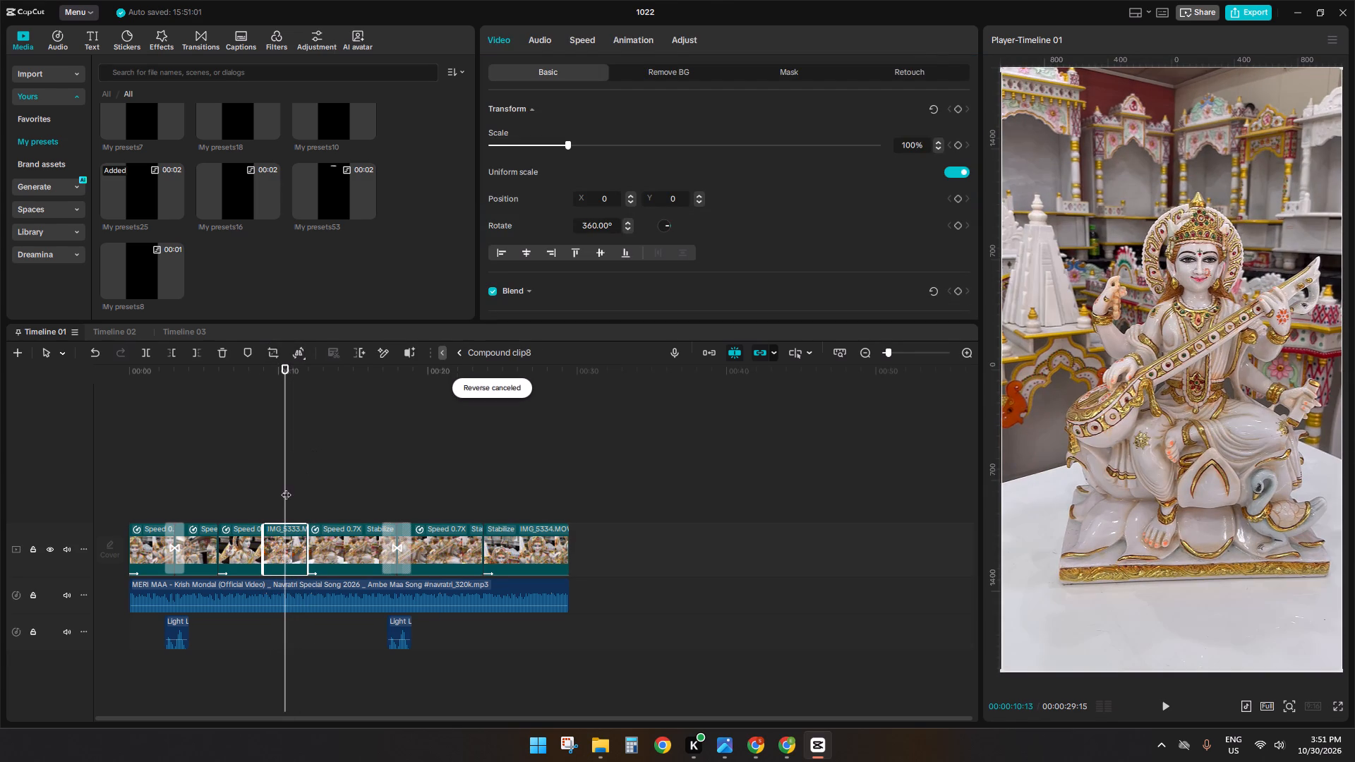
click(284, 488)
drag(284, 488, 275, 494)
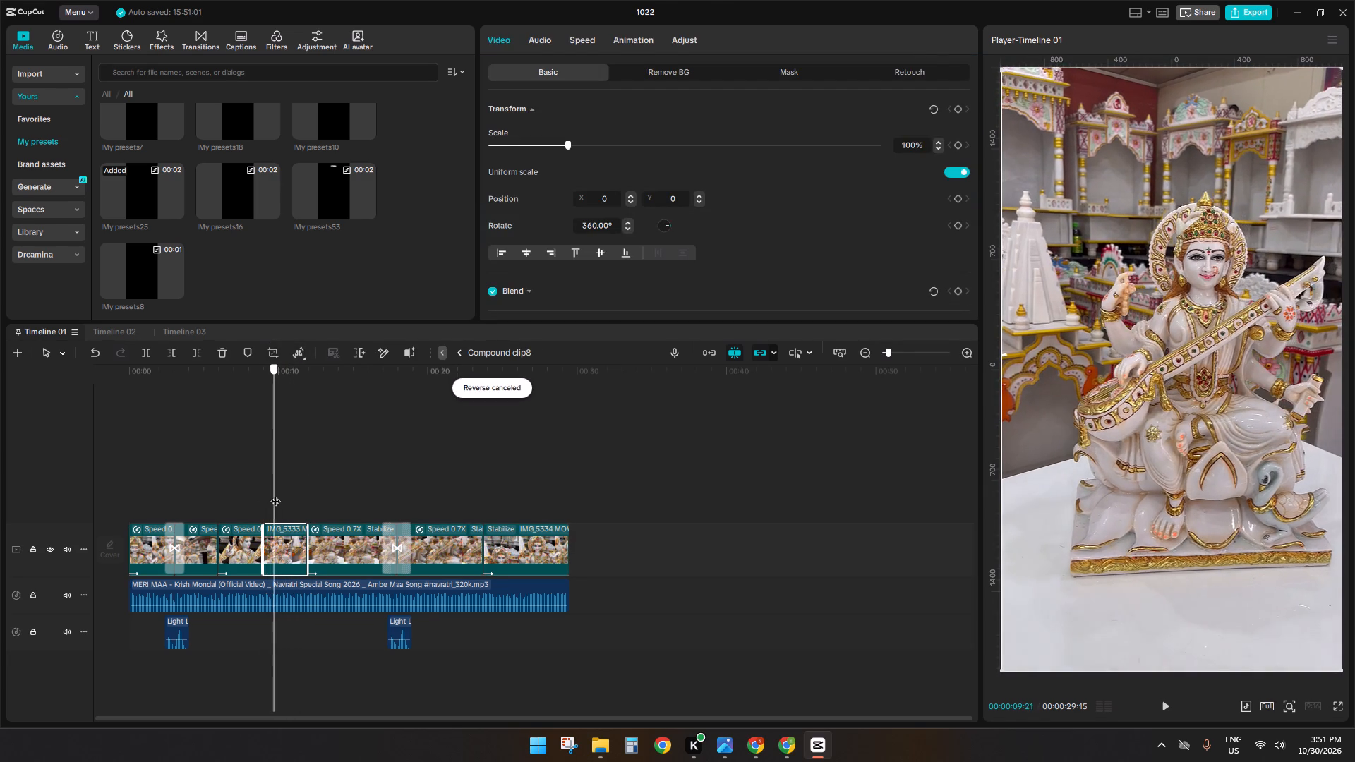
Scrub through the remaining statue shots in Compound clip8 and look through the presets outside the All folder.
drag(275, 494, 378, 501)
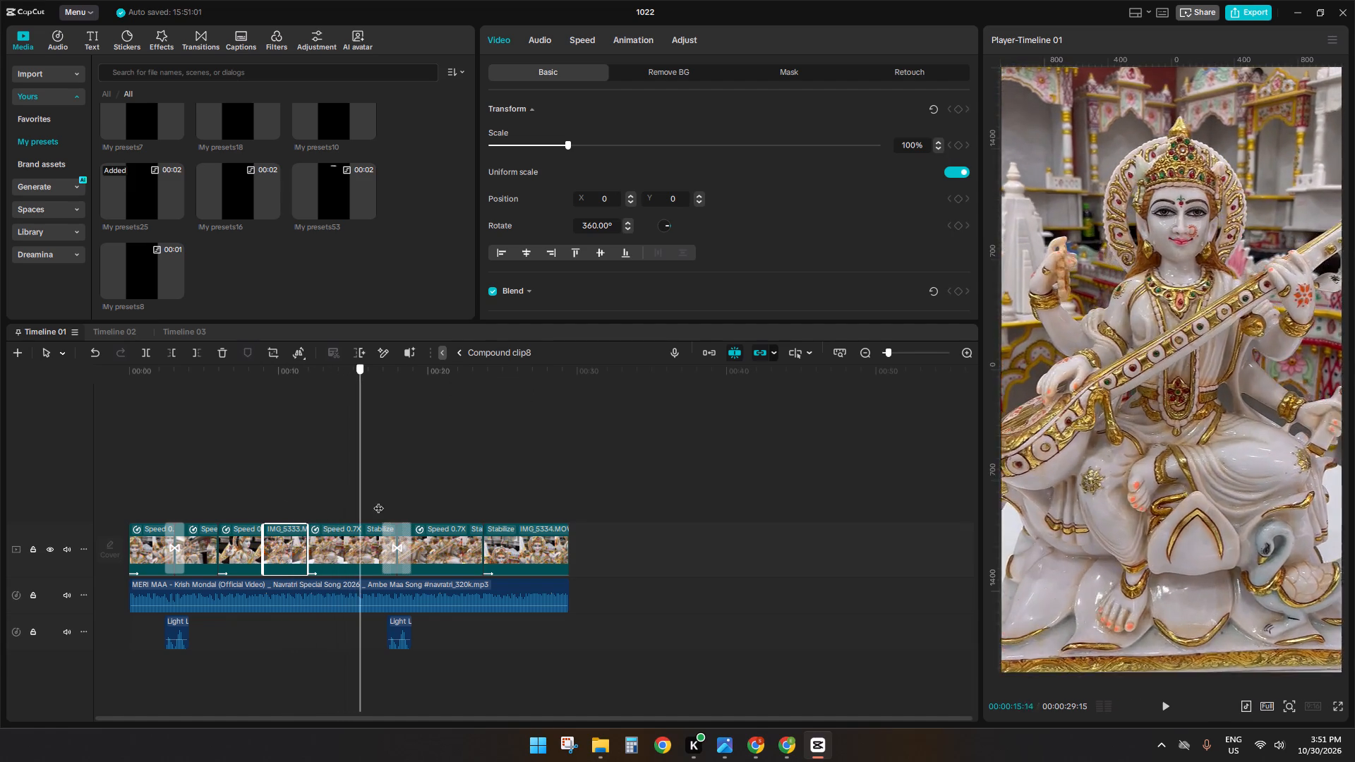
drag(378, 501, 468, 504)
scroll(232, 207, up, 4)
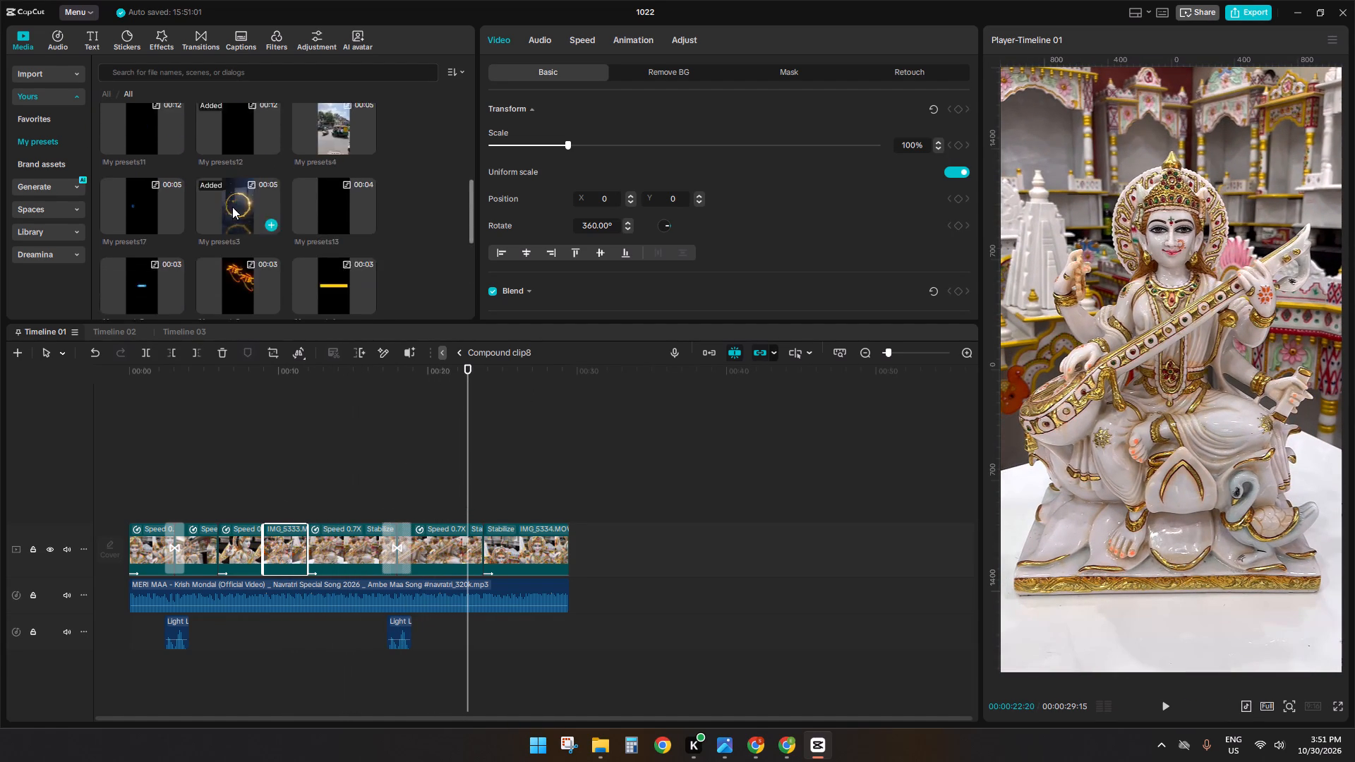
scroll(232, 207, up, 4)
click(115, 92)
click(110, 95)
click(136, 135)
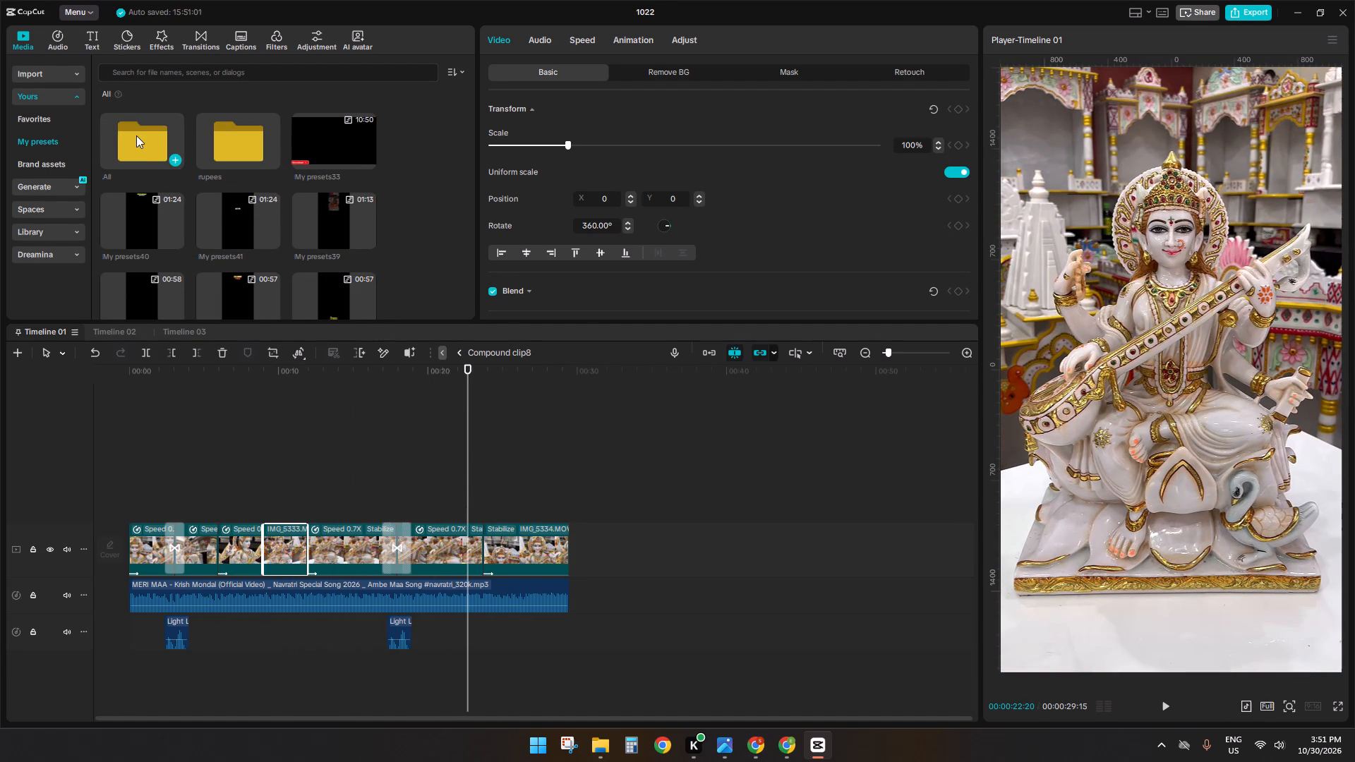
scroll(203, 144, down, 12)
click(463, 473)
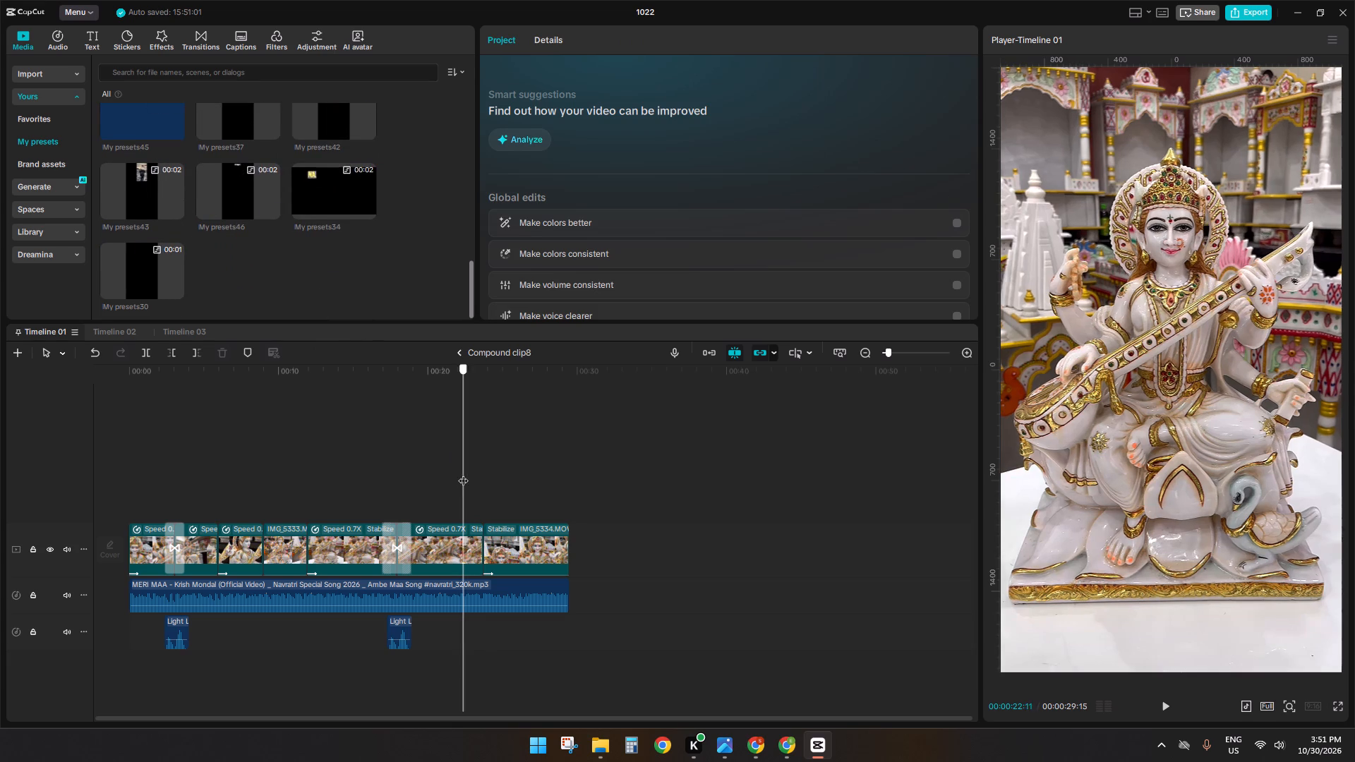
drag(463, 473, 483, 476)
scroll(227, 203, down, 3)
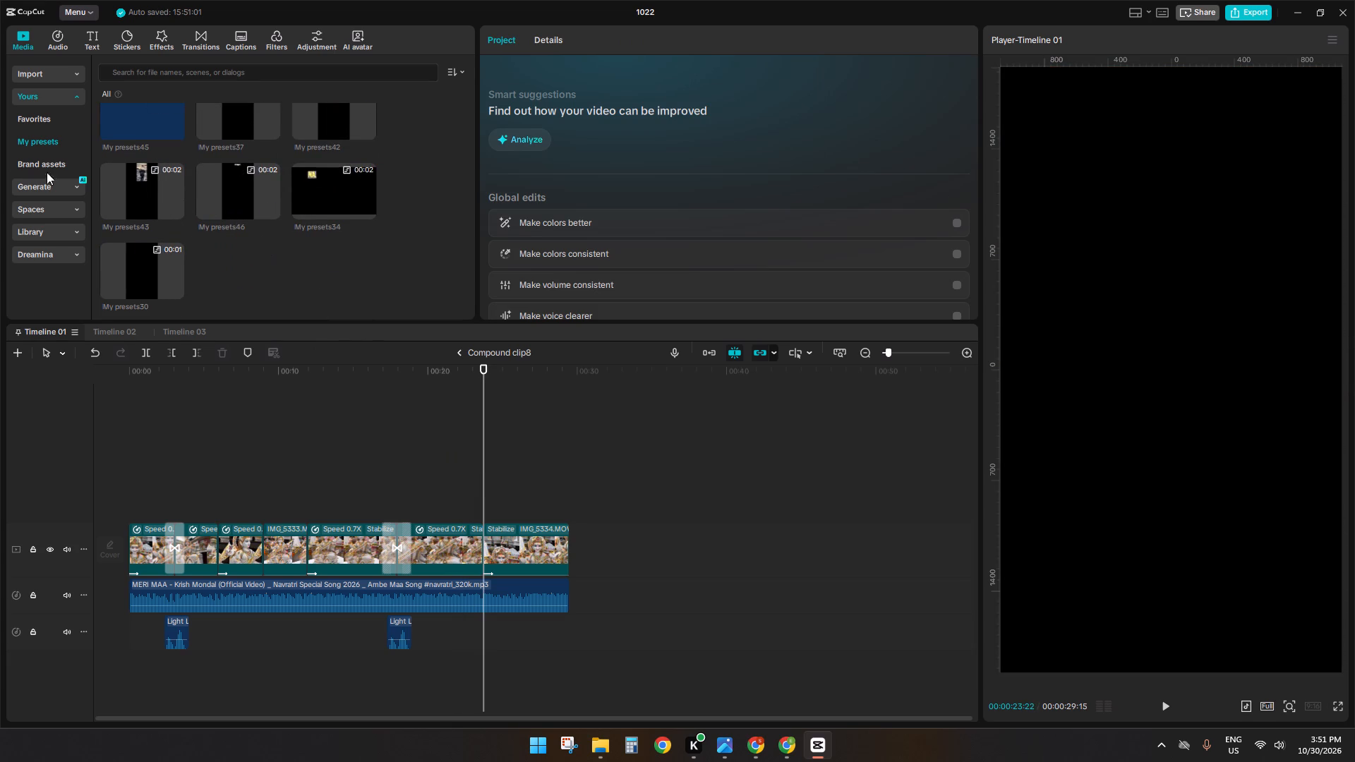
Look through the imported footage, open the sarsvati maa folder, and preview the IMG_5348.MOV, IMG_5341.MOV and IMG_5340.MOV statue clips.
click(27, 64)
click(27, 72)
scroll(319, 228, down, 9)
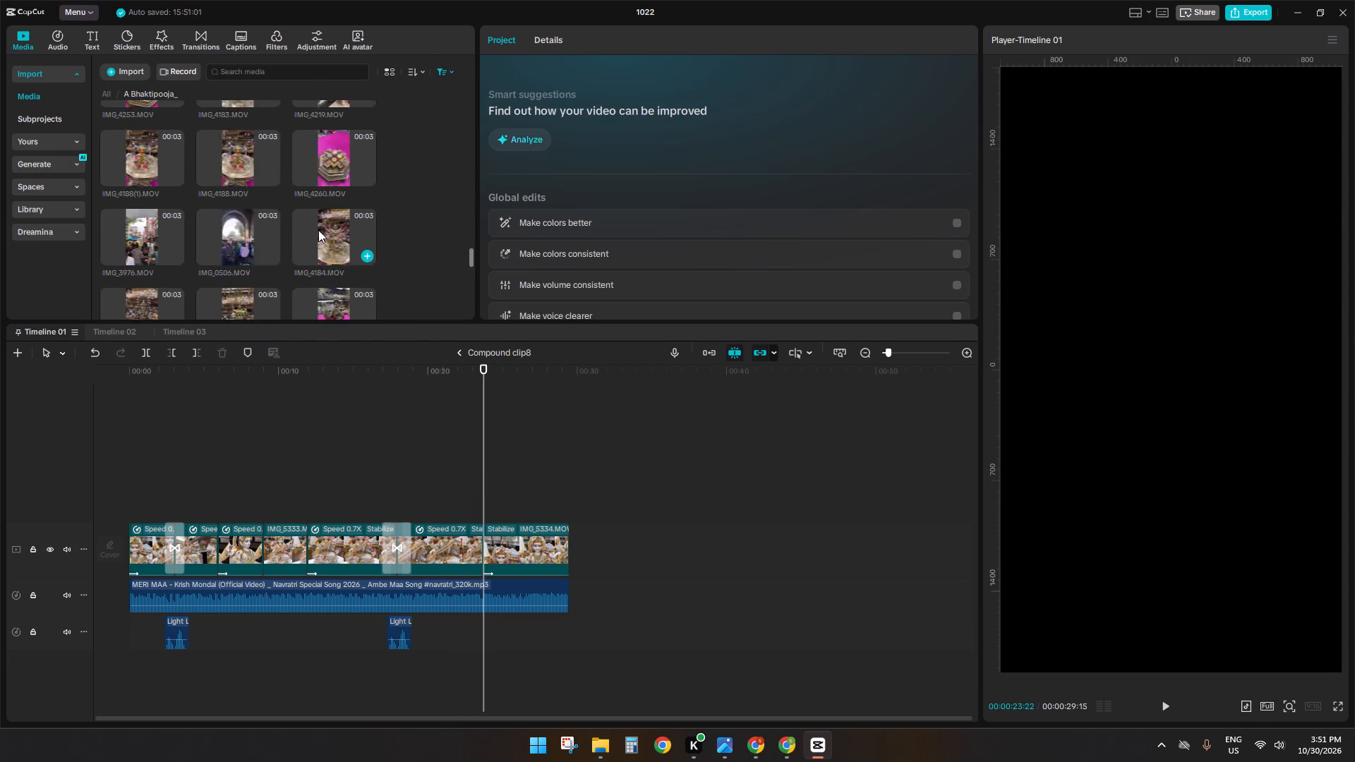
scroll(318, 230, down, 16)
scroll(301, 258, up, 16)
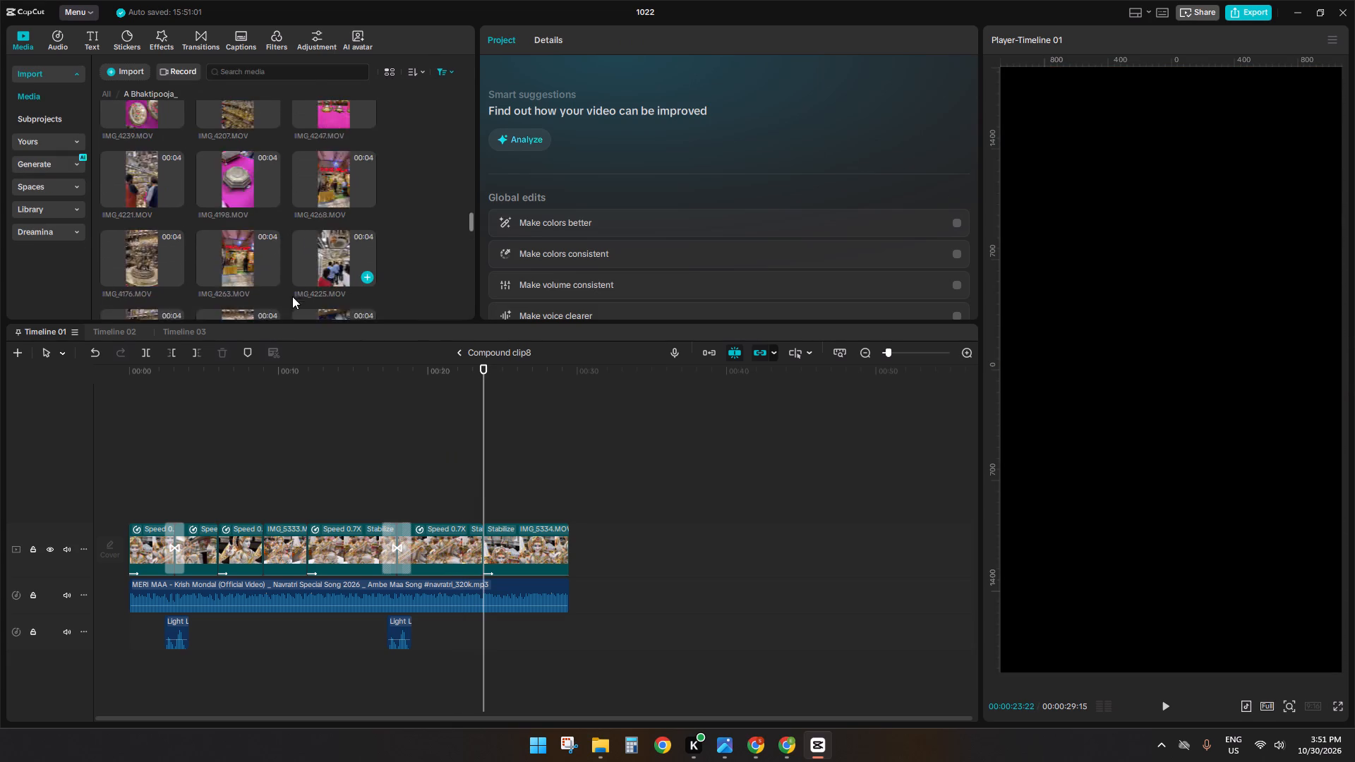
scroll(292, 296, up, 20)
scroll(292, 296, up, 4)
double_click(153, 144)
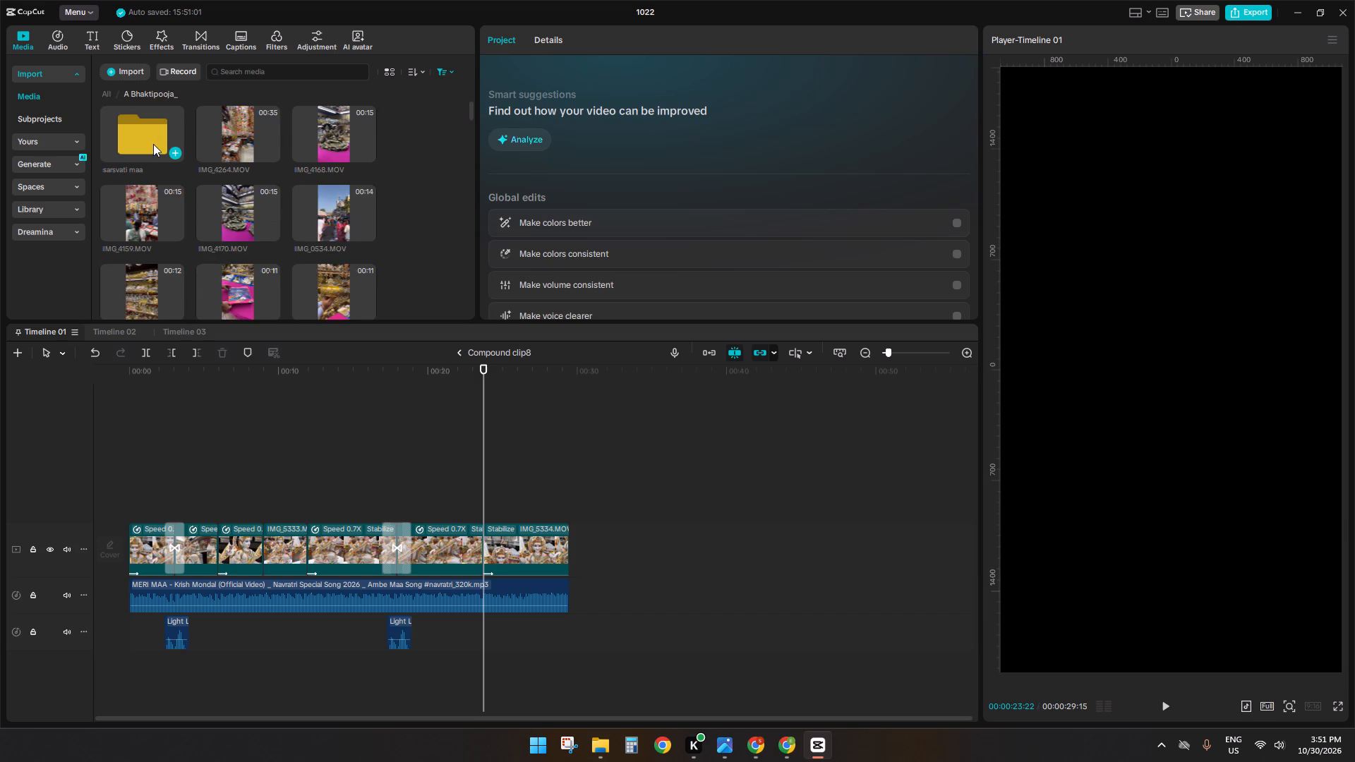
scroll(276, 210, down, 9)
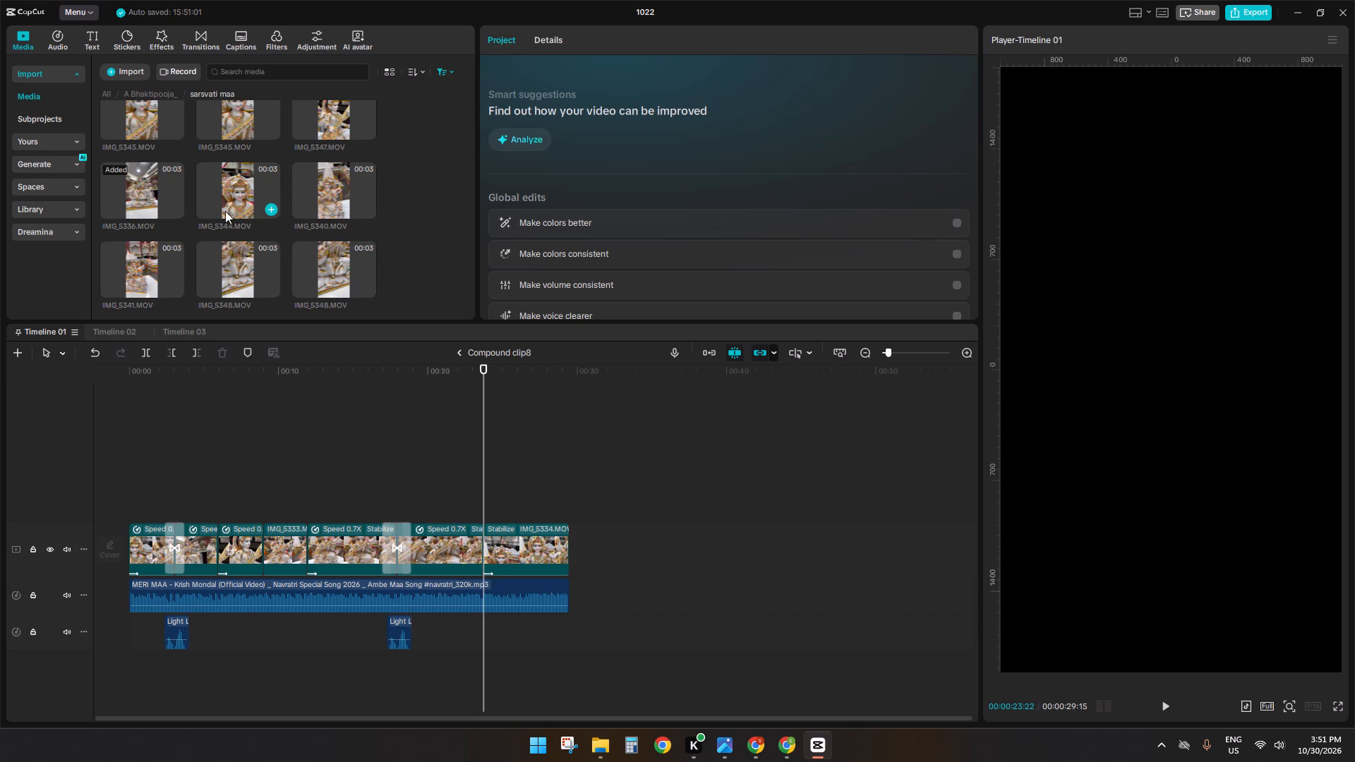
click(233, 249)
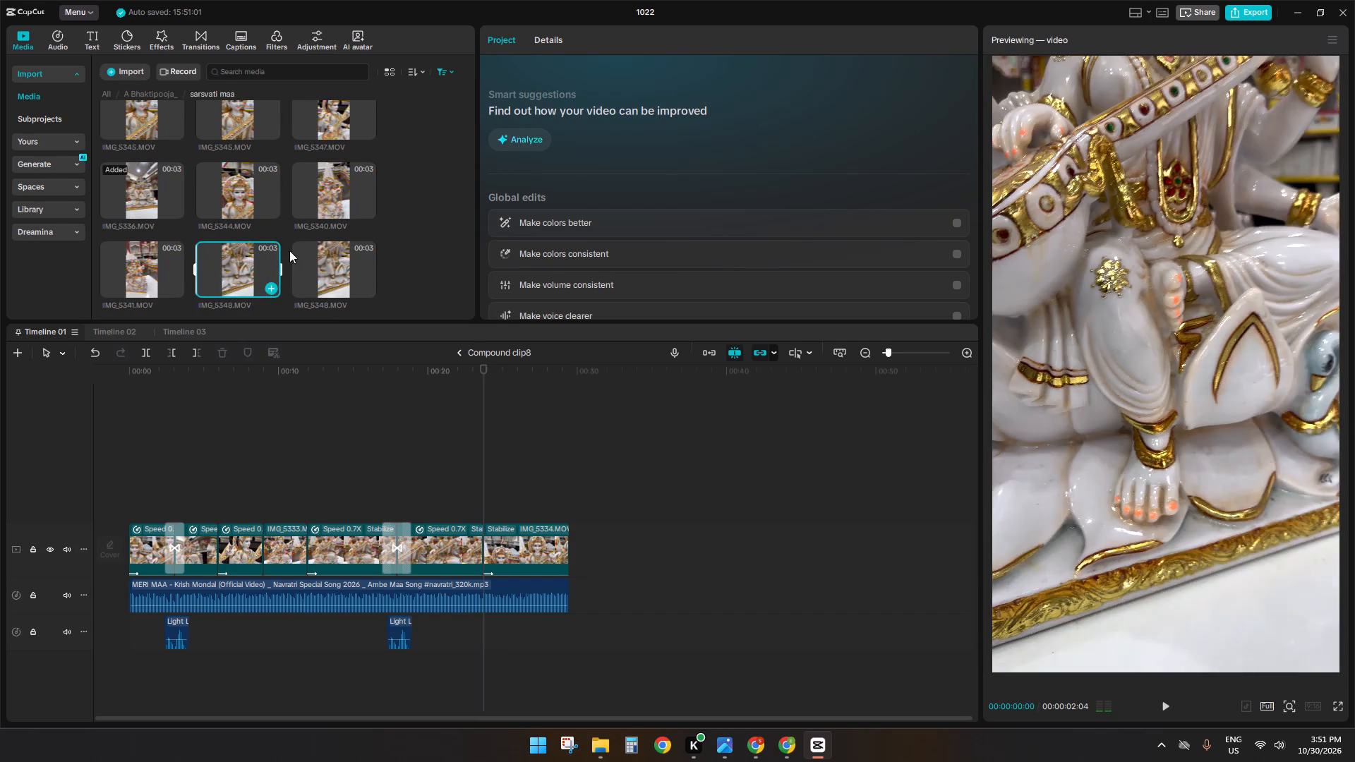
click(309, 250)
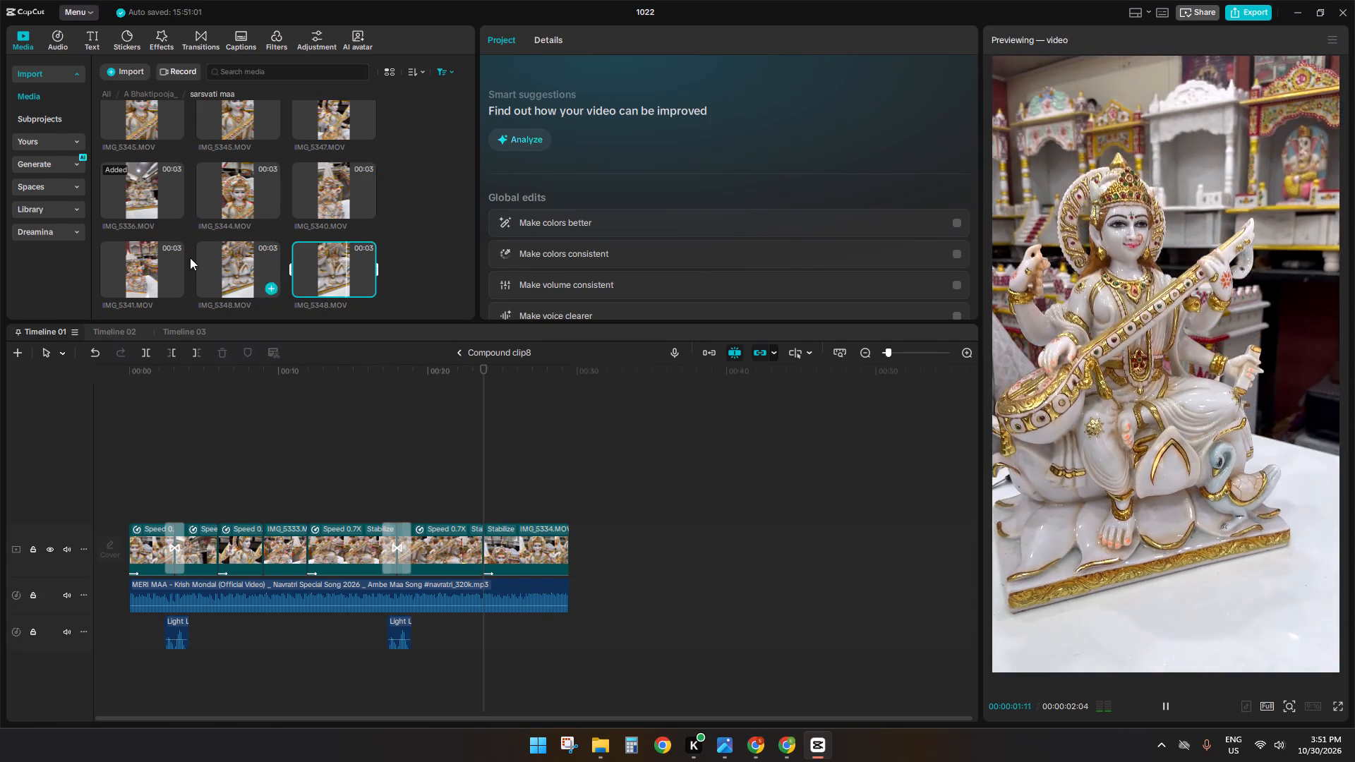
click(156, 261)
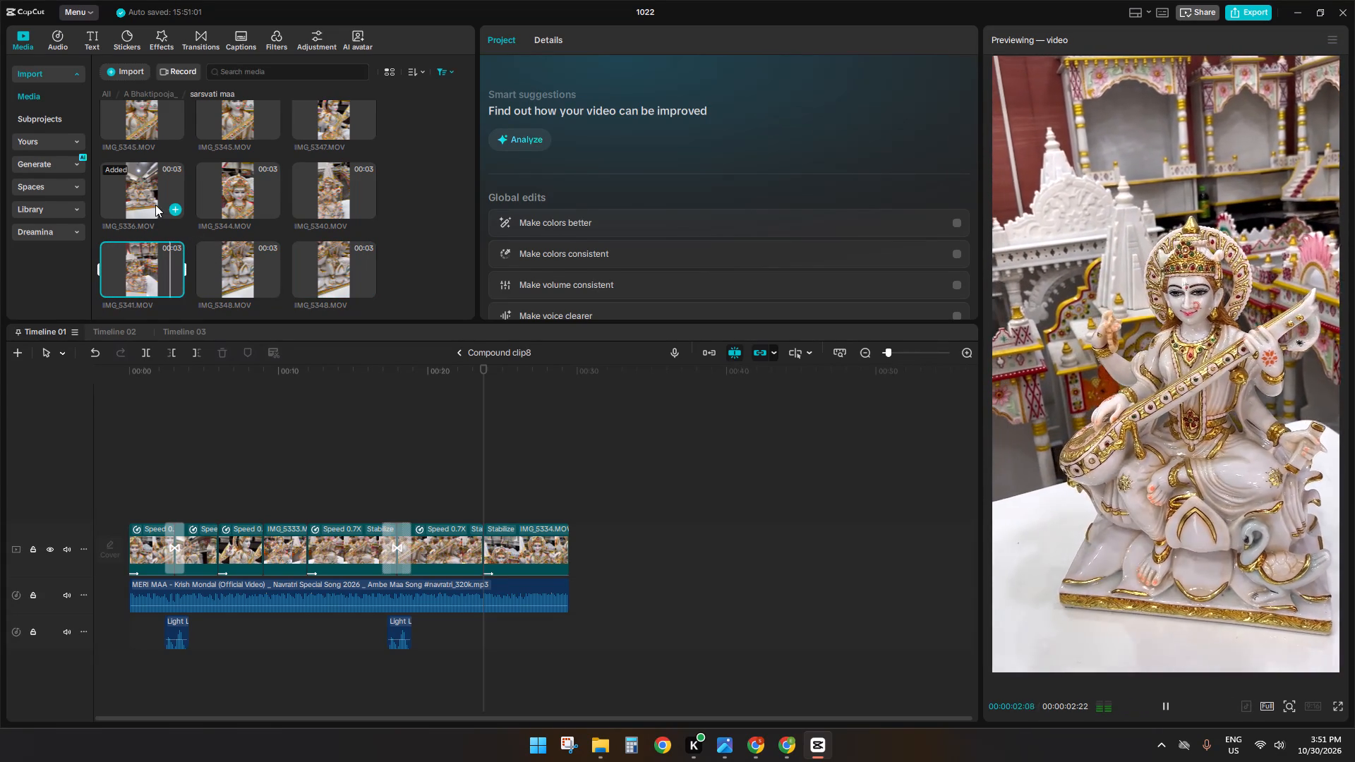
click(320, 198)
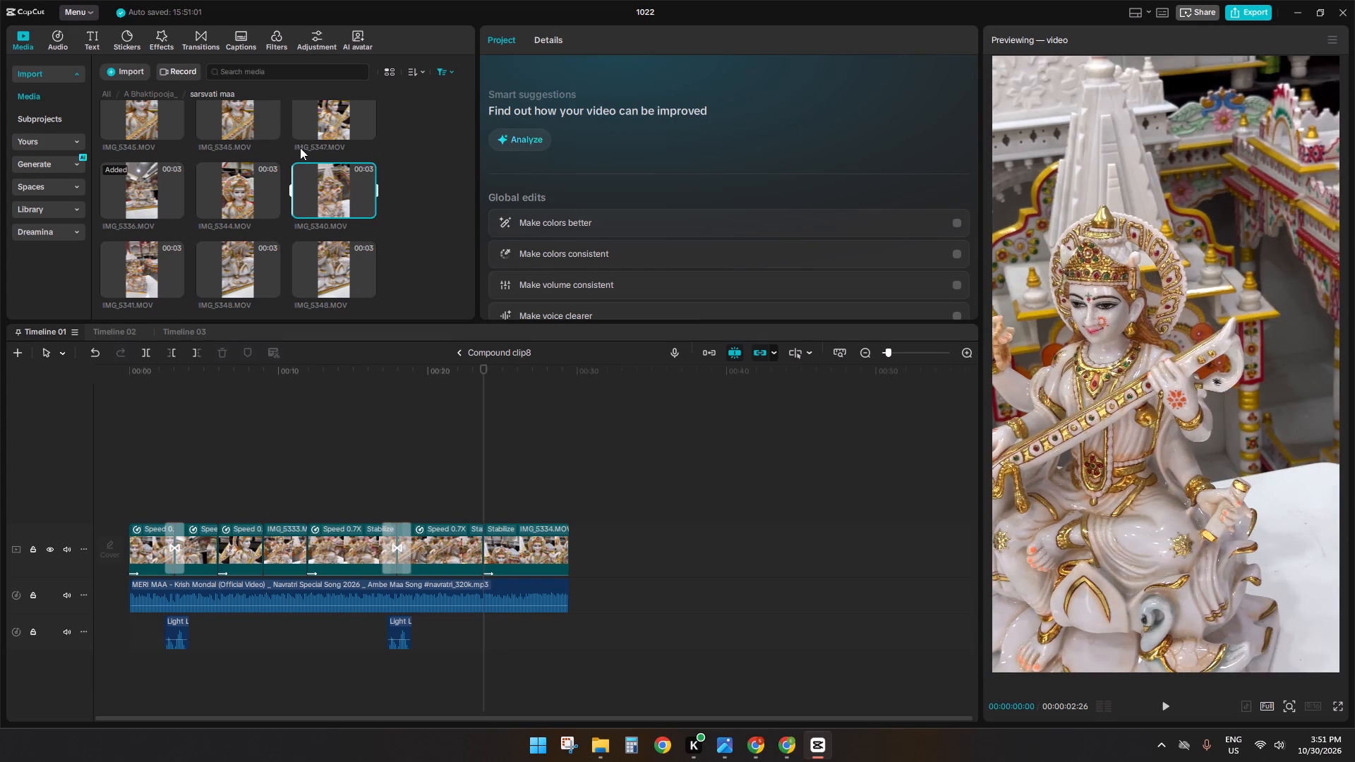
Place IMG_5340.MOV on a track above the main one, starting where the 0.68x statue clip starts.
drag(327, 176, 396, 492)
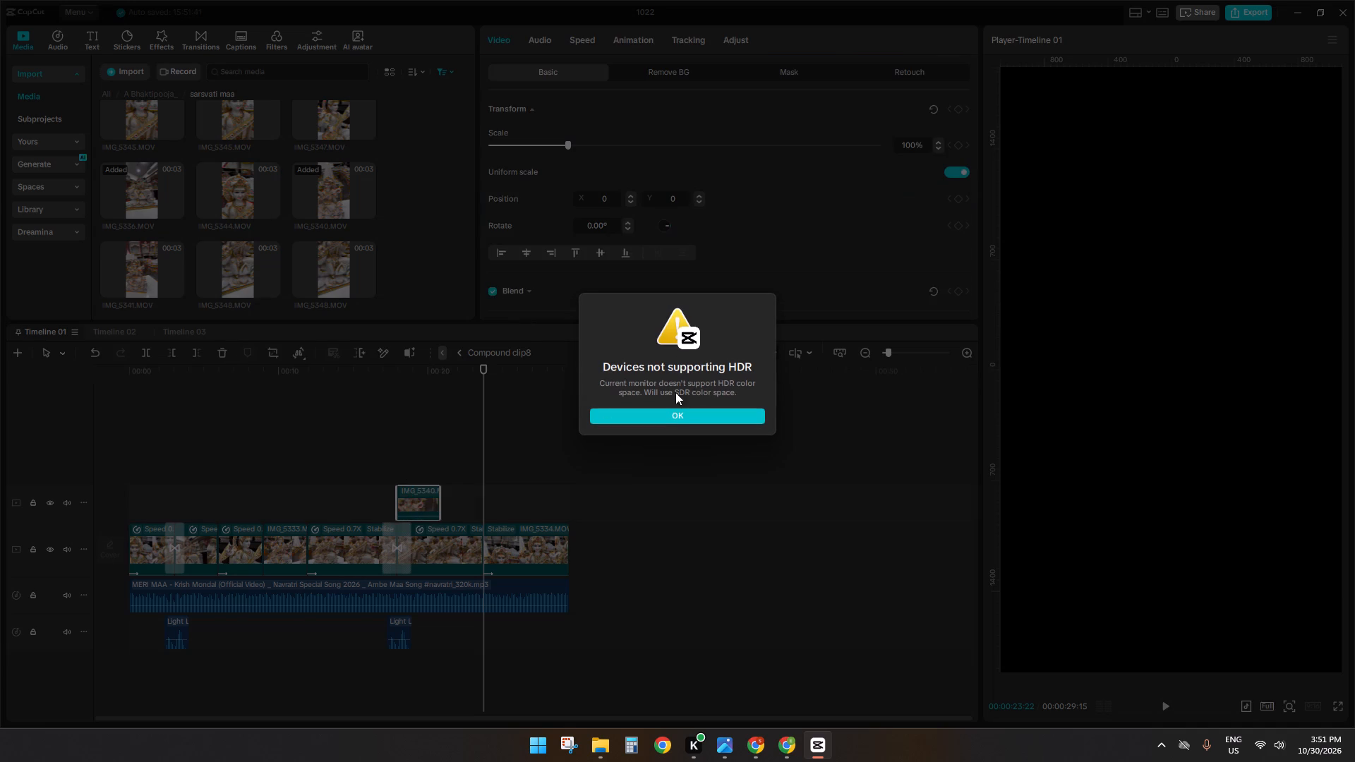
click(687, 407)
click(684, 413)
Slow the IMG_5340.MOV clip to 0.47x and trim its end to the playhead at 00:00:23:22.
click(582, 33)
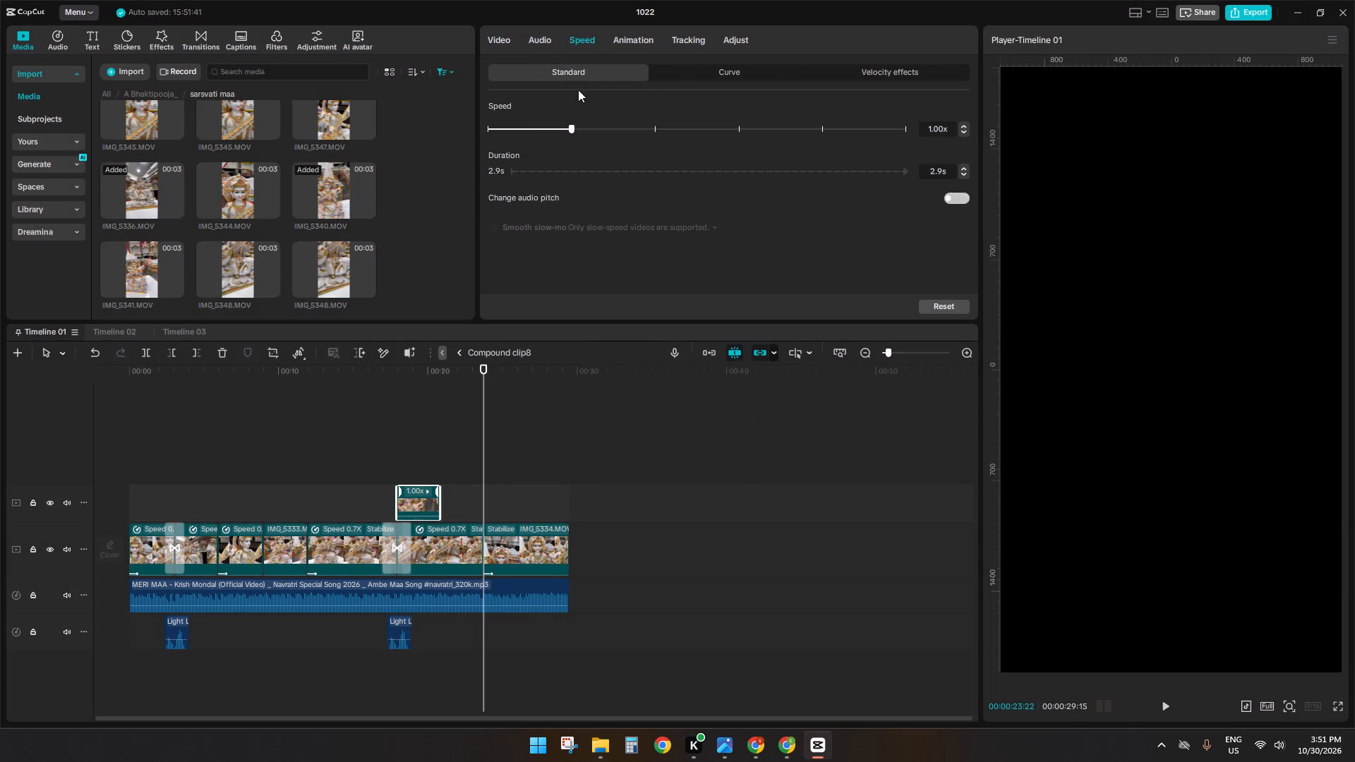
click(528, 128)
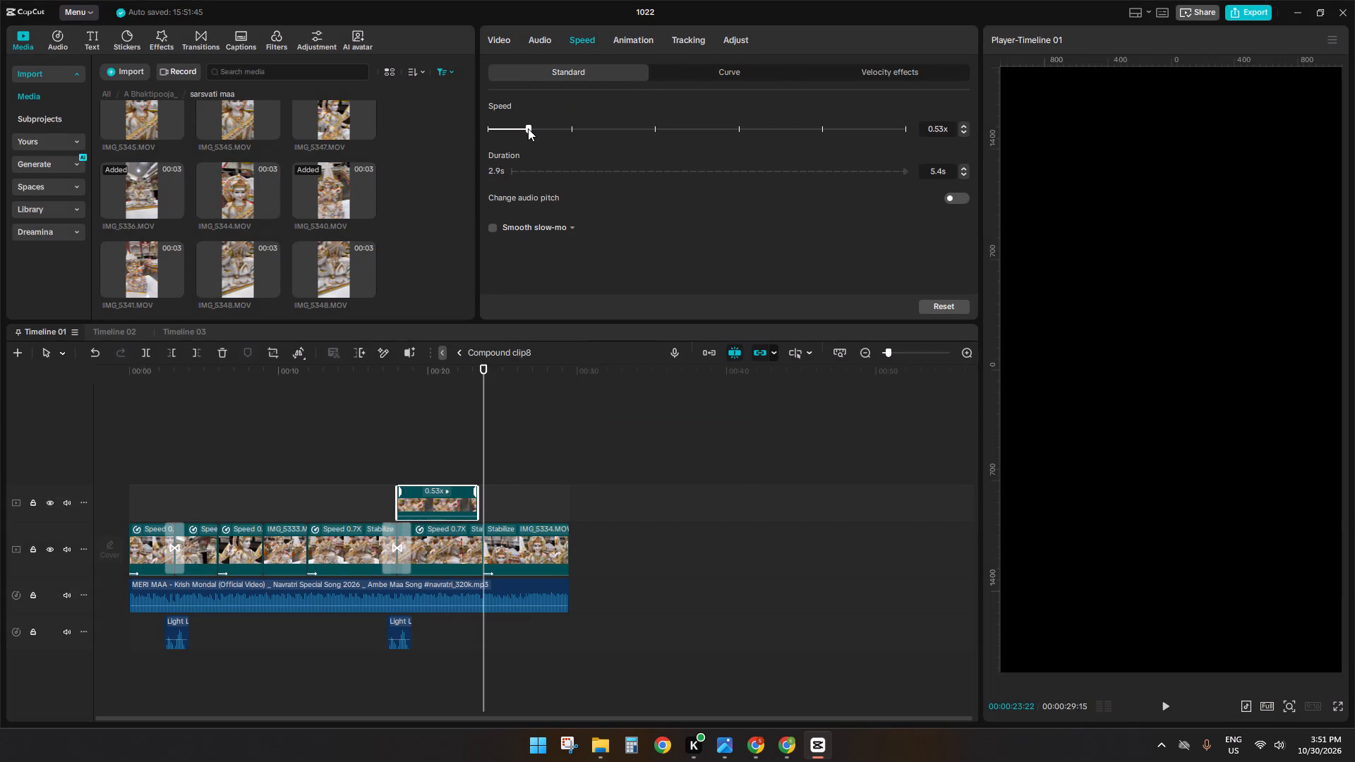
click(528, 128)
click(526, 128)
triple_click(526, 128)
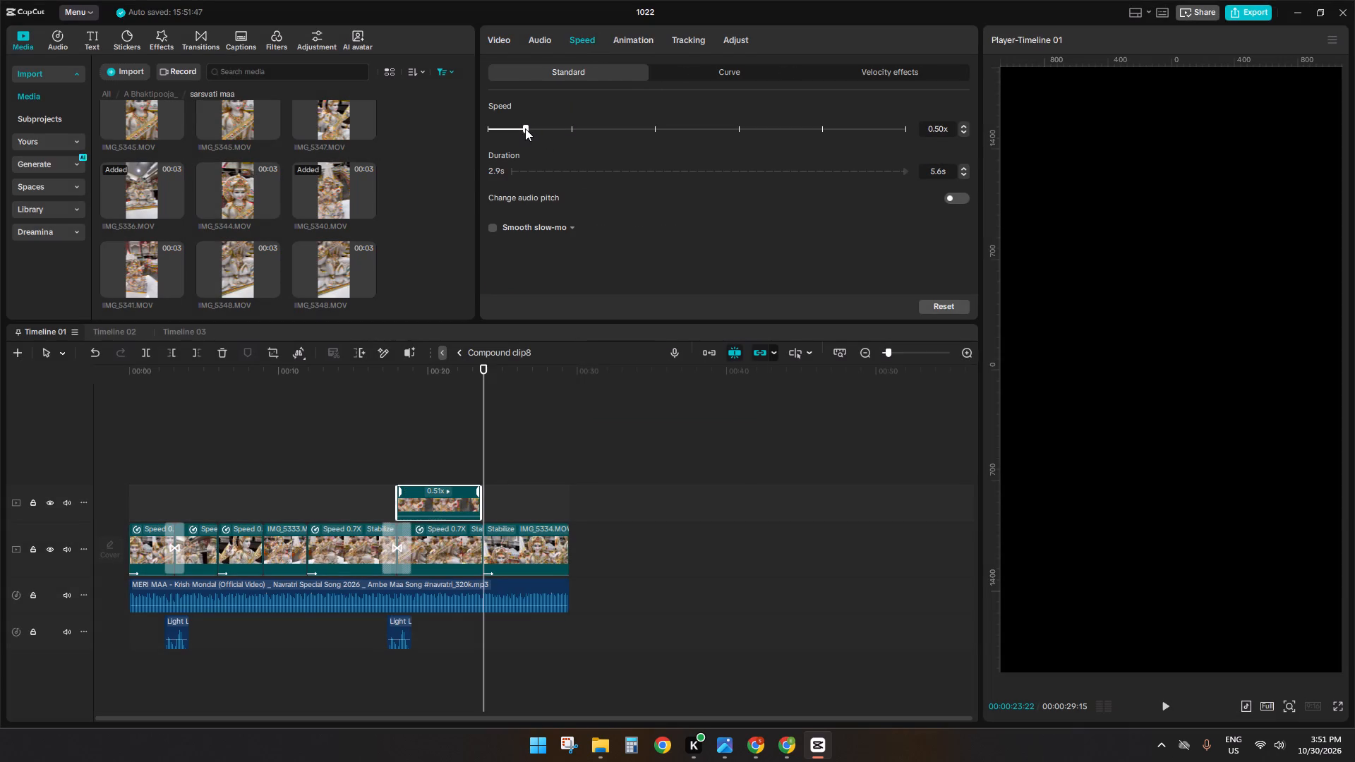
click(524, 128)
click(523, 129)
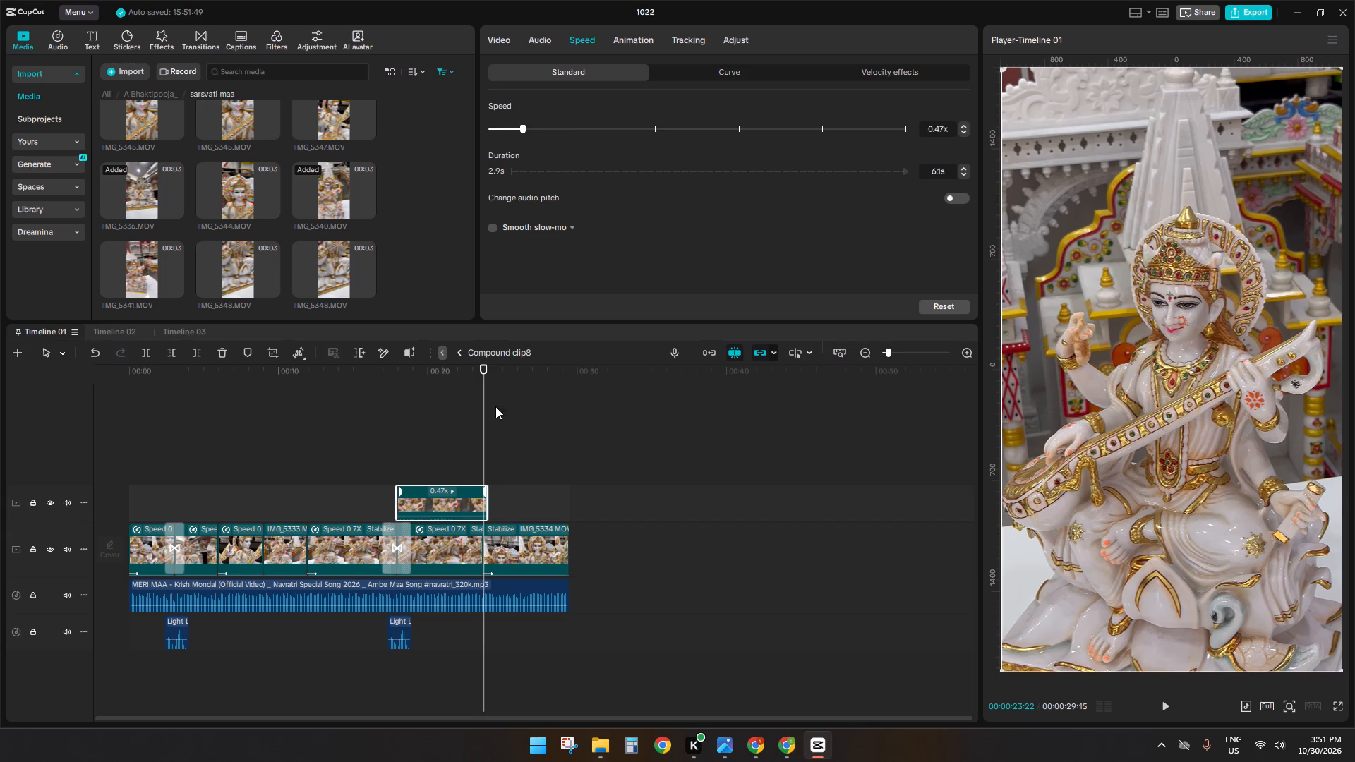
click(487, 501)
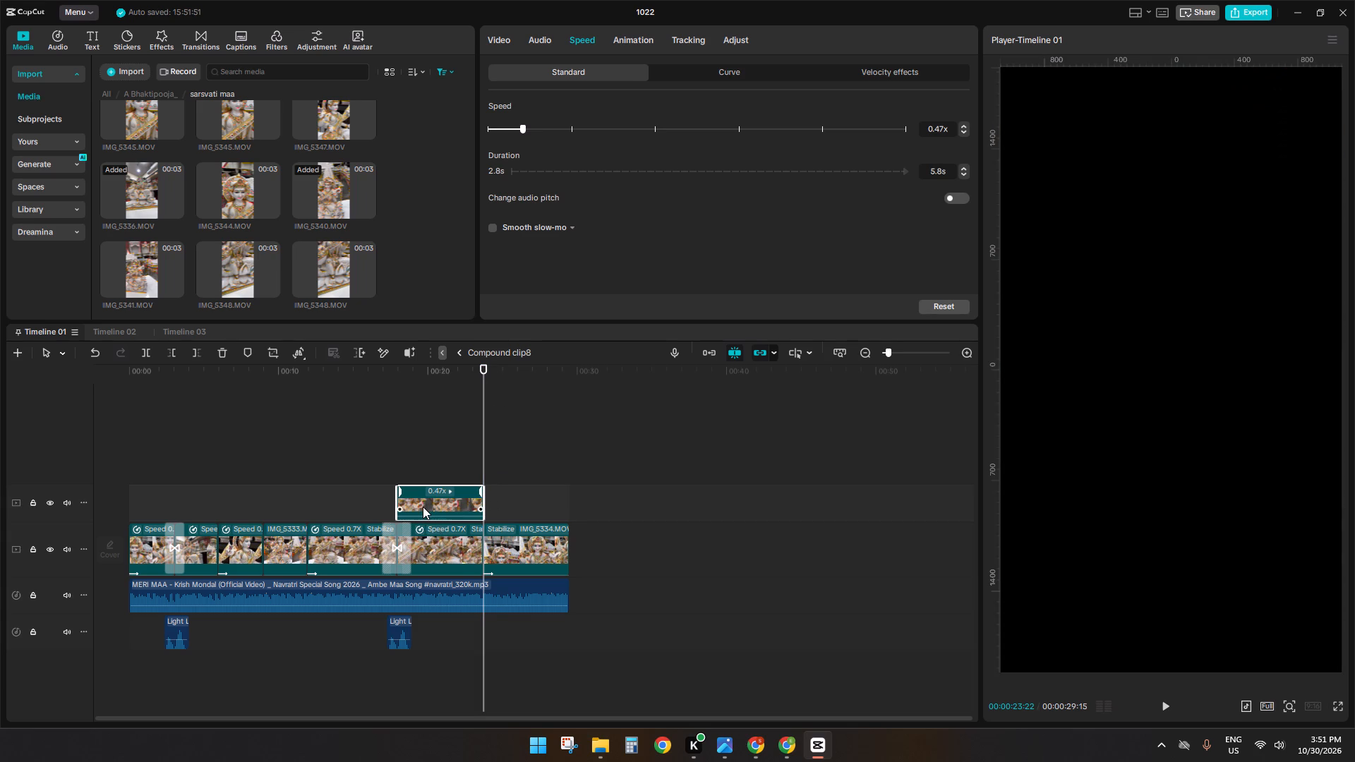
Delete the 0.68x statue clip from the main track and move the slowed IMG_5340.MOV clip into its place.
click(436, 558)
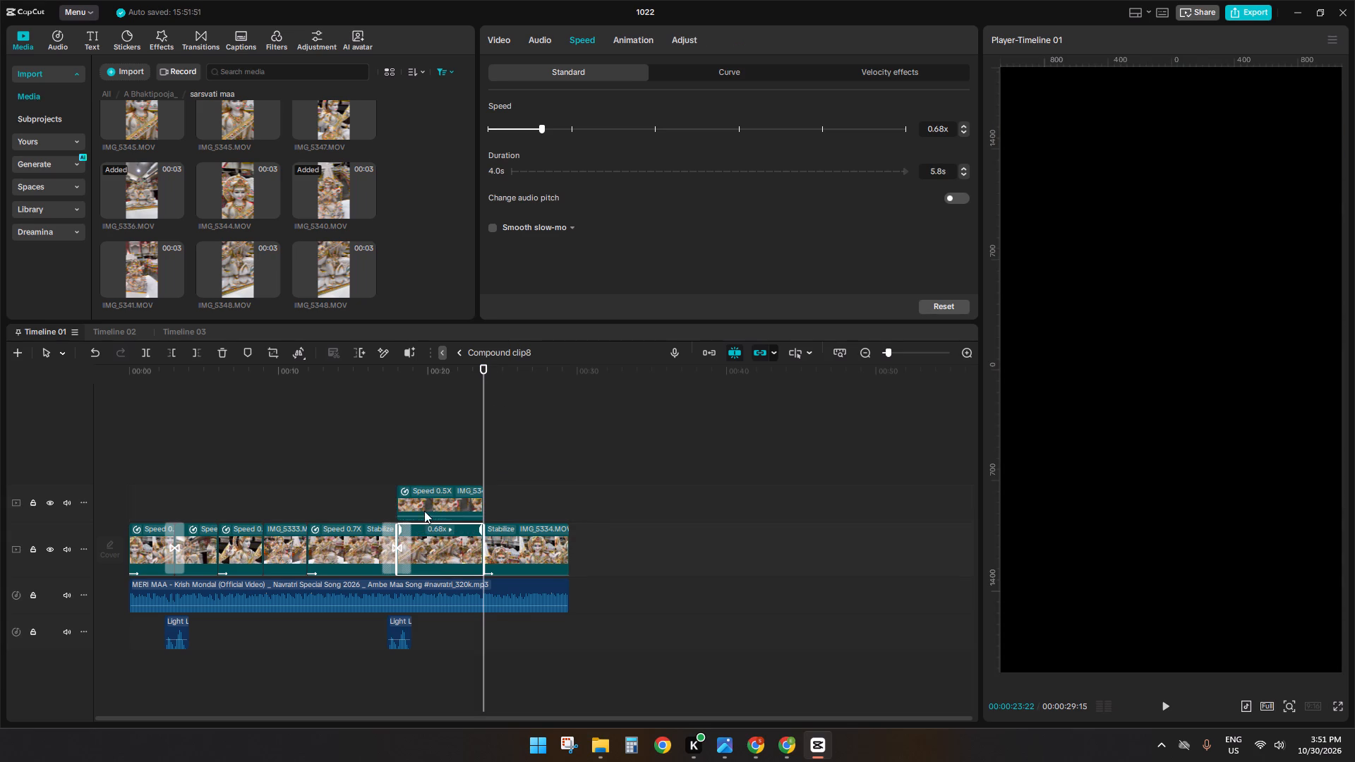
click(423, 536)
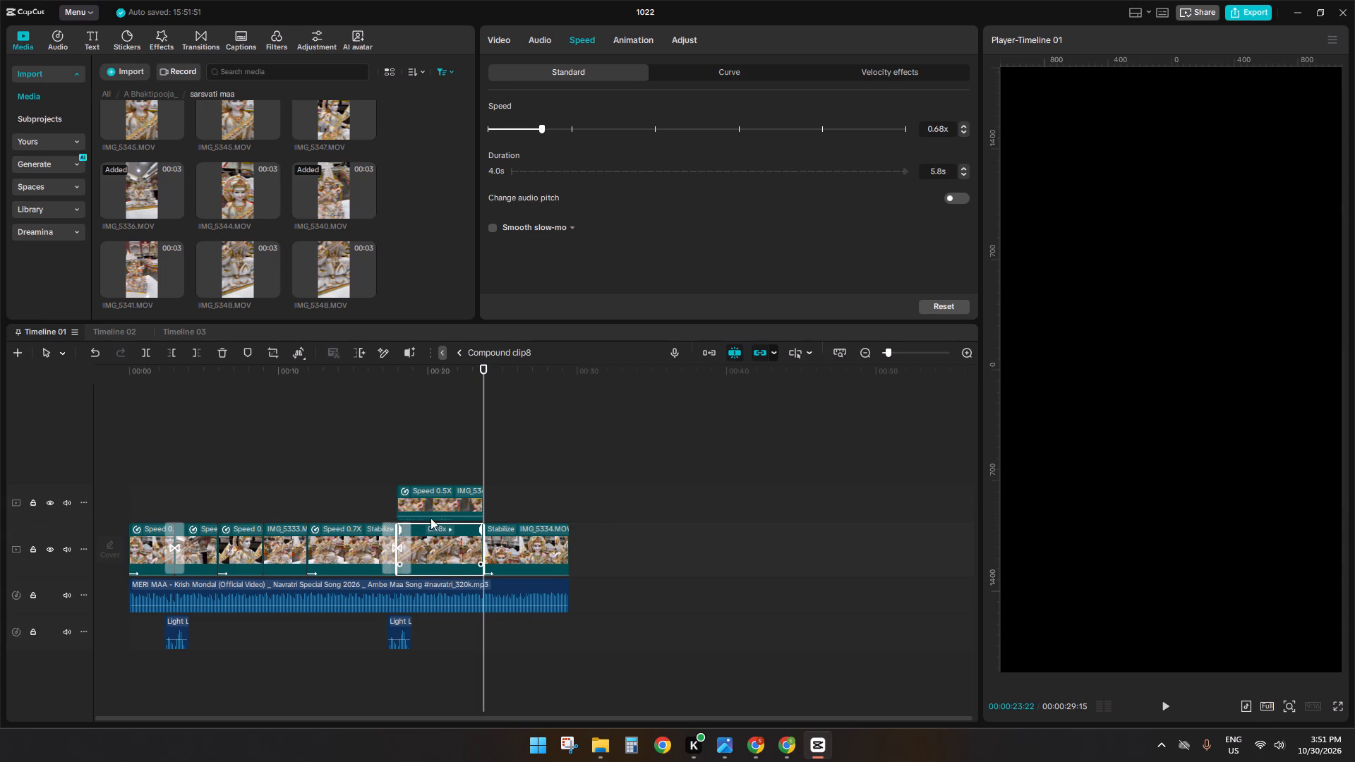
click(430, 506)
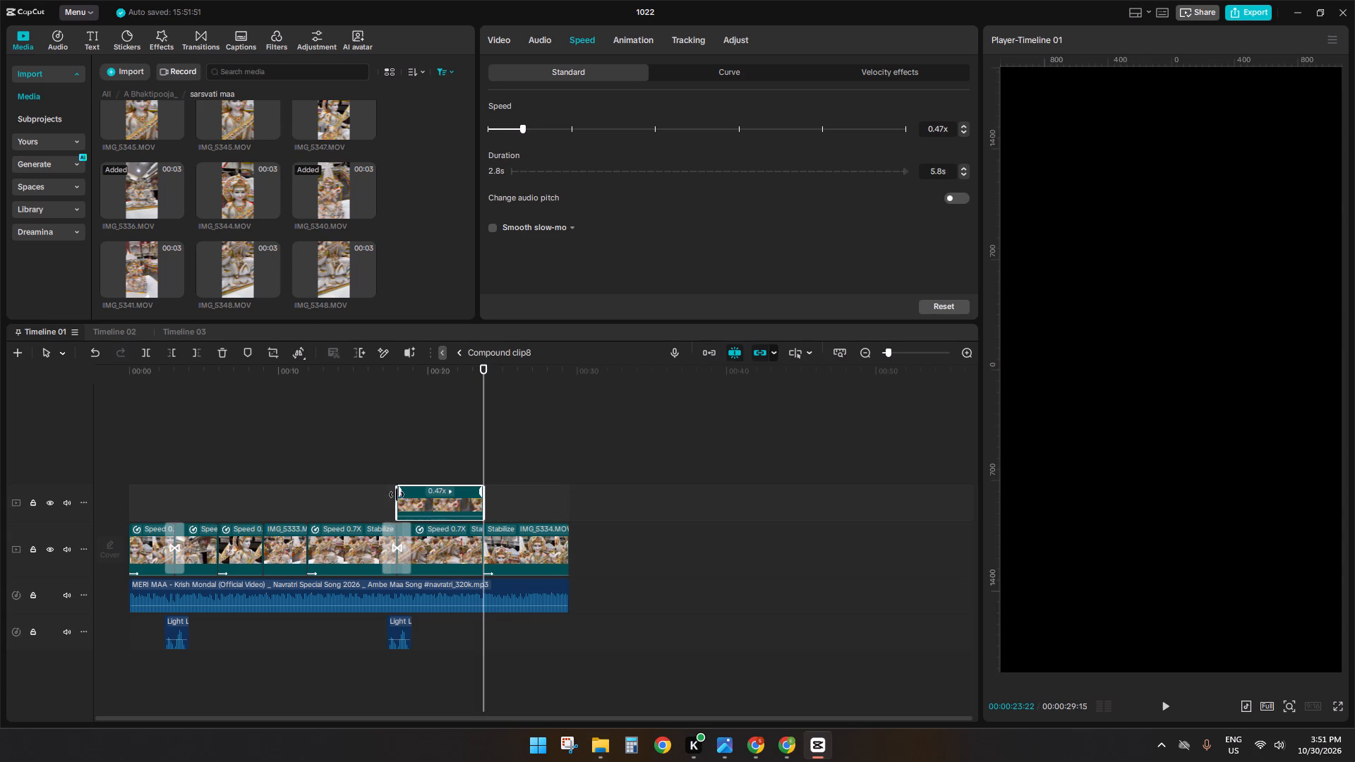
click(452, 538)
key(d)
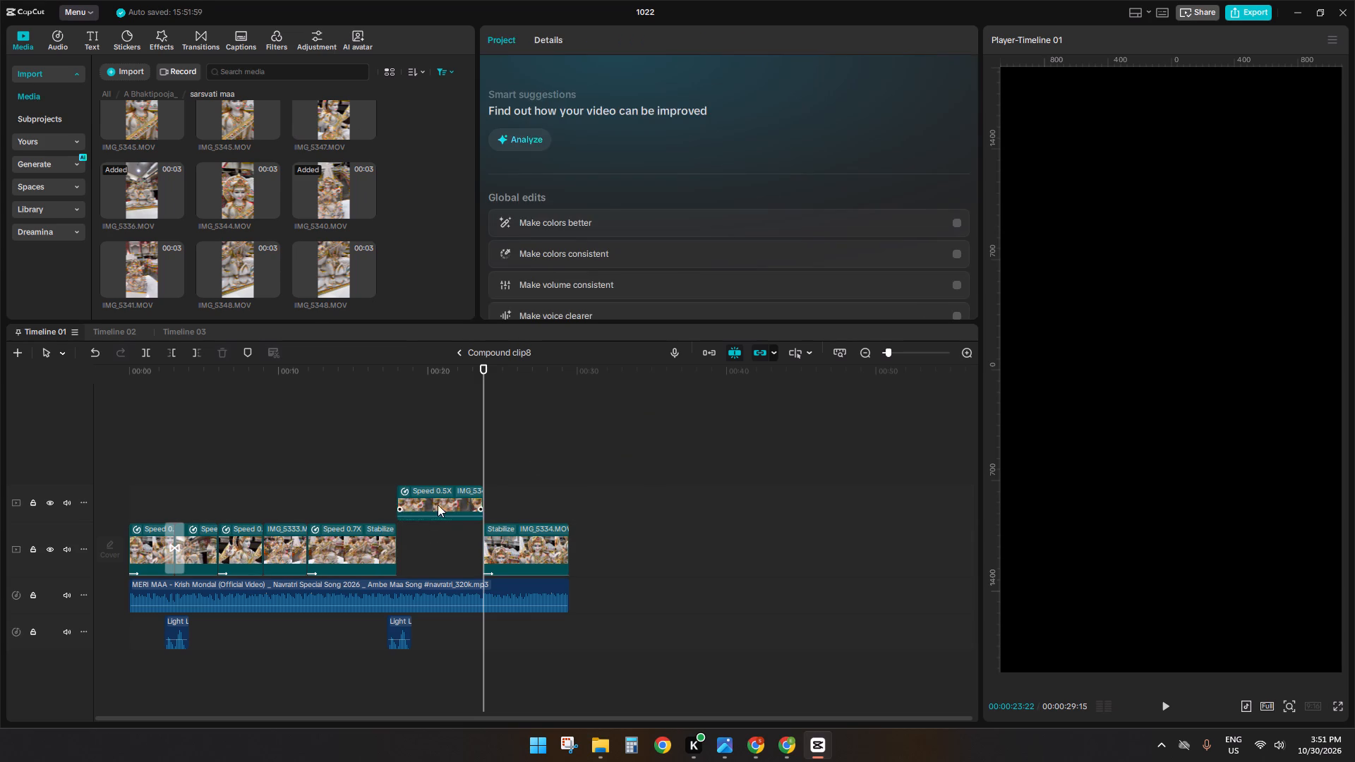
drag(438, 504, 438, 544)
Add the favourite Light Flare transition between the preceding 0.7x statue clip and the IMG_5340.MOV clip.
click(206, 42)
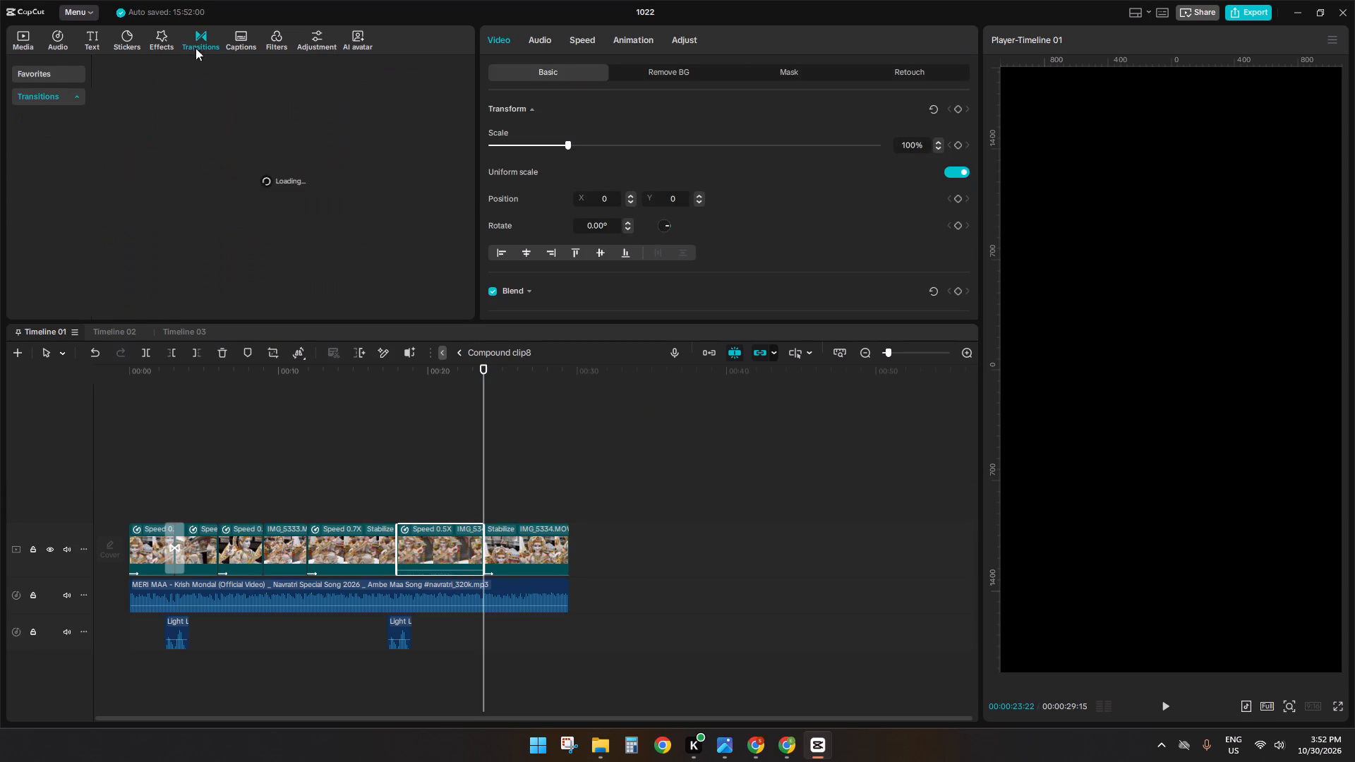
click(43, 75)
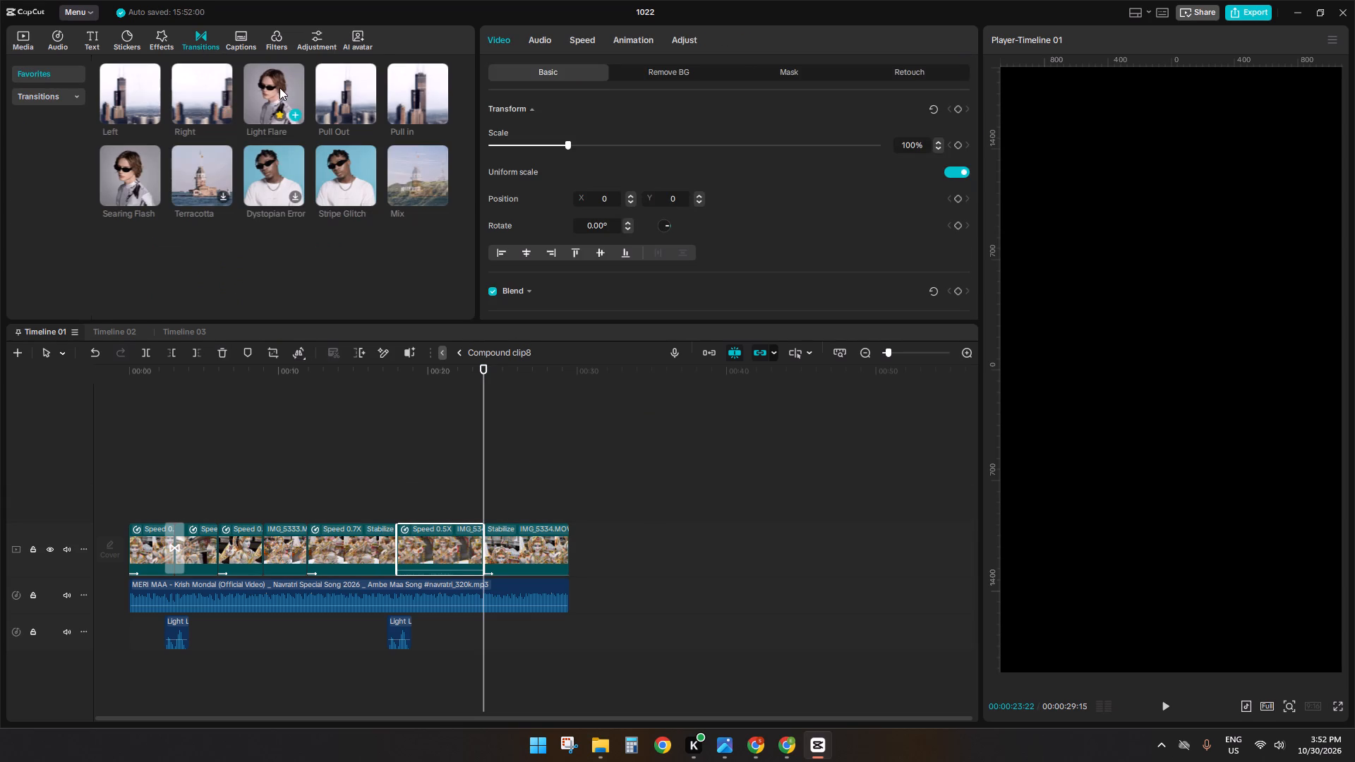
drag(279, 87, 376, 527)
click(761, 409)
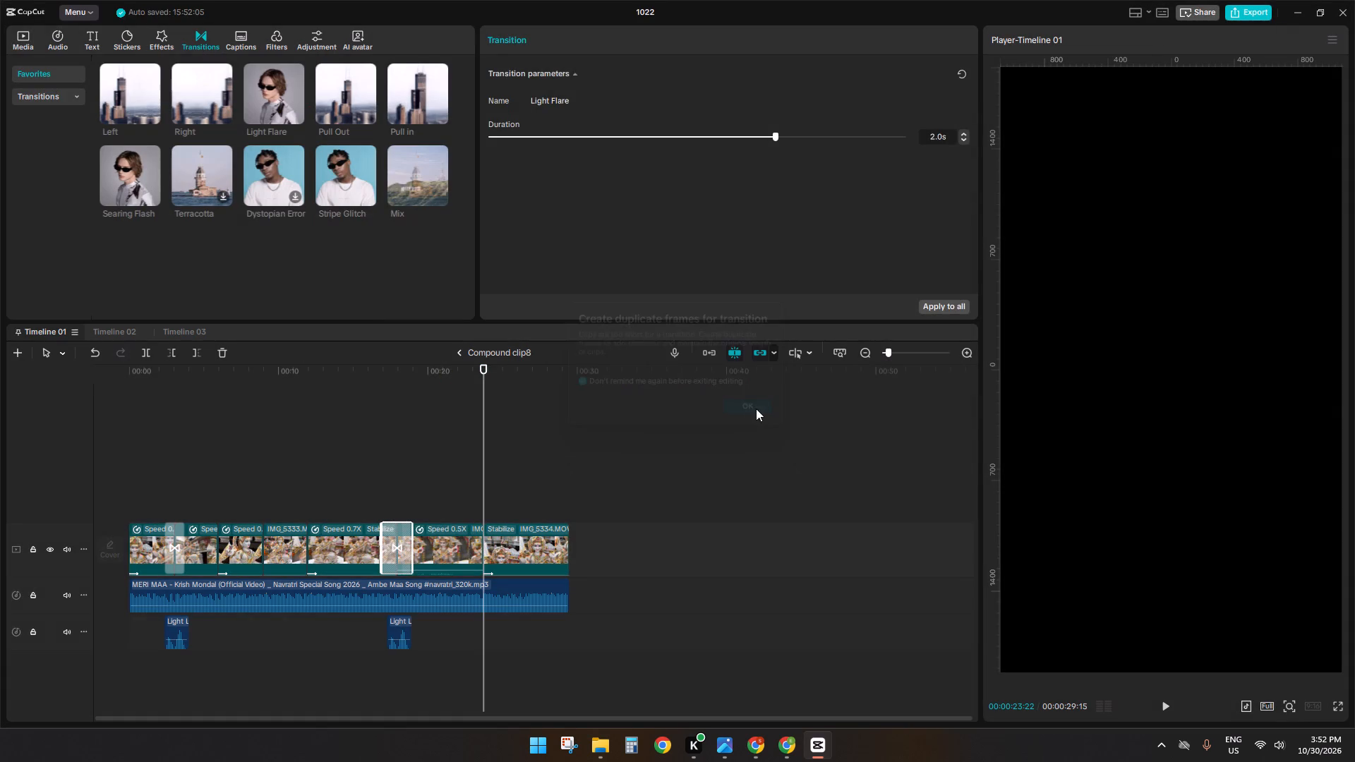
Mute the IMG_5340.MOV clip's audio completely and turn on Stabilize for it.
click(438, 539)
click(536, 42)
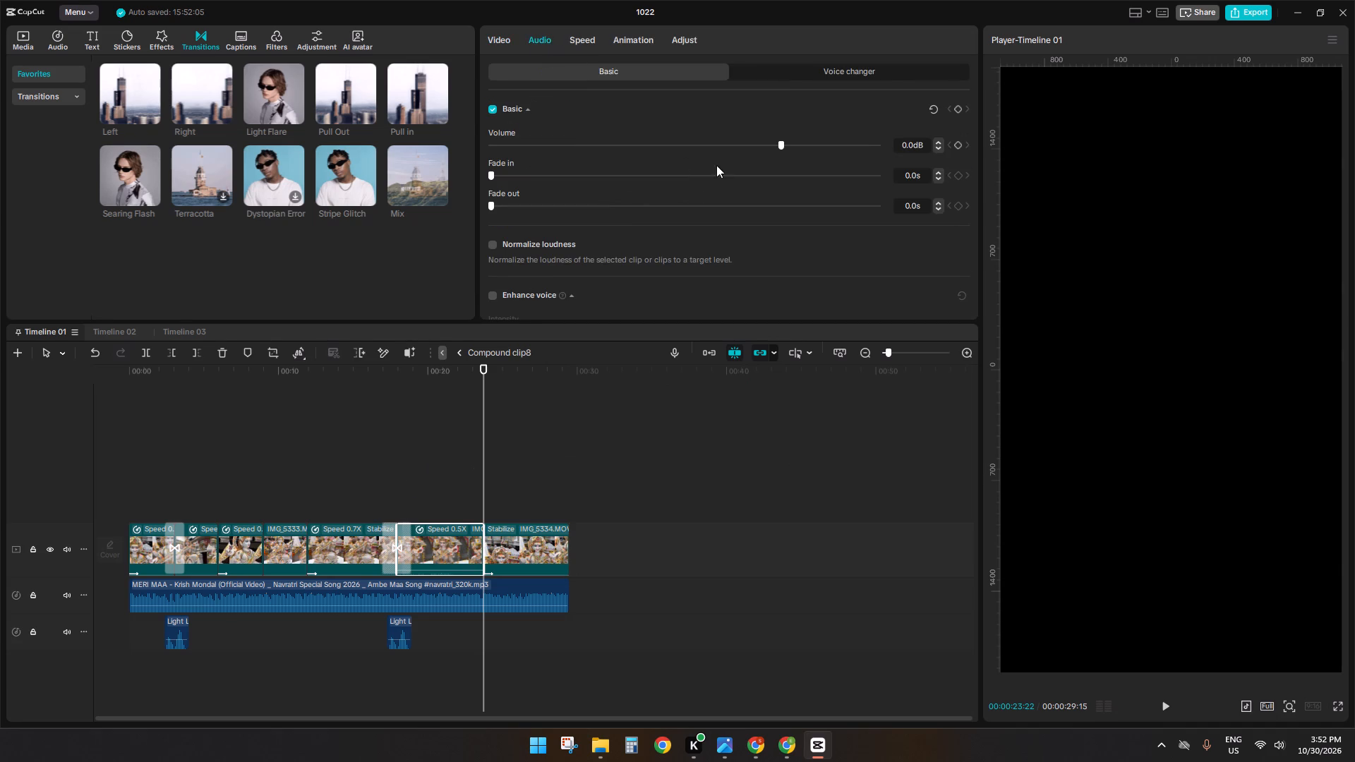
drag(721, 146, 275, 157)
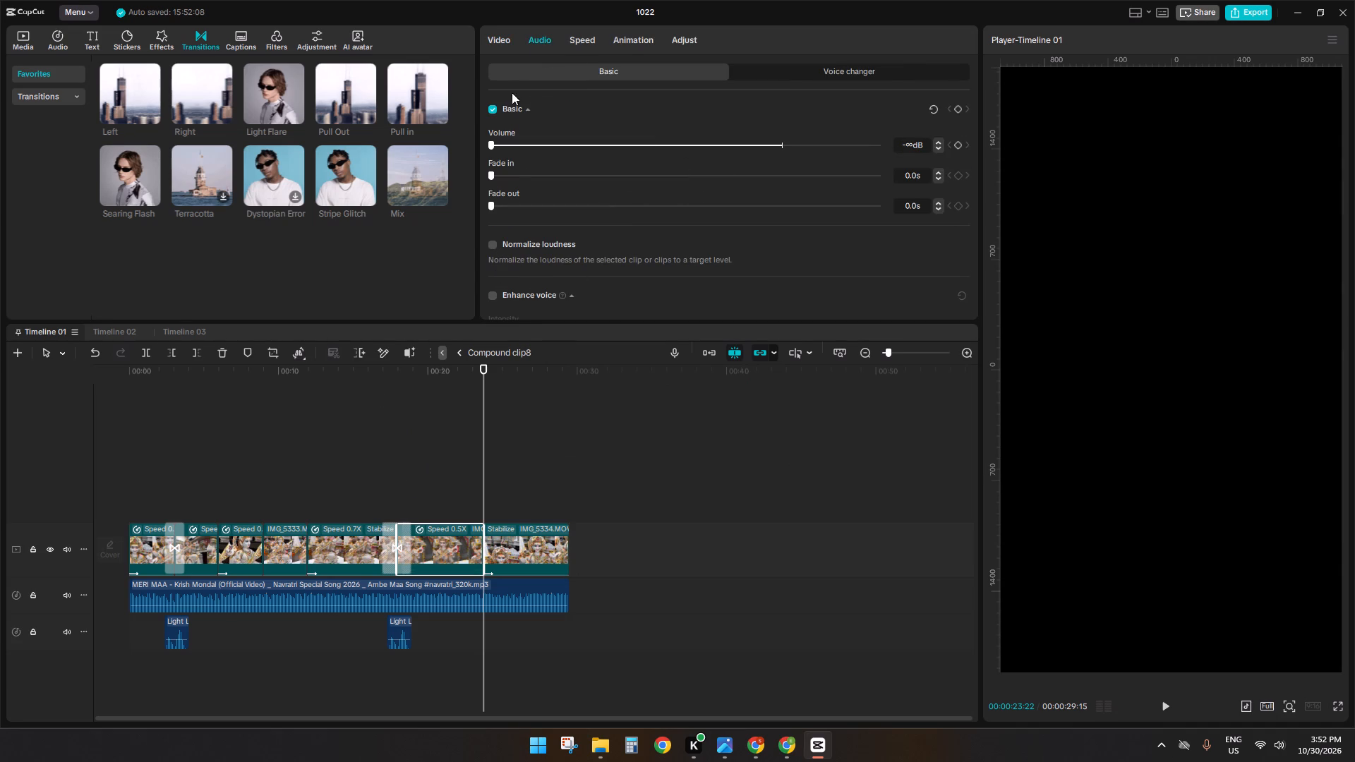
click(483, 40)
scroll(505, 289, down, 2)
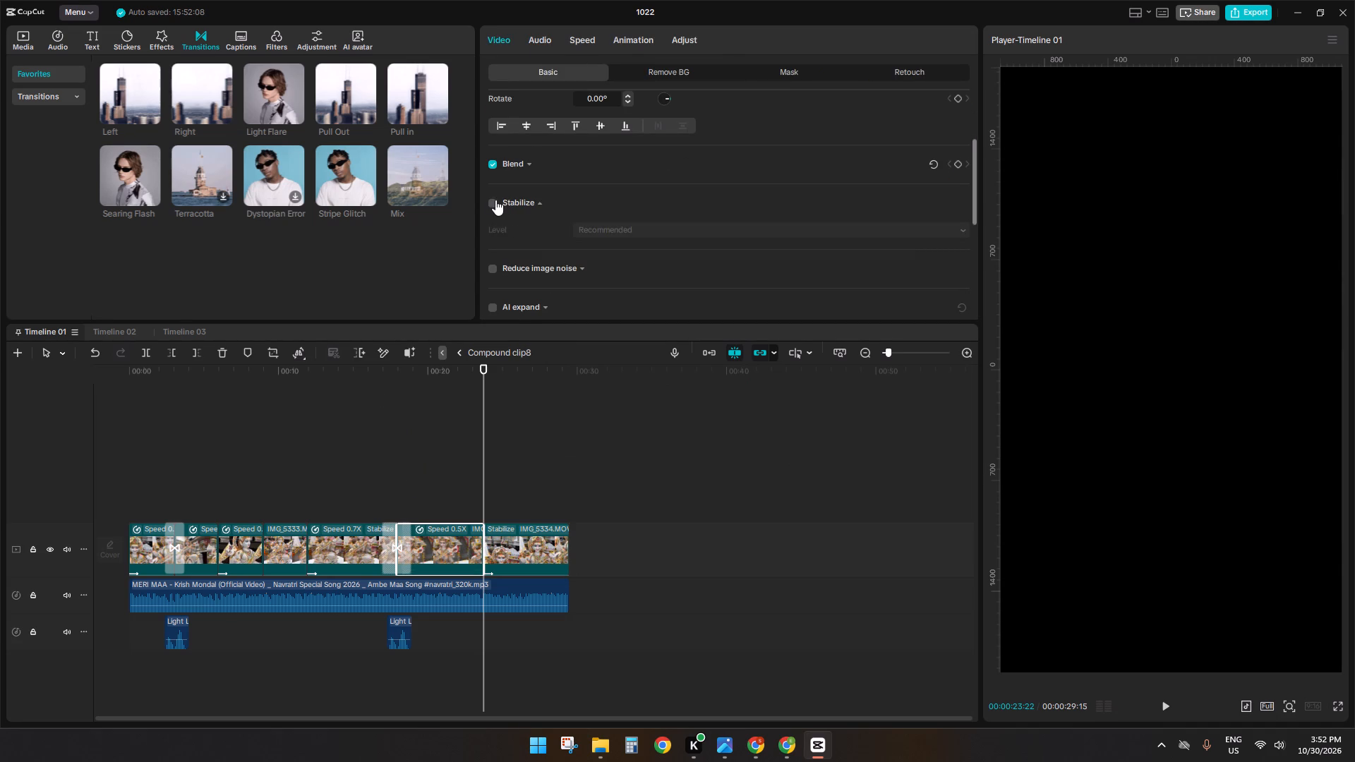
click(494, 201)
Look through the Live and hindi folders inside Bhakti poojapa 26 Oc and preview the IMG_4875.MOV footage.
click(23, 45)
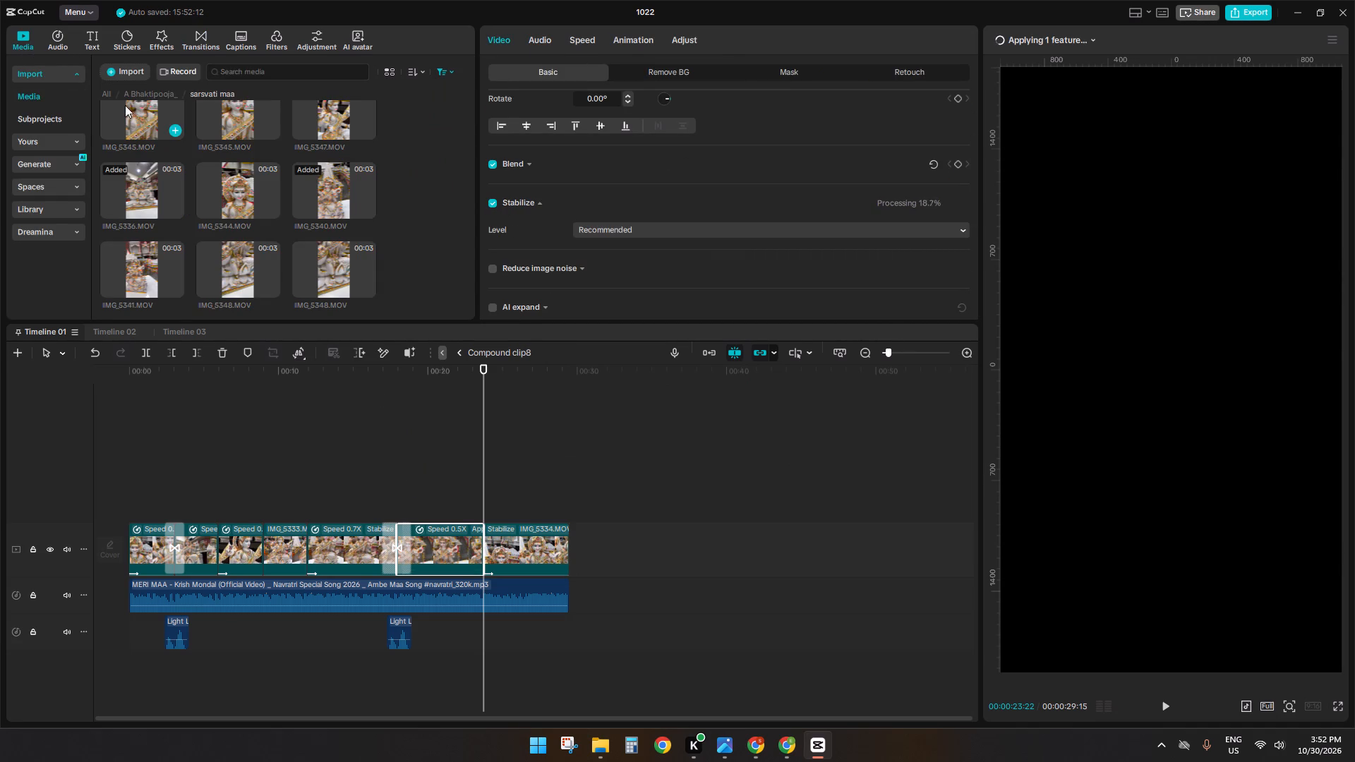
click(108, 91)
double_click(249, 123)
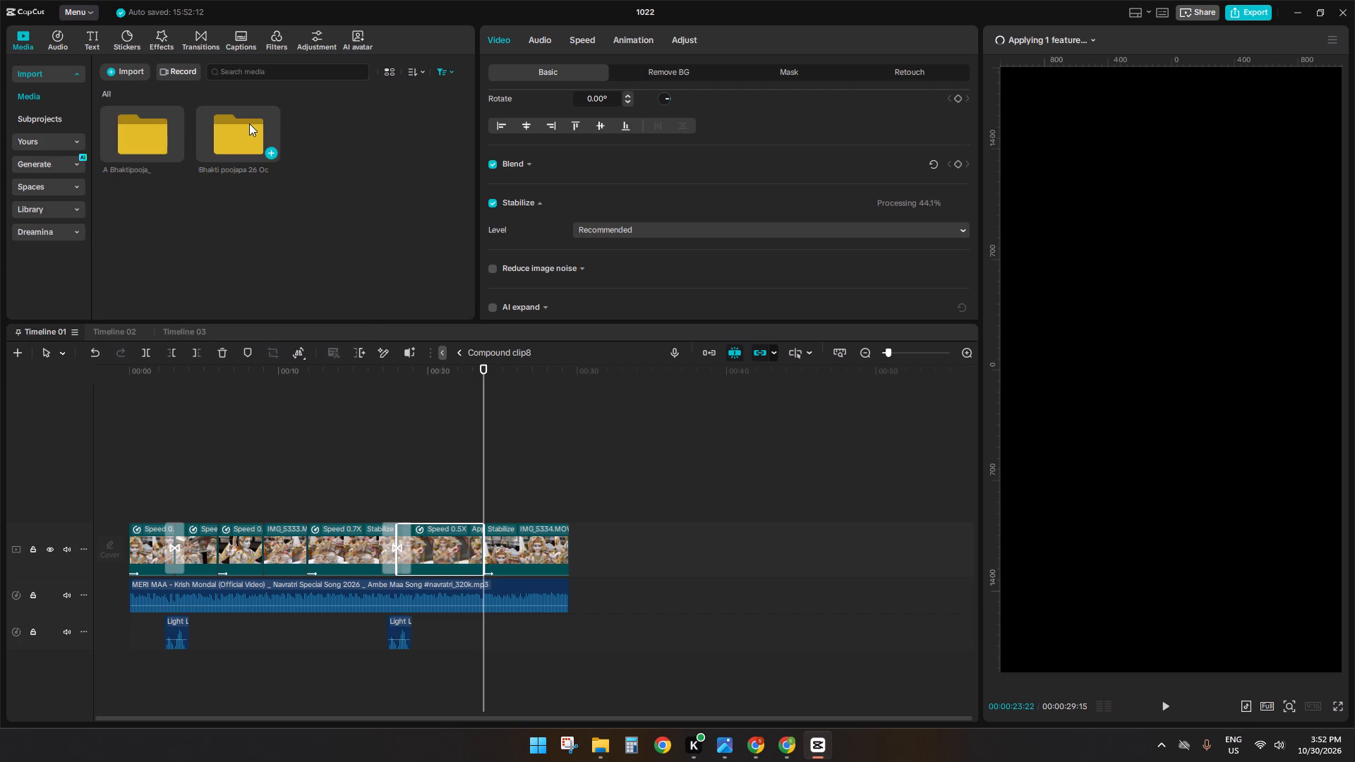
click(355, 125)
double_click(268, 145)
click(164, 118)
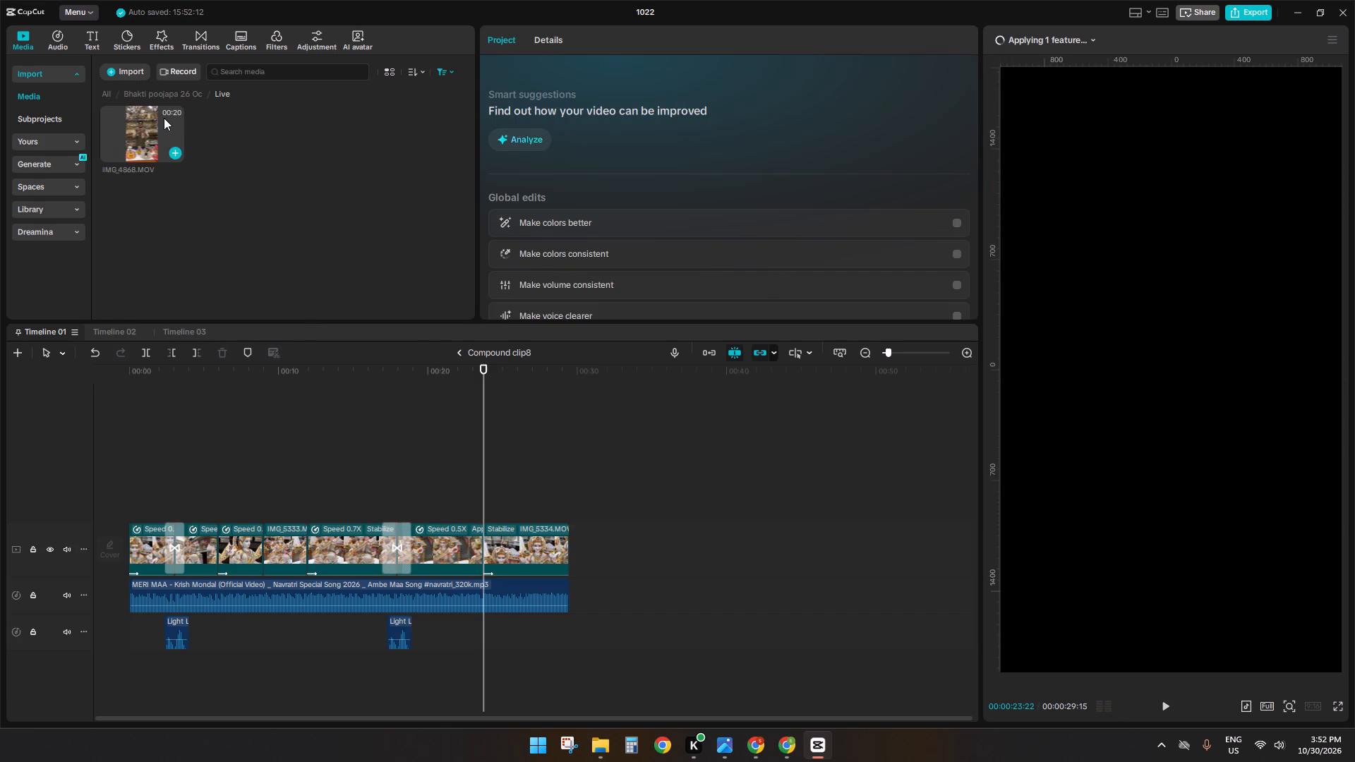
click(255, 147)
click(164, 94)
double_click(152, 133)
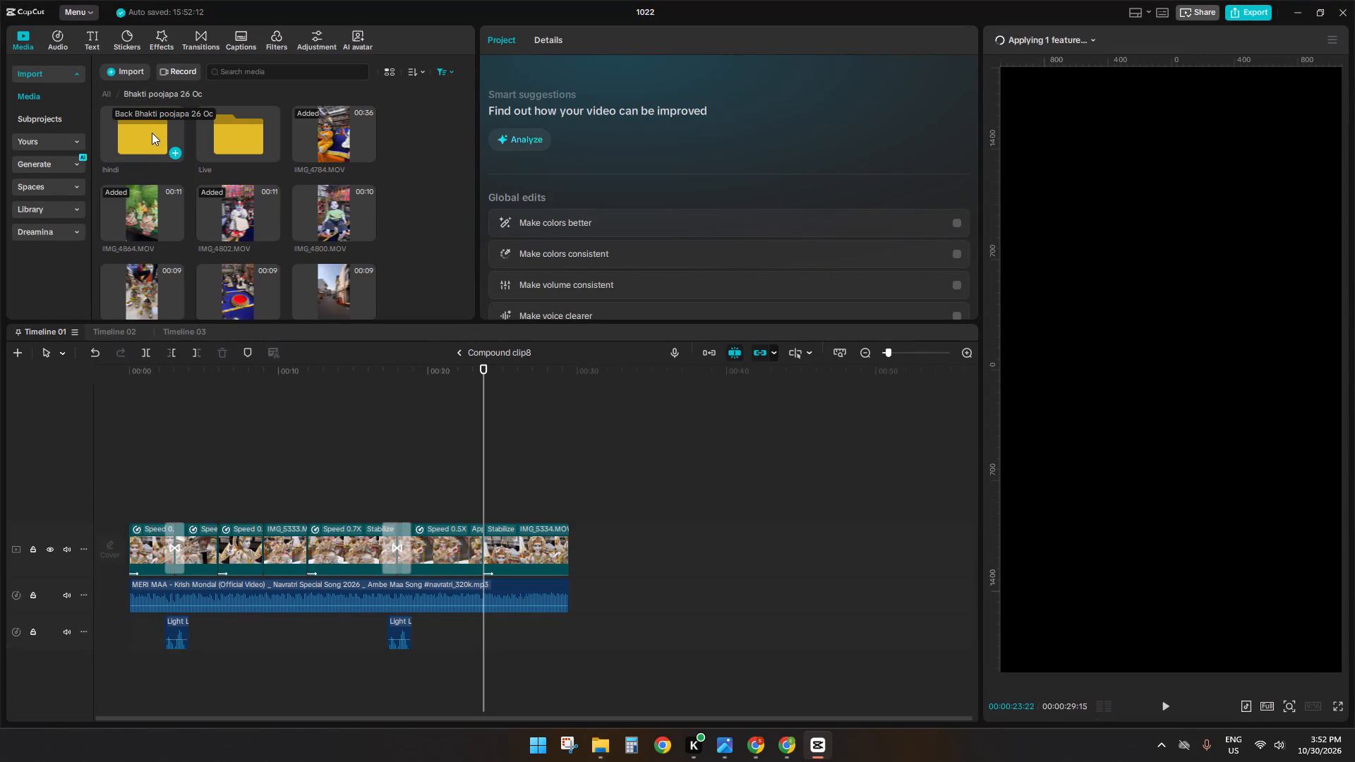
click(152, 134)
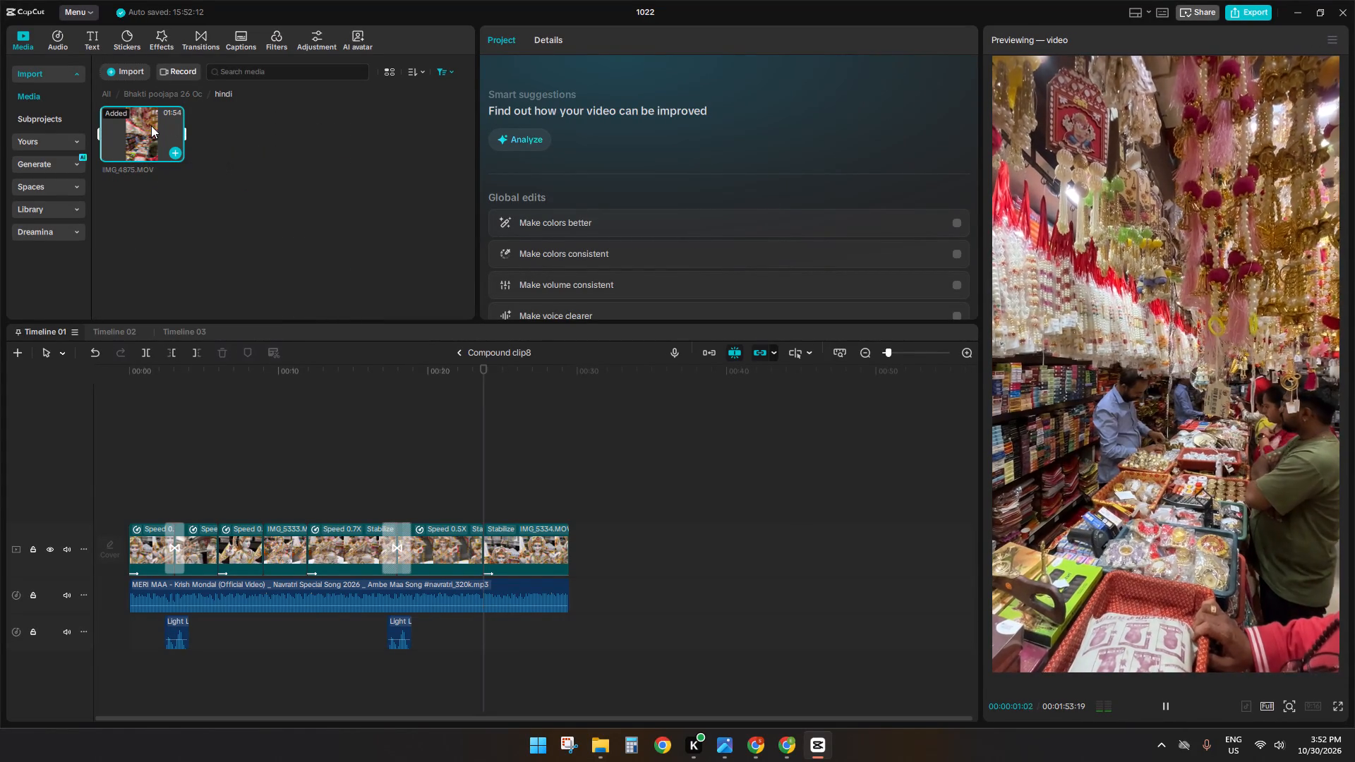
click(151, 126)
key(space)
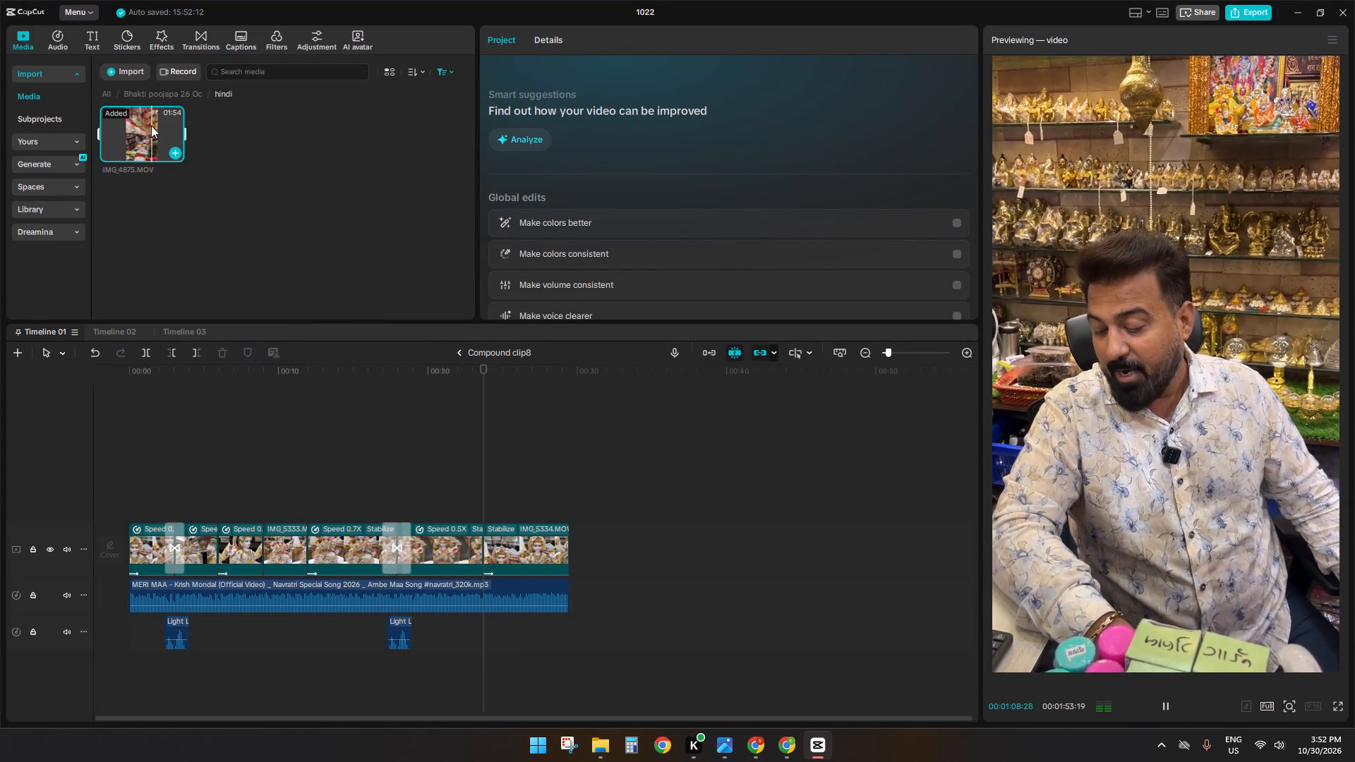
key(space)
Open Timeline 02 and play back the shots around the three dressed dolls, from about 00:30.
click(116, 329)
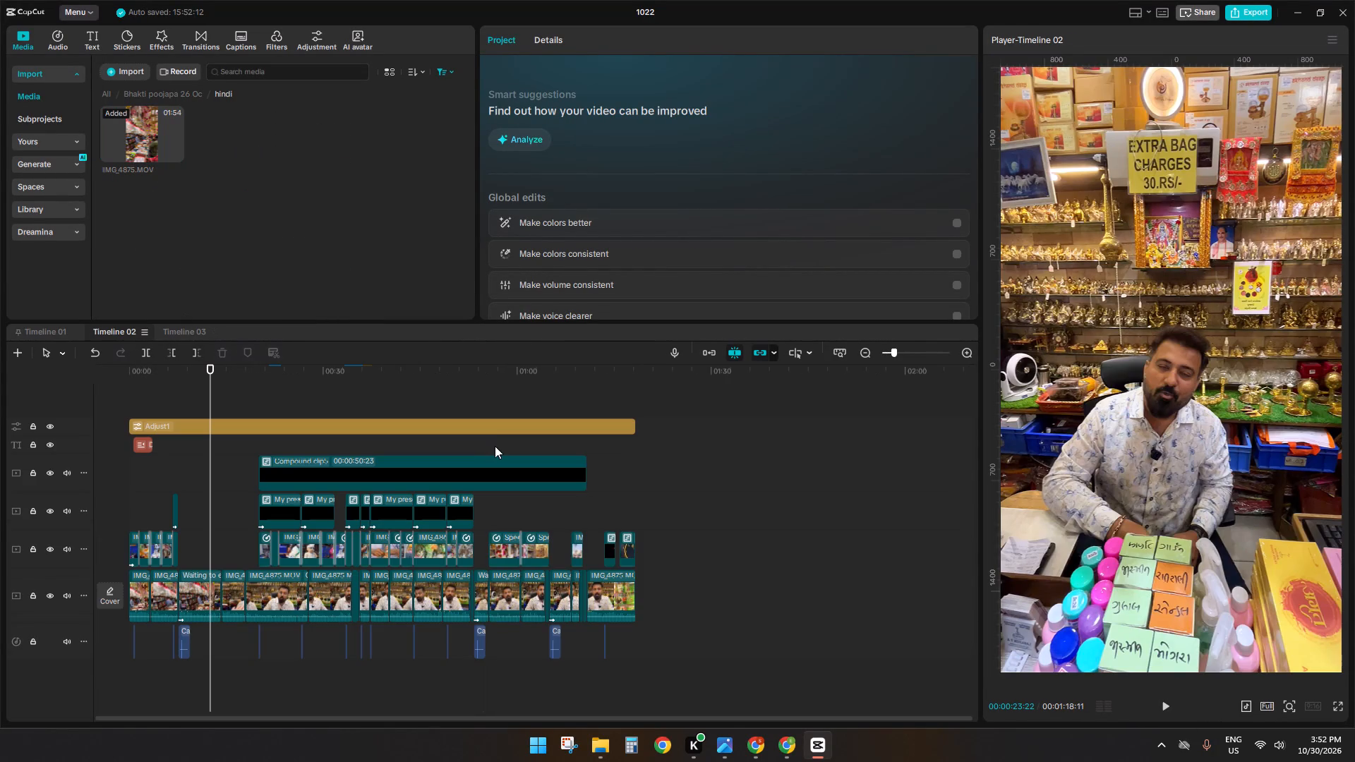
click(335, 446)
key(space)
ctrl+scroll(398, 472, down, 3)
ctrl+scroll(398, 472, up, 3)
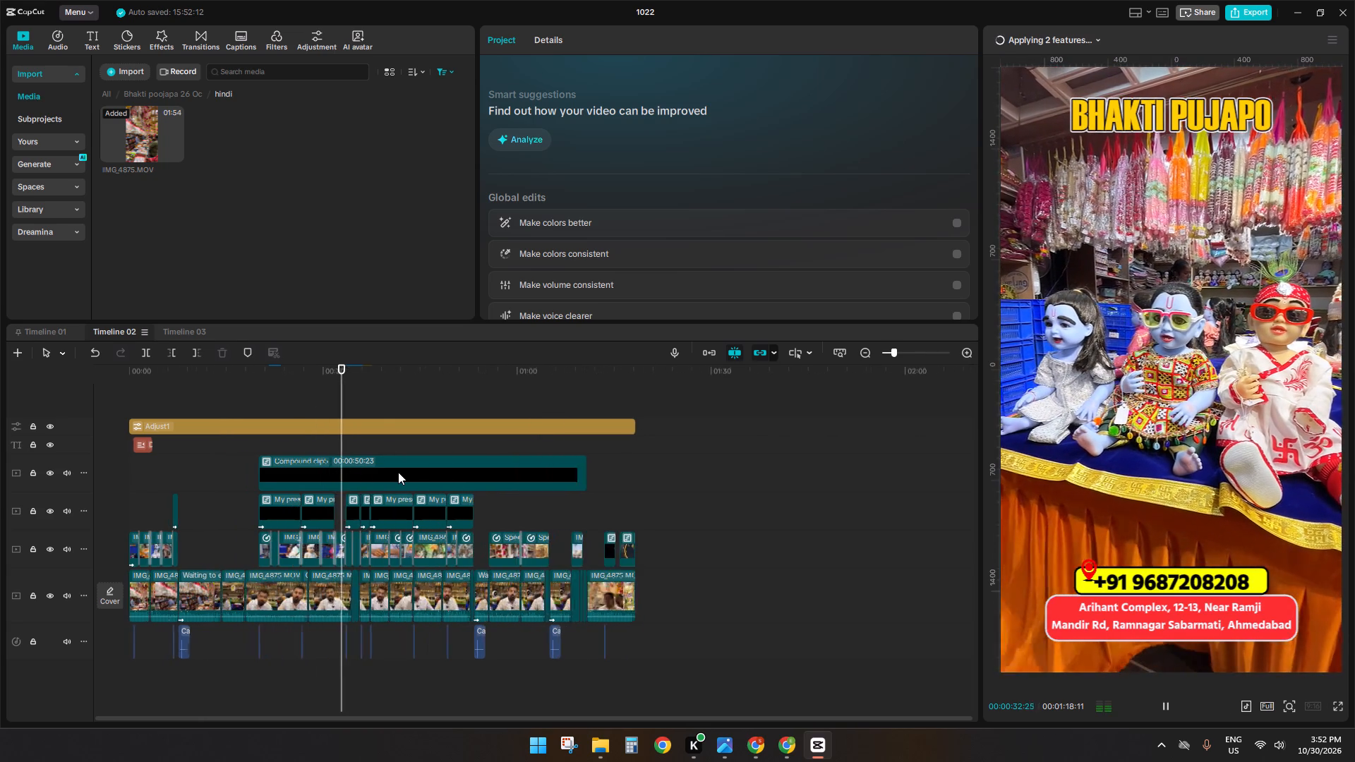
ctrl+scroll(398, 472, up, 4)
ctrl+scroll(377, 463, down, 4)
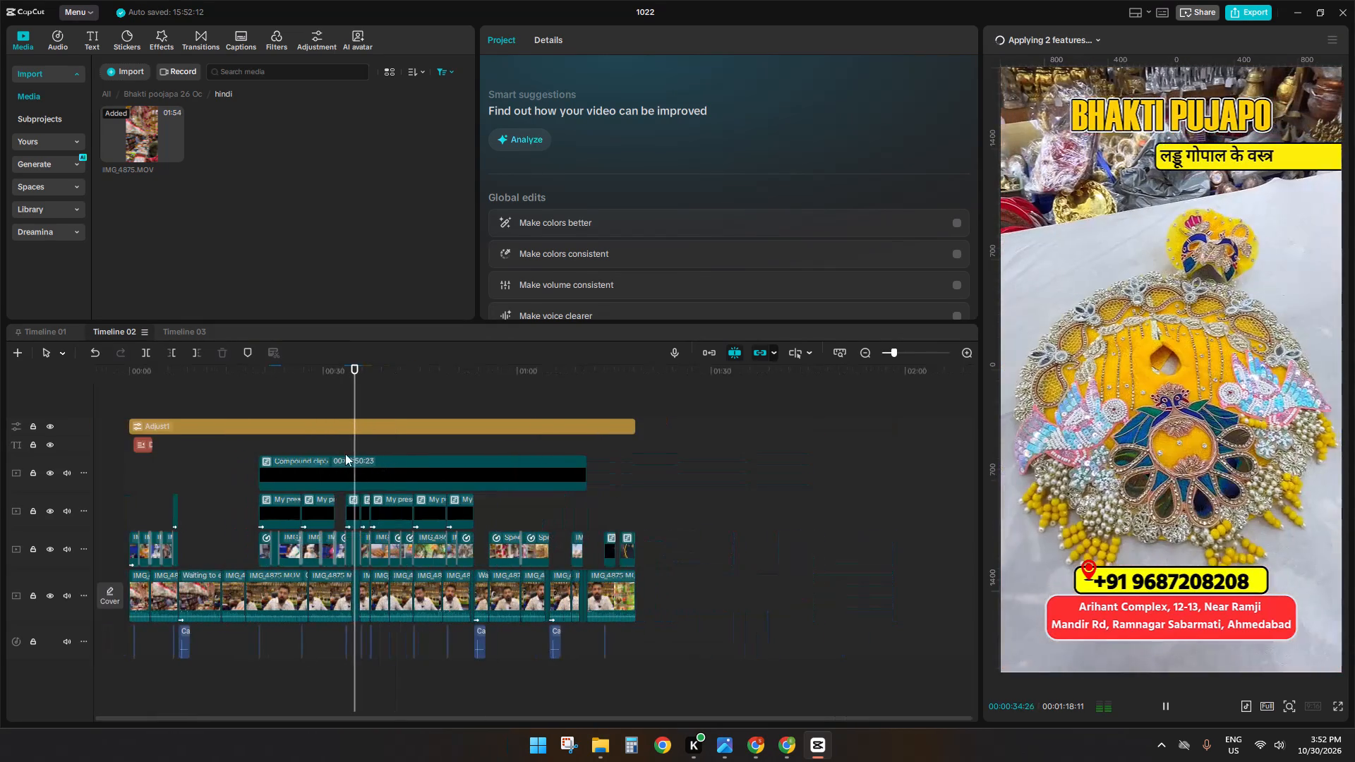
click(325, 446)
key(space)
ctrl+scroll(381, 496, up, 5)
key(space)
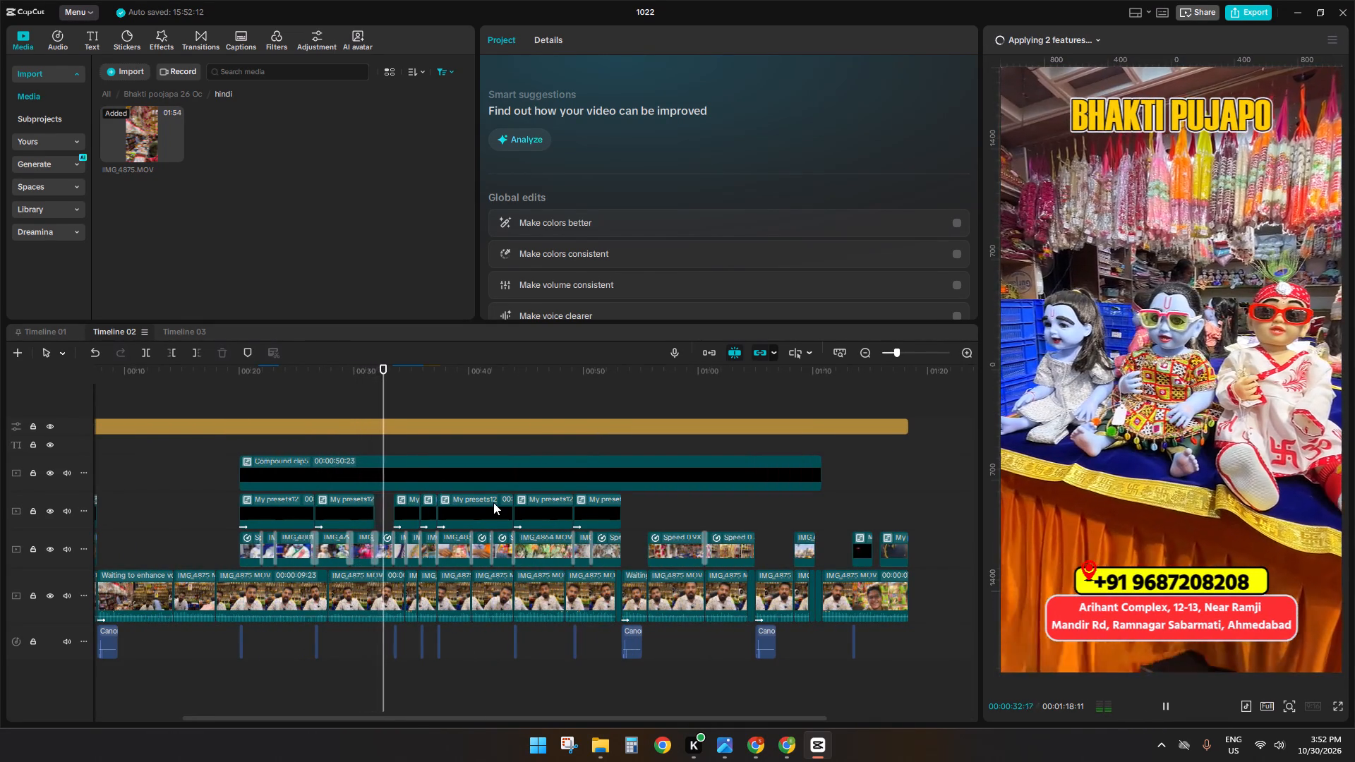
ctrl+scroll(493, 502, up, 4)
key(space)
Delete the transition at the start of the three-dolls clip, at about 00:31 in Timeline 02.
click(371, 540)
key(d)
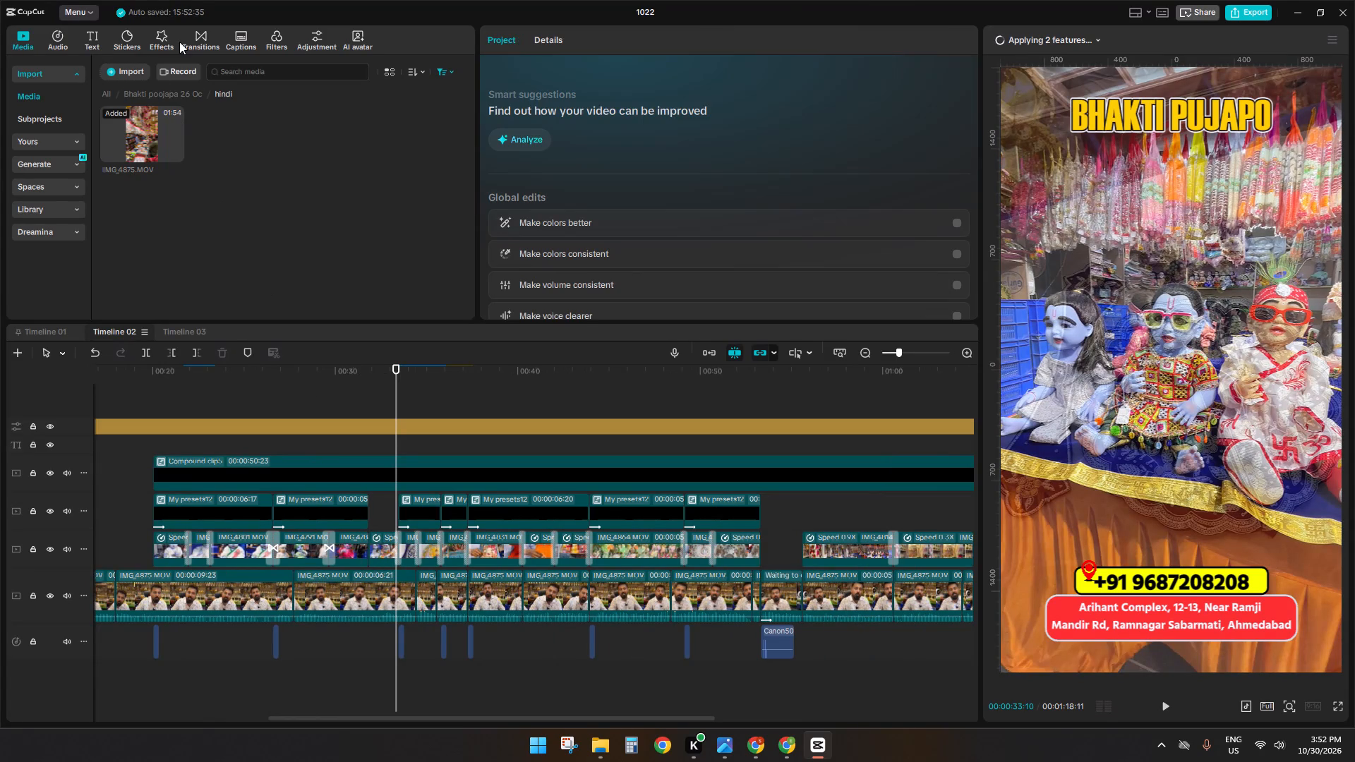
Add the Mix transition at the start of the three-dolls clip, at about 00:31 in Timeline 02.
click(179, 42)
click(188, 44)
drag(419, 168, 403, 419)
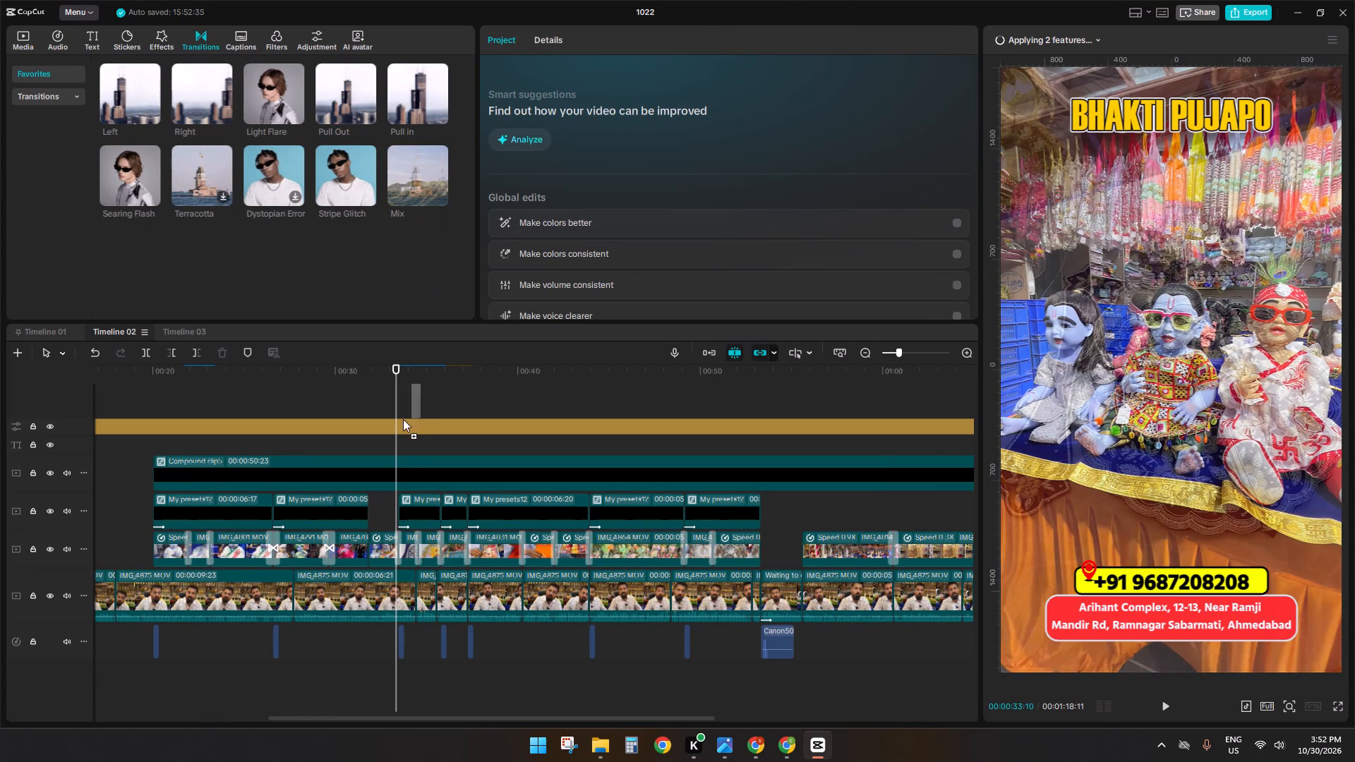
drag(403, 419, 375, 538)
double_click(315, 397)
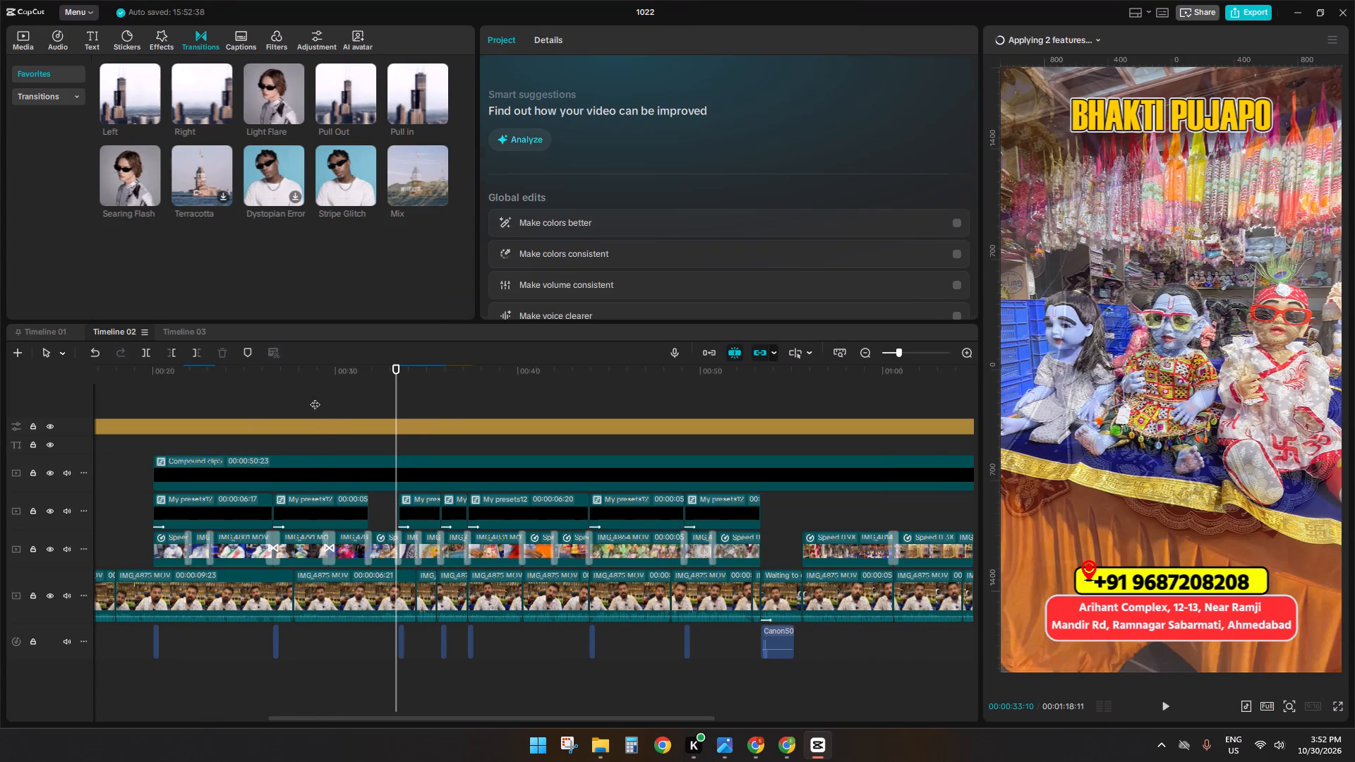
Open Timeline 01 and review the Saraswati statue shots in Compound clip8, from about 00:12 to 00:24.
ctrl+scroll(316, 397, down, 10)
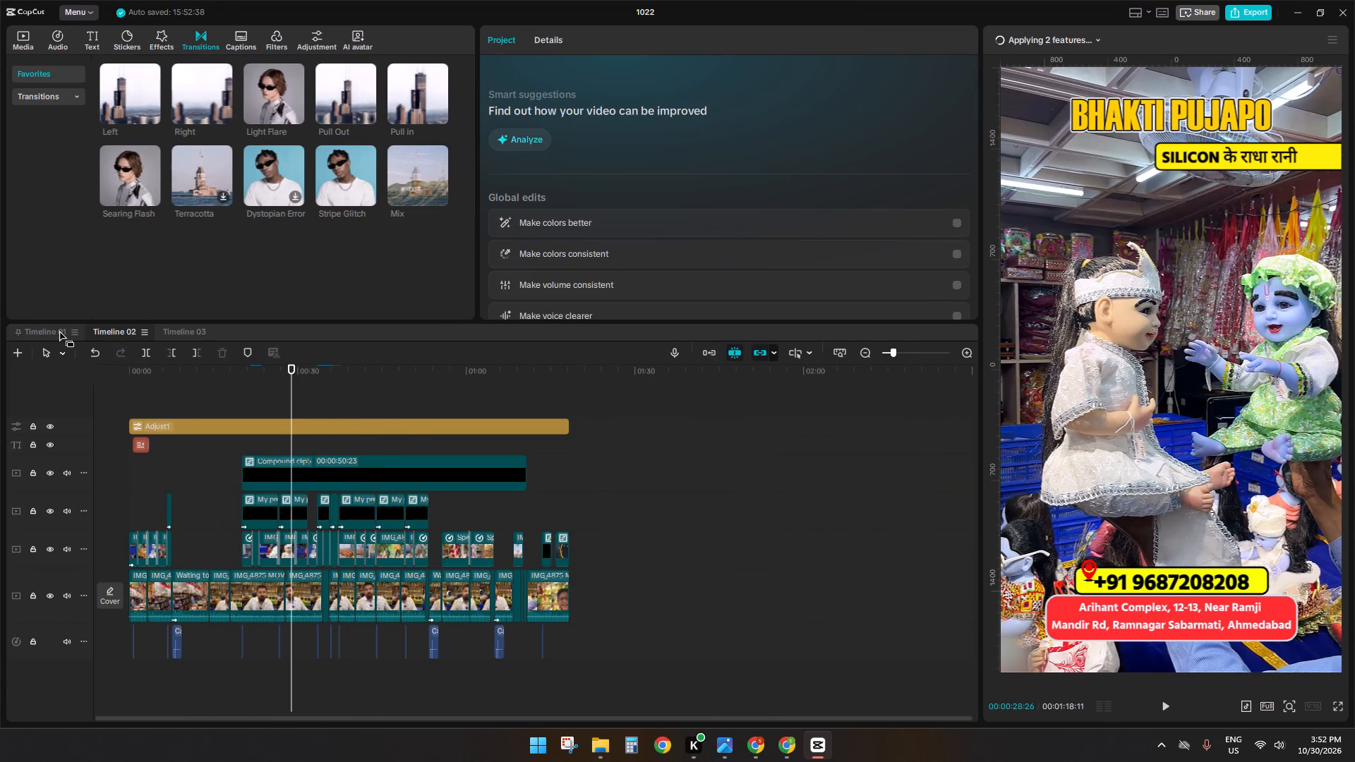
click(54, 329)
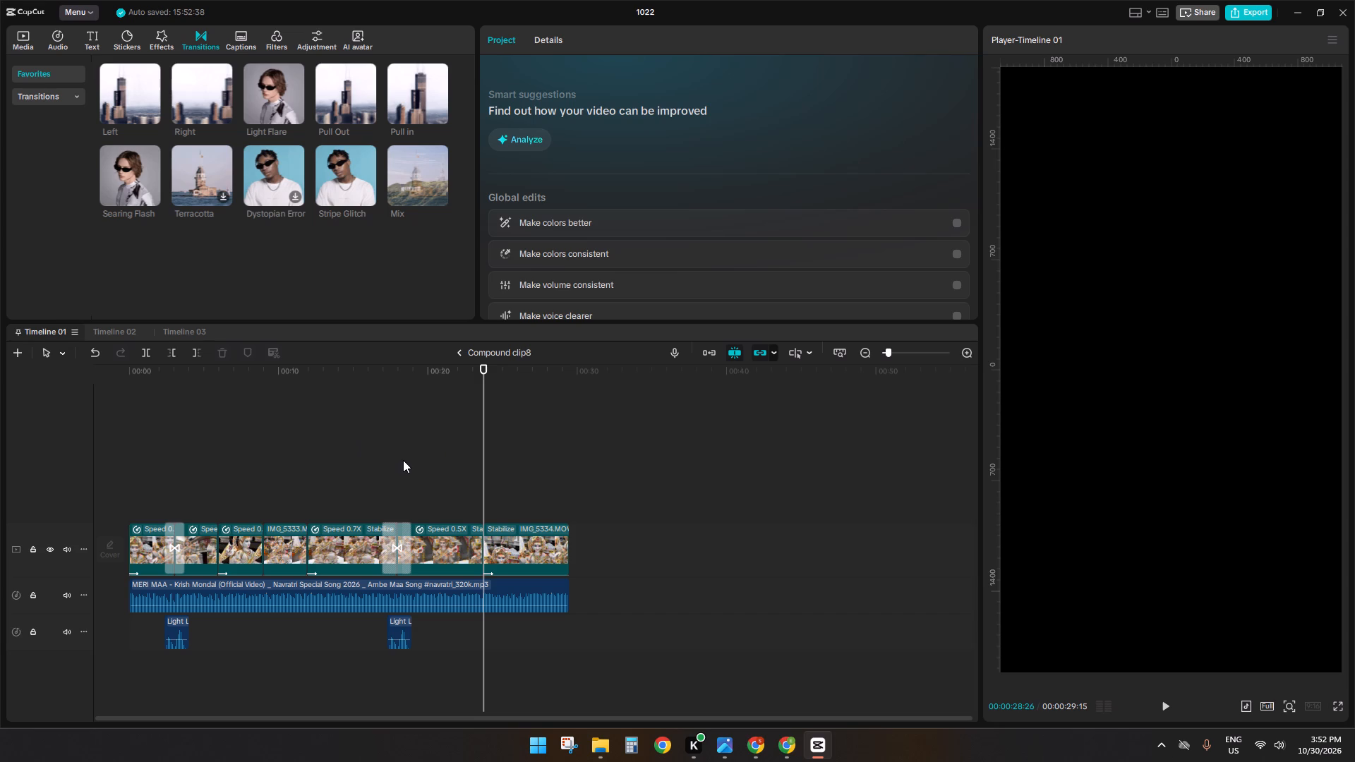
click(307, 467)
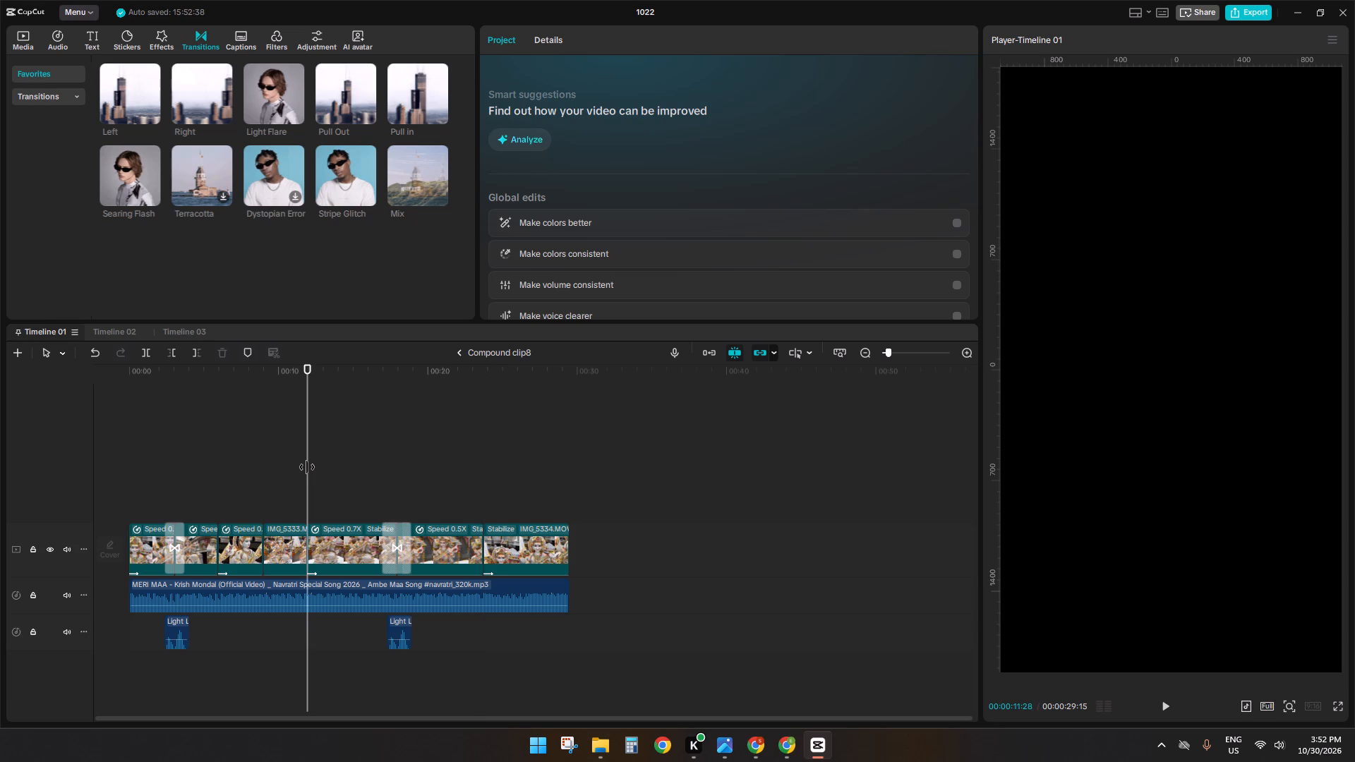
click(307, 467)
click(307, 467)
click(346, 540)
drag(310, 480, 363, 473)
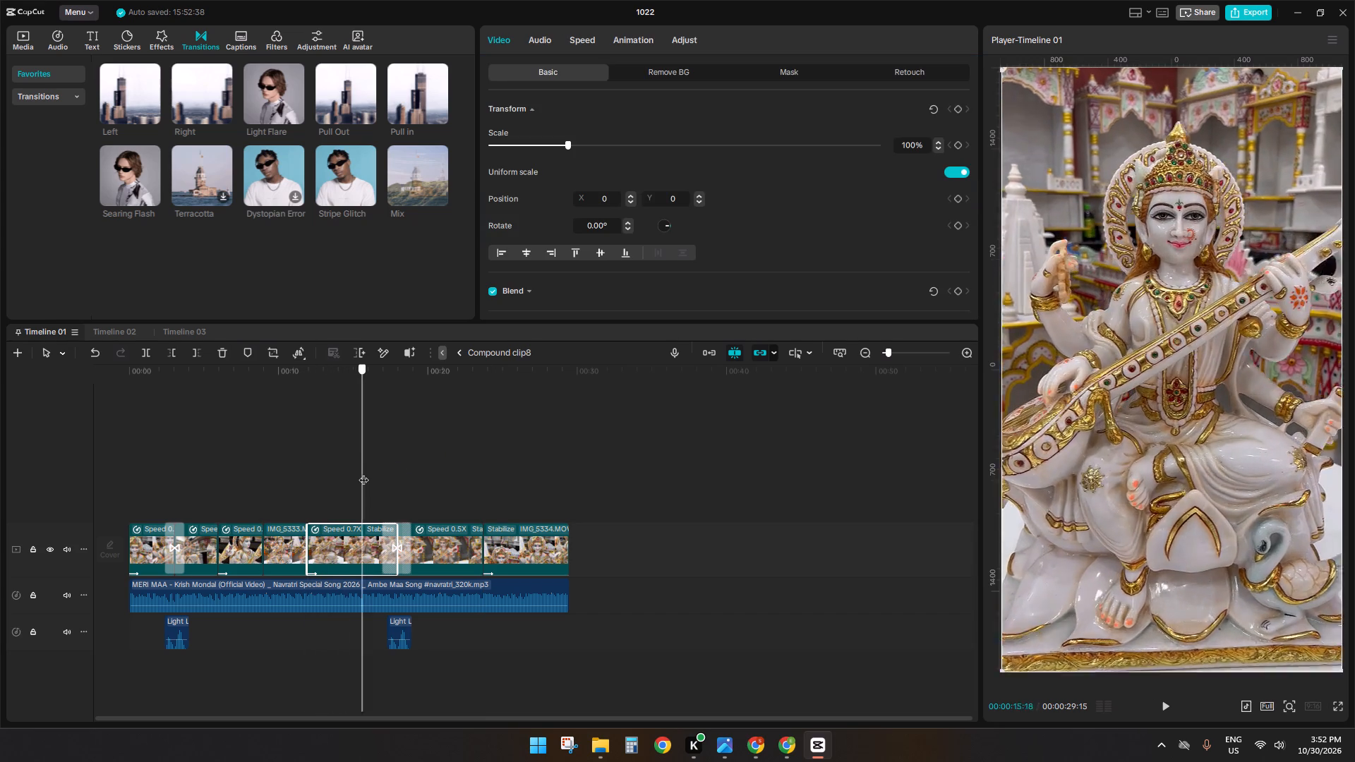
drag(363, 473, 469, 471)
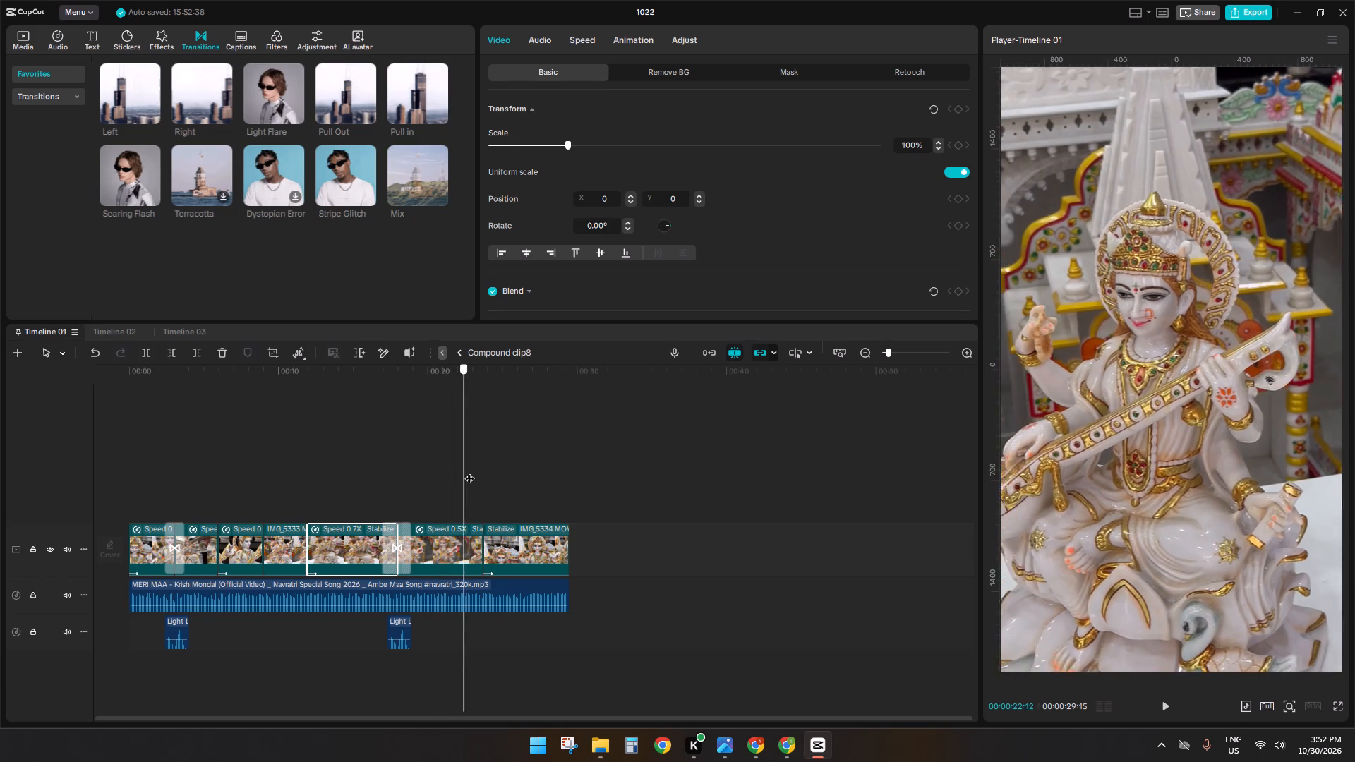
drag(469, 471, 414, 466)
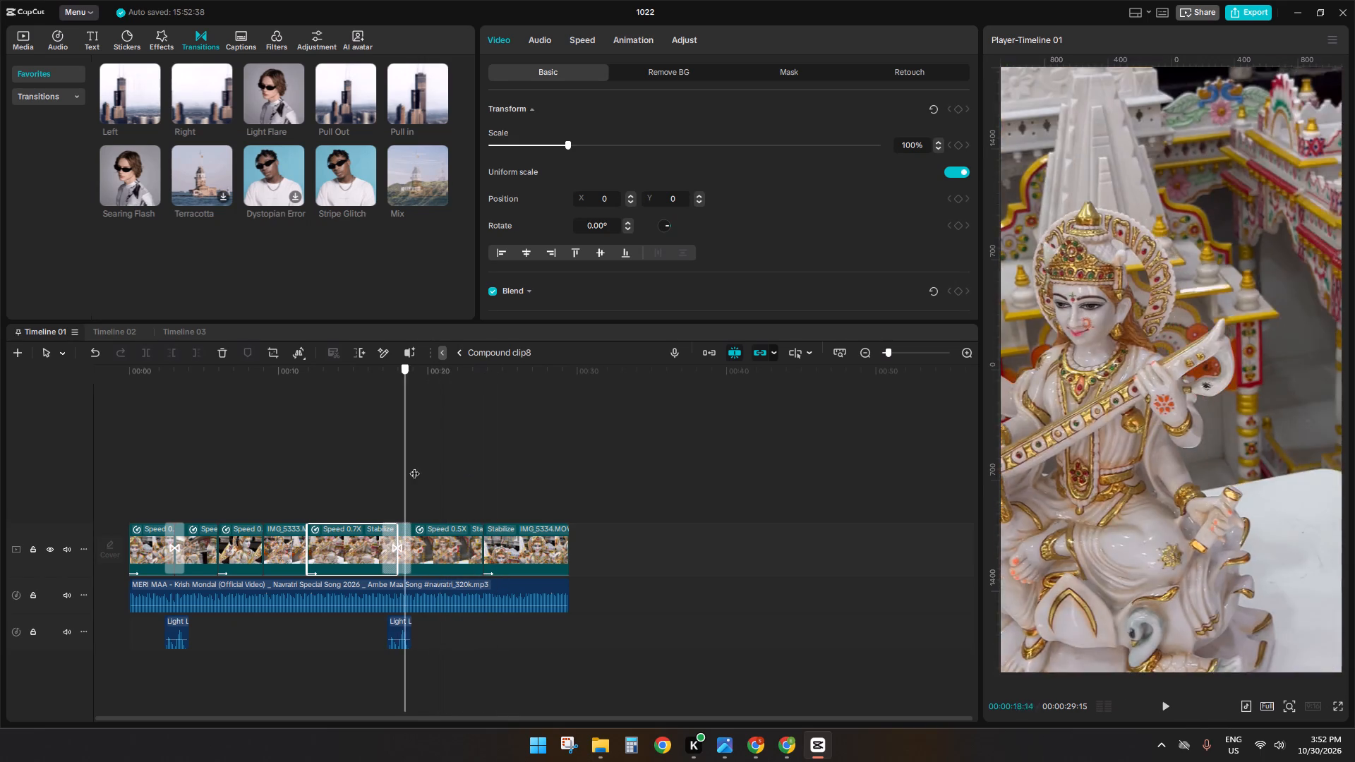
drag(414, 466, 395, 464)
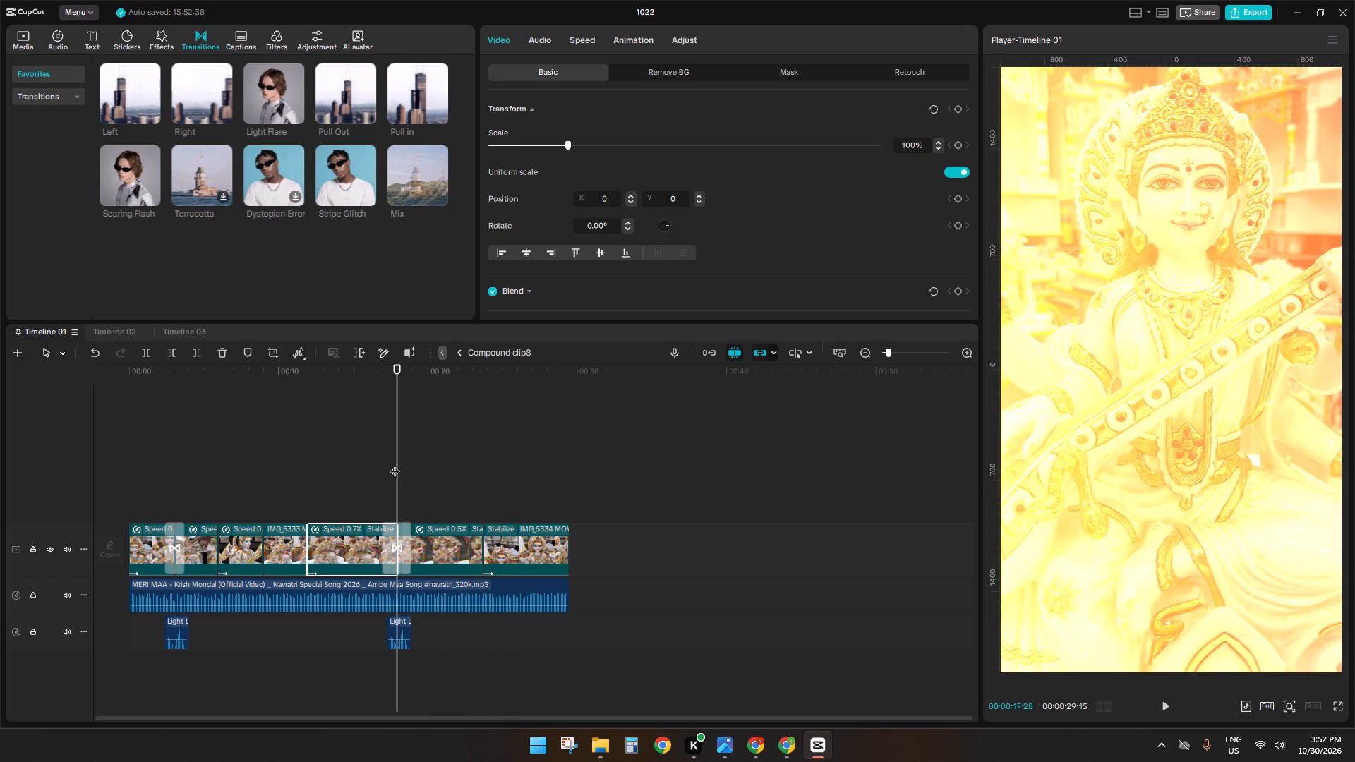
key(space)
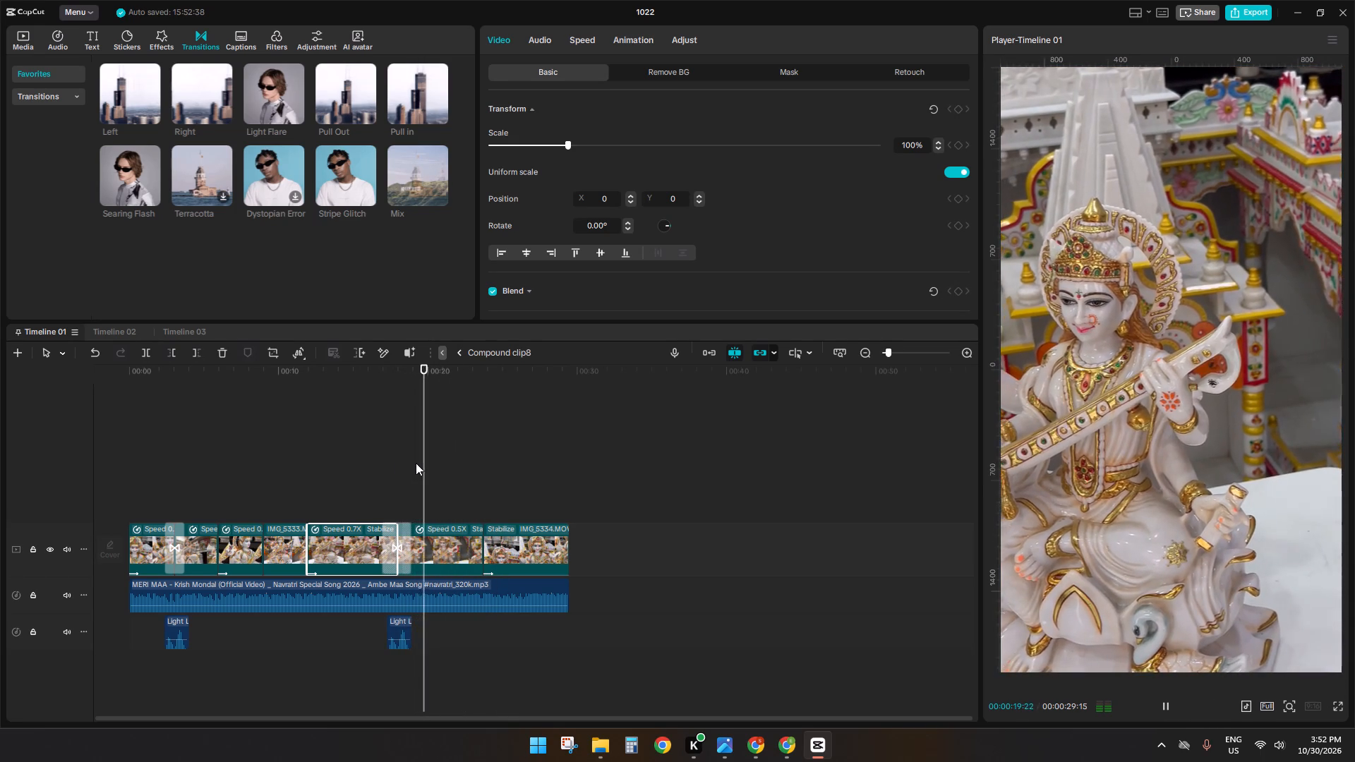
key(space)
click(452, 473)
drag(452, 473, 482, 473)
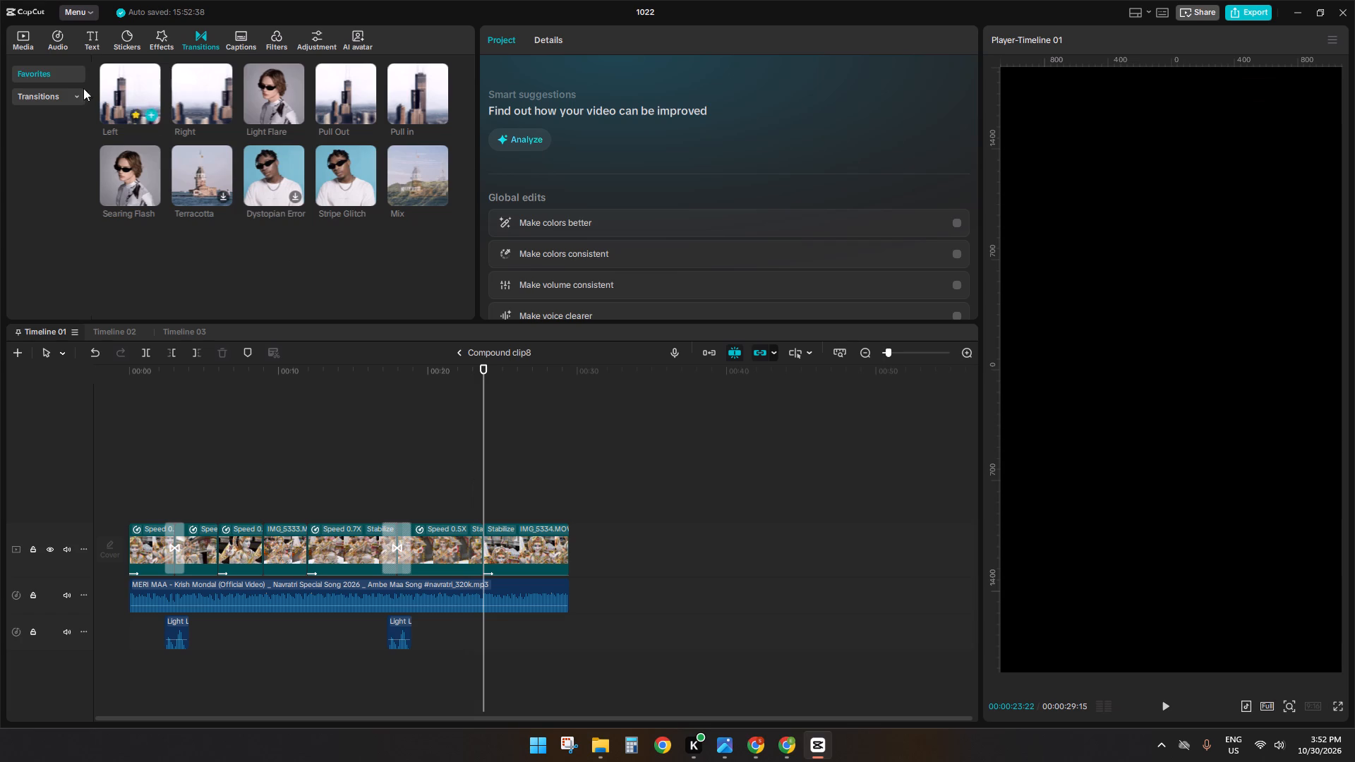
Place IMG_4810.MOV from the Bhakti poojapa 26 Oc folder above the main track in Compound clip8, starting at about 00:18.
click(34, 49)
click(159, 92)
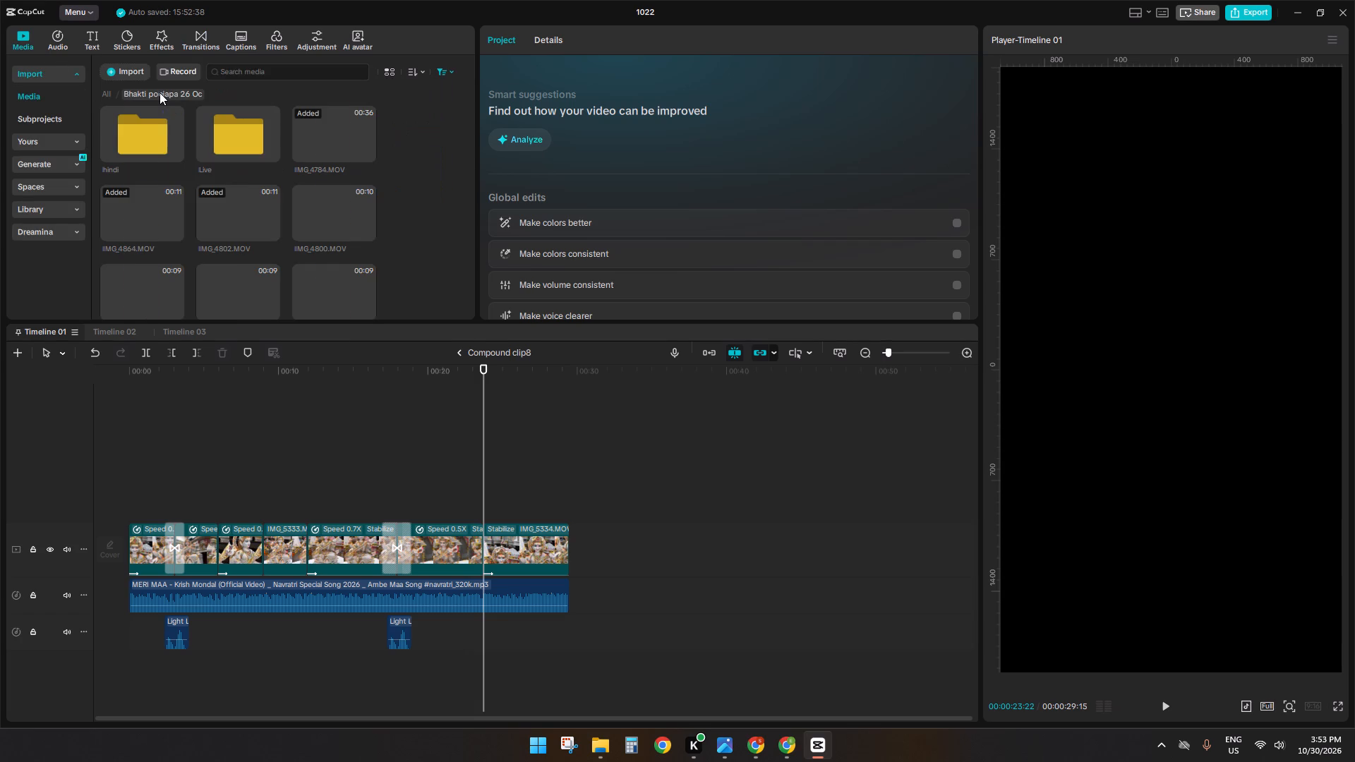
scroll(143, 138, down, 3)
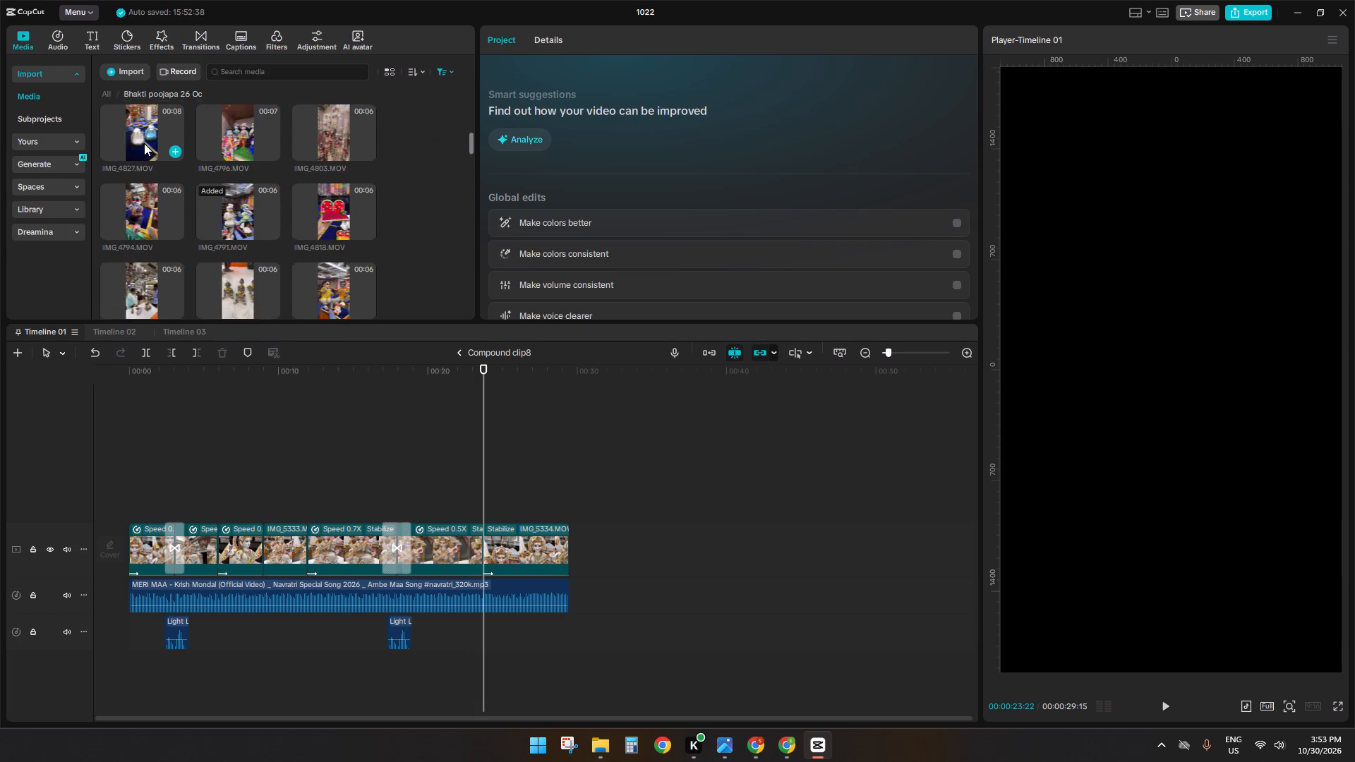
scroll(144, 143, down, 10)
click(230, 193)
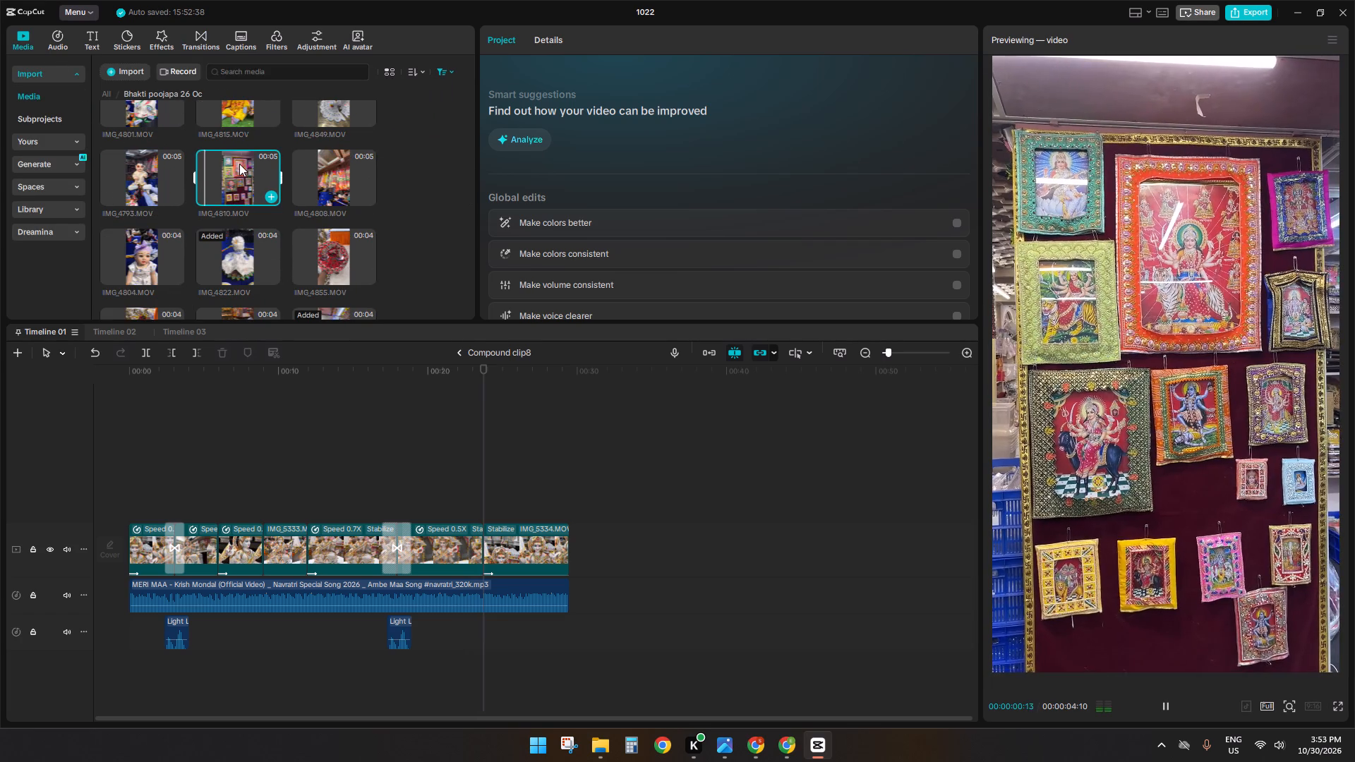
key(space)
drag(241, 163, 413, 508)
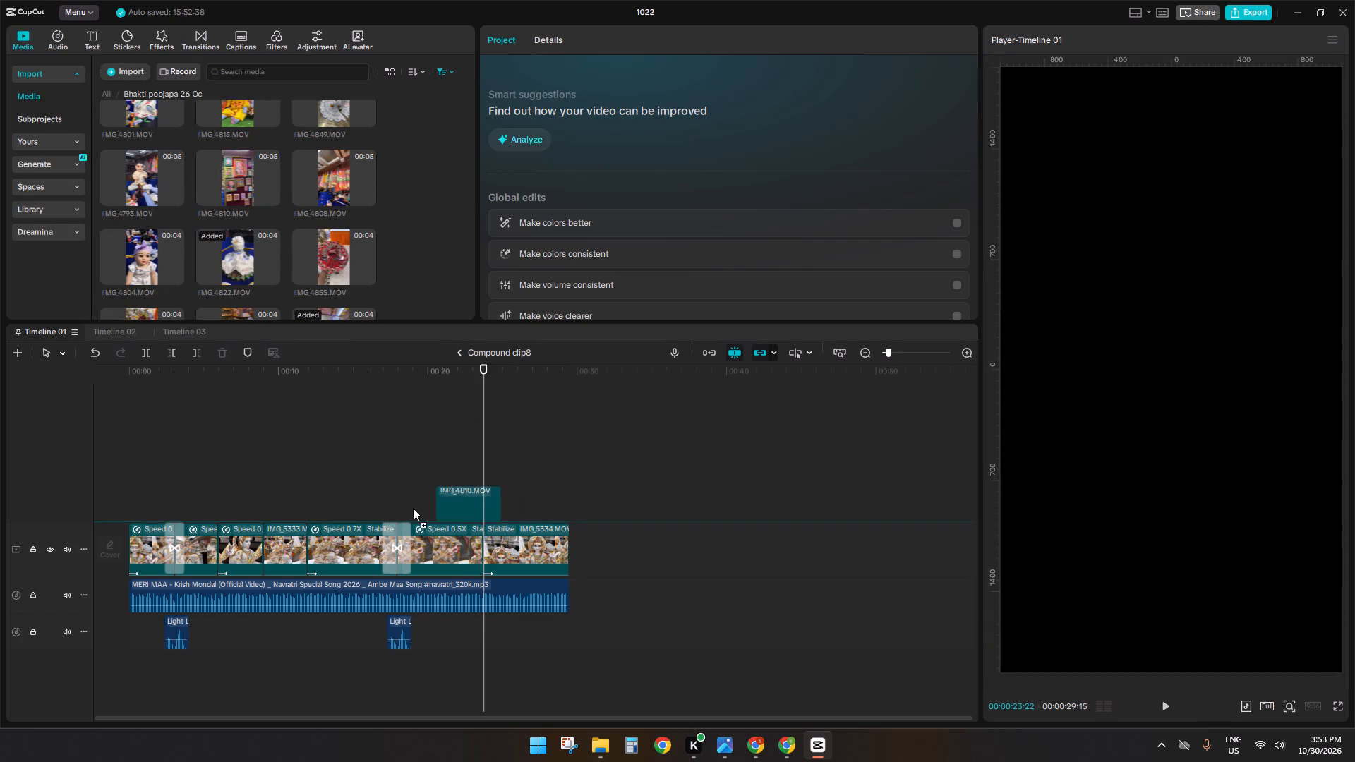
drag(413, 508, 395, 509)
Slow the IMG_4810.MOV clip down to 0.48x speed.
drag(459, 499, 517, 488)
click(574, 35)
click(524, 128)
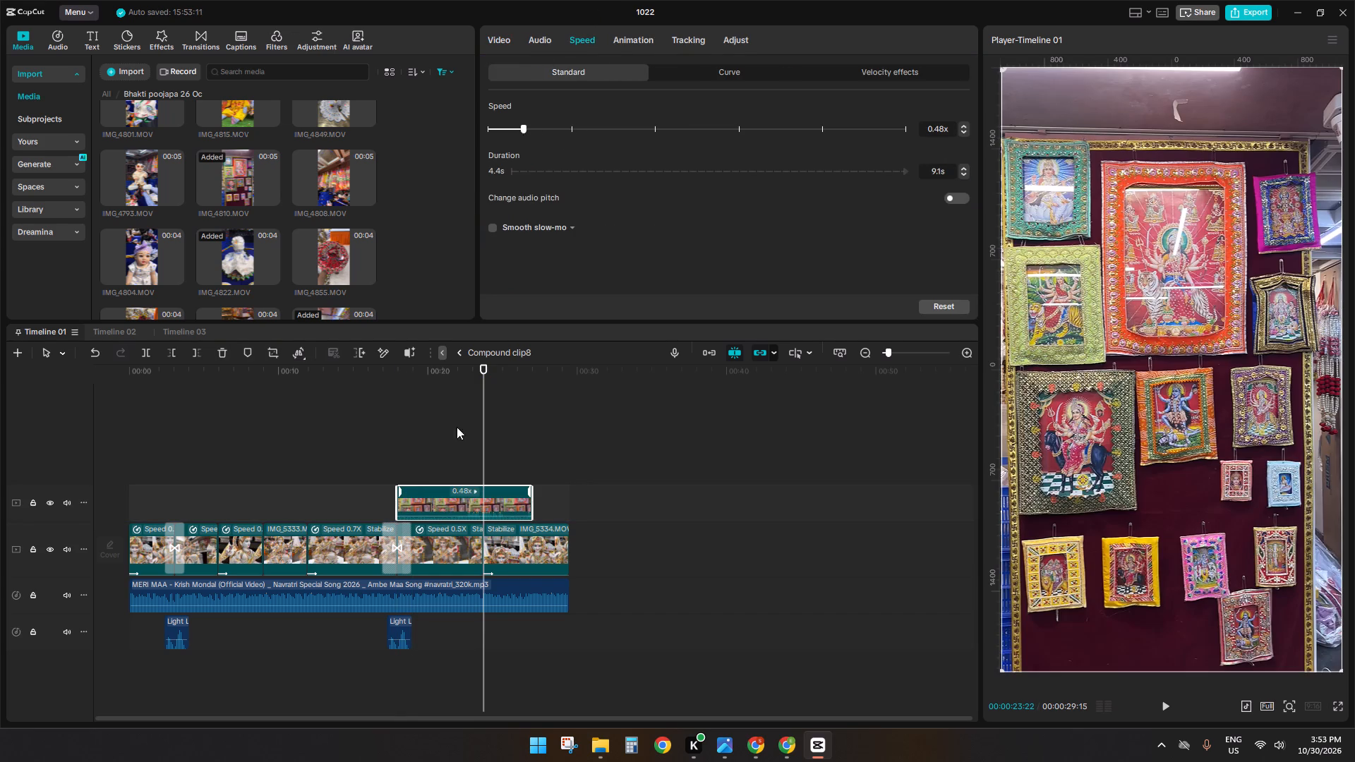
Preview the IMG_4808.MOV, IMG_4833.MOV and IMG_4838.MOV footage in the Bhakti poojapa 26 Oc folder.
click(318, 189)
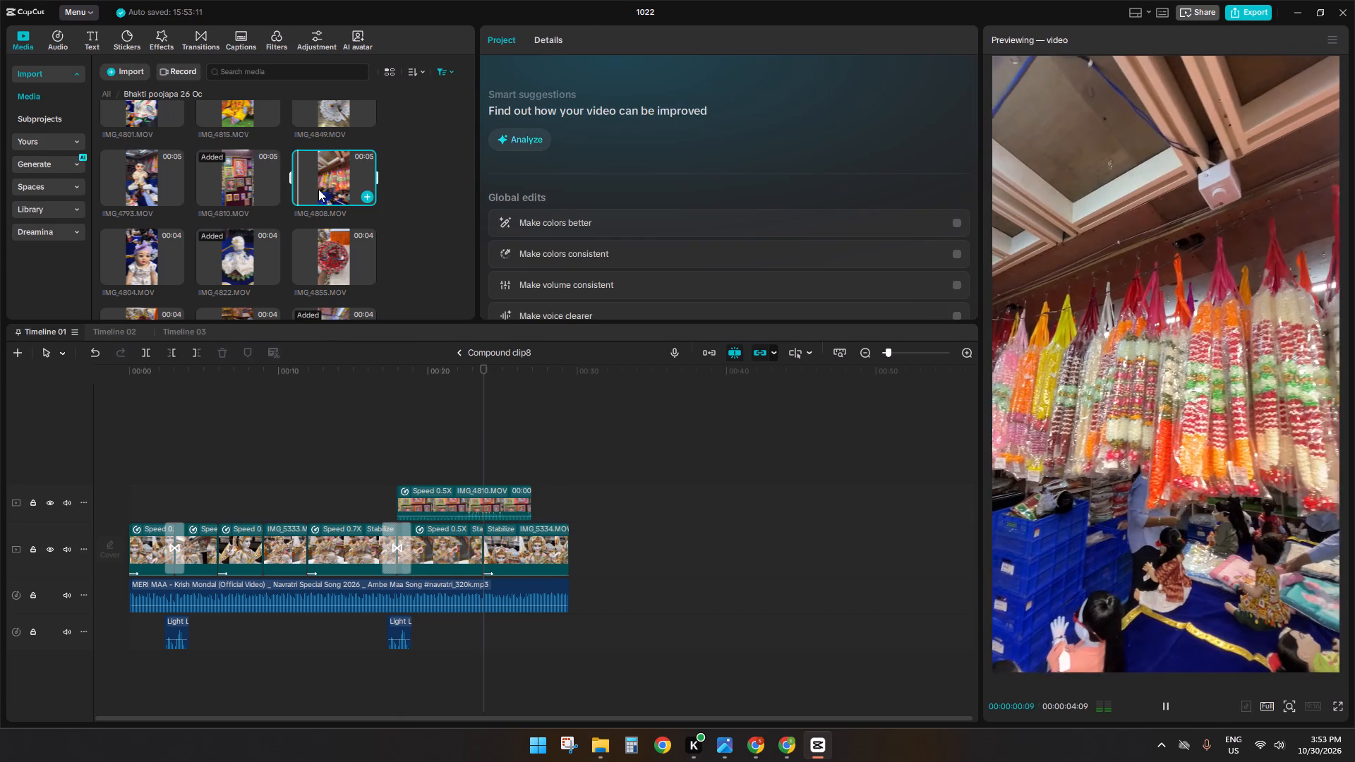
key(space)
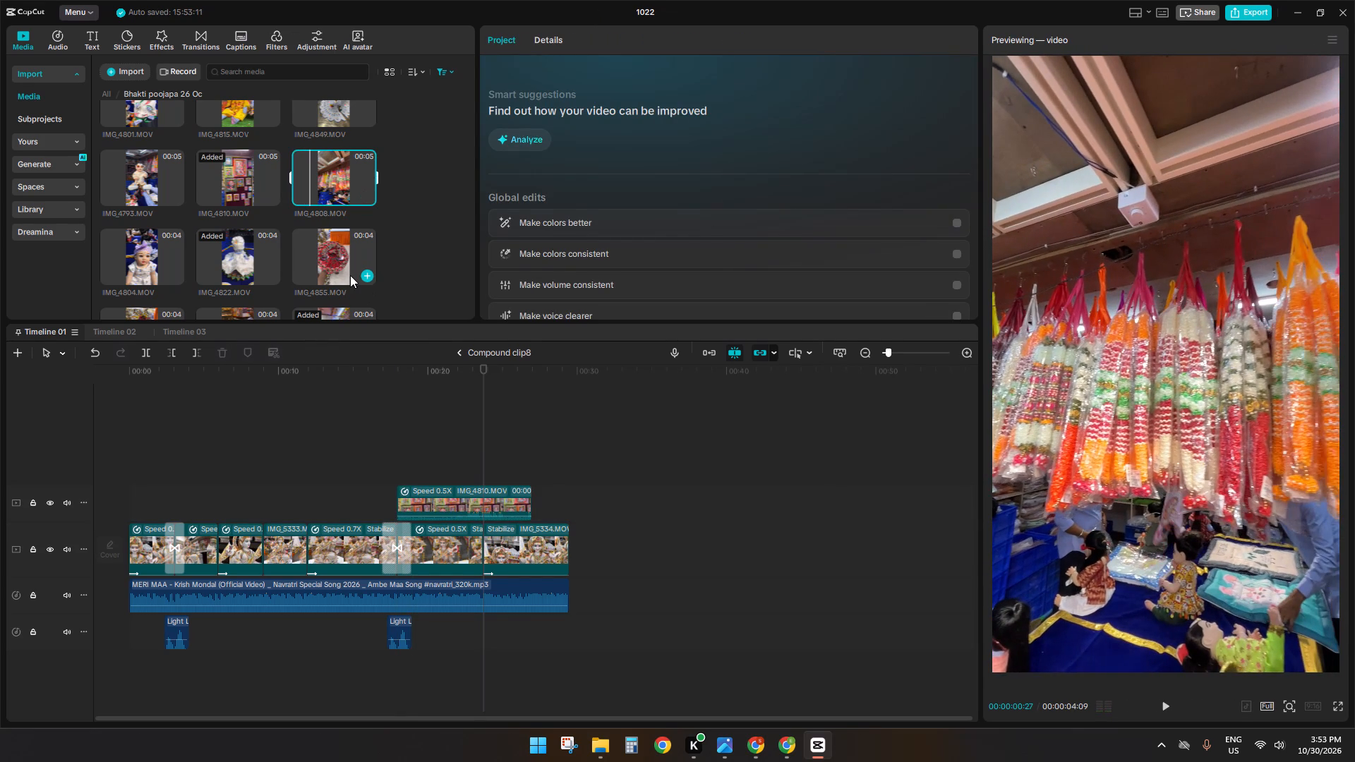
scroll(231, 241, up, 4)
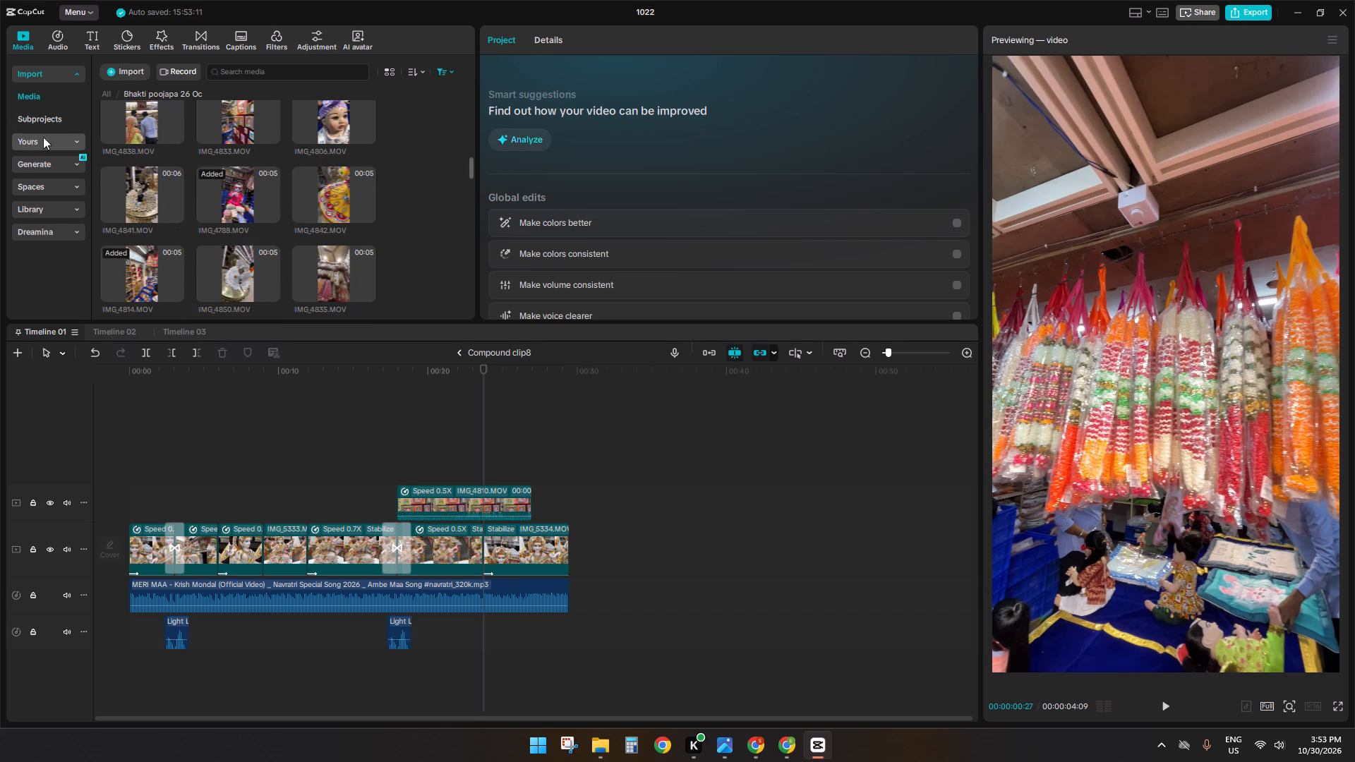
click(209, 140)
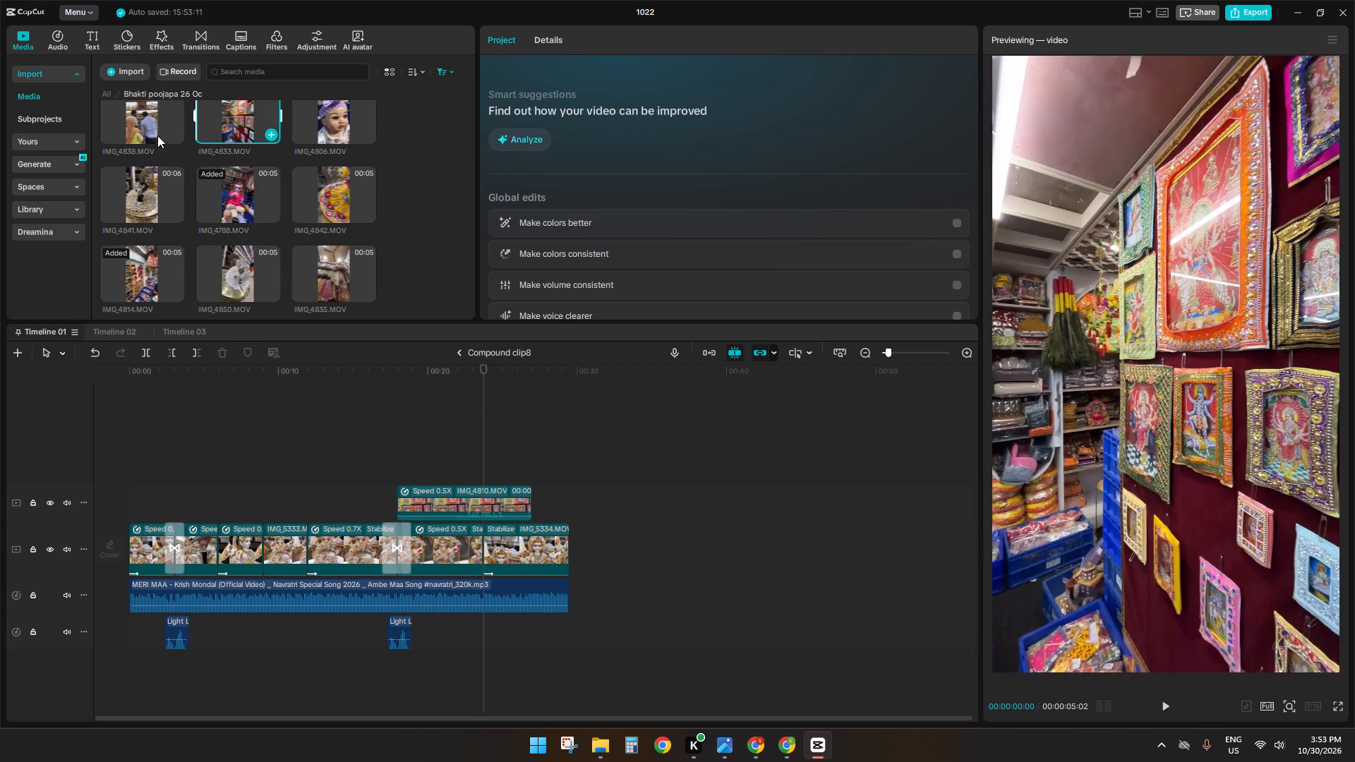
click(132, 133)
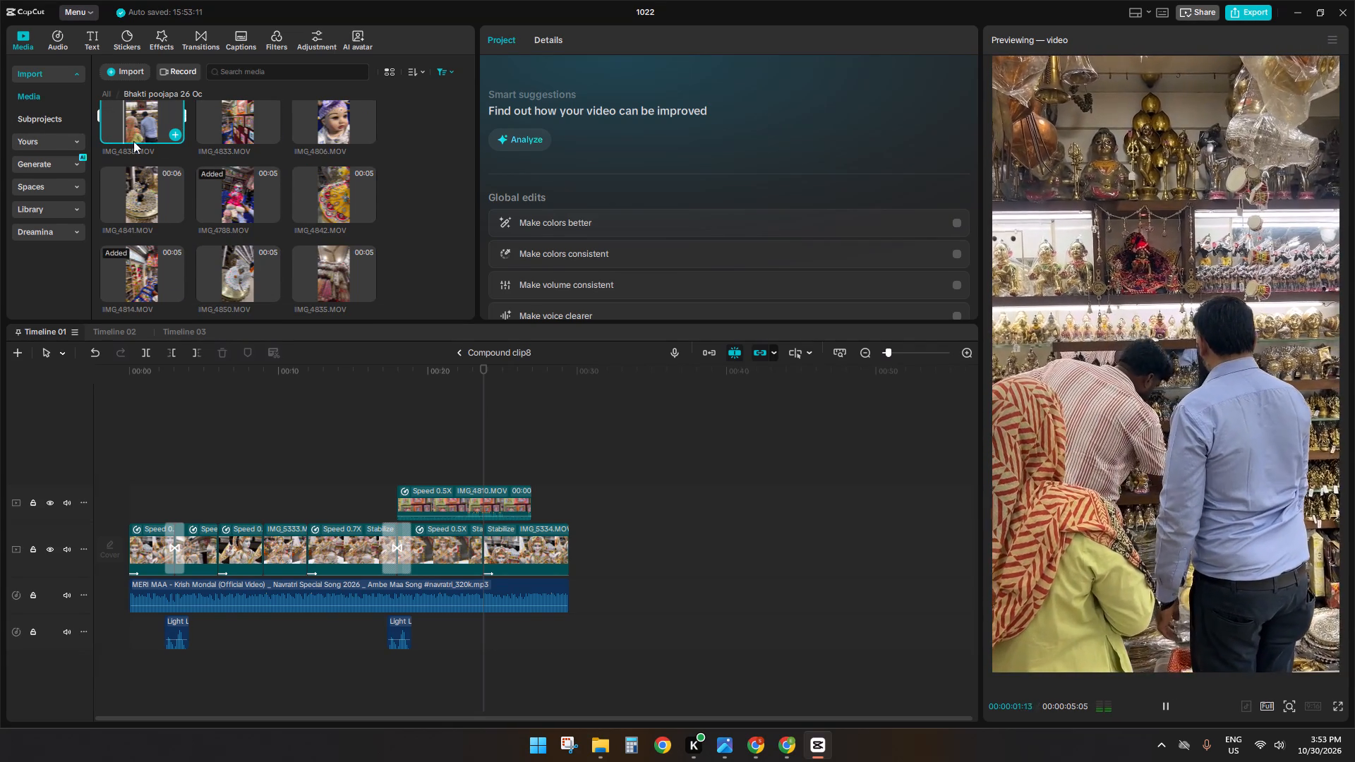
In Timeline 02, import the MANE MALJE love anthem song video from the desktop's Bg Song folder into Bhakti poojapa 26 Oc.
click(114, 329)
click(92, 93)
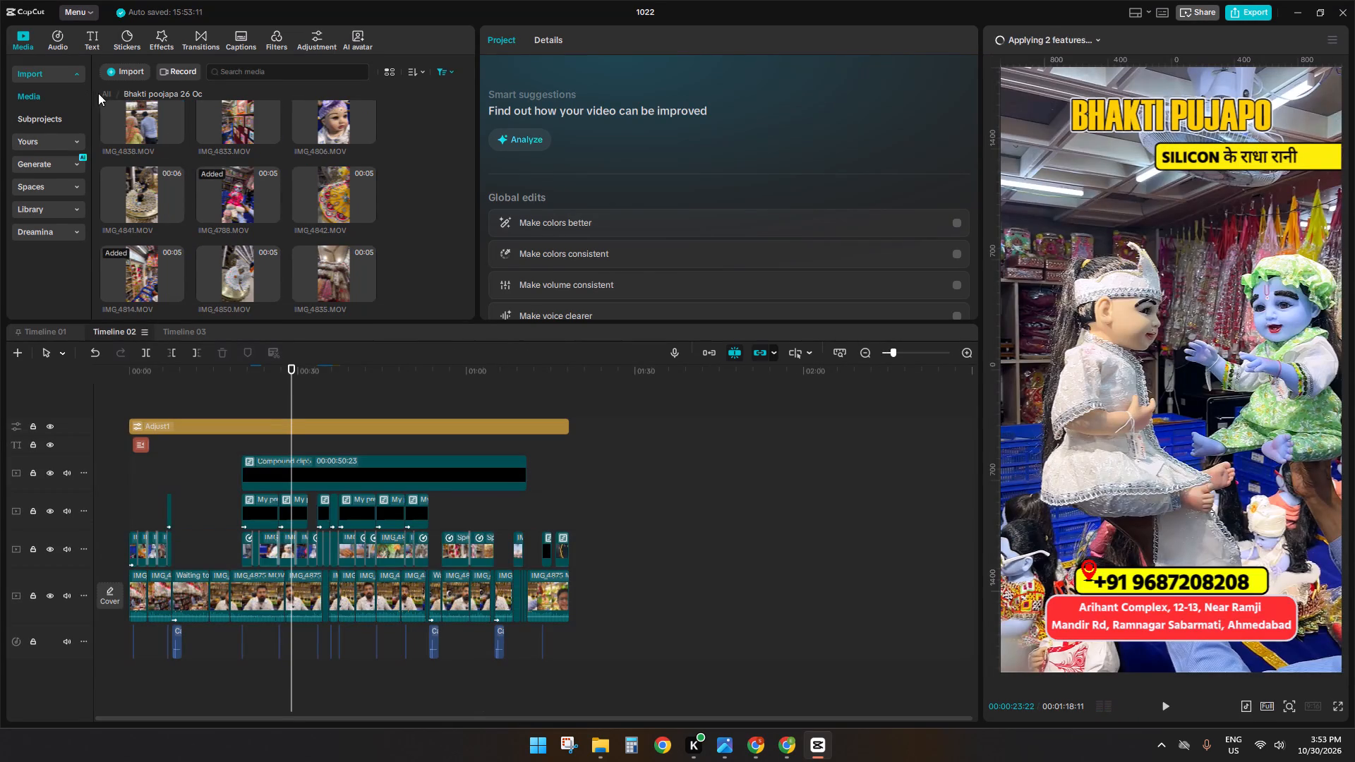
click(102, 92)
double_click(206, 116)
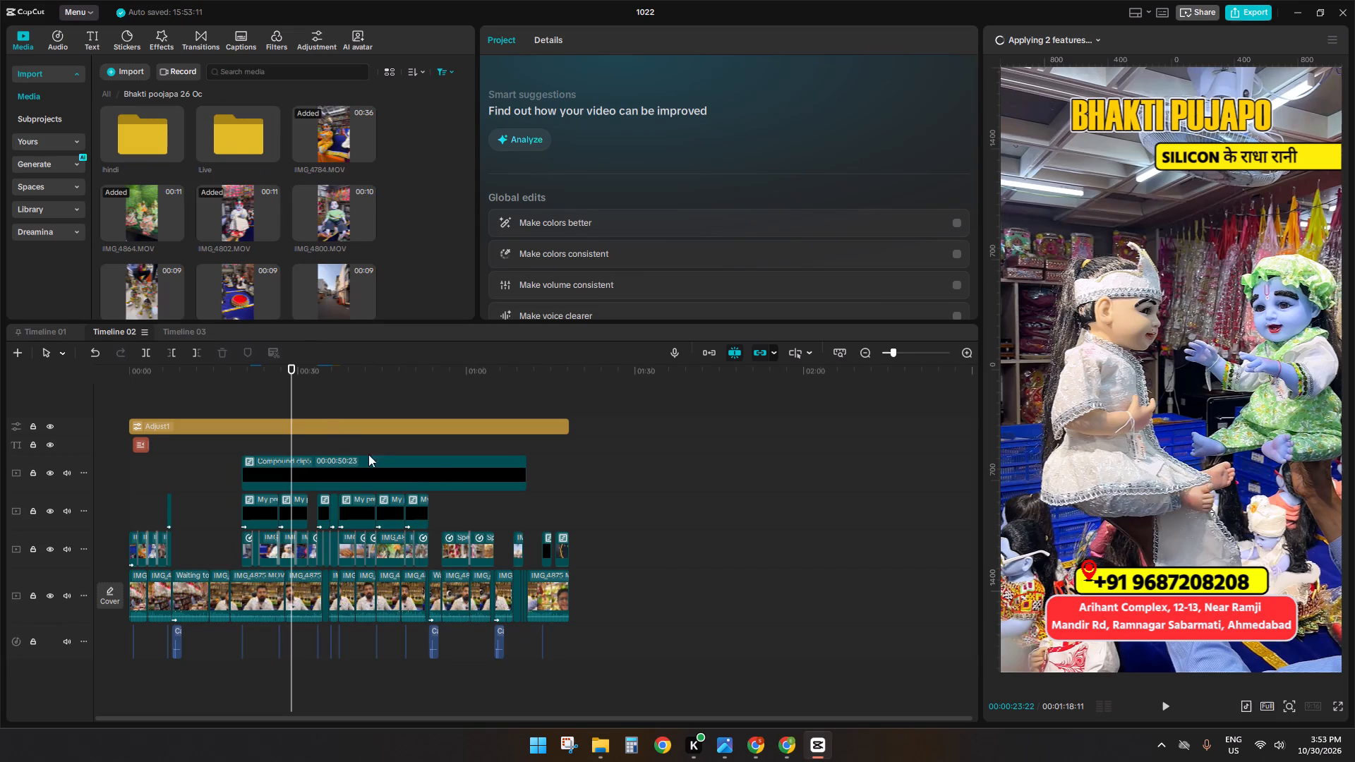
click(414, 449)
drag(414, 449, 0, 430)
click(105, 77)
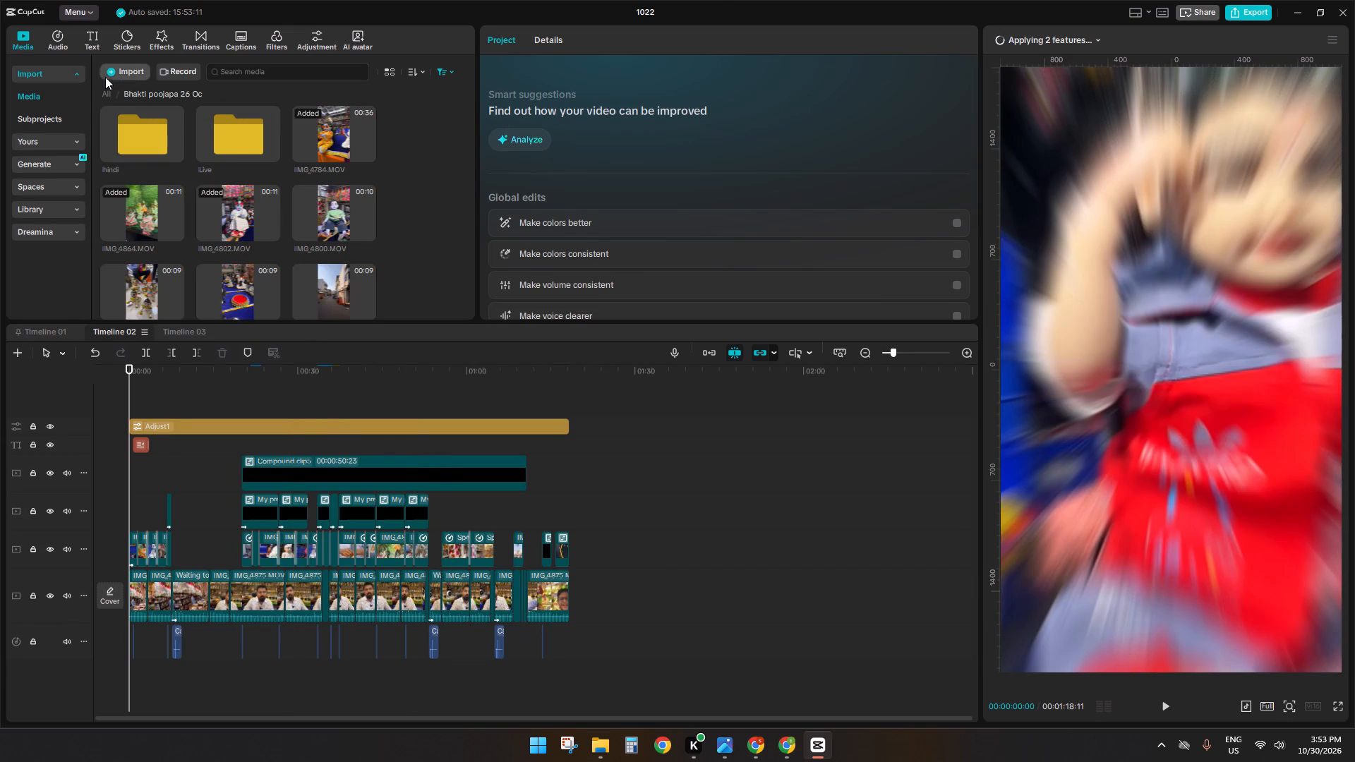
click(134, 99)
click(84, 170)
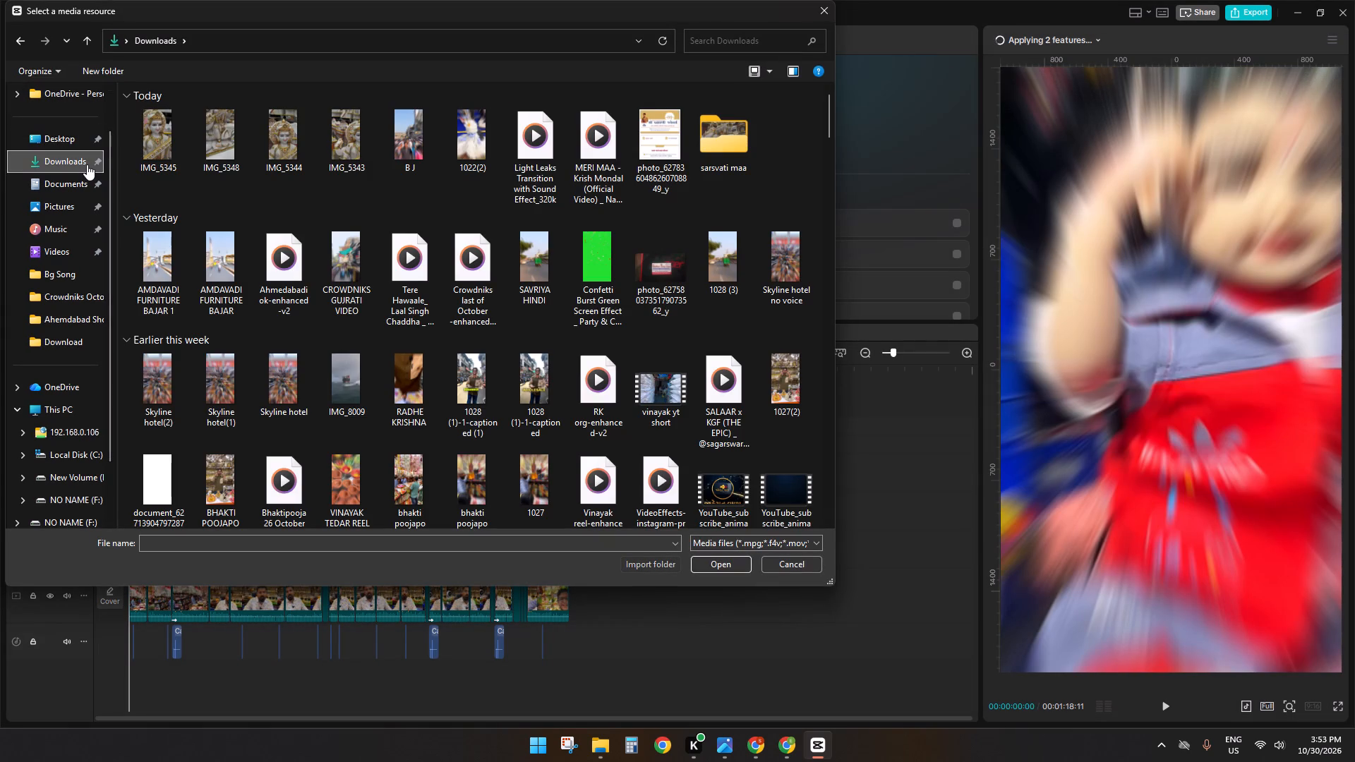
click(70, 143)
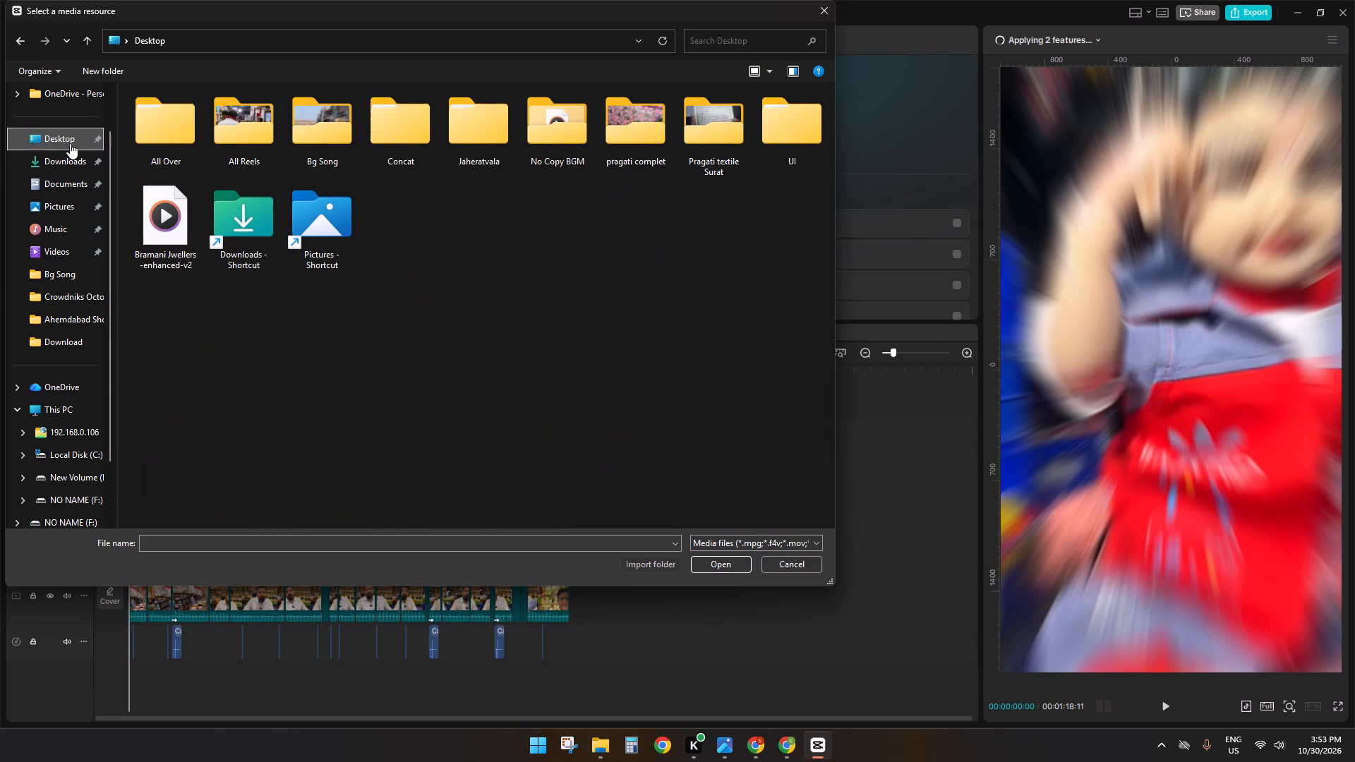
double_click(319, 126)
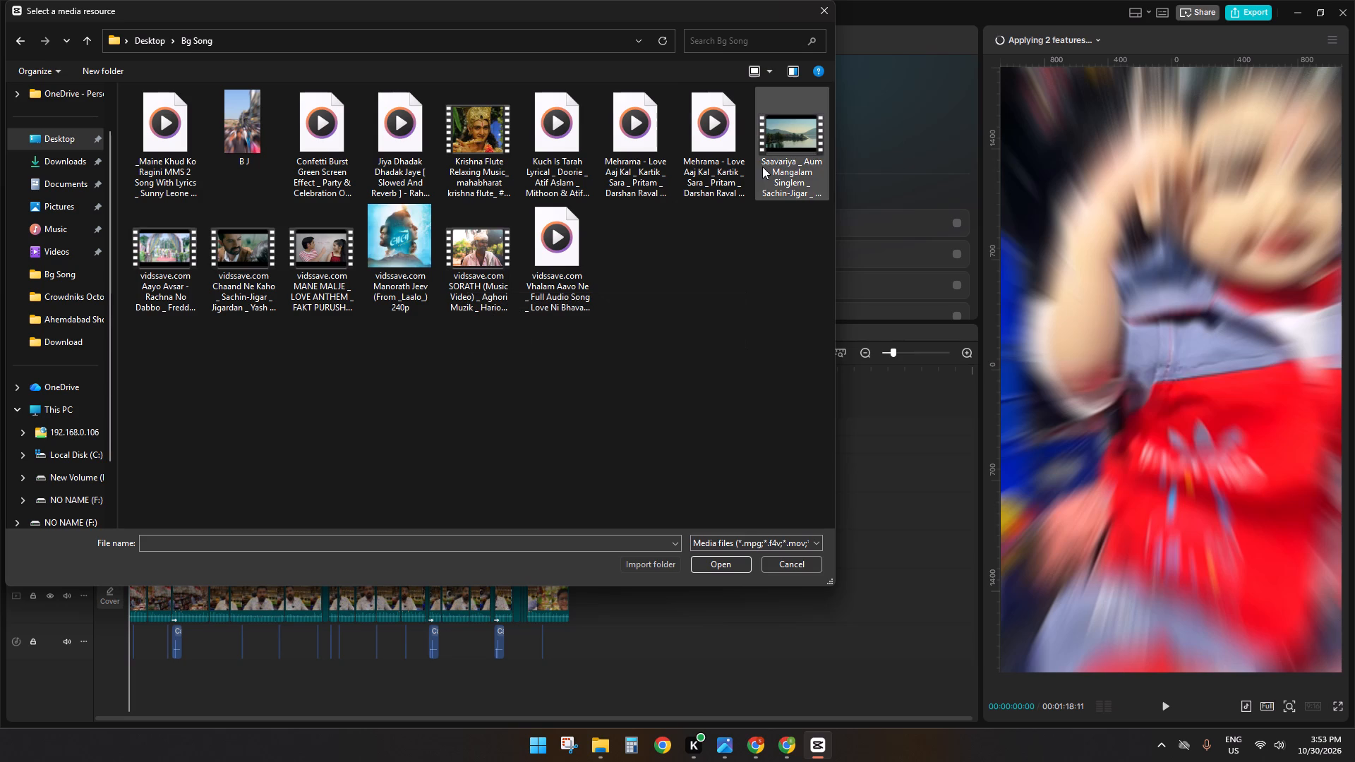
click(239, 246)
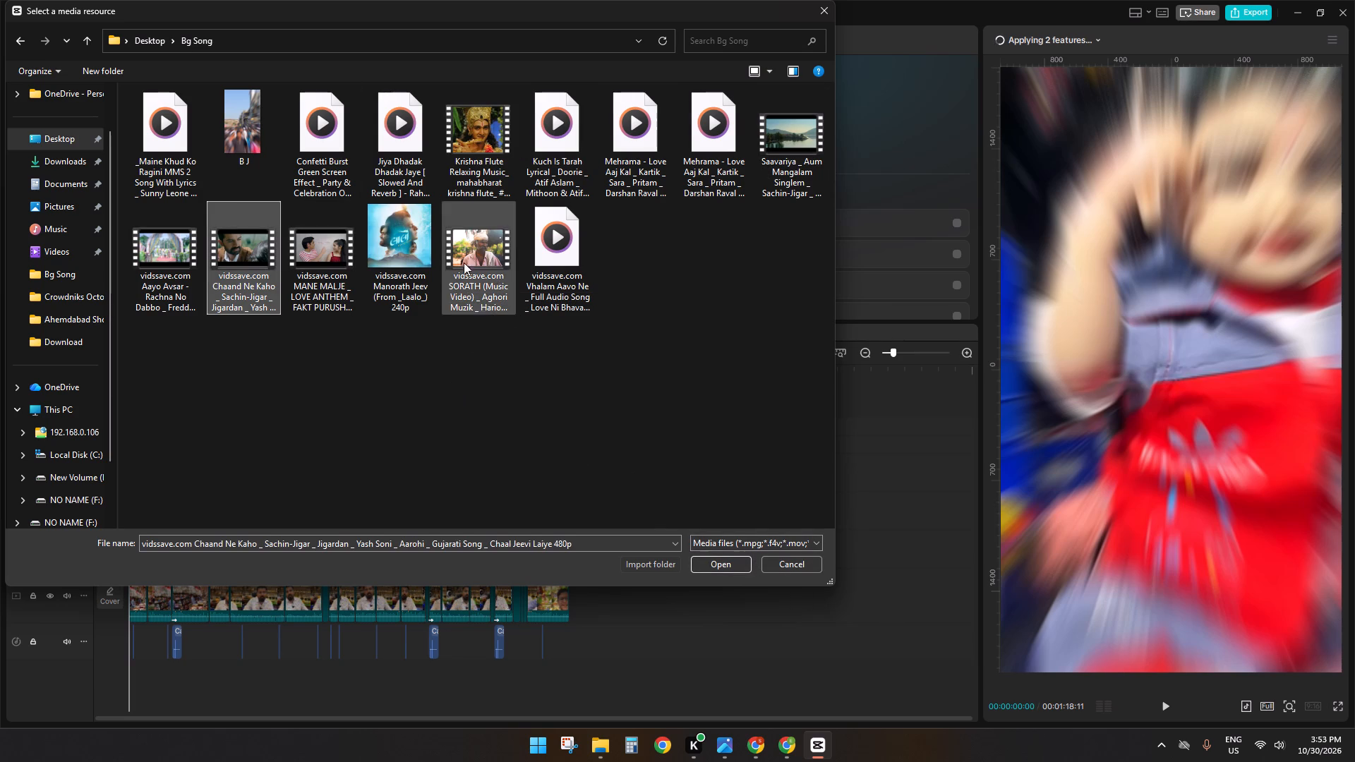
click(327, 258)
click(732, 563)
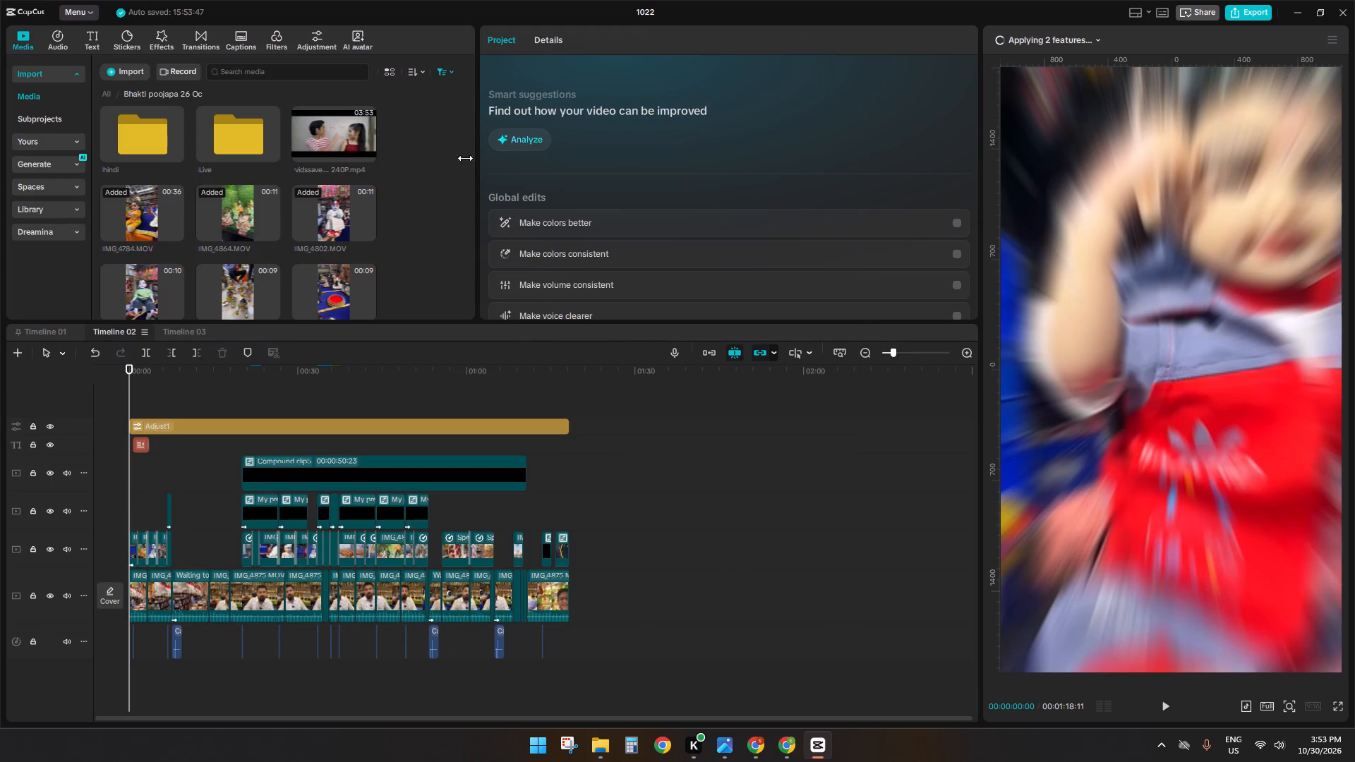
Add the MANE MALJE song at the start of Timeline 02 as extracted audio only, deleting its video clip.
drag(334, 123, 112, 392)
right_click(218, 427)
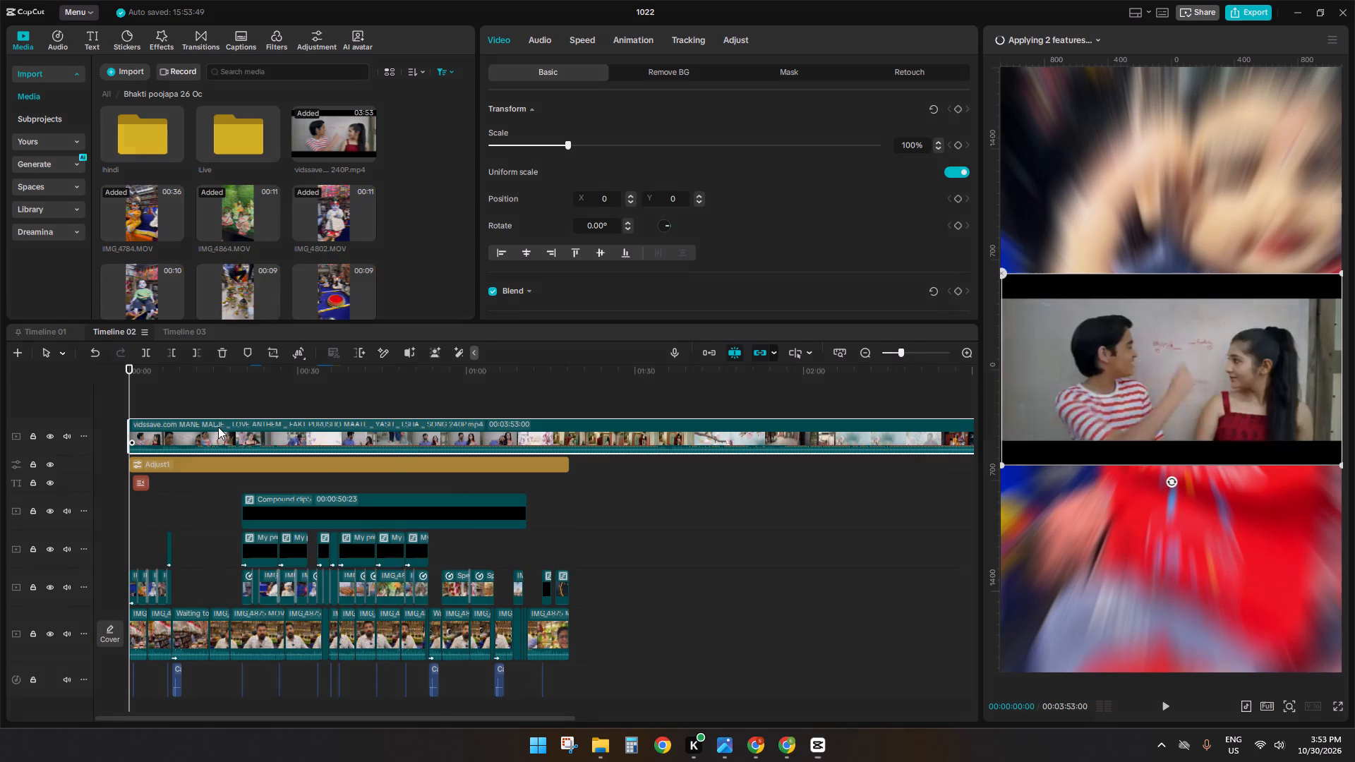
click(258, 365)
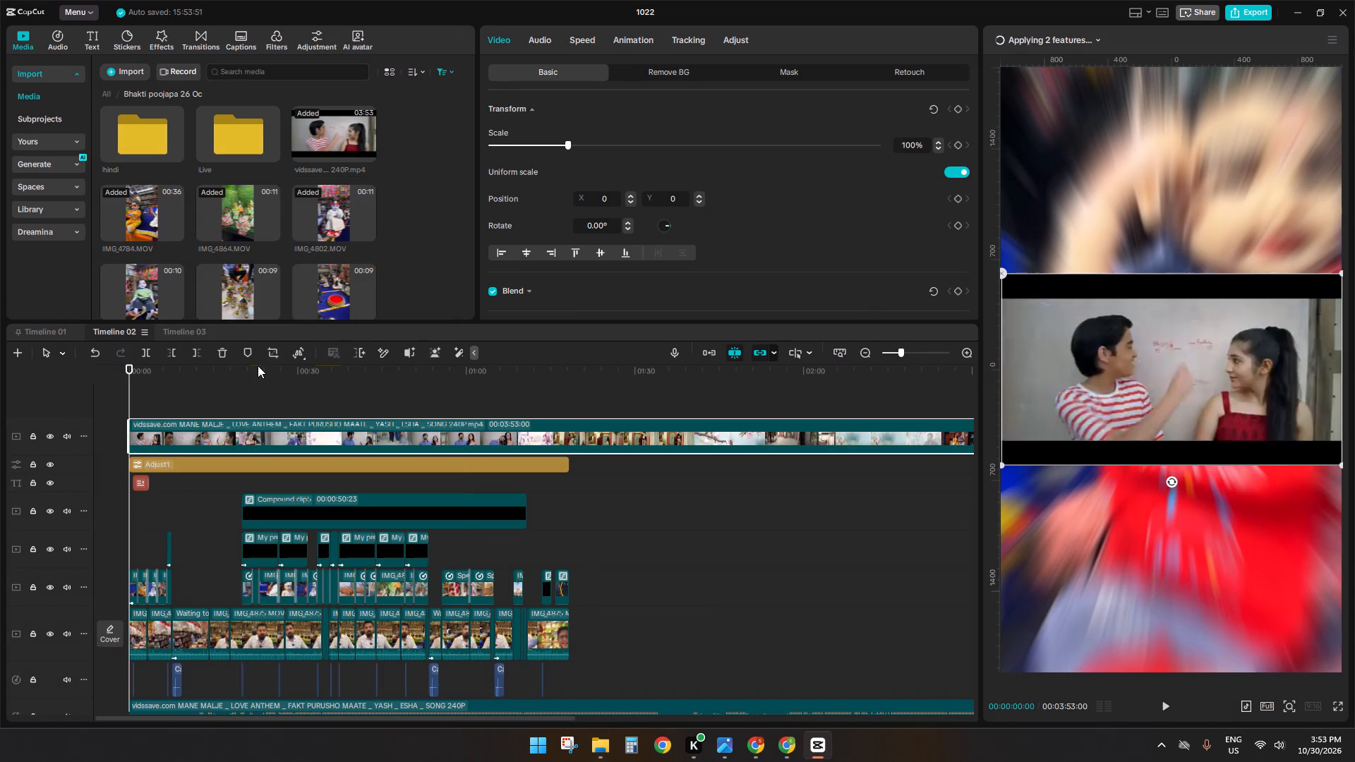
key(d)
Play back Timeline 02 with the song, from about 00:23 and from about 00:30.
click(569, 521)
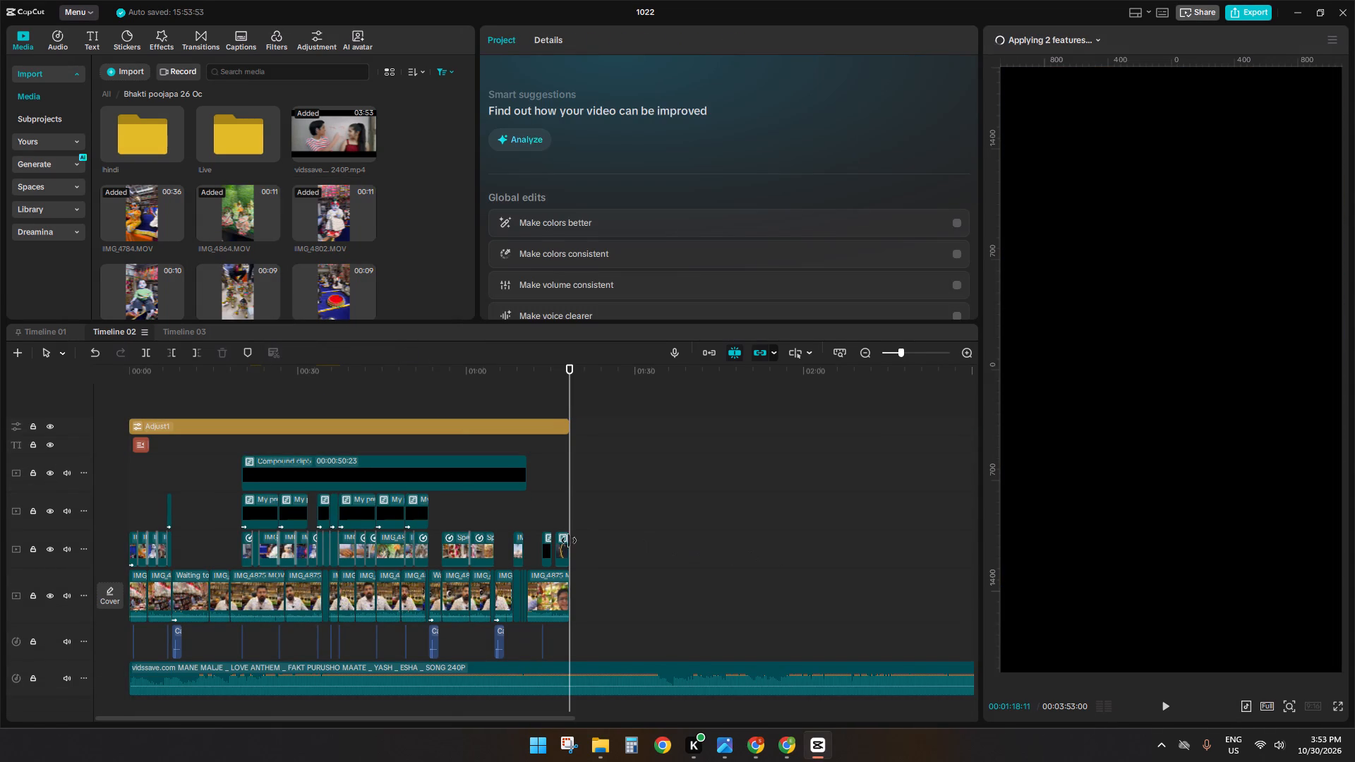
click(259, 653)
key(space)
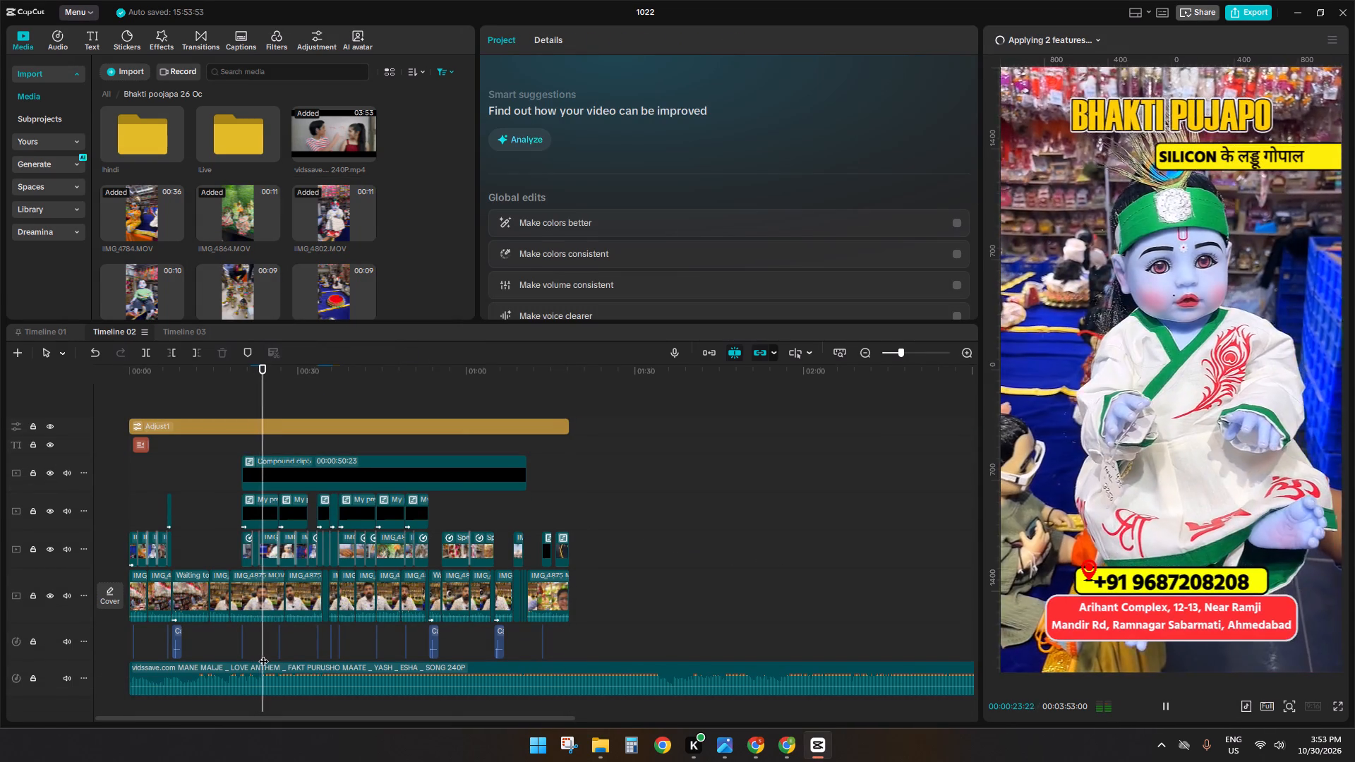
click(263, 654)
key(space)
click(299, 660)
key(space)
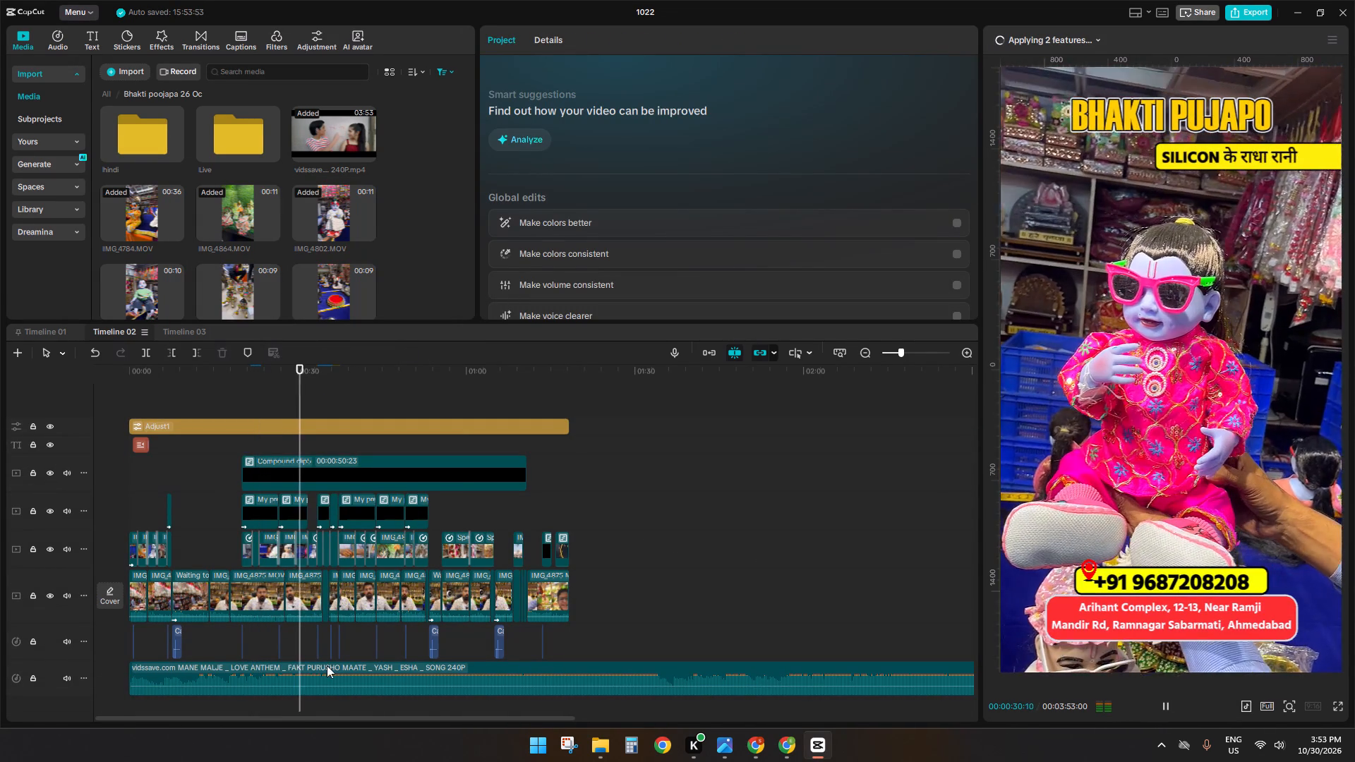
Trim off the MANE MALJE song's opening up to 00:00:35:06 and move the remaining audio to the start of Timeline 02.
scroll(329, 679, up, 15)
ctrl+click(329, 678)
ctrl+scroll(338, 687, up, 7)
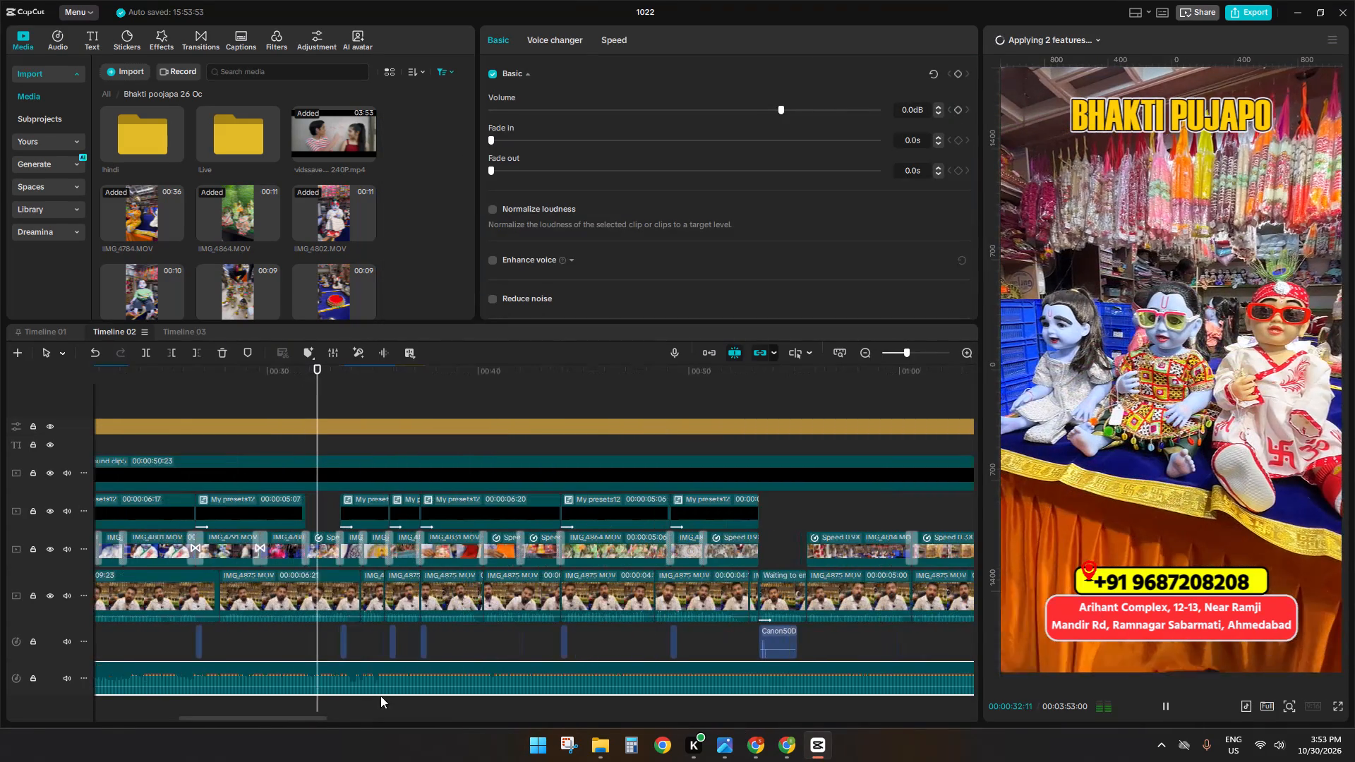
click(377, 642)
click(383, 667)
key(q)
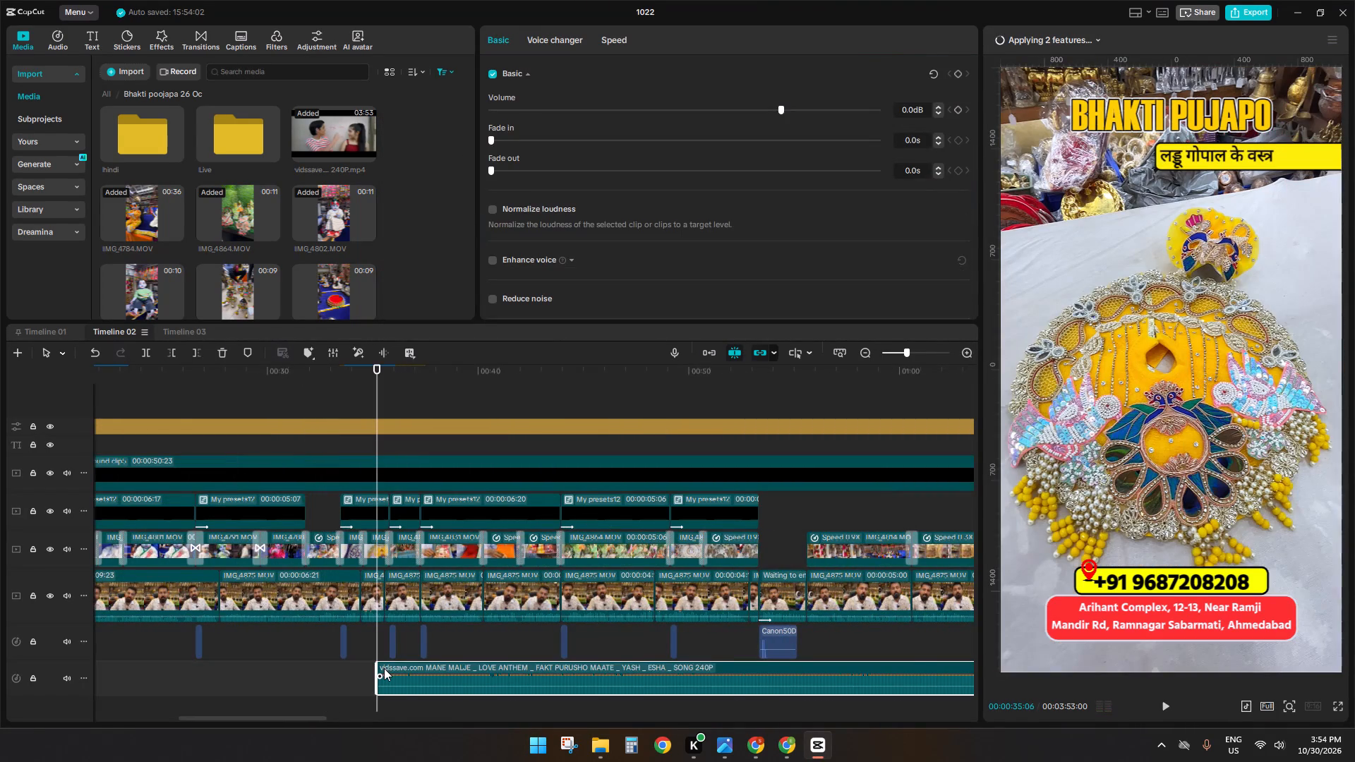
ctrl+scroll(384, 668, down, 14)
ctrl+drag(424, 671, 52, 662)
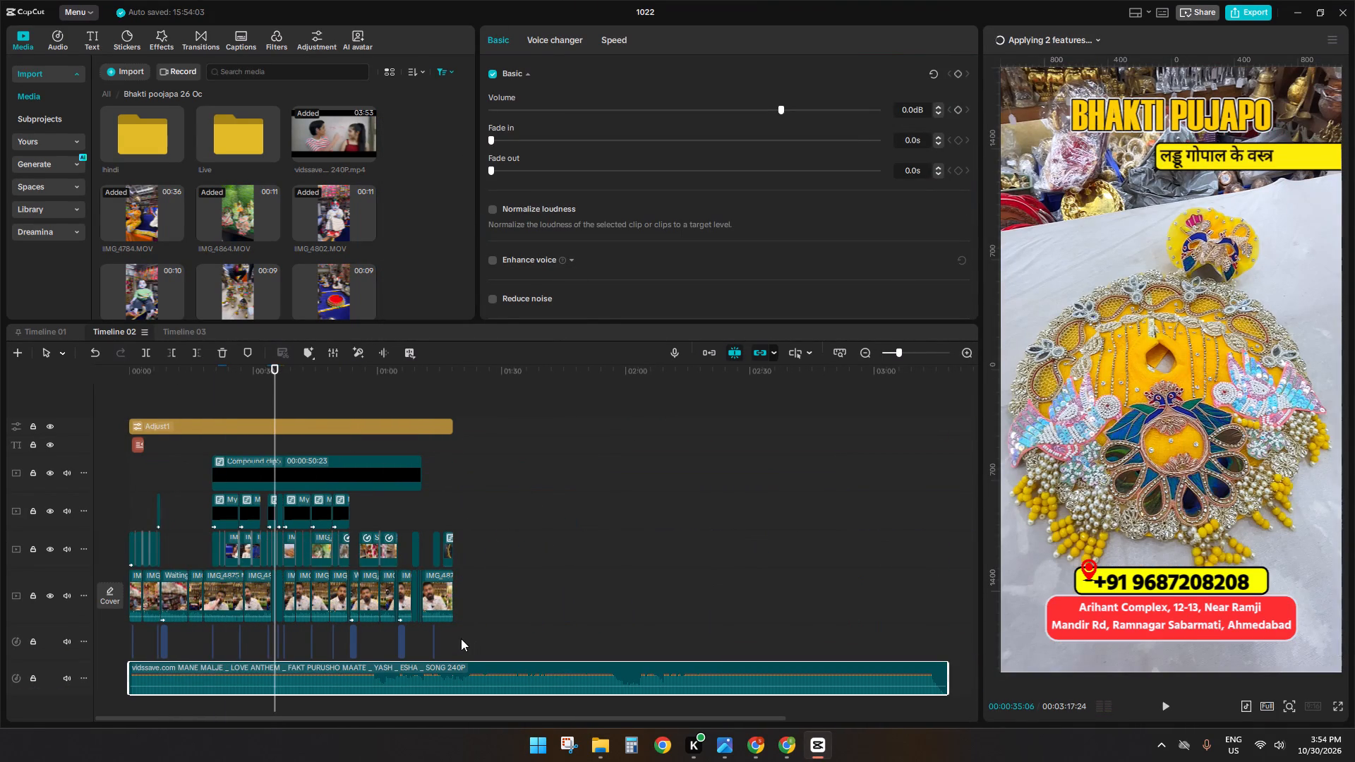
Cut the song at the end of the video, 00:01:18:11, and delete the excess audio.
click(457, 638)
click(457, 665)
key(s)
key(d)
Lower the background song's volume to -23.6 dB.
click(424, 674)
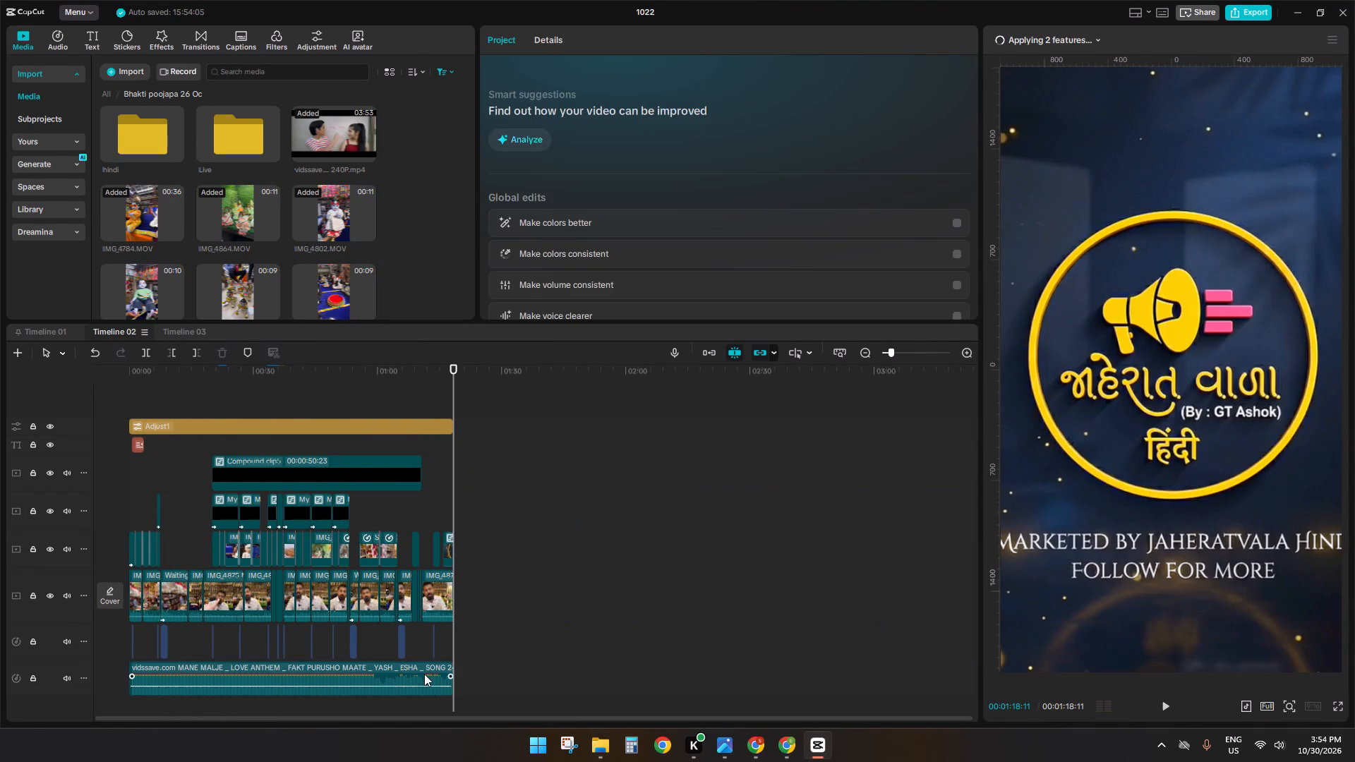
click(704, 109)
drag(704, 109, 668, 113)
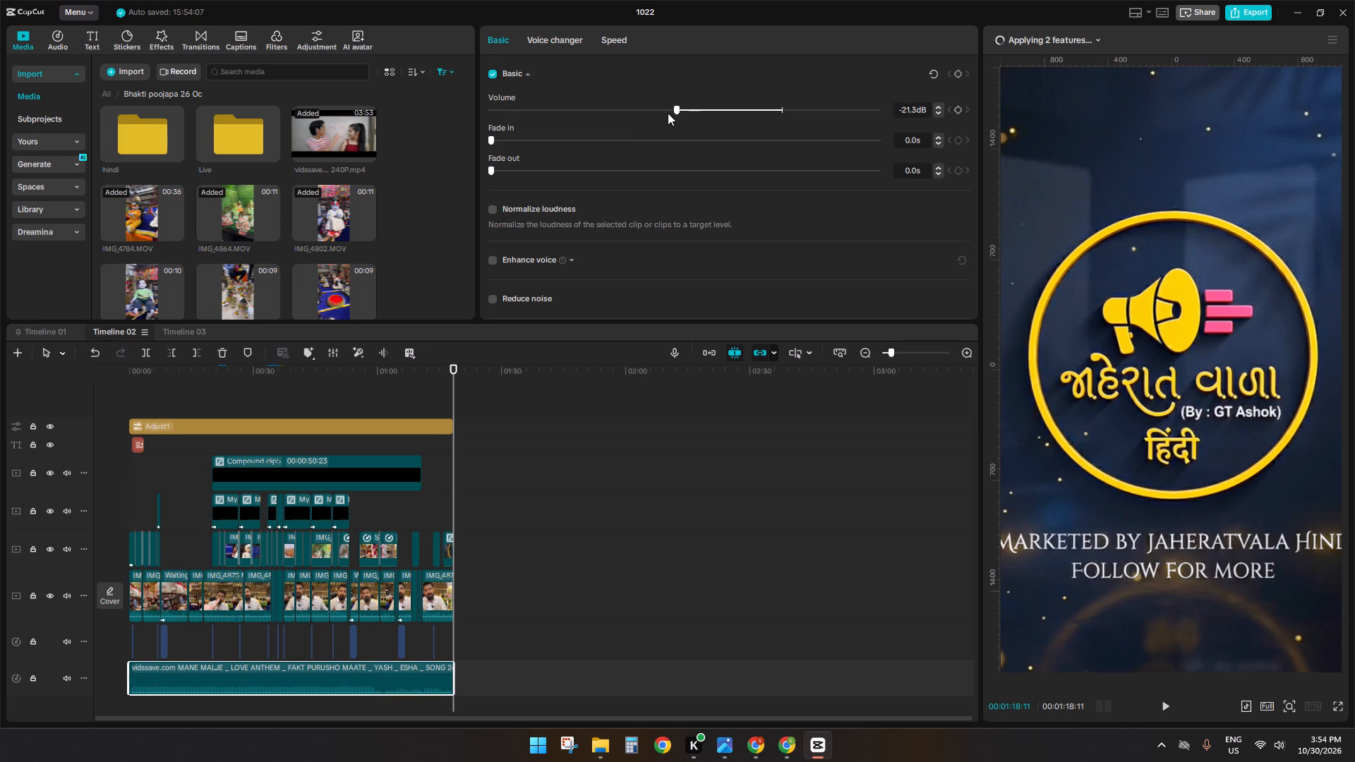
drag(668, 113, 664, 116)
Play back the opening of Timeline 02 from the start to check the song's level under the intro shots.
click(209, 447)
drag(209, 447, 59, 459)
key(space)
ctrl+scroll(219, 526, up, 4)
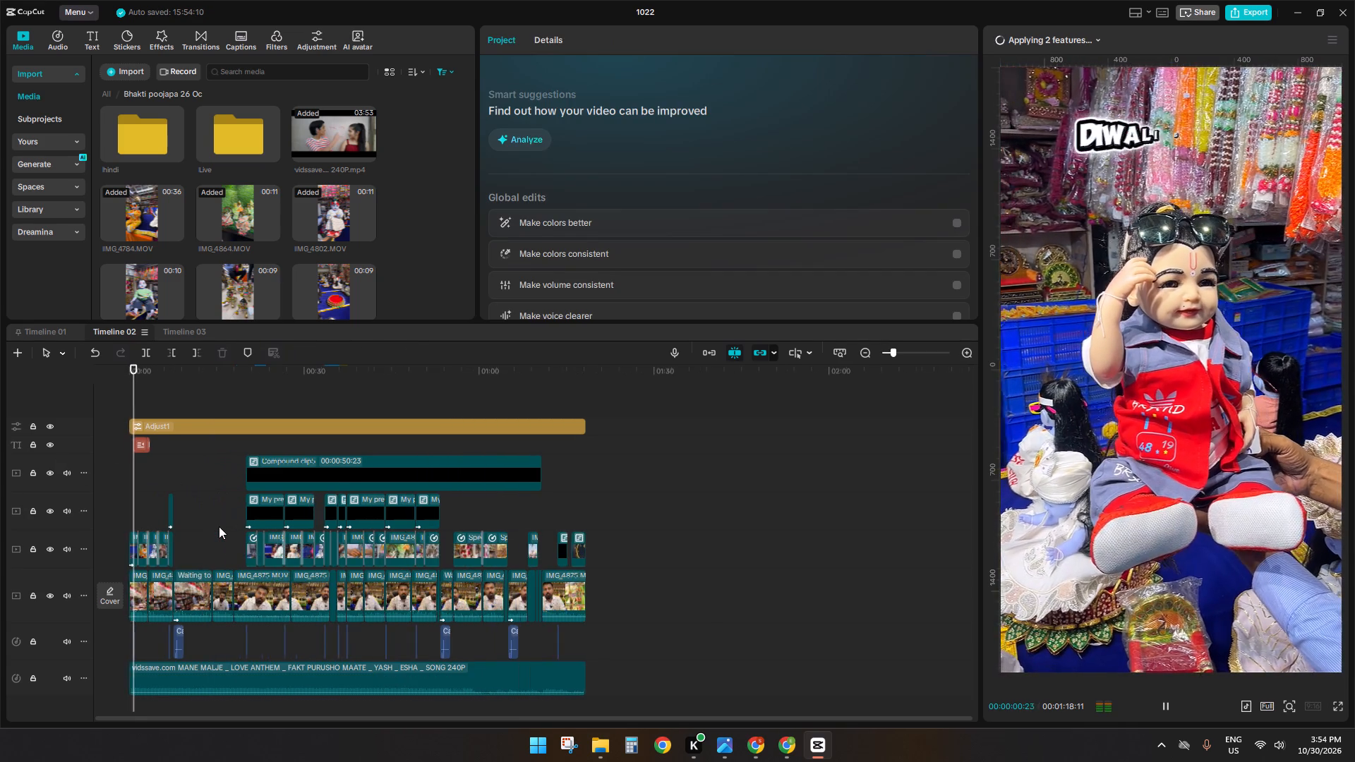
ctrl+scroll(219, 526, up, 7)
click(201, 463)
drag(201, 463, 5, 464)
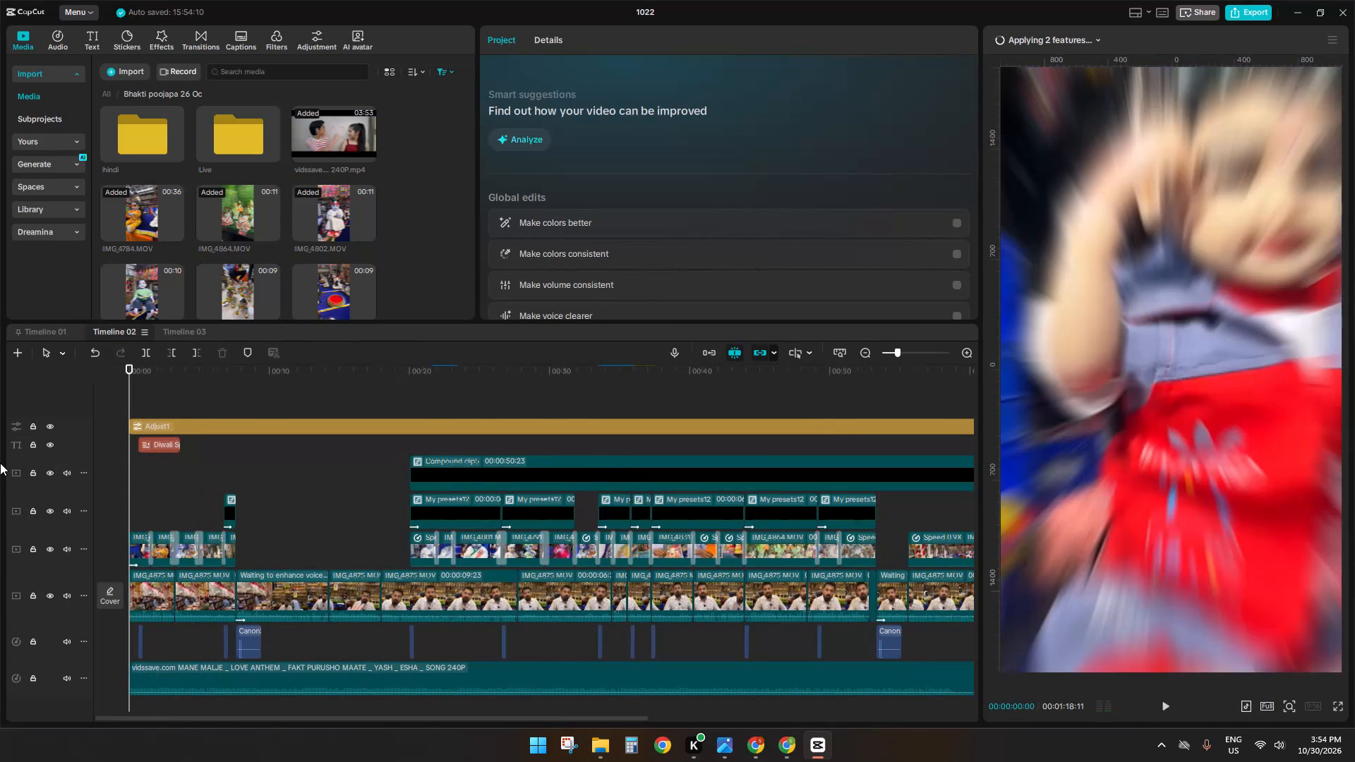
key(space)
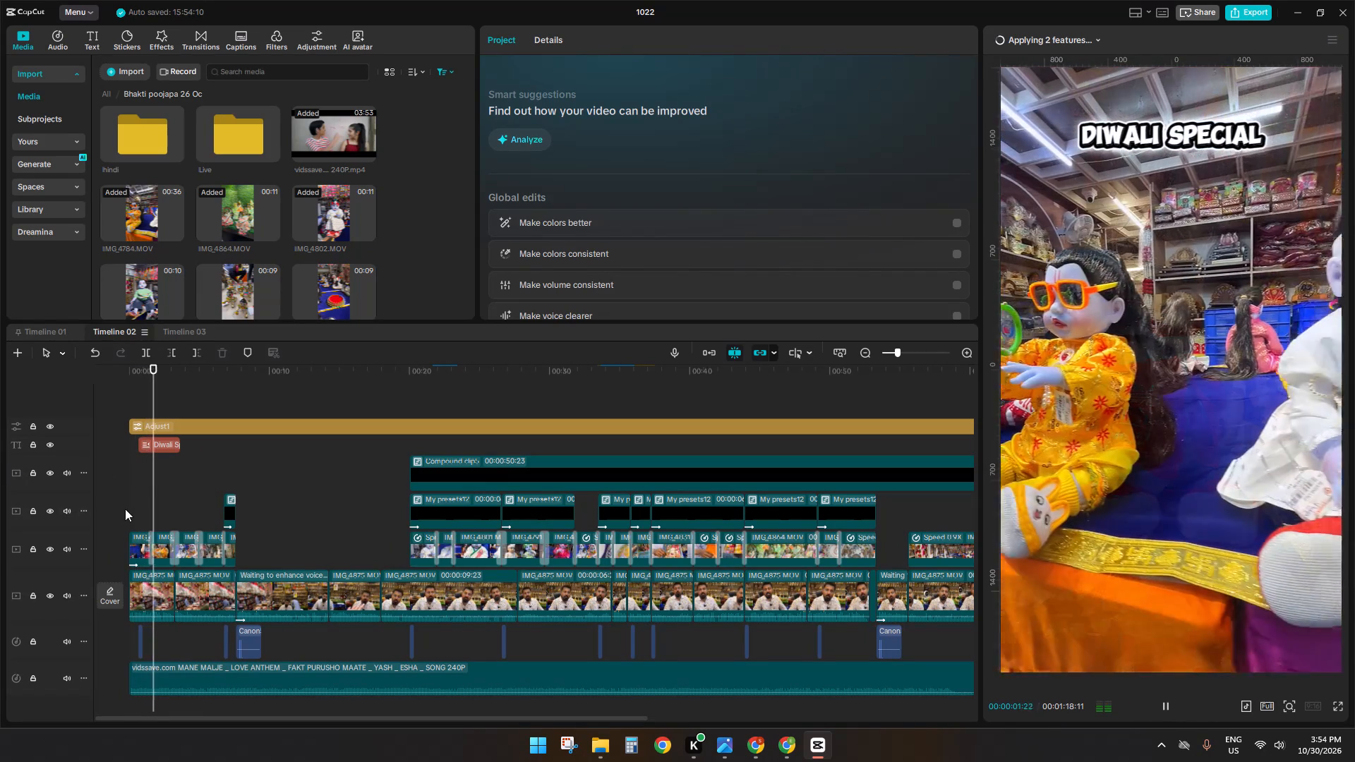
click(142, 469)
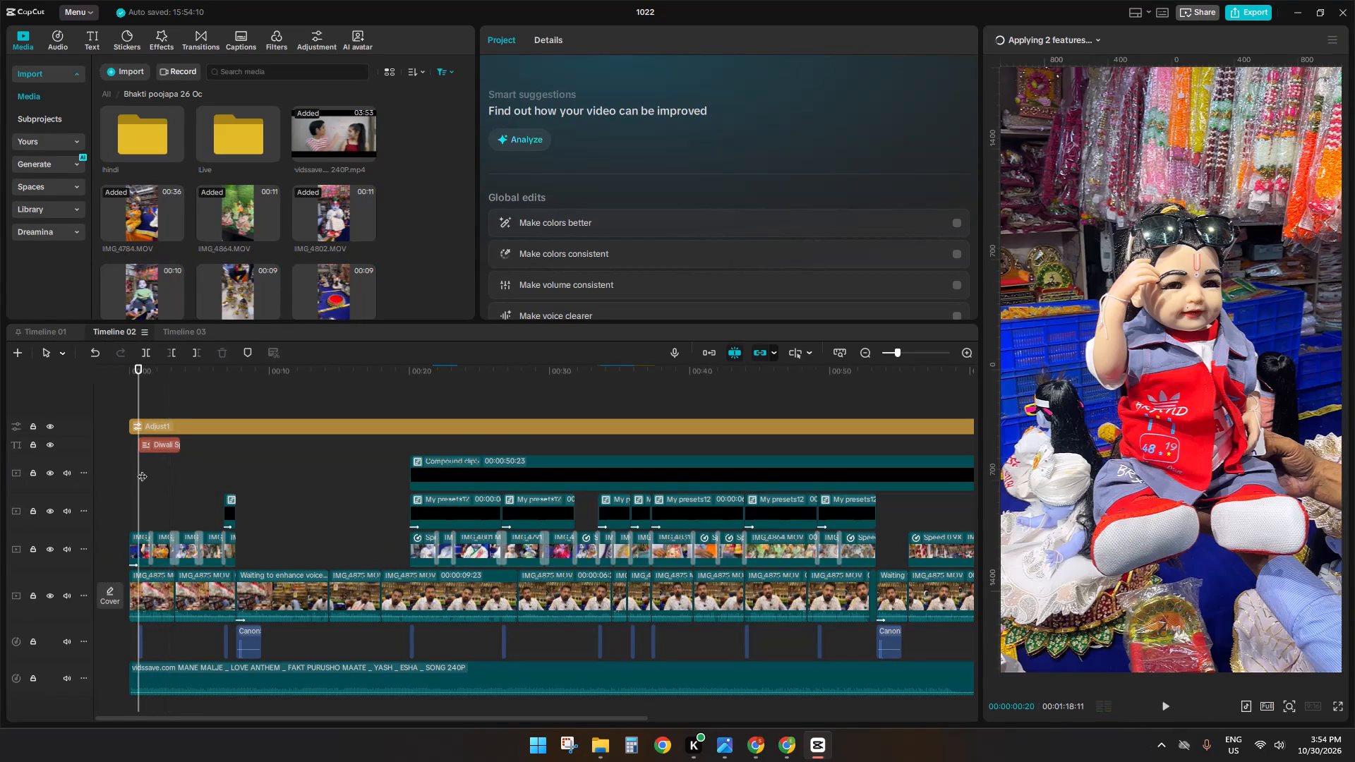
key(space)
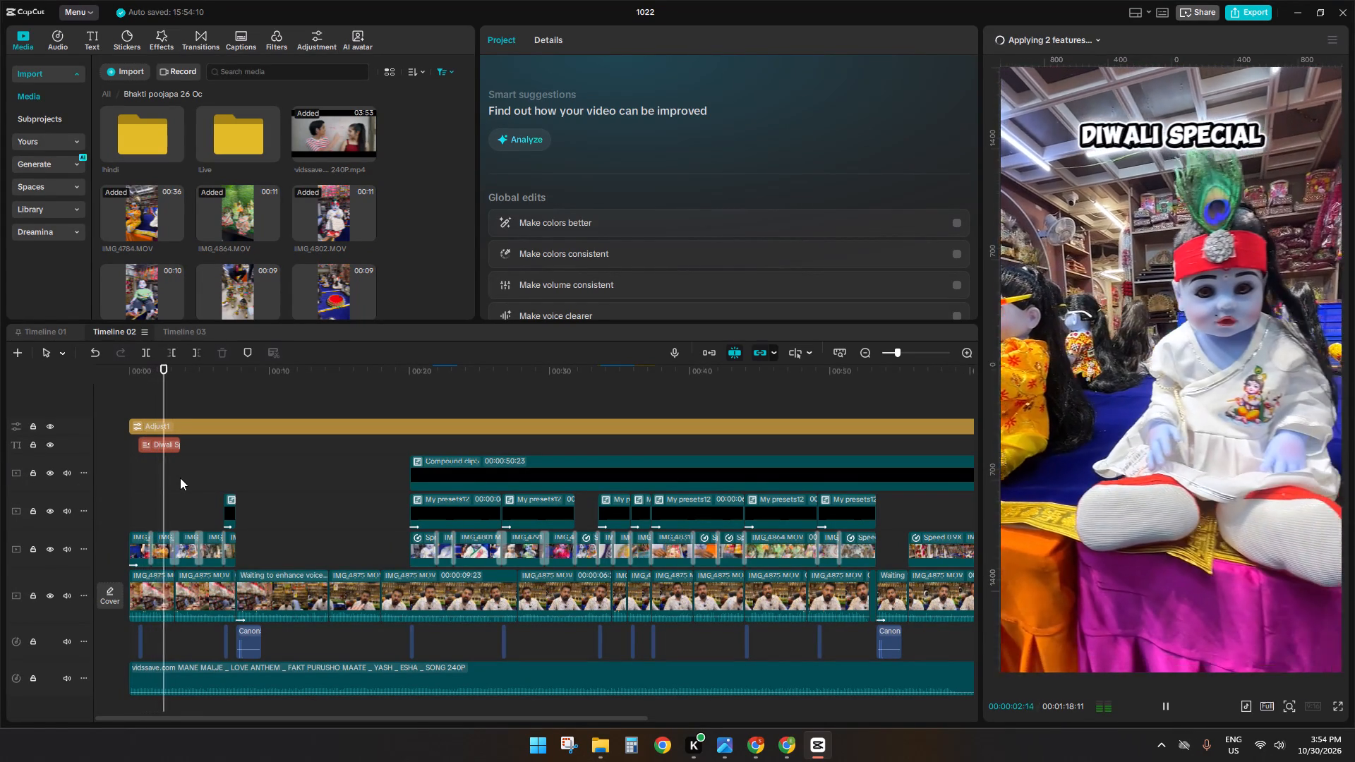
ctrl+scroll(232, 533, up, 5)
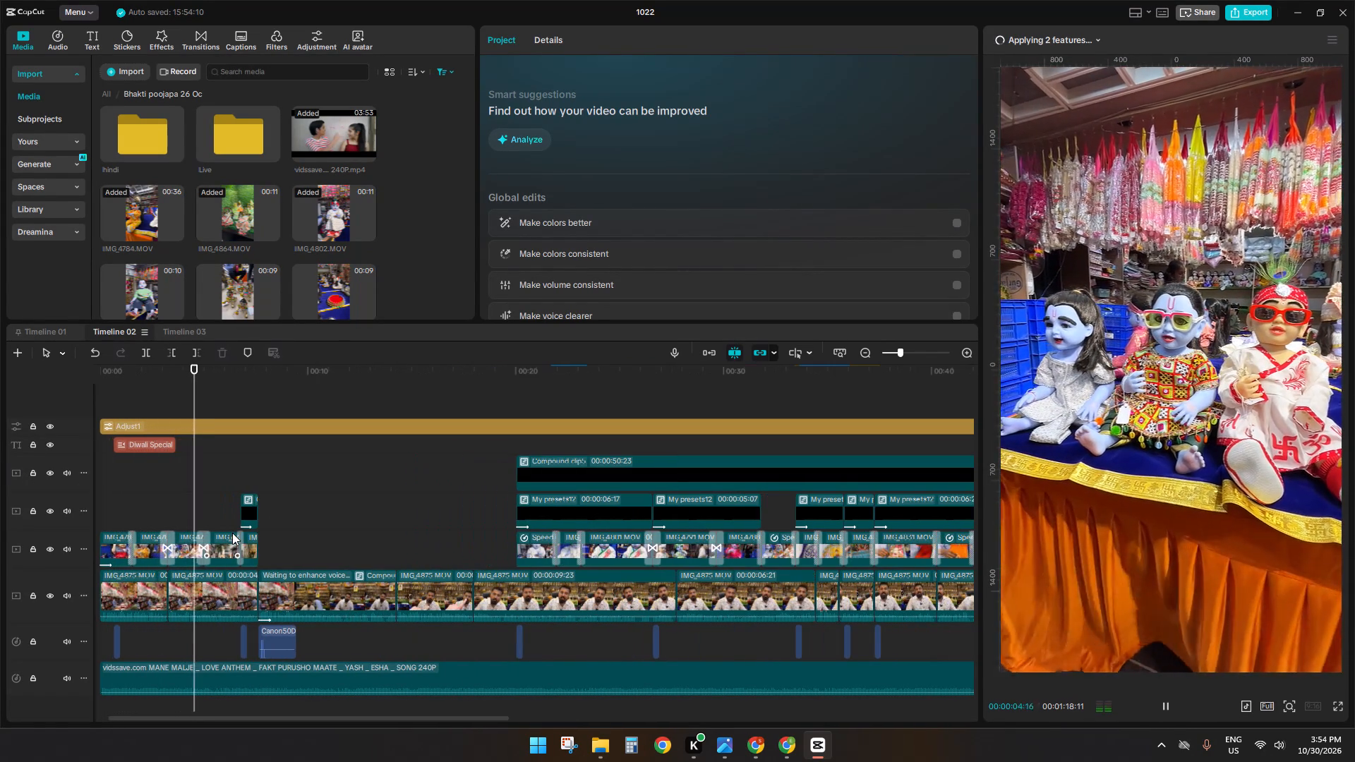
ctrl+scroll(270, 538, down, 3)
ctrl+scroll(254, 553, up, 3)
key(space)
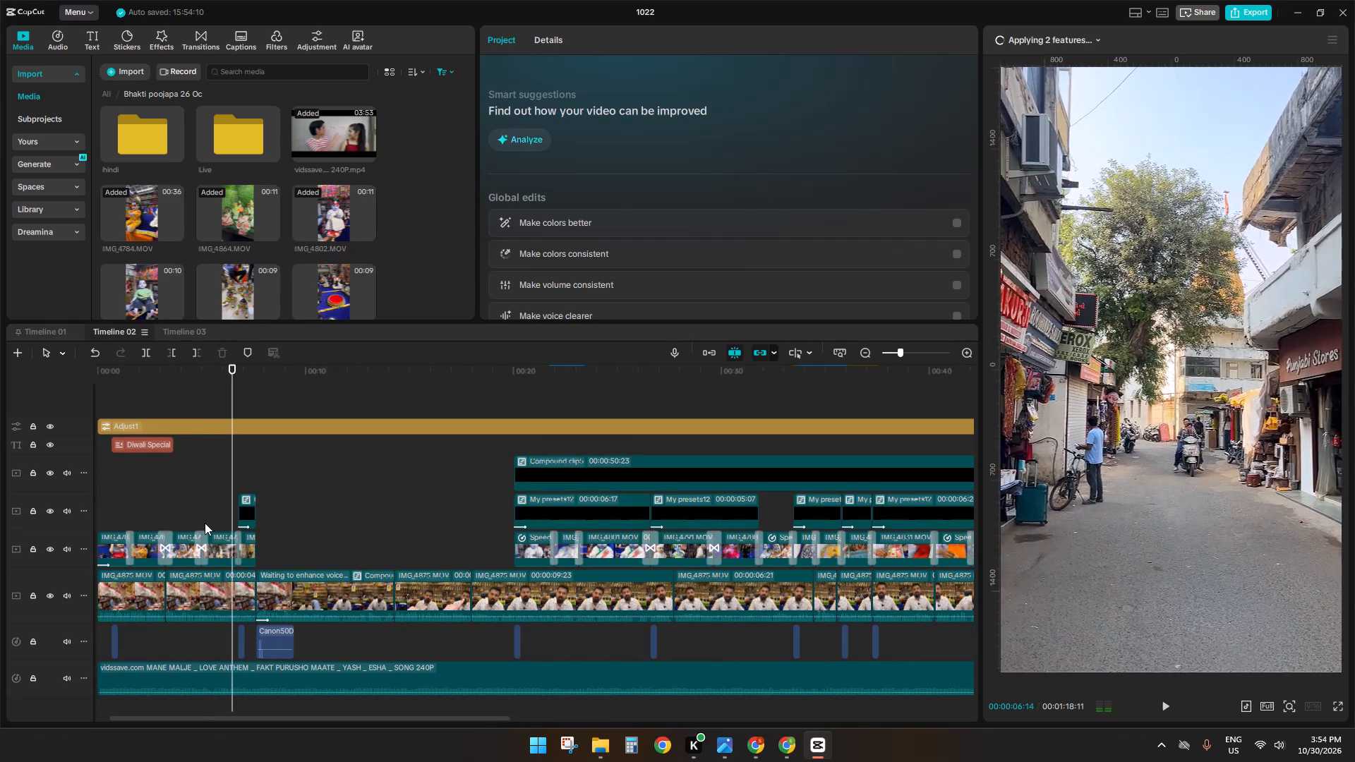
Browse the trending sound effects, auditioning Magic reveal, for a sound to suit the transition at 00:00:05:00.
click(204, 523)
click(69, 43)
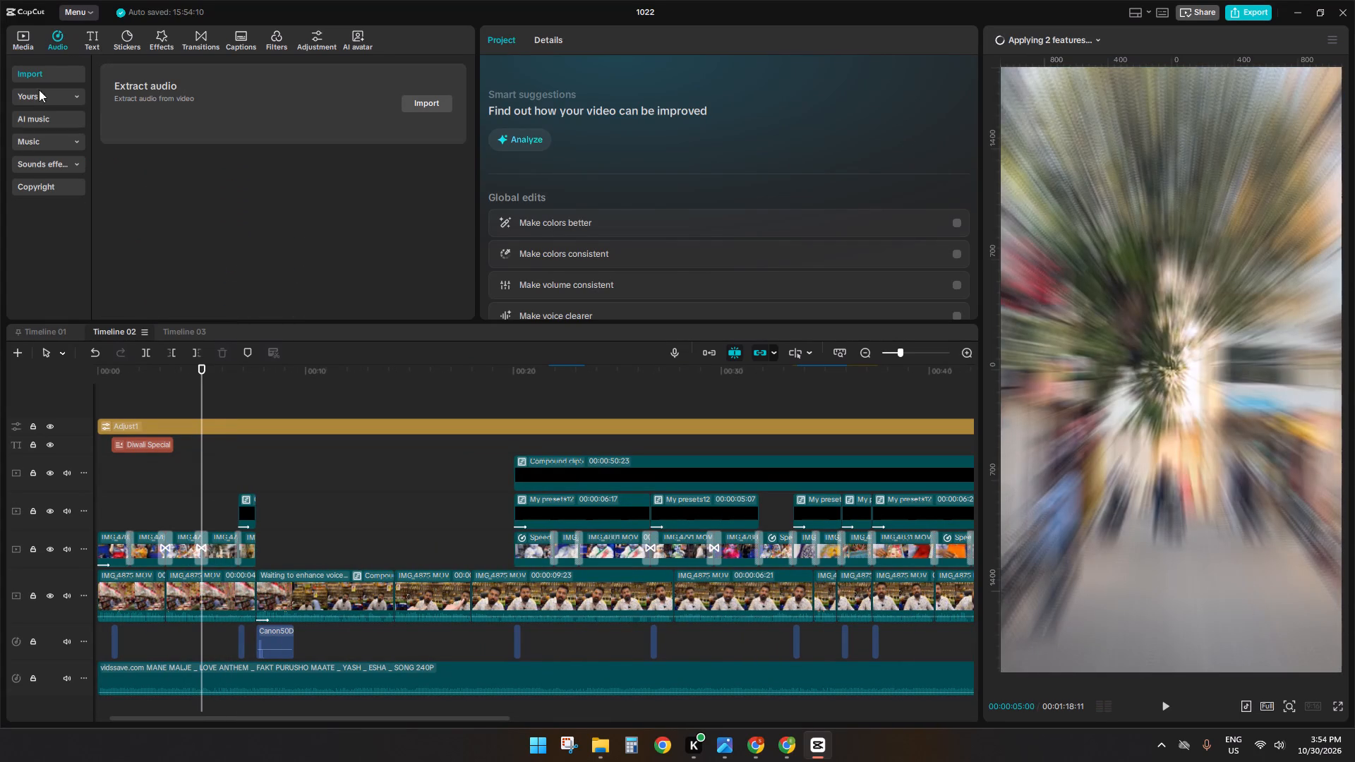
click(47, 161)
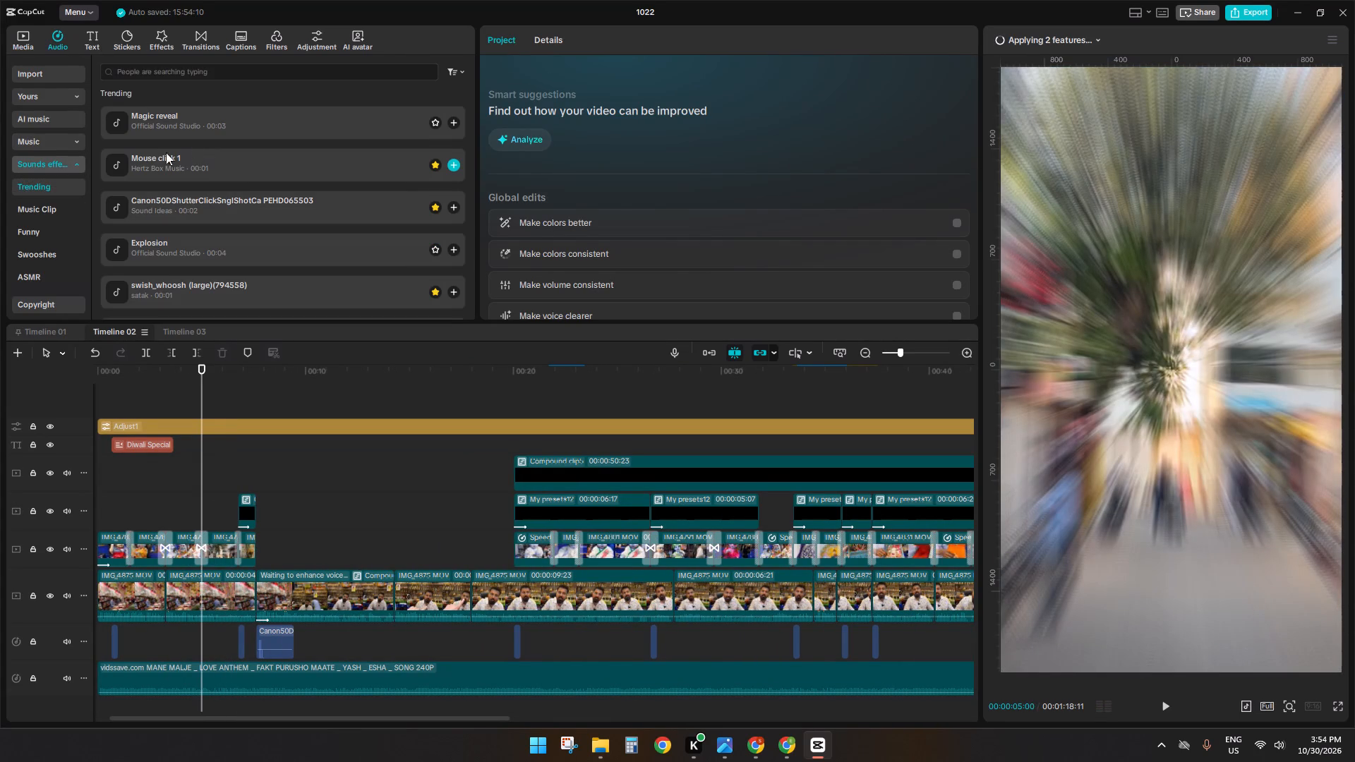
click(155, 152)
click(154, 122)
scroll(155, 152, down, 11)
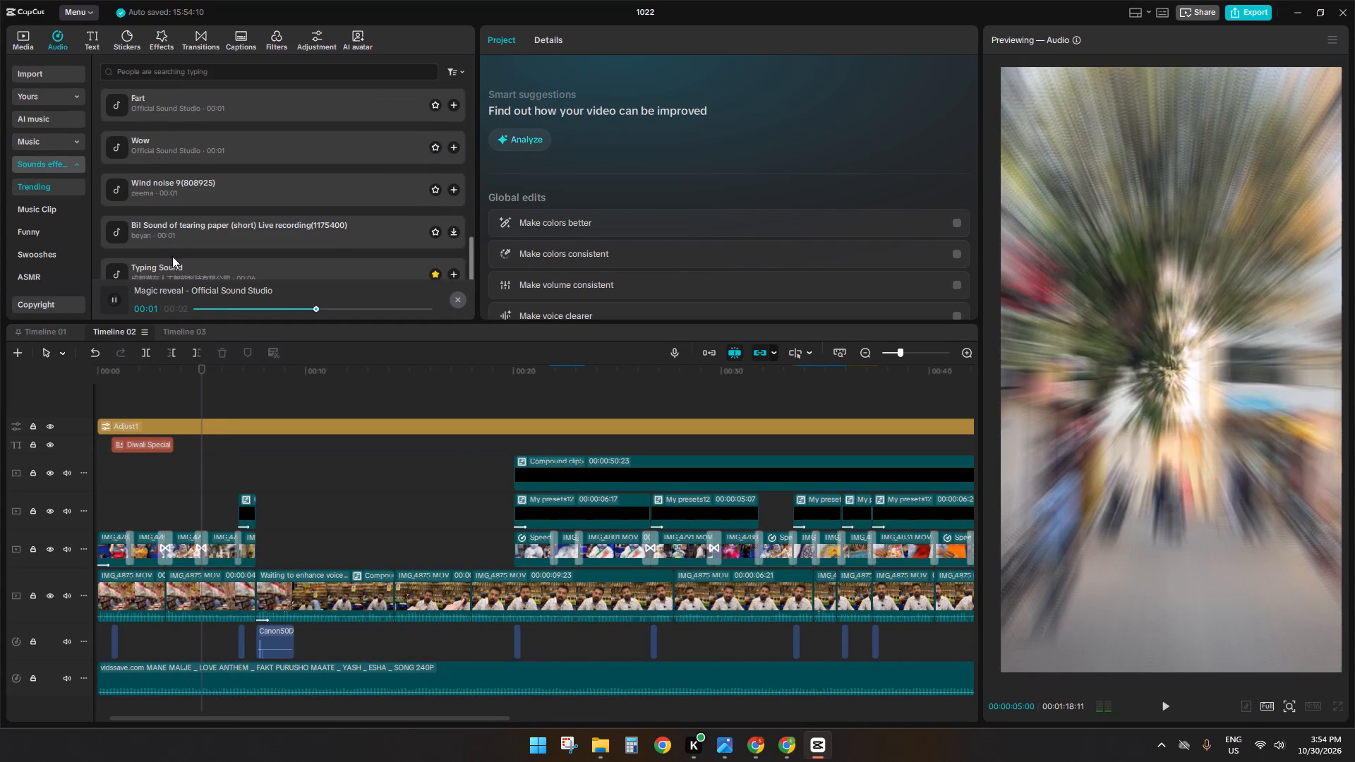
scroll(172, 256, down, 12)
click(159, 228)
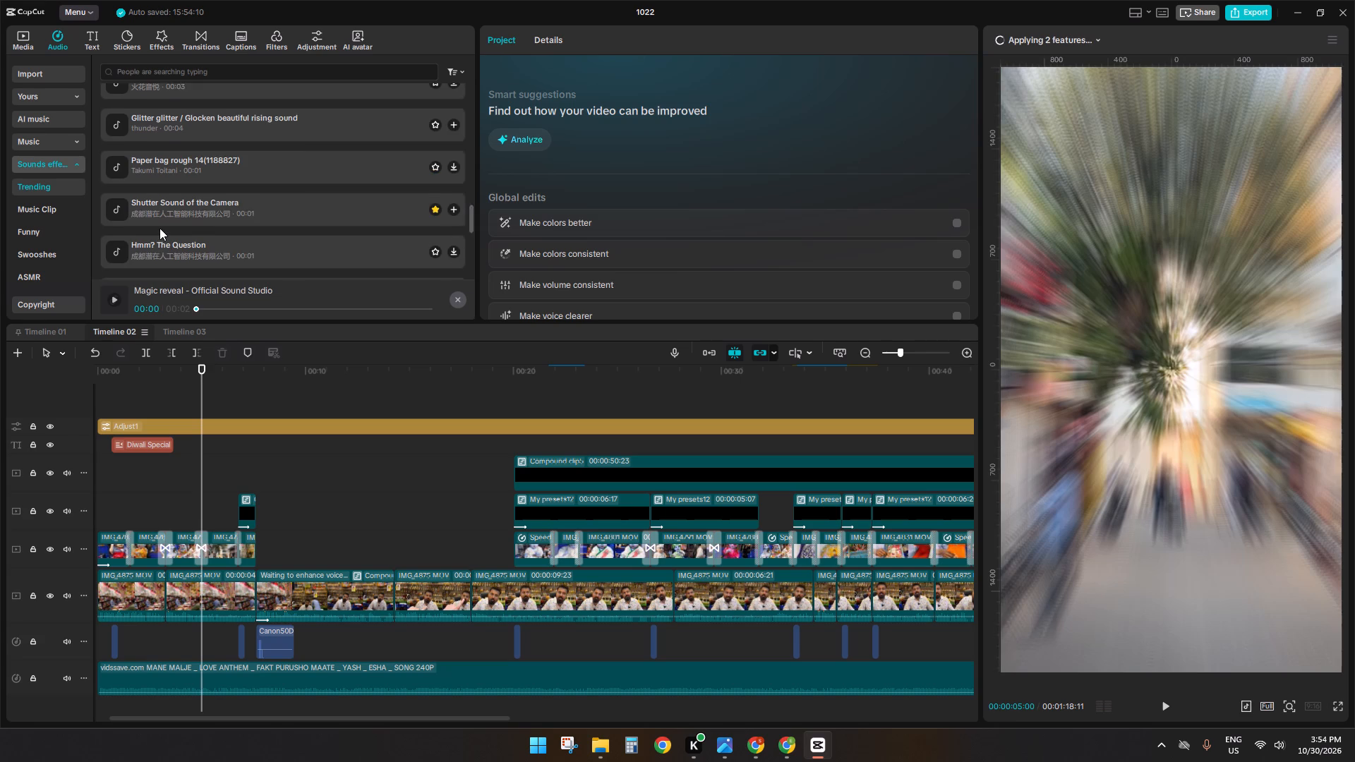
scroll(159, 228, down, 8)
click(160, 219)
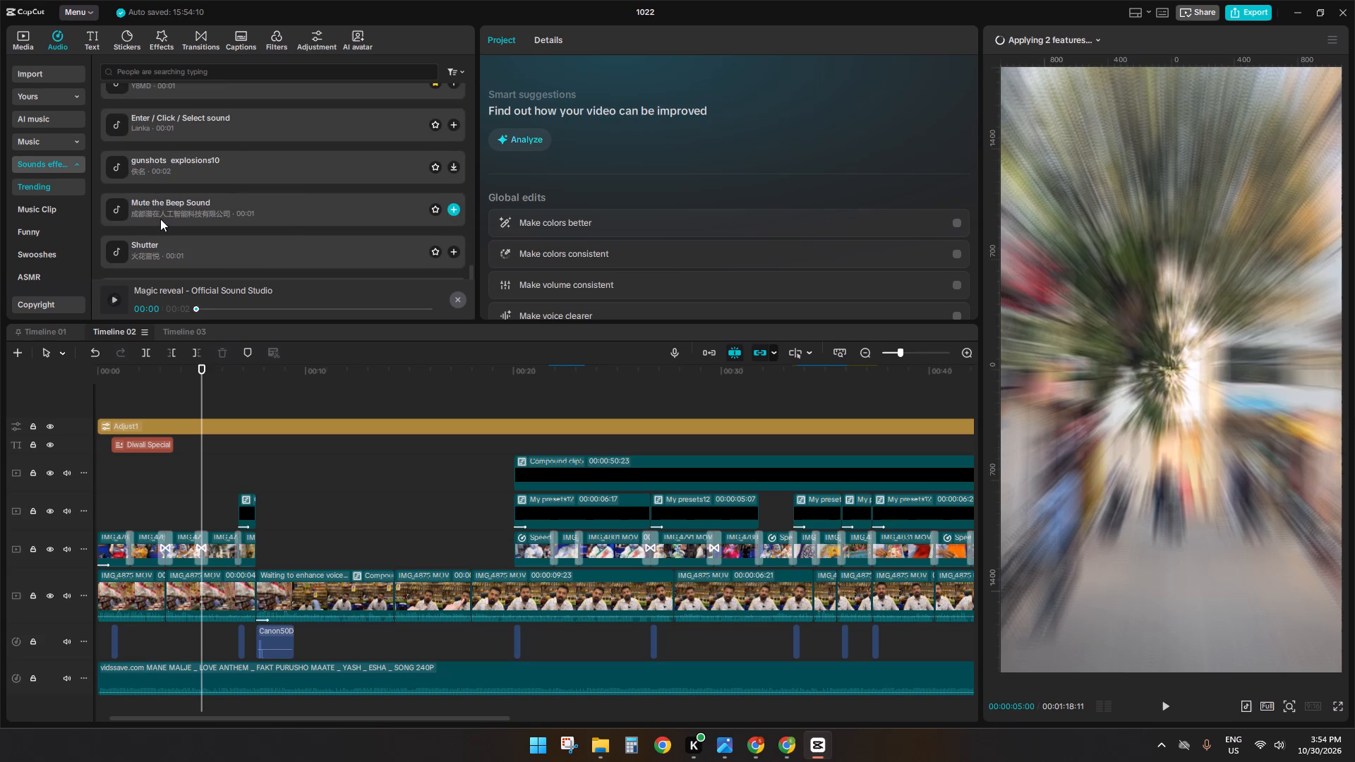
click(159, 181)
scroll(159, 181, down, 5)
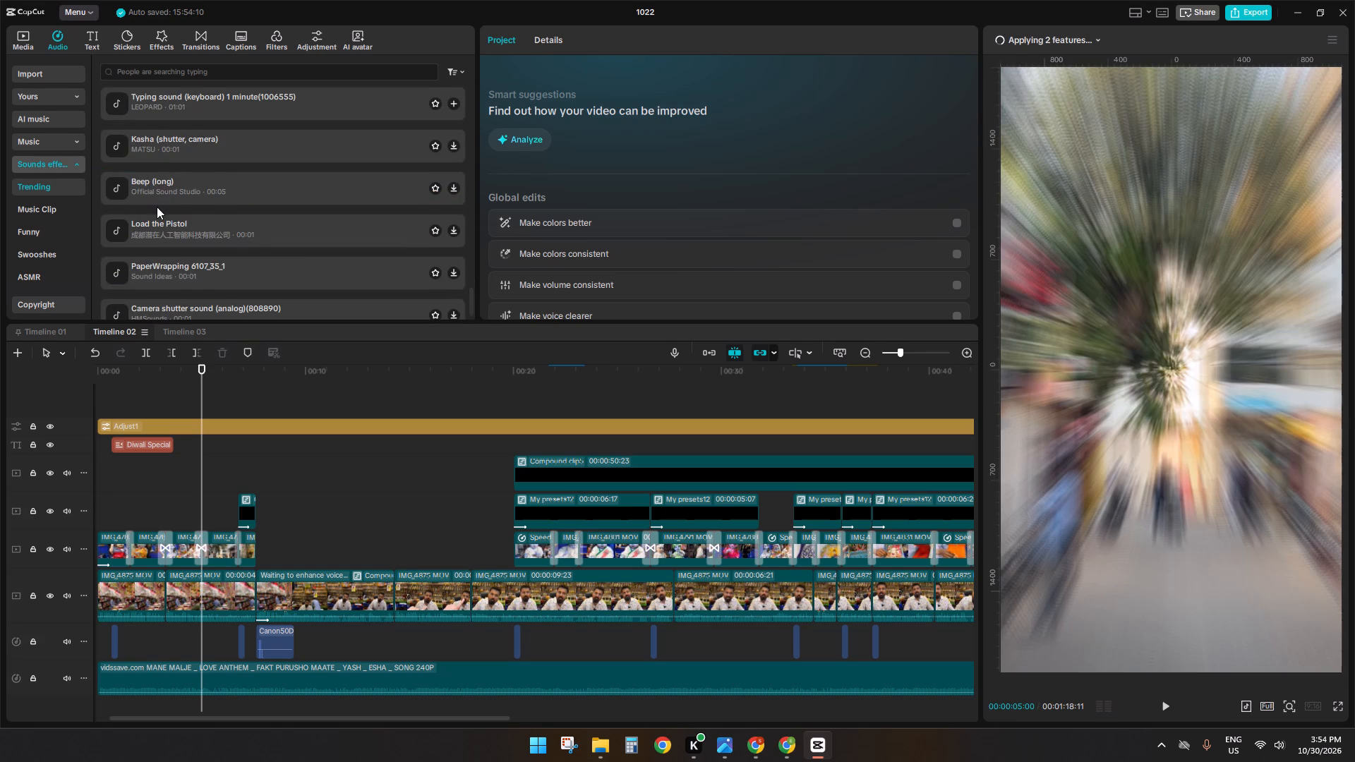
scroll(157, 207, down, 9)
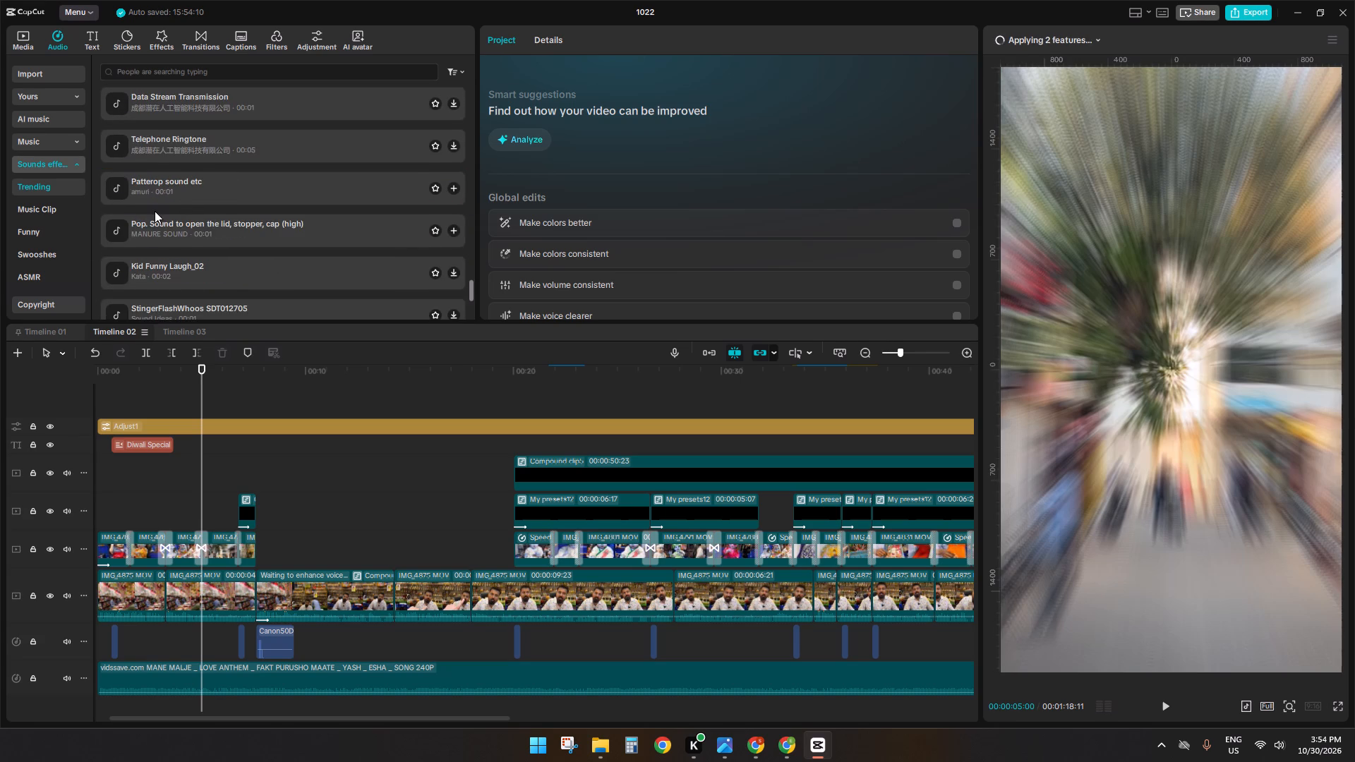
scroll(155, 211, down, 8)
Audition favorite sound effects and add swish_whoosh (large)(794558) to the sound-effects track at the transition near 00:00:05:00.
click(35, 99)
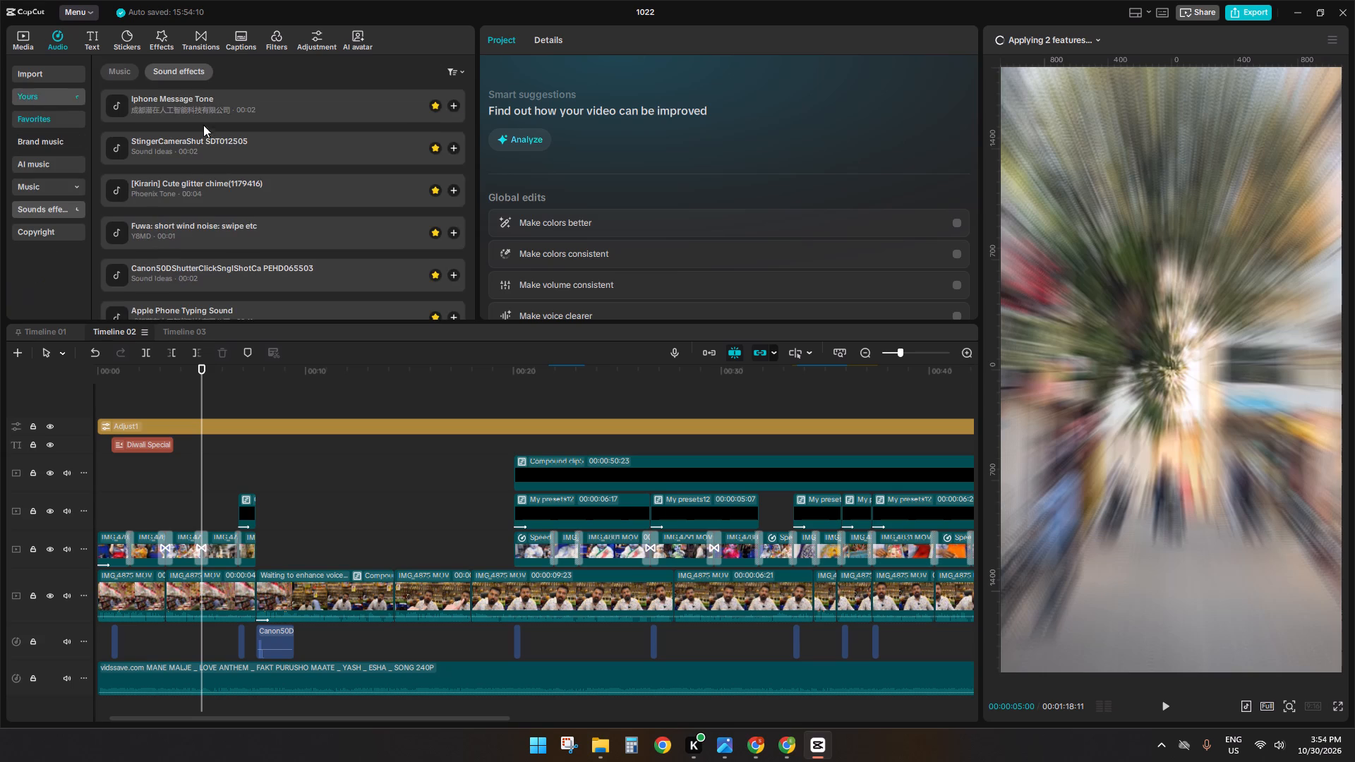
scroll(191, 246, down, 12)
click(168, 288)
click(167, 195)
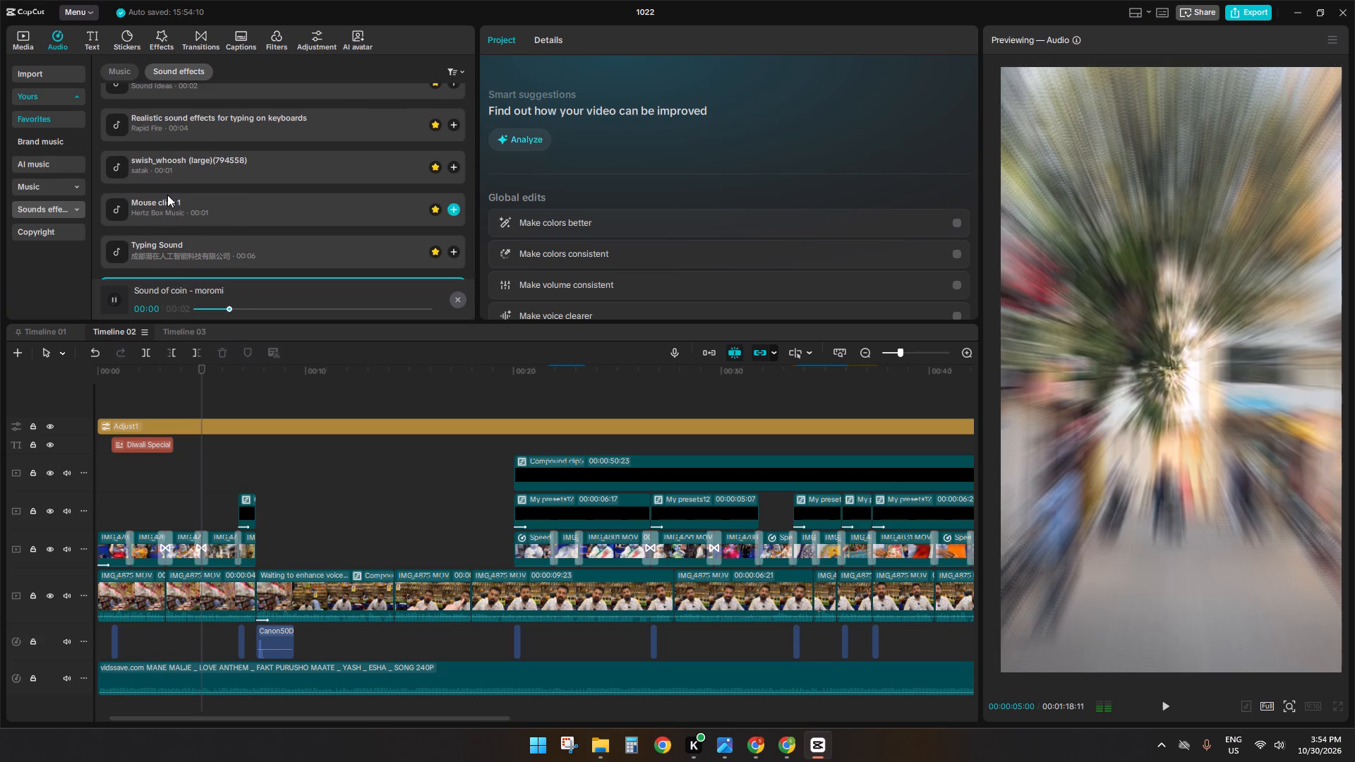
click(161, 164)
drag(160, 164, 198, 644)
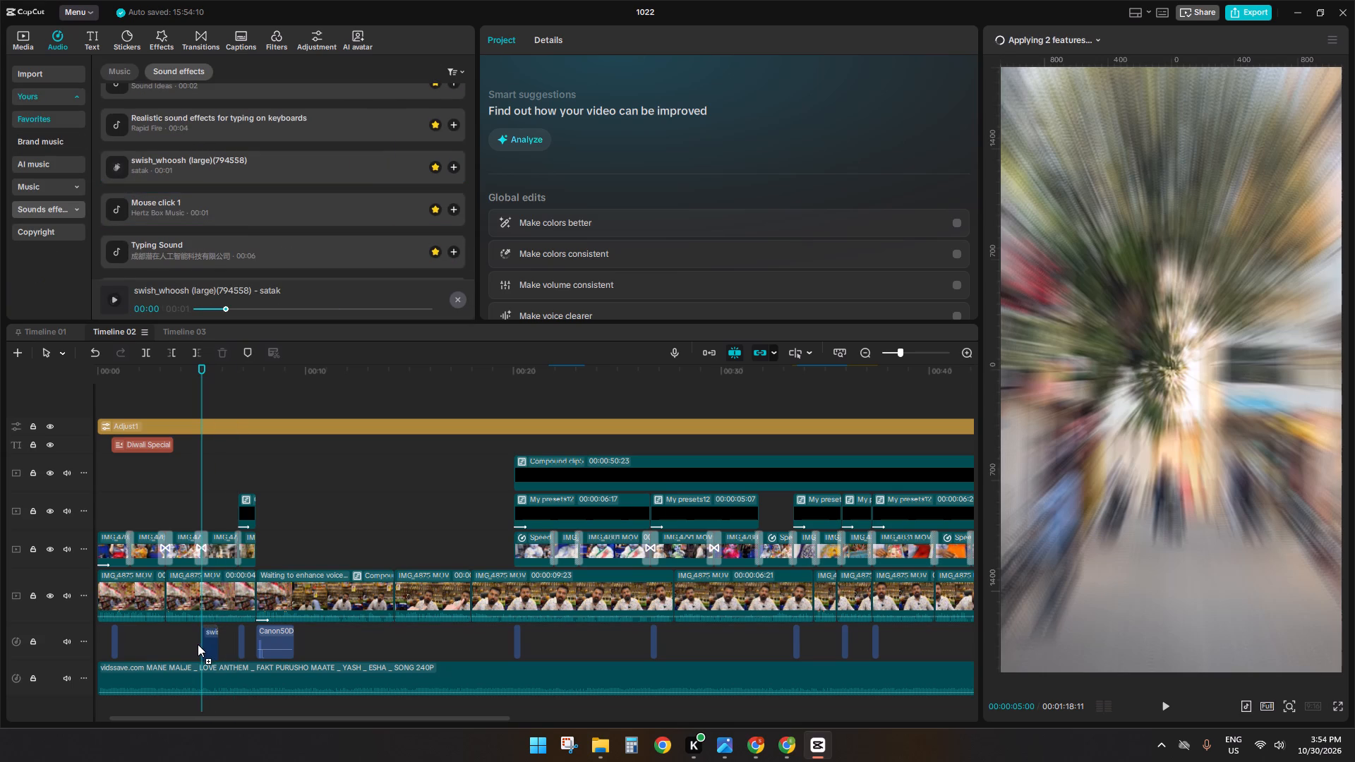
drag(198, 644, 197, 645)
click(194, 634)
Align the swish_whoosh sound with the transition's start at 00:00:04:24, playing back the result.
key(space)
ctrl+scroll(262, 633, up, 5)
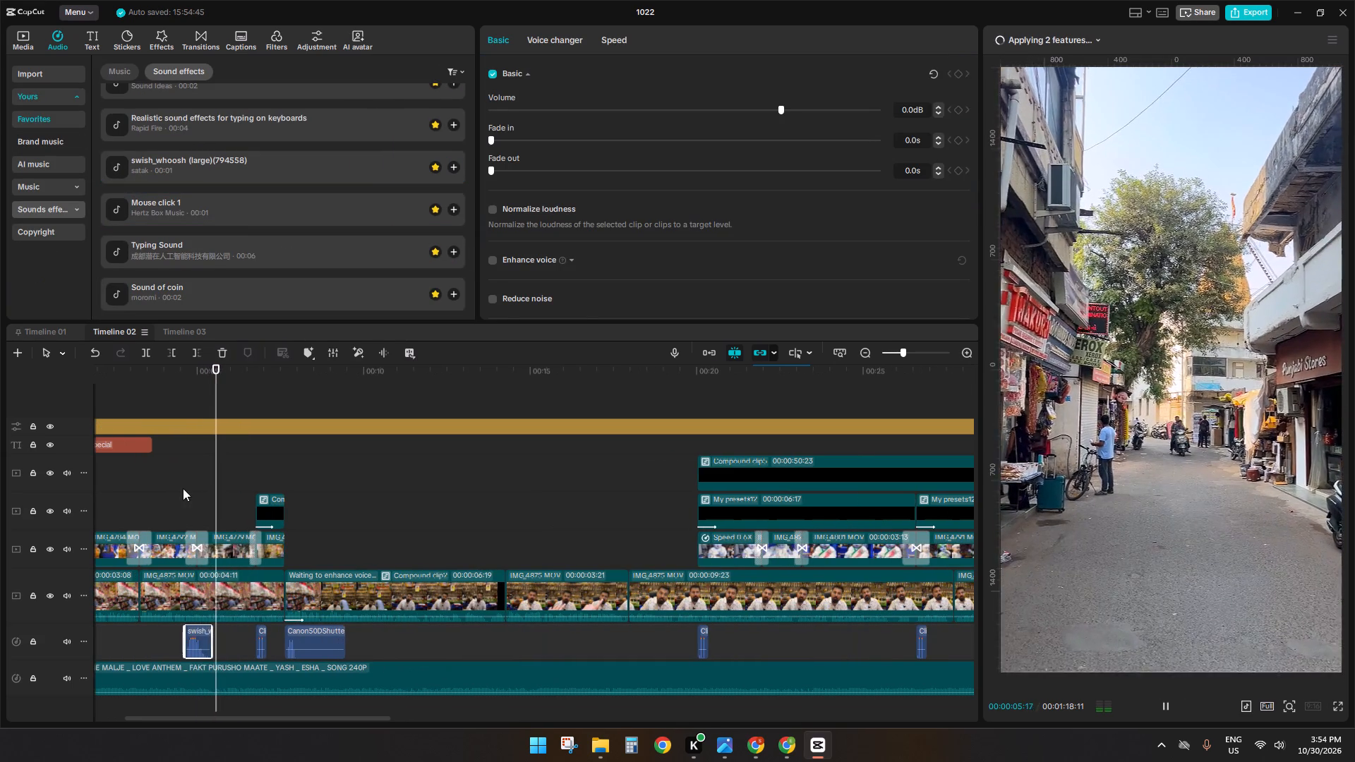
click(177, 521)
click(186, 516)
click(191, 516)
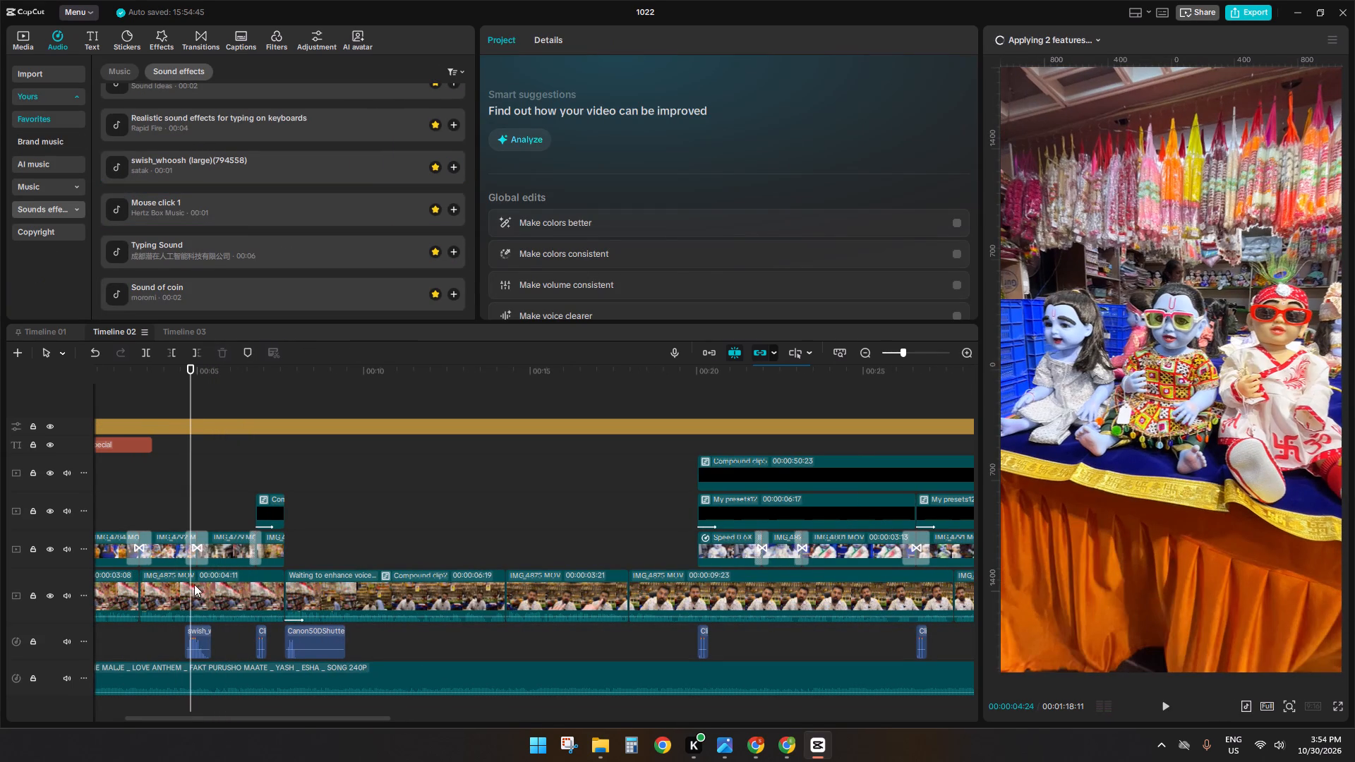
drag(196, 634, 203, 632)
key(space)
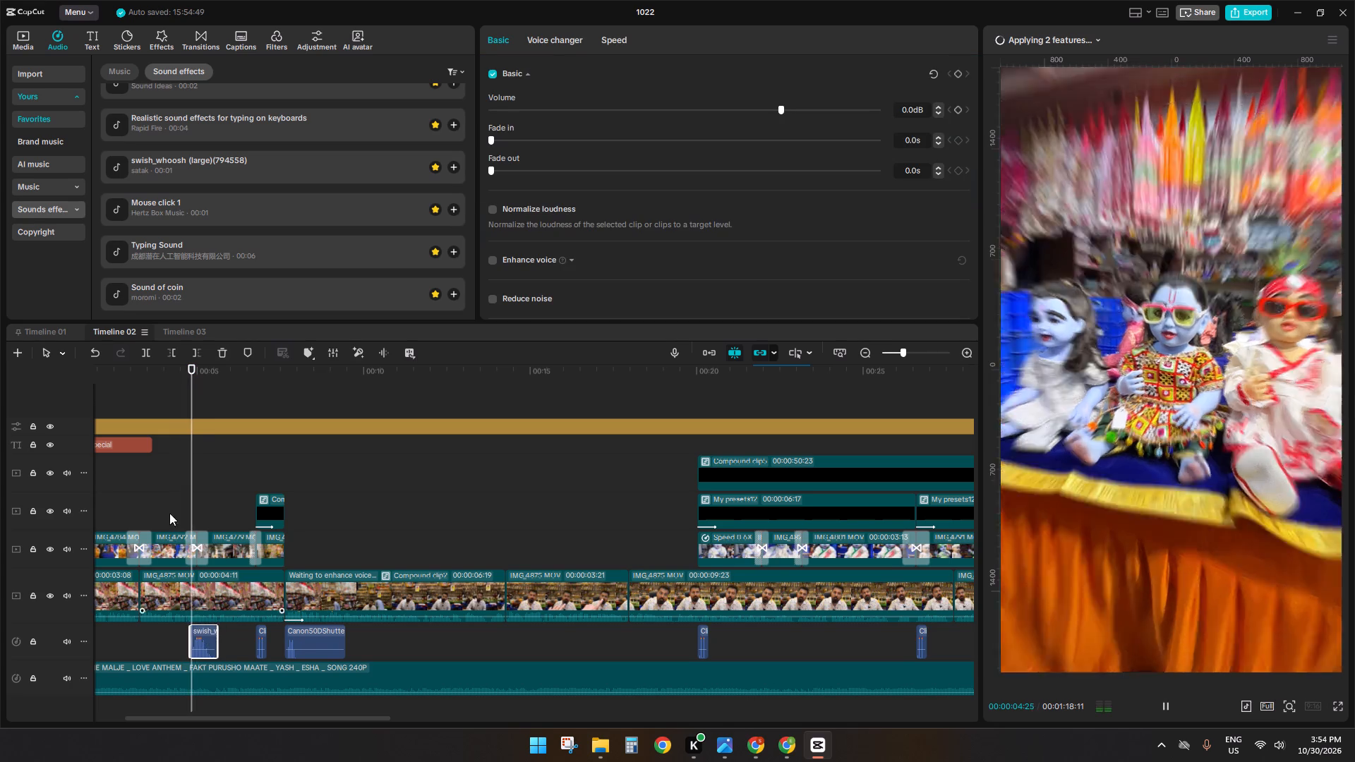
Add the favorite Canon50DShutterClickSnglShotCa PEHD065503 sound effect at the 00:00:03:08 transition and play it back.
click(135, 508)
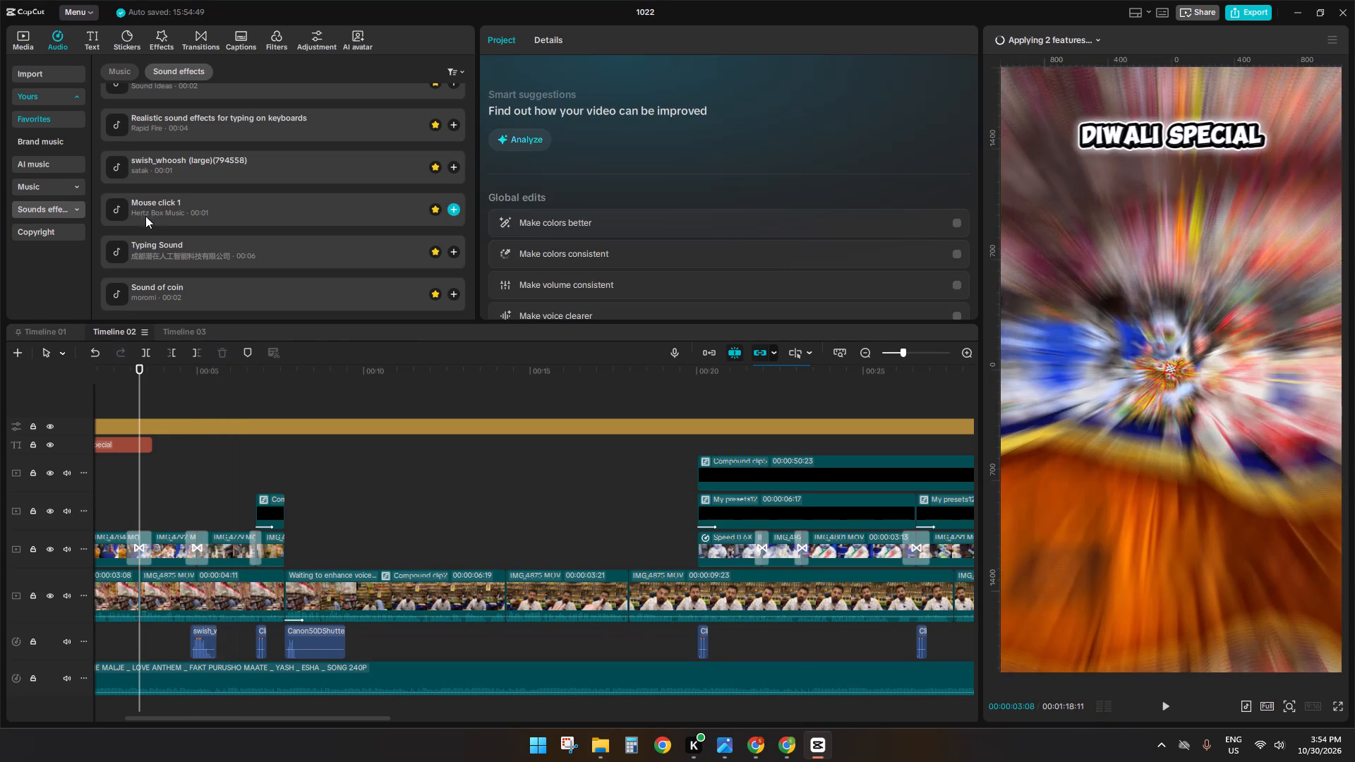
scroll(156, 256, down, 2)
scroll(181, 200, up, 3)
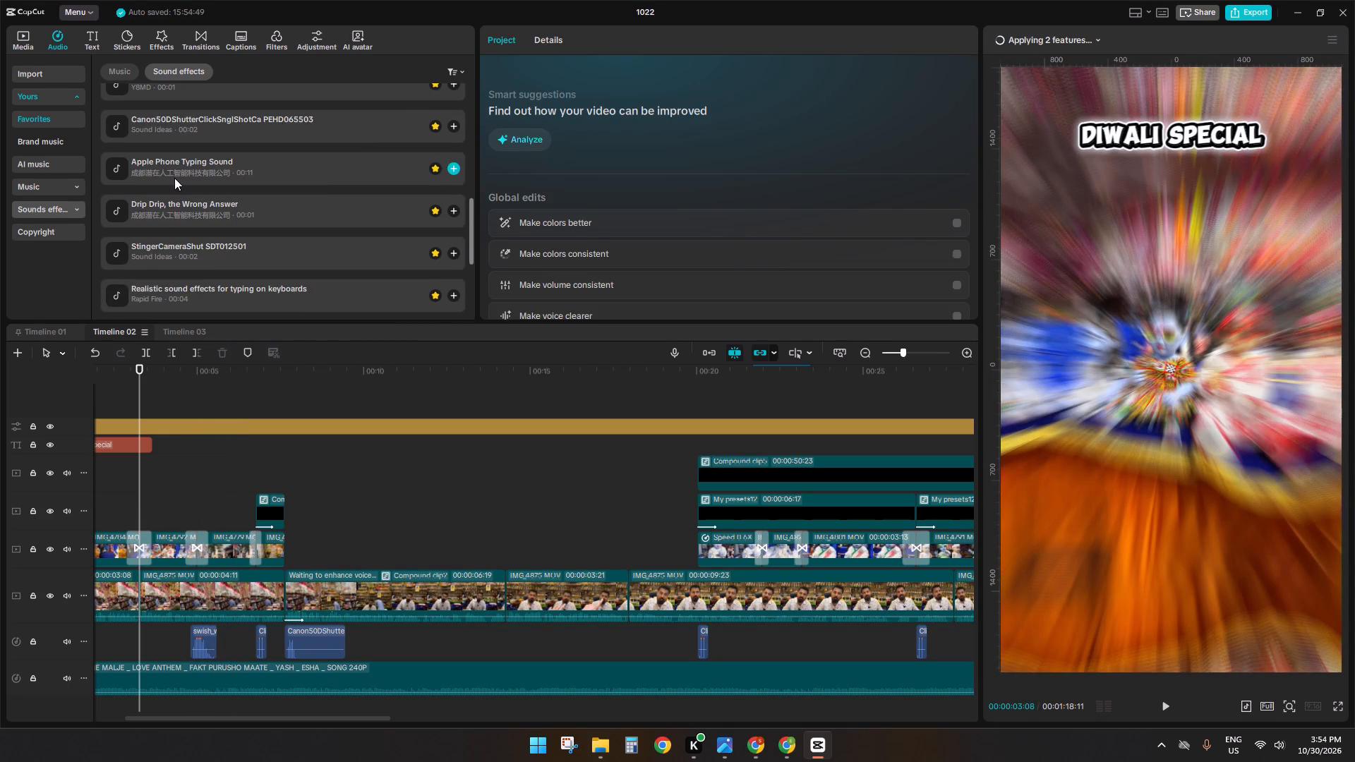
click(169, 121)
drag(164, 122, 140, 638)
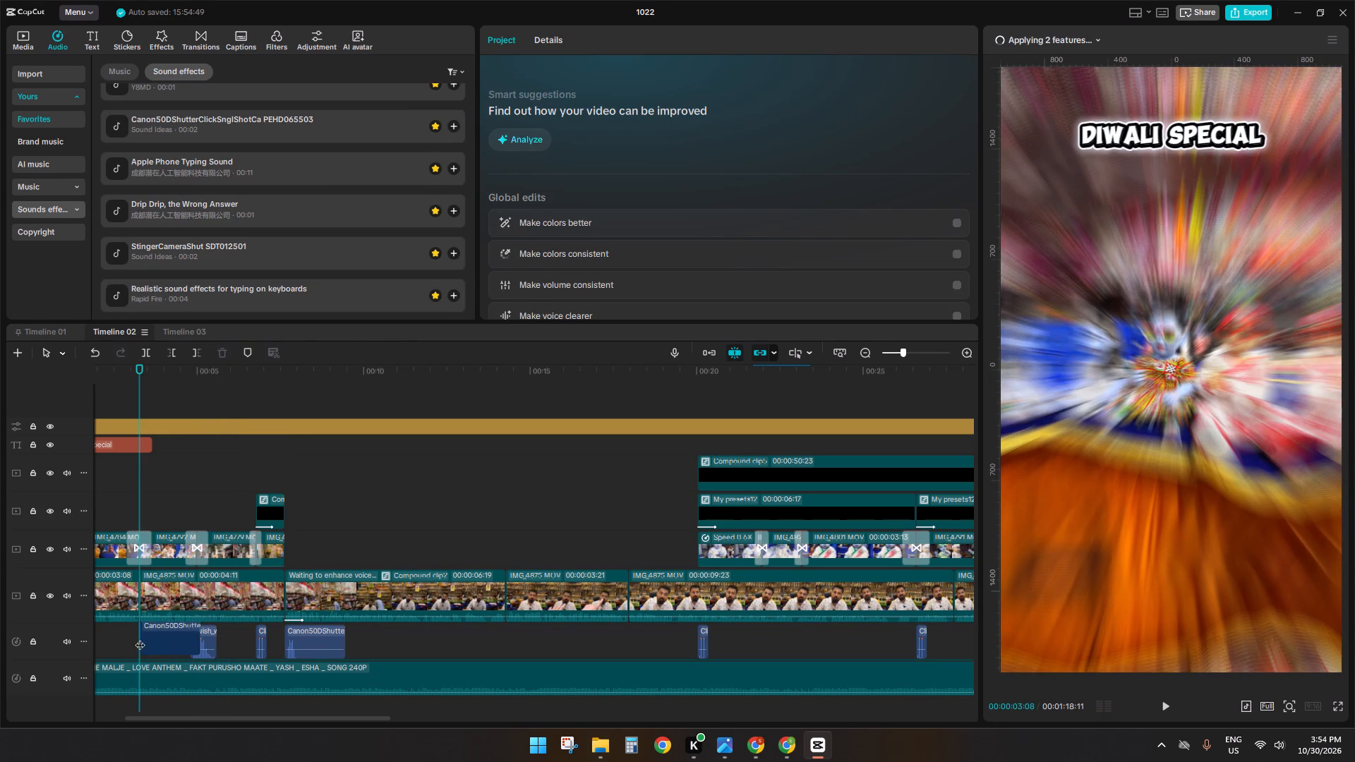
key(space)
ctrl+scroll(142, 652, down, 3)
click(125, 521)
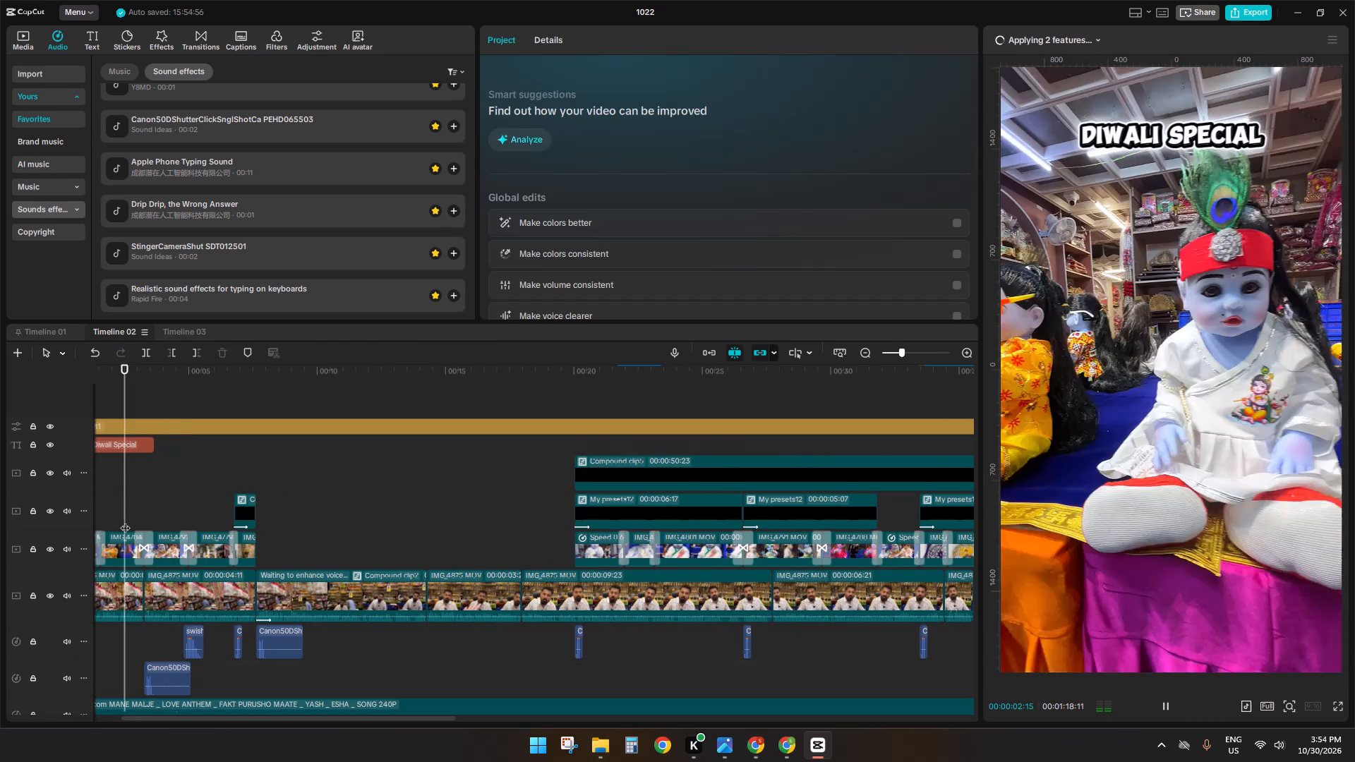
key(space)
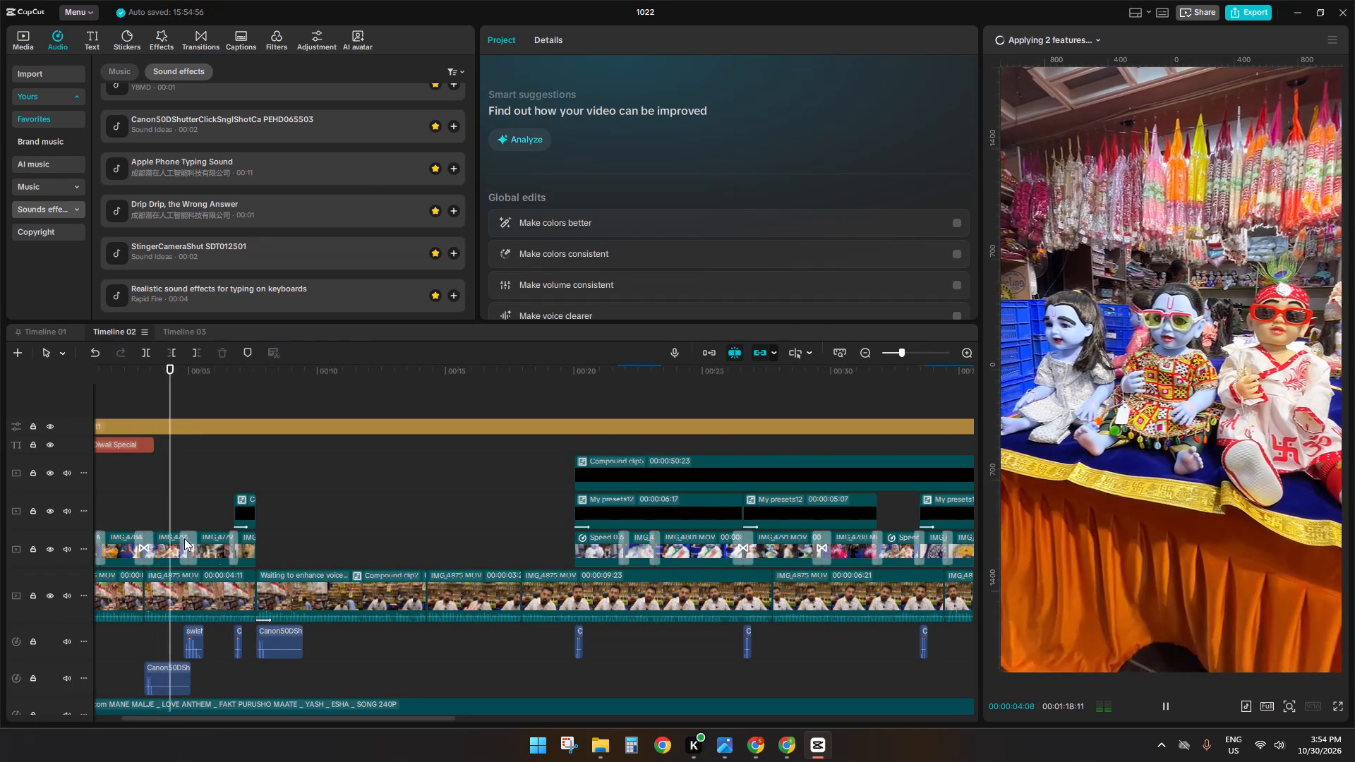
Trim the end of the Diwali Special text at 00:00:03:08.
click(145, 517)
click(144, 440)
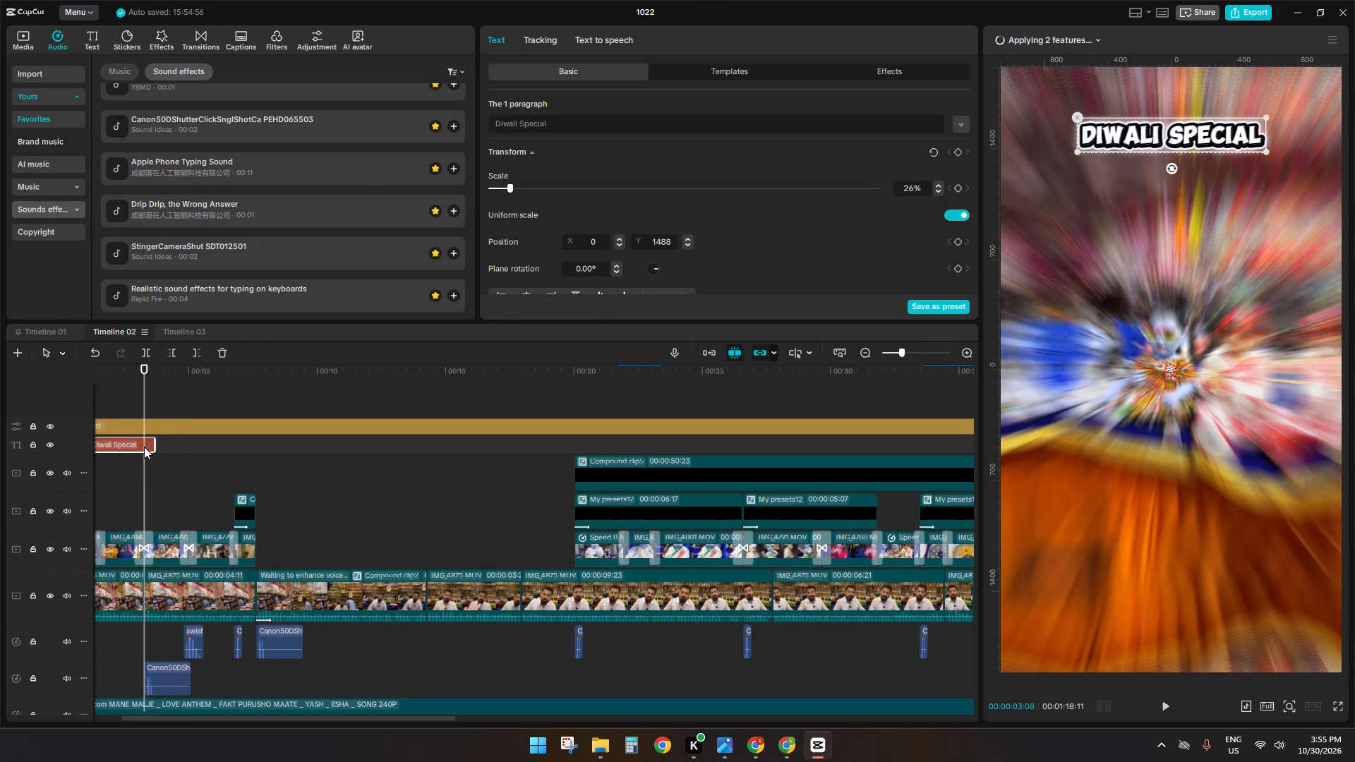
key(s)
key(d)
Play back Timeline 02 from about 00:02 to review the added sound effects and the shortened title.
click(109, 468)
key(space)
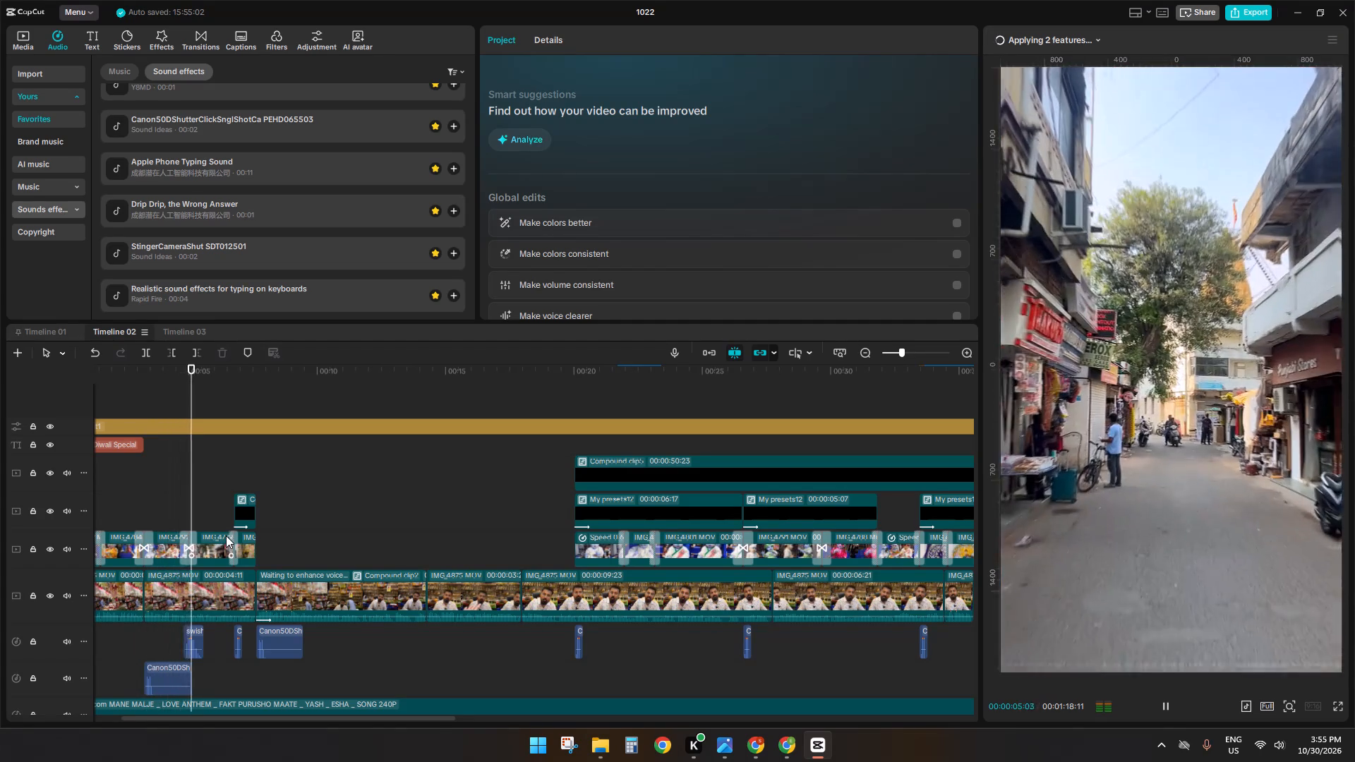
ctrl+scroll(226, 536, down, 6)
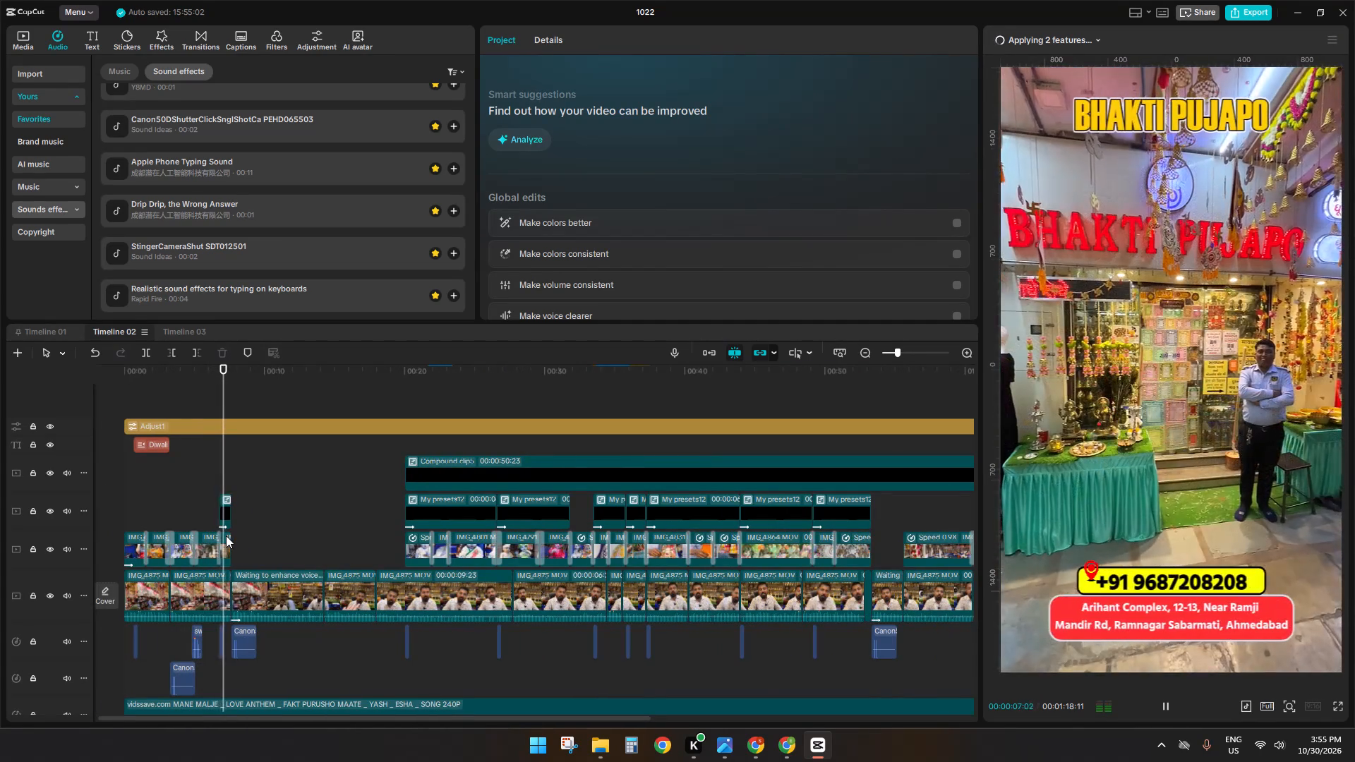
ctrl+scroll(226, 536, down, 3)
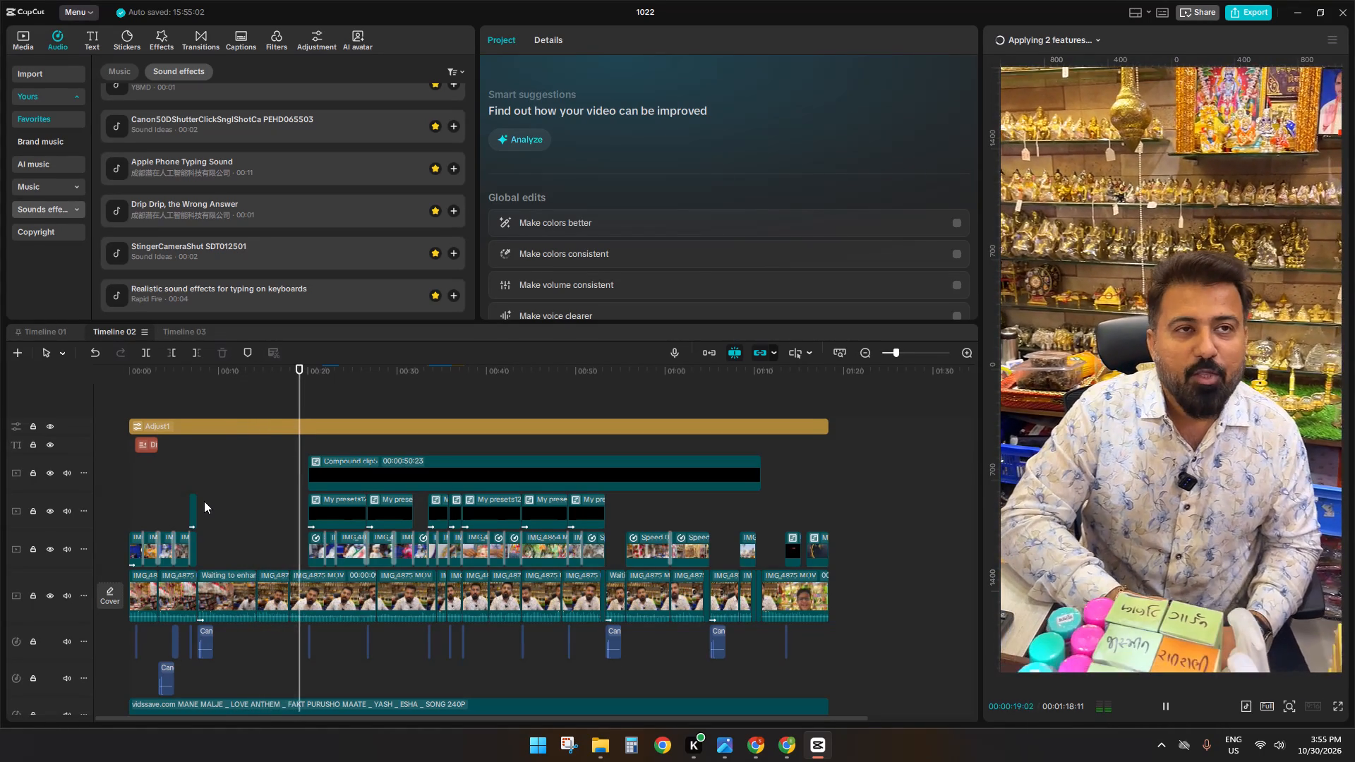
Raise the volume of all the IMG_4875 clips on Timeline 02's main video track to 11.1 dB.
scroll(260, 502, down, 10)
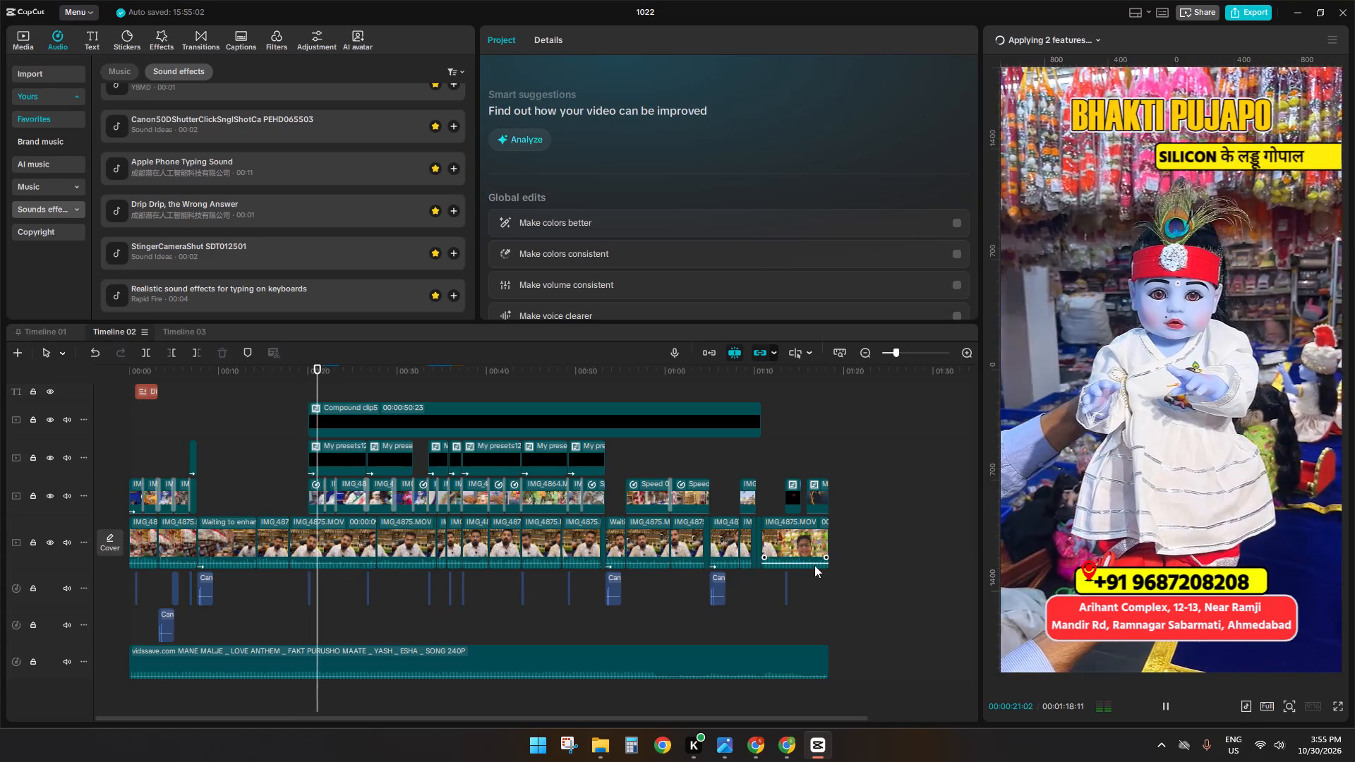
drag(880, 540, 140, 550)
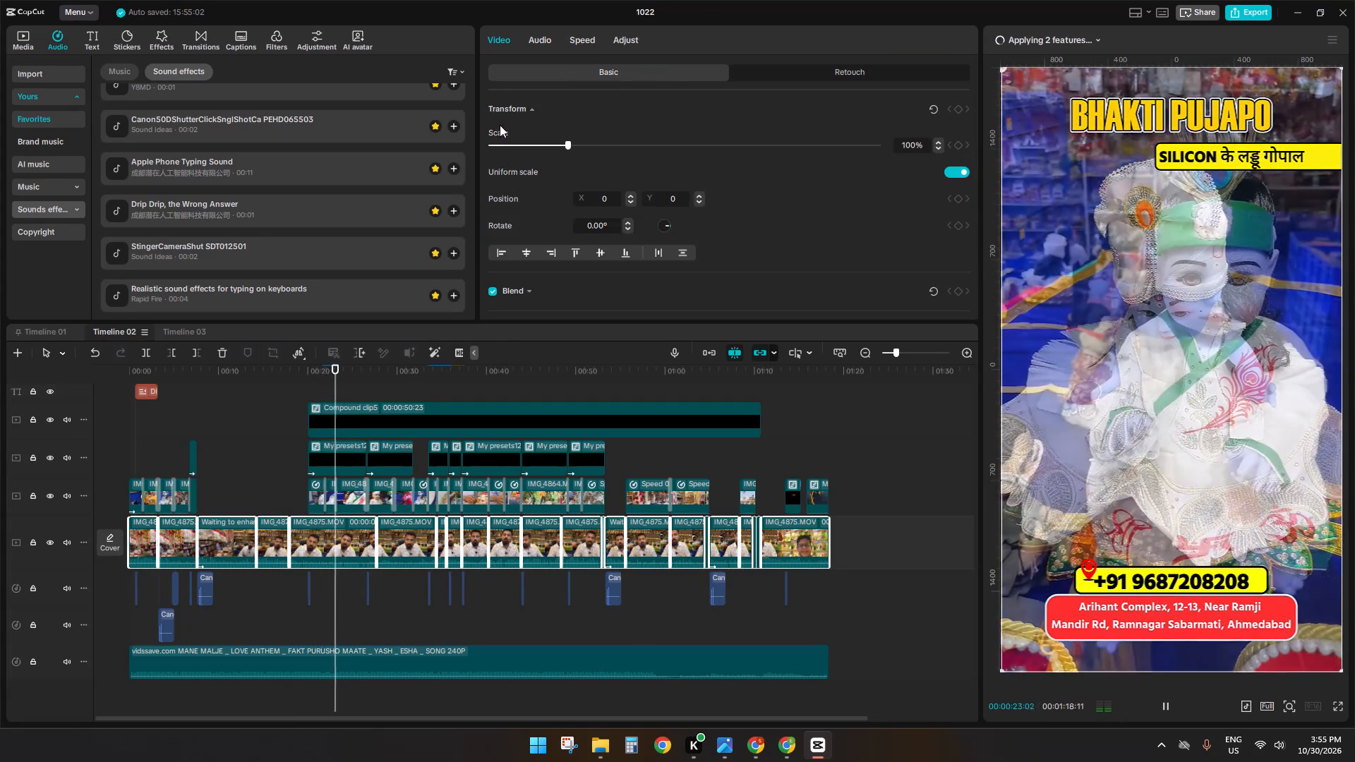
click(539, 40)
click(797, 143)
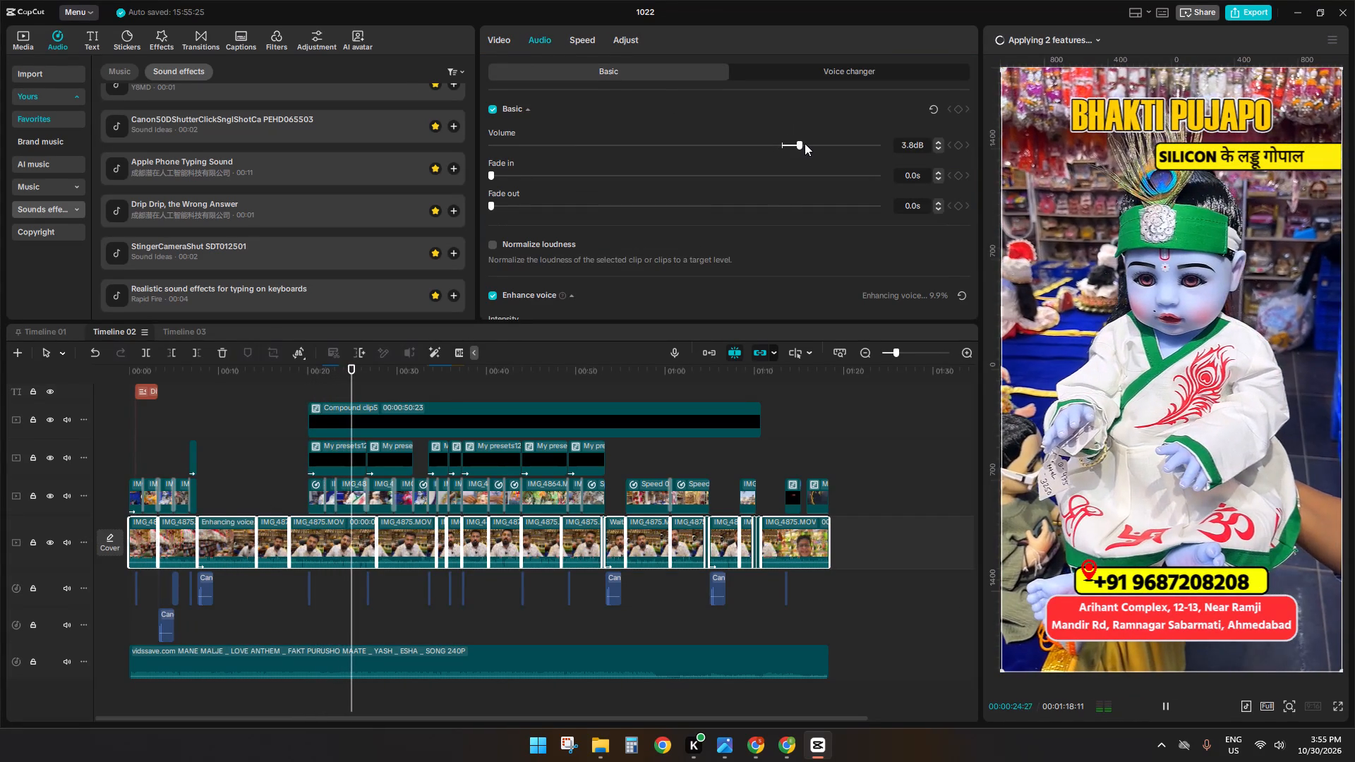
click(809, 143)
click(819, 143)
drag(819, 143, 828, 143)
click(832, 143)
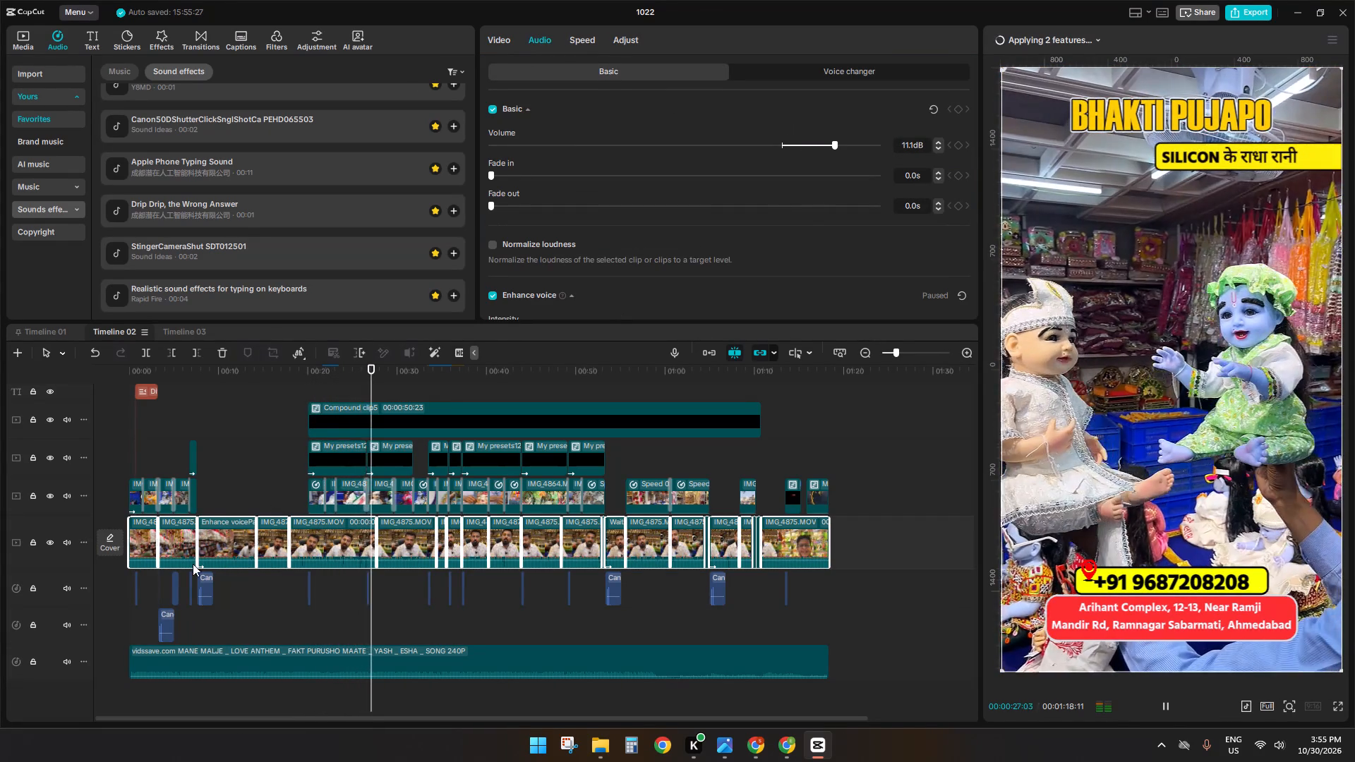
Stop playback at 00:00:18:17, reselect all main-track IMG_4875 clips and examine their basic video settings from Transform to Canvas.
click(295, 478)
drag(865, 555, 169, 540)
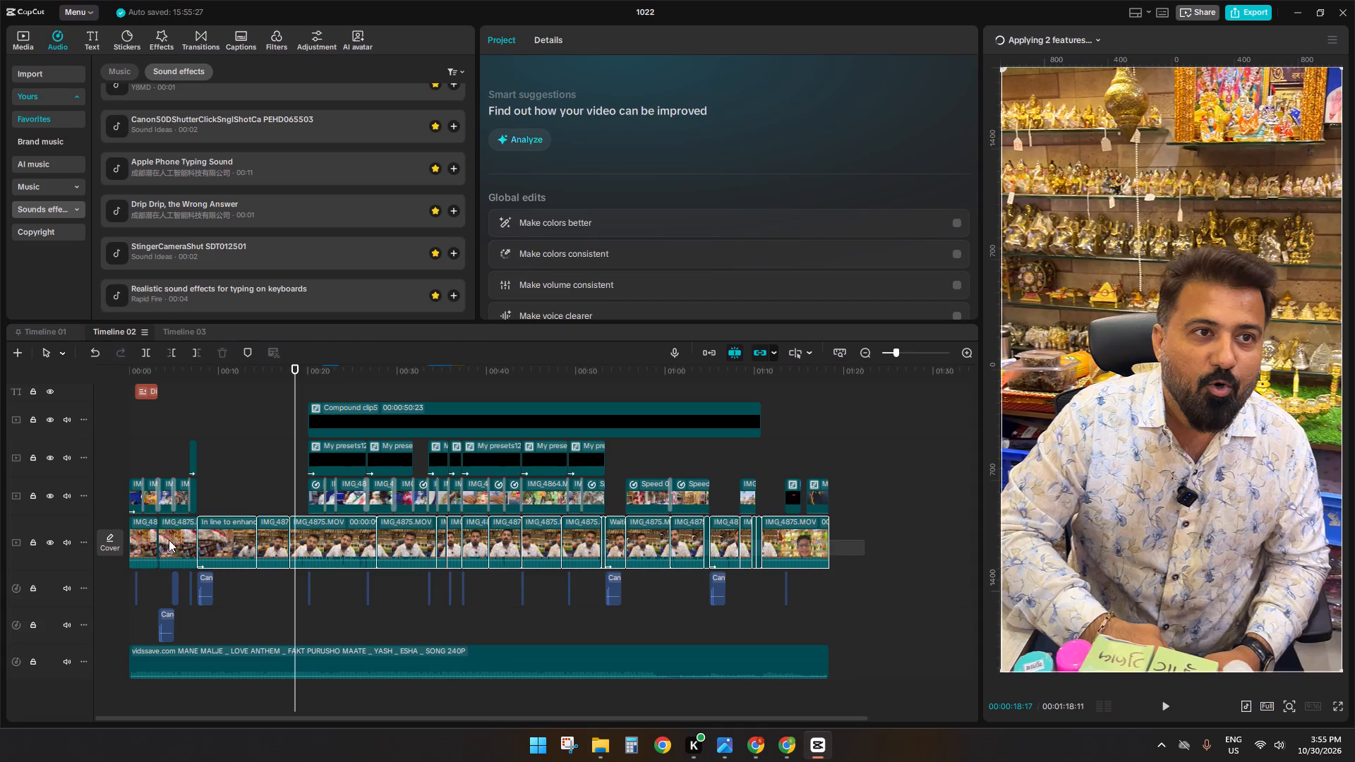
drag(169, 540, 141, 540)
scroll(608, 241, down, 5)
scroll(569, 234, up, 1)
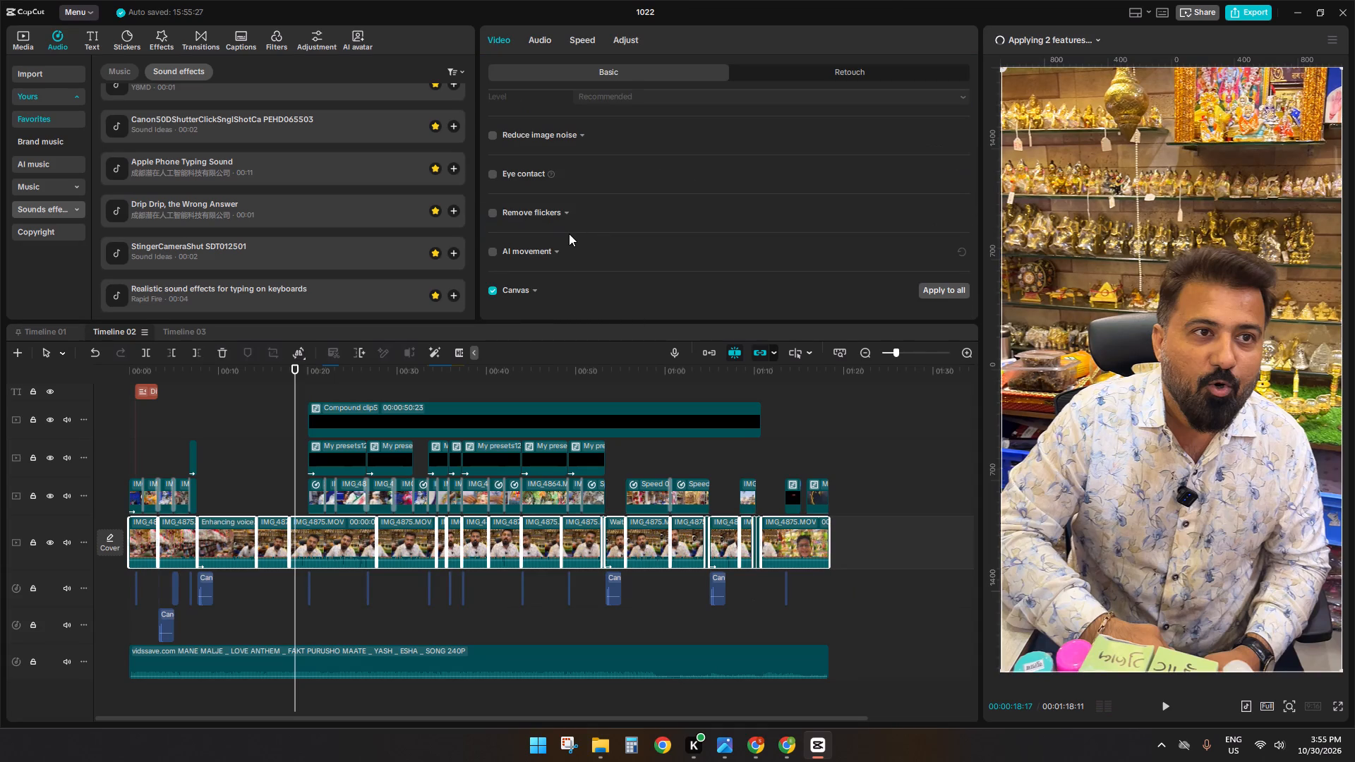
scroll(569, 234, up, 3)
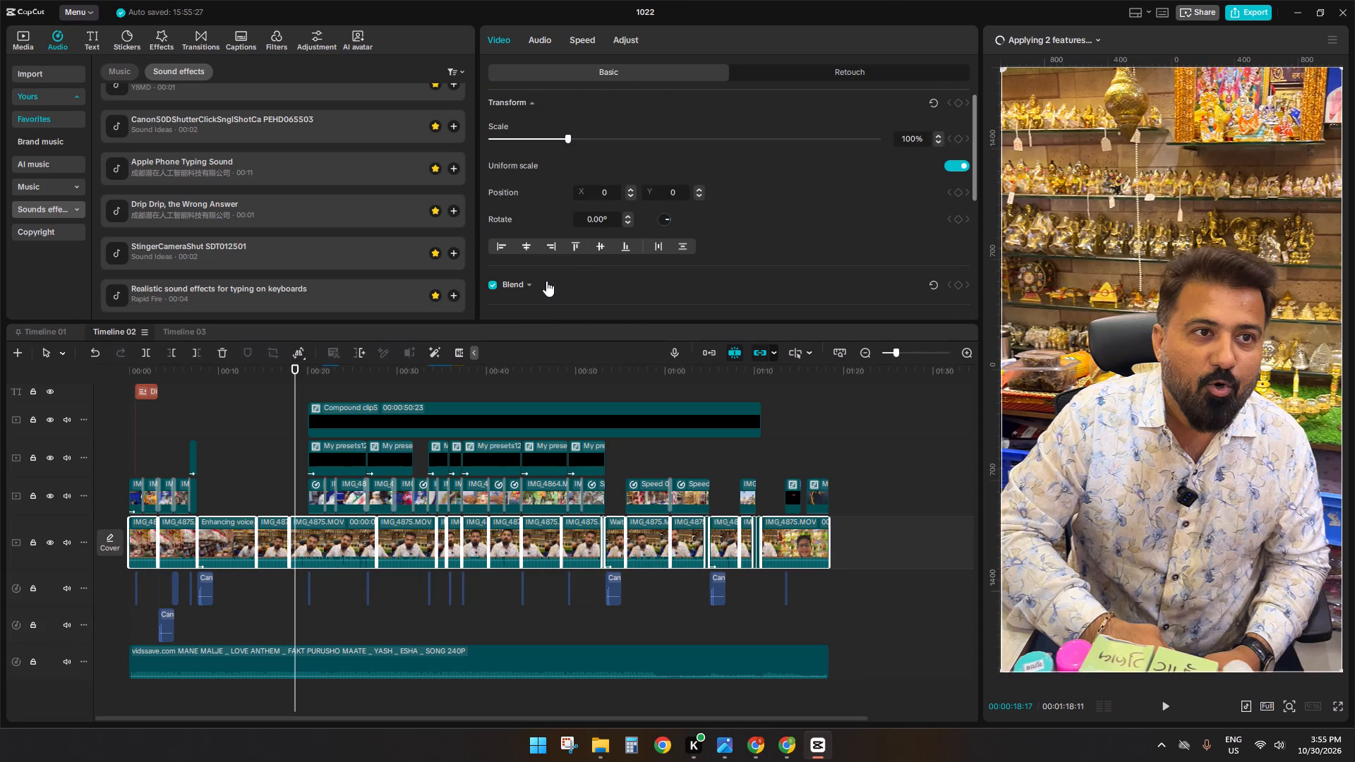
scroll(585, 245, down, 3)
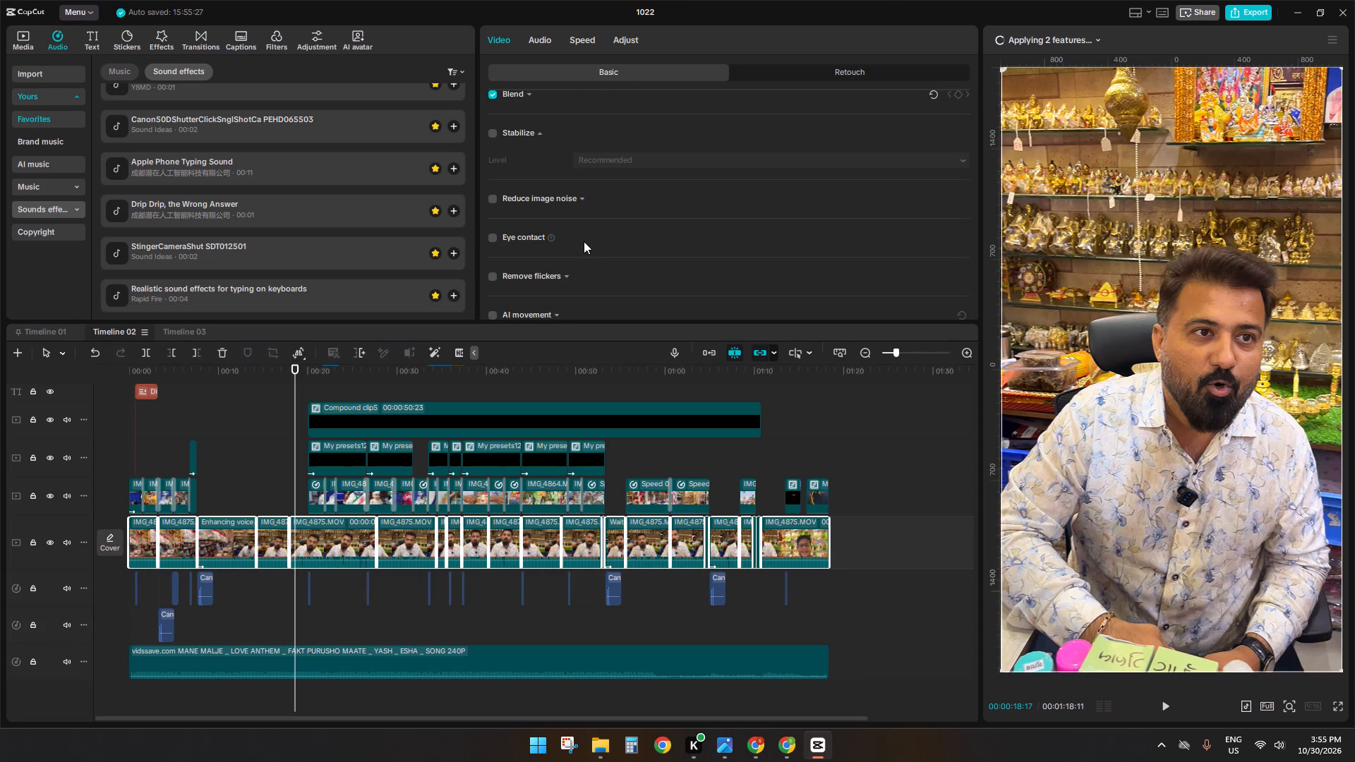
scroll(584, 241, down, 4)
Scrub Timeline 02 to about 00:00:33:14 to check the overlay shots there.
click(438, 389)
drag(438, 389, 433, 391)
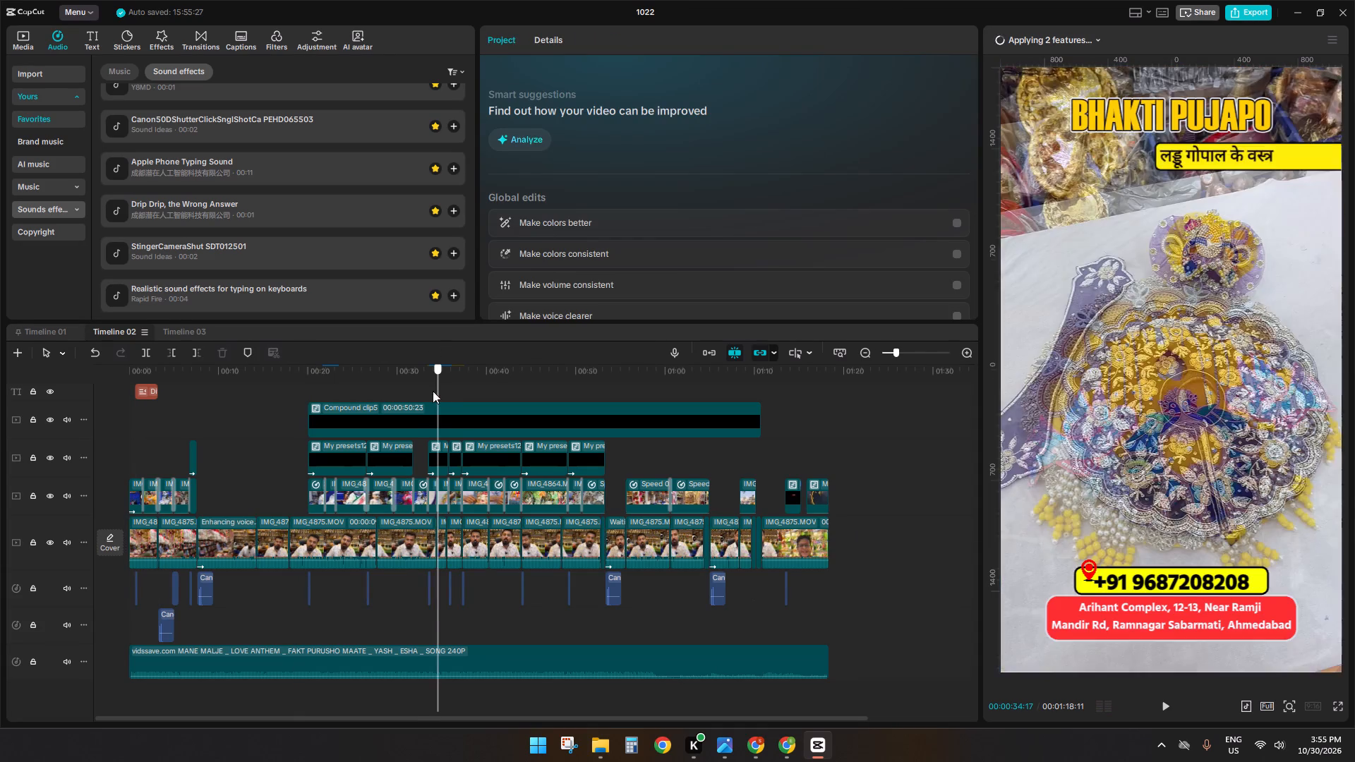
drag(433, 391, 427, 393)
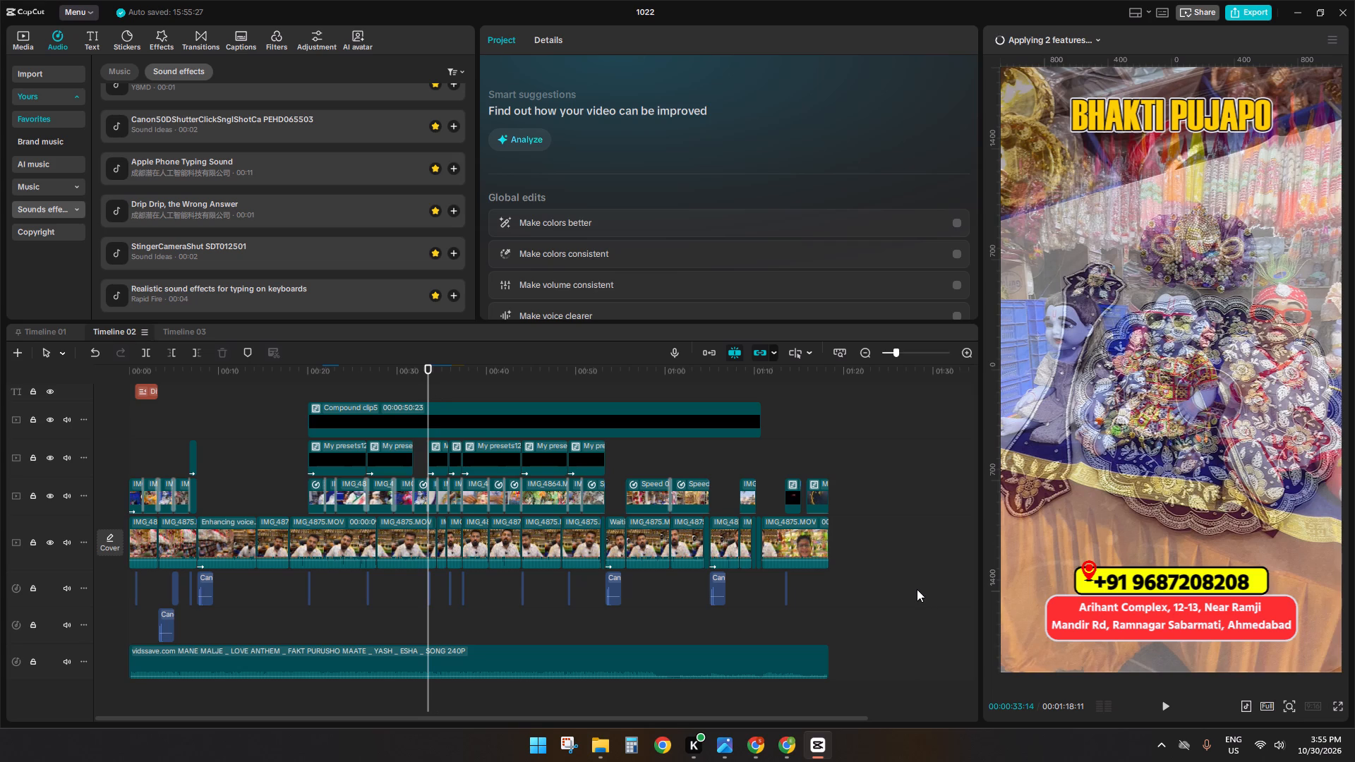
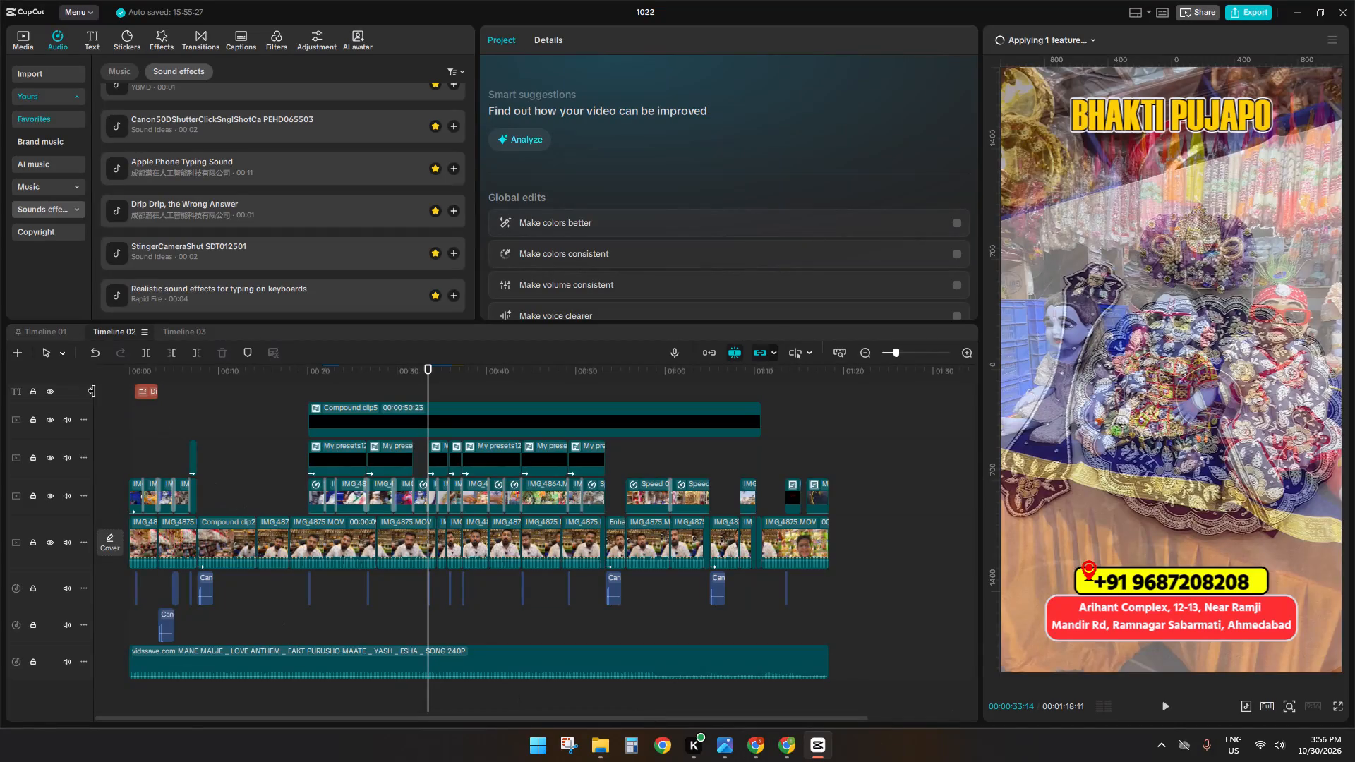
Switch to Timeline 01 and delete the IMG_4810.MOV overlay clip above the main track in Compound clip8.
click(38, 332)
click(358, 509)
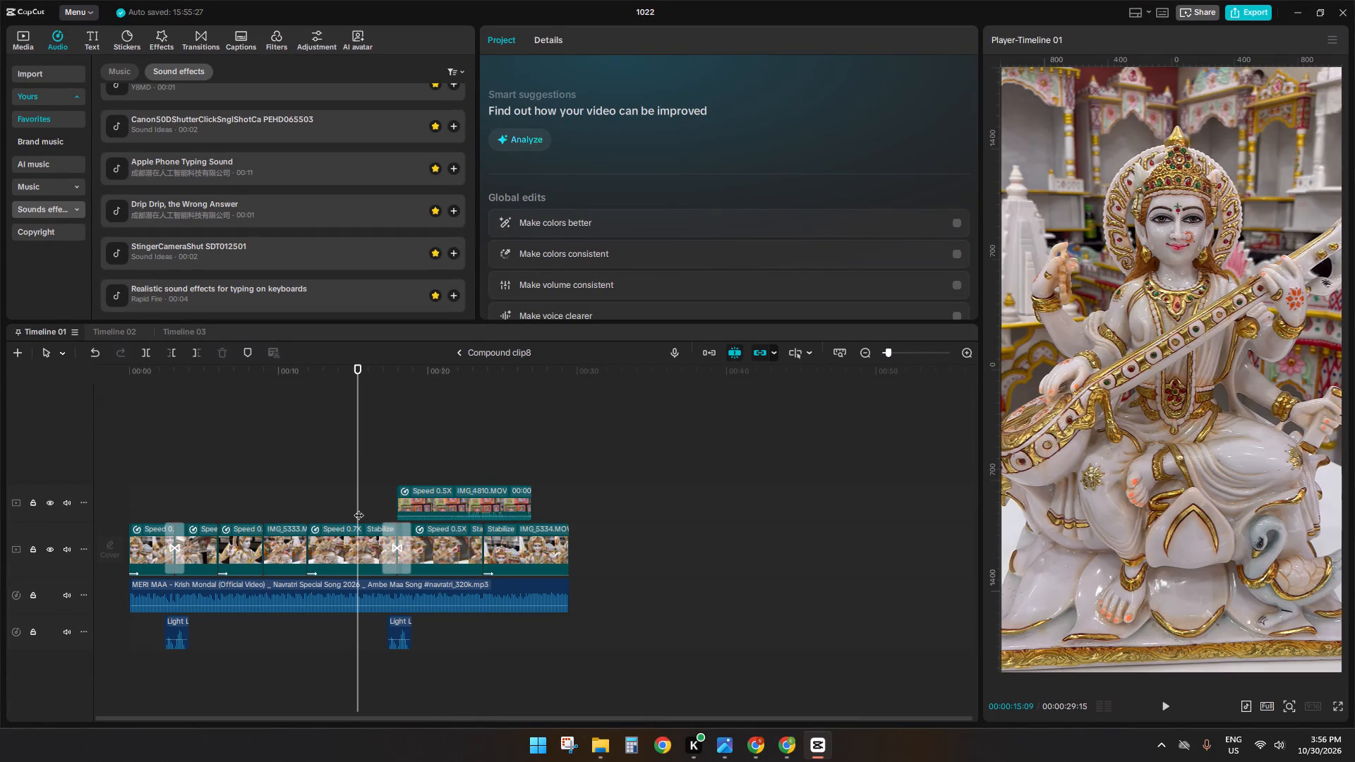
click(404, 502)
click(217, 346)
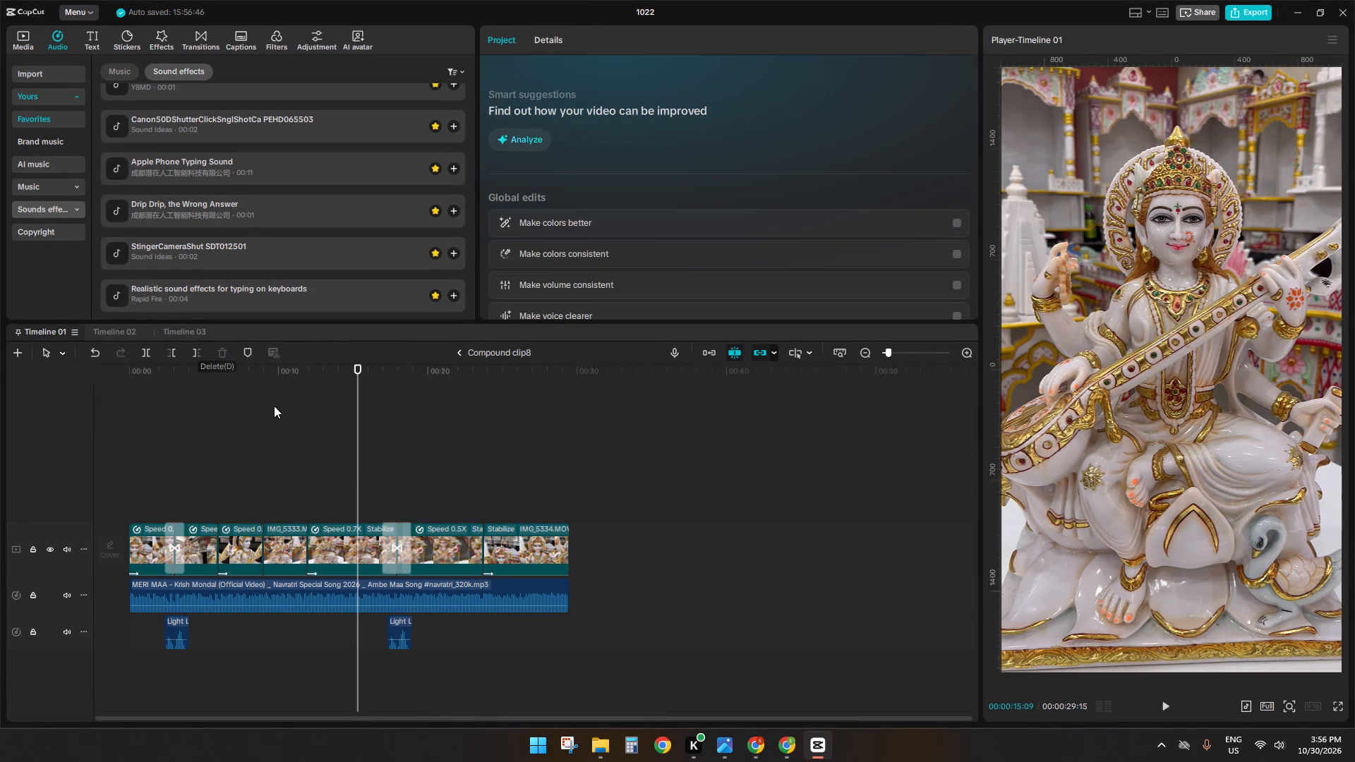
Play and scrub Compound clip8 from about 00:00:17 to 00:00:23:22 to check the shots around the second transition.
key(space)
click(395, 501)
key(space)
key(space)
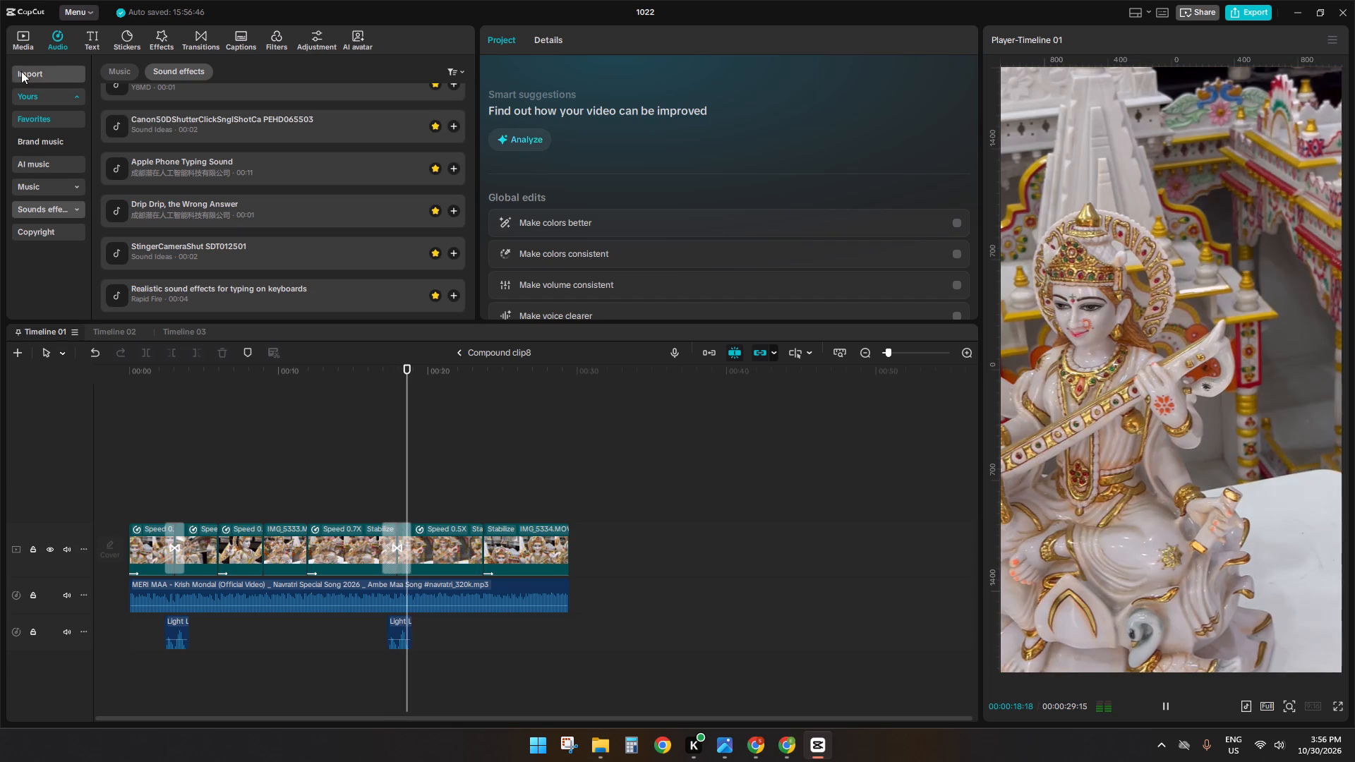
click(23, 73)
click(25, 35)
drag(410, 430, 396, 441)
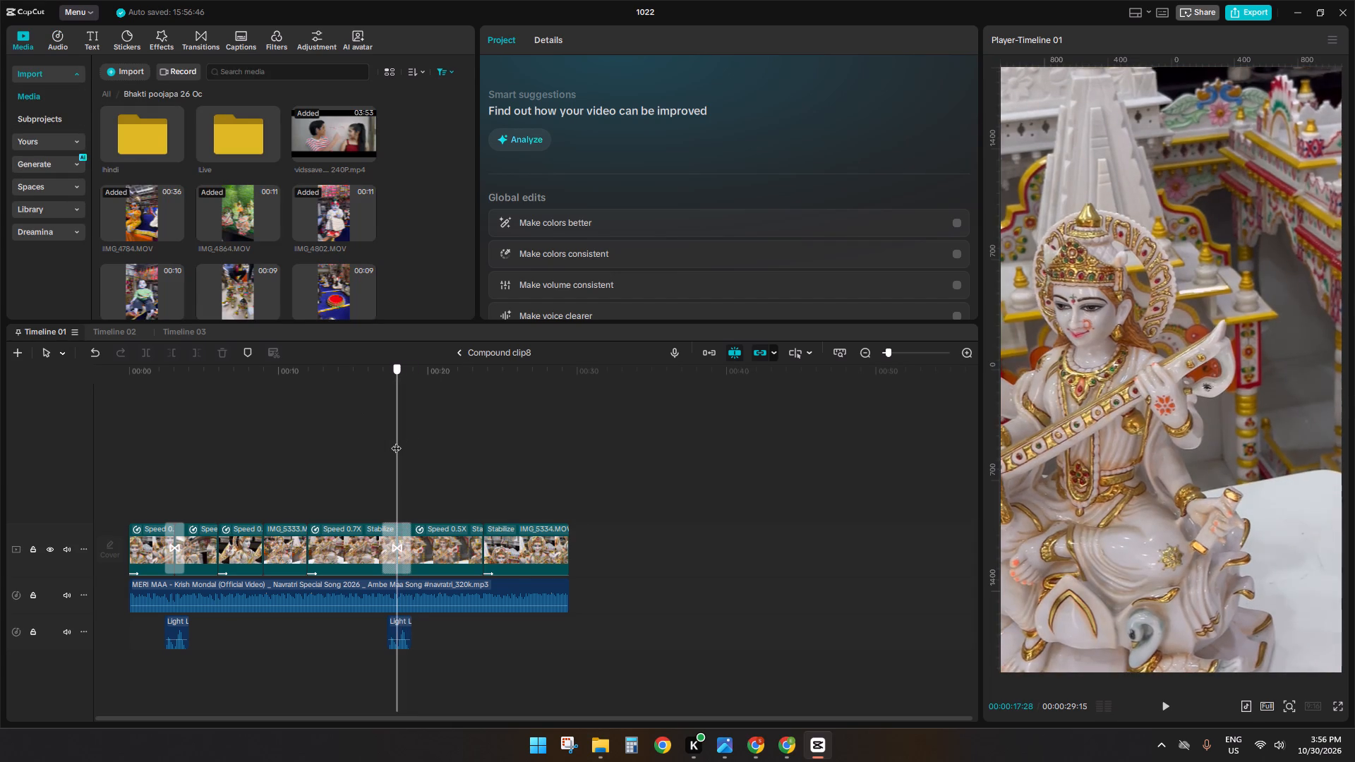
drag(396, 441, 486, 449)
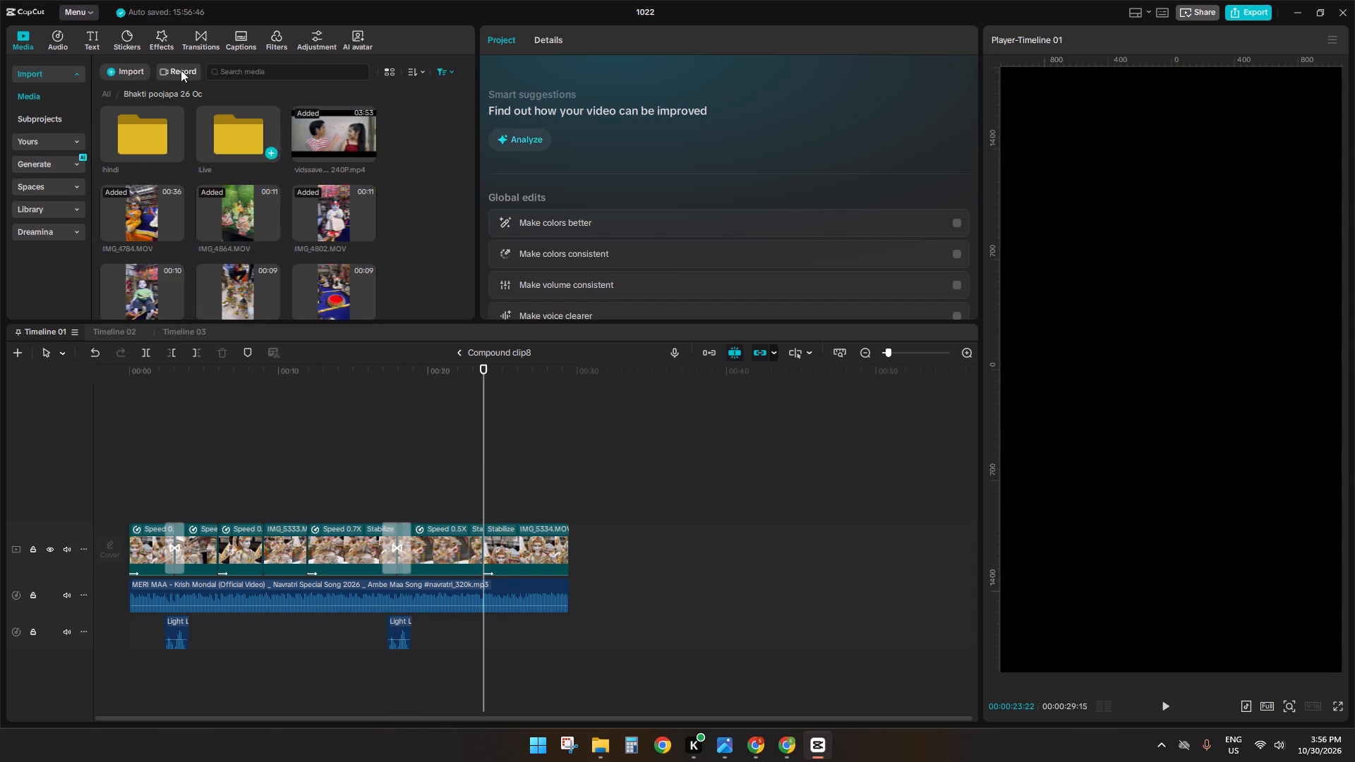
Open the sarsvati maa folder inside A Bhaktipooja_ and preview its clips for a replacement shot.
click(106, 96)
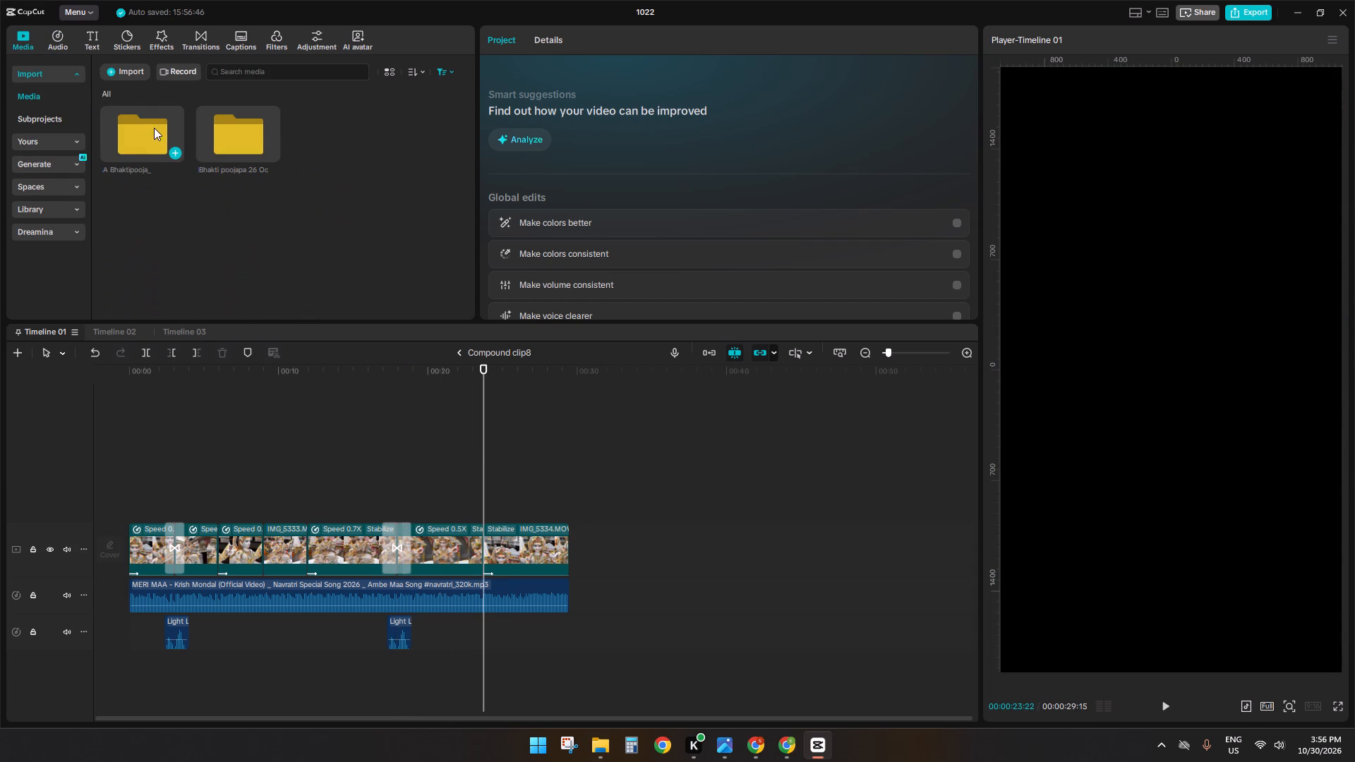
double_click(150, 131)
double_click(138, 135)
click(224, 143)
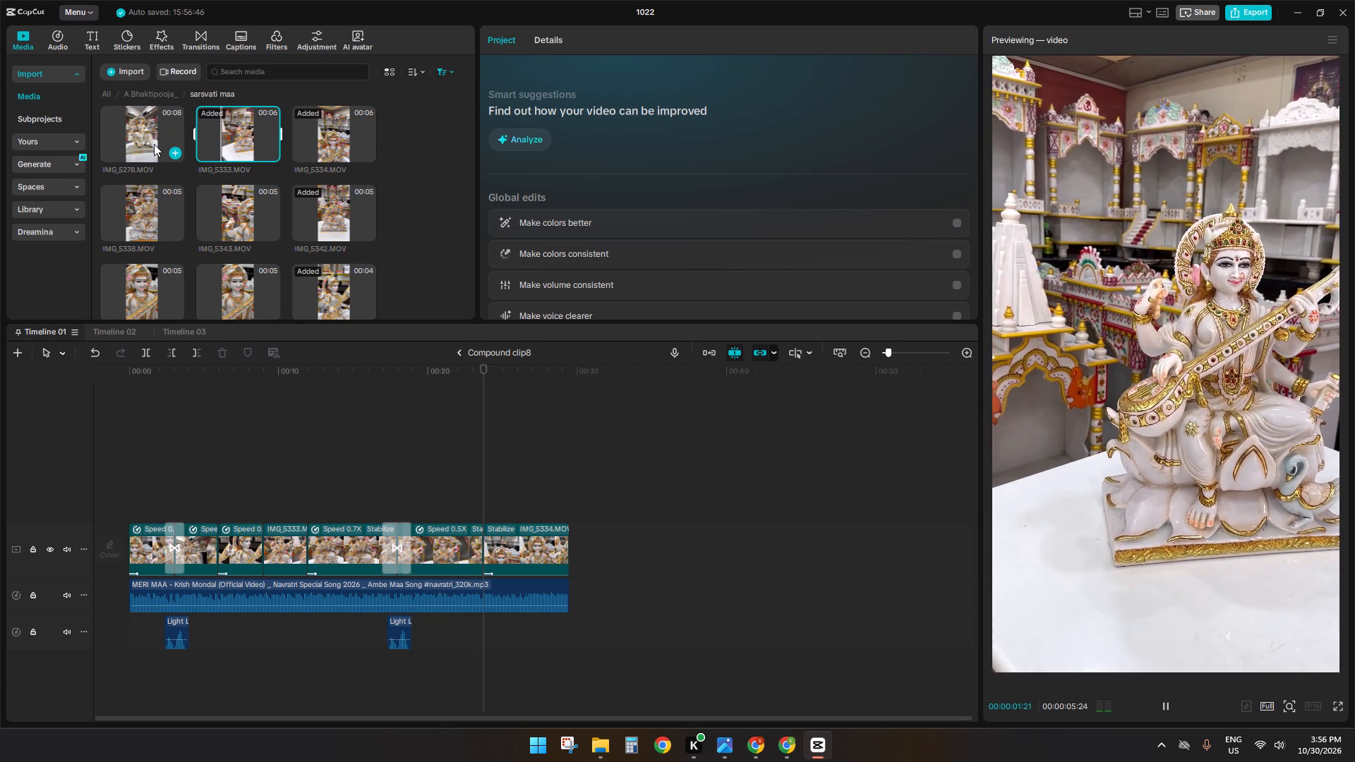
click(154, 144)
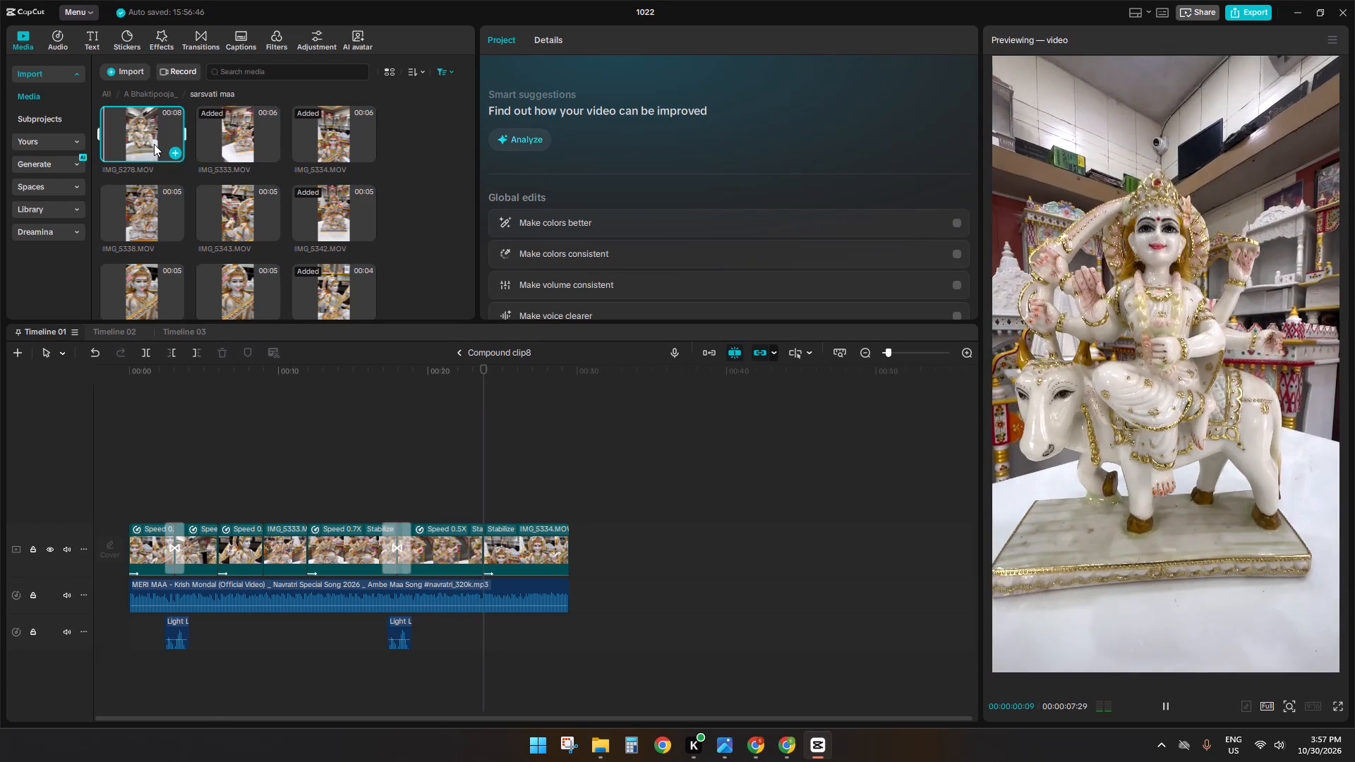
click(327, 145)
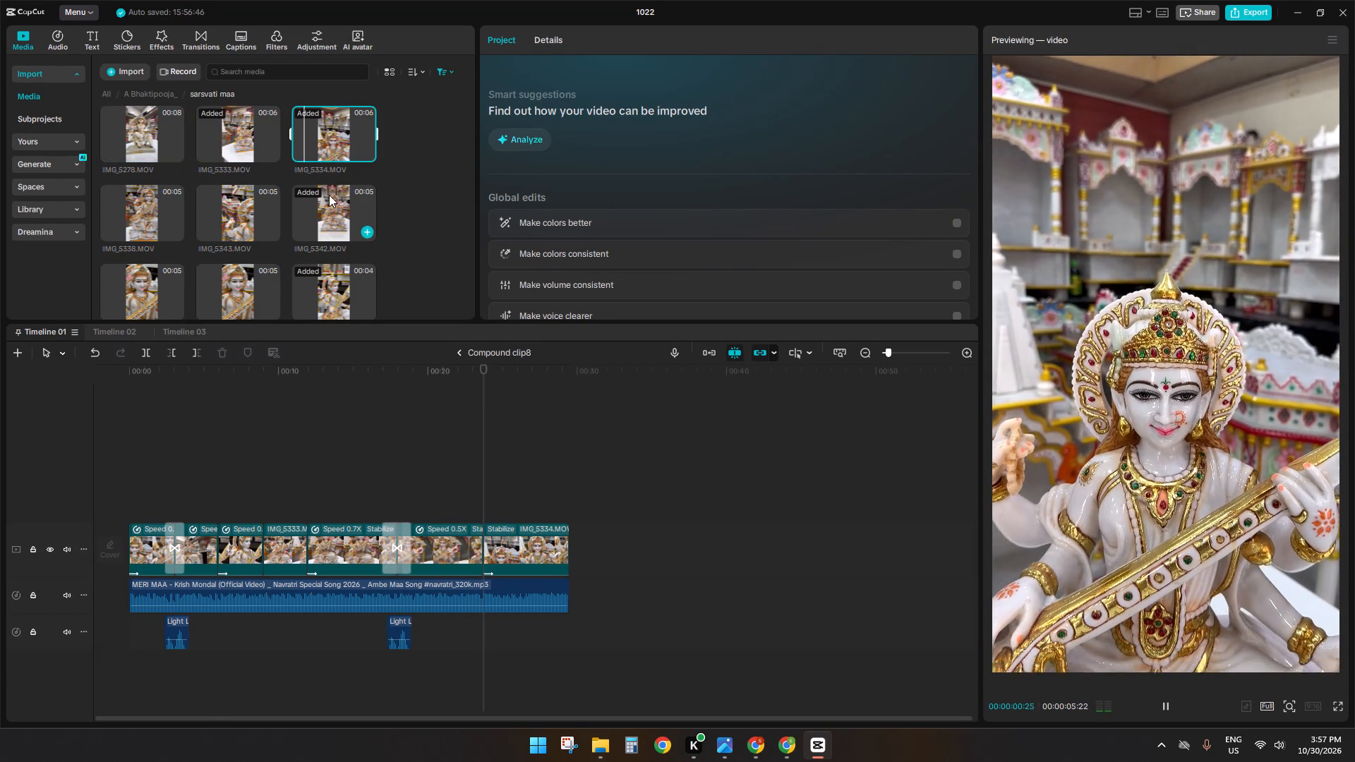
click(336, 204)
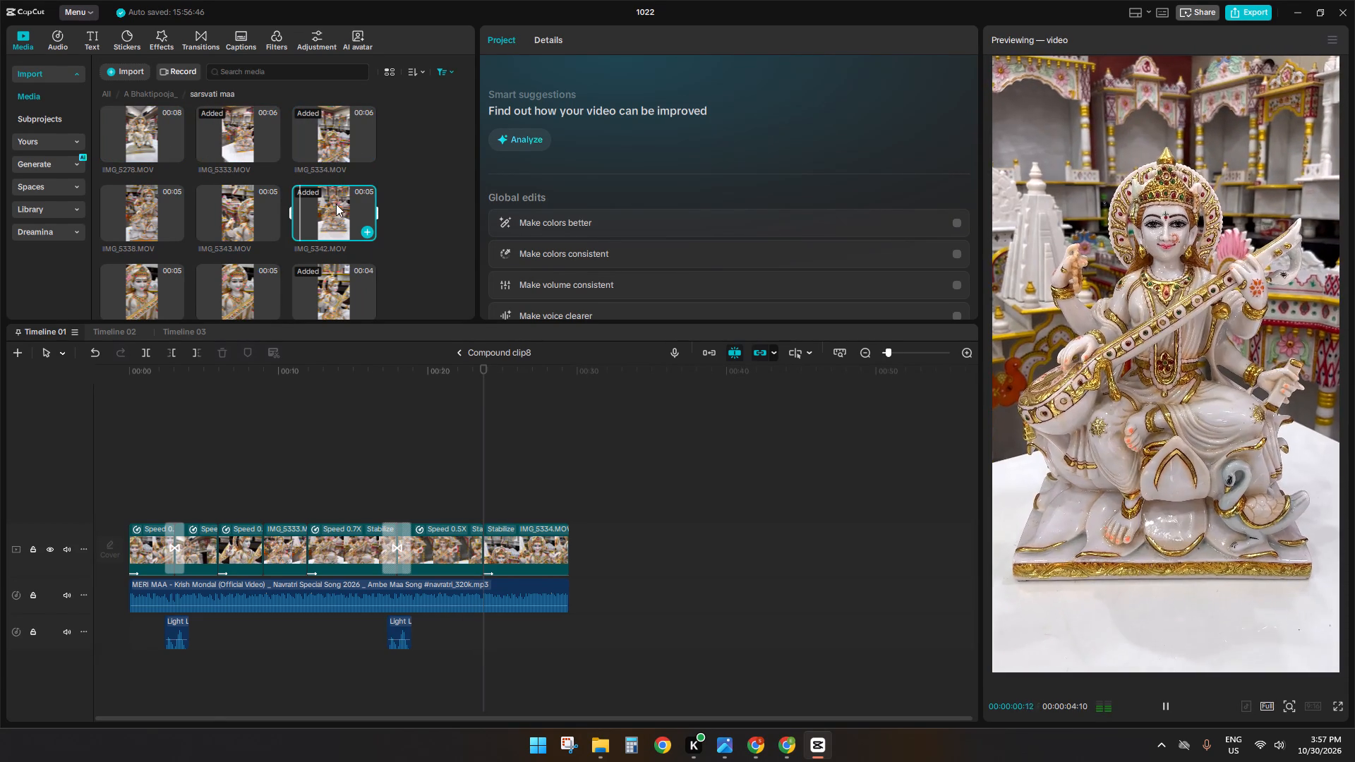
scroll(335, 205, down, 1)
click(217, 157)
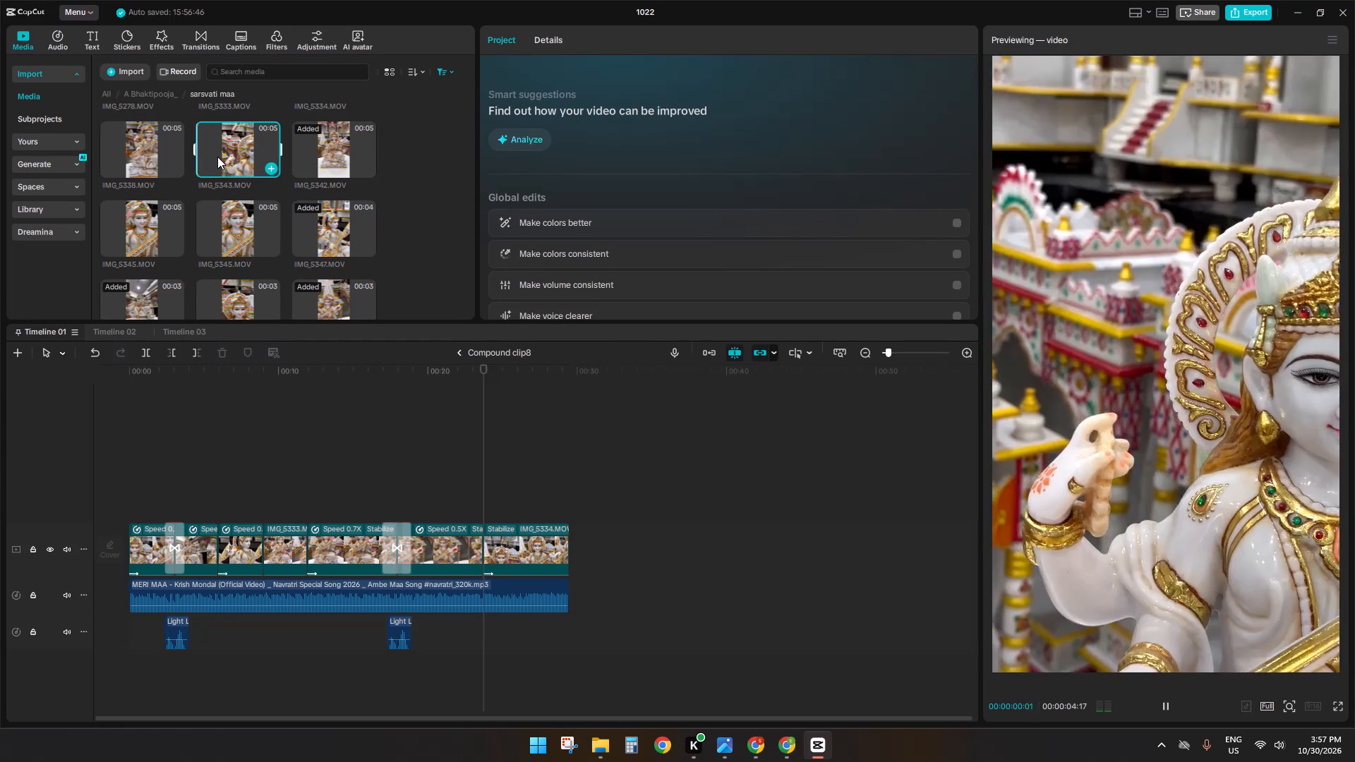
Replace the 0.5X main-track clip after the second transition with IMG_5343.MOV, adjusting the used portion and keeping the original video effect.
drag(229, 149, 582, 592)
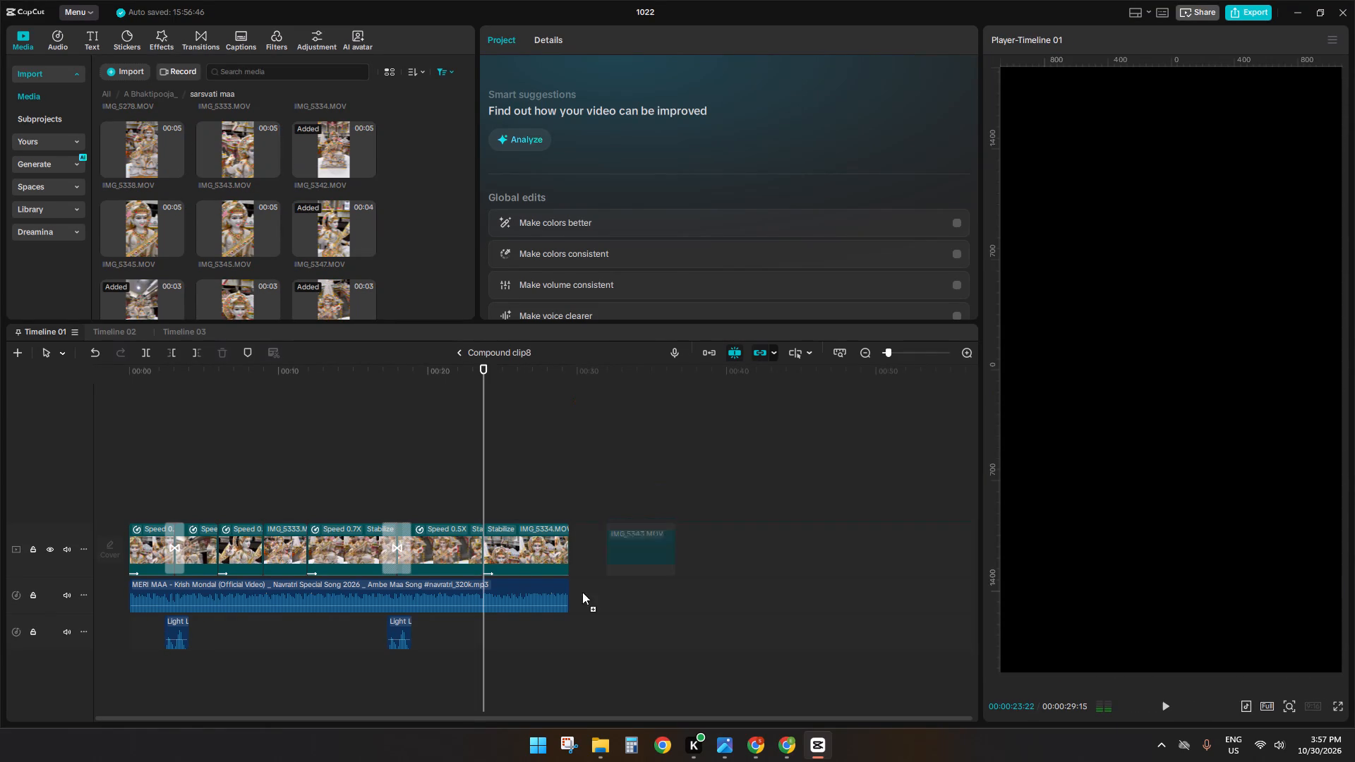
drag(582, 592, 436, 563)
drag(728, 469, 718, 469)
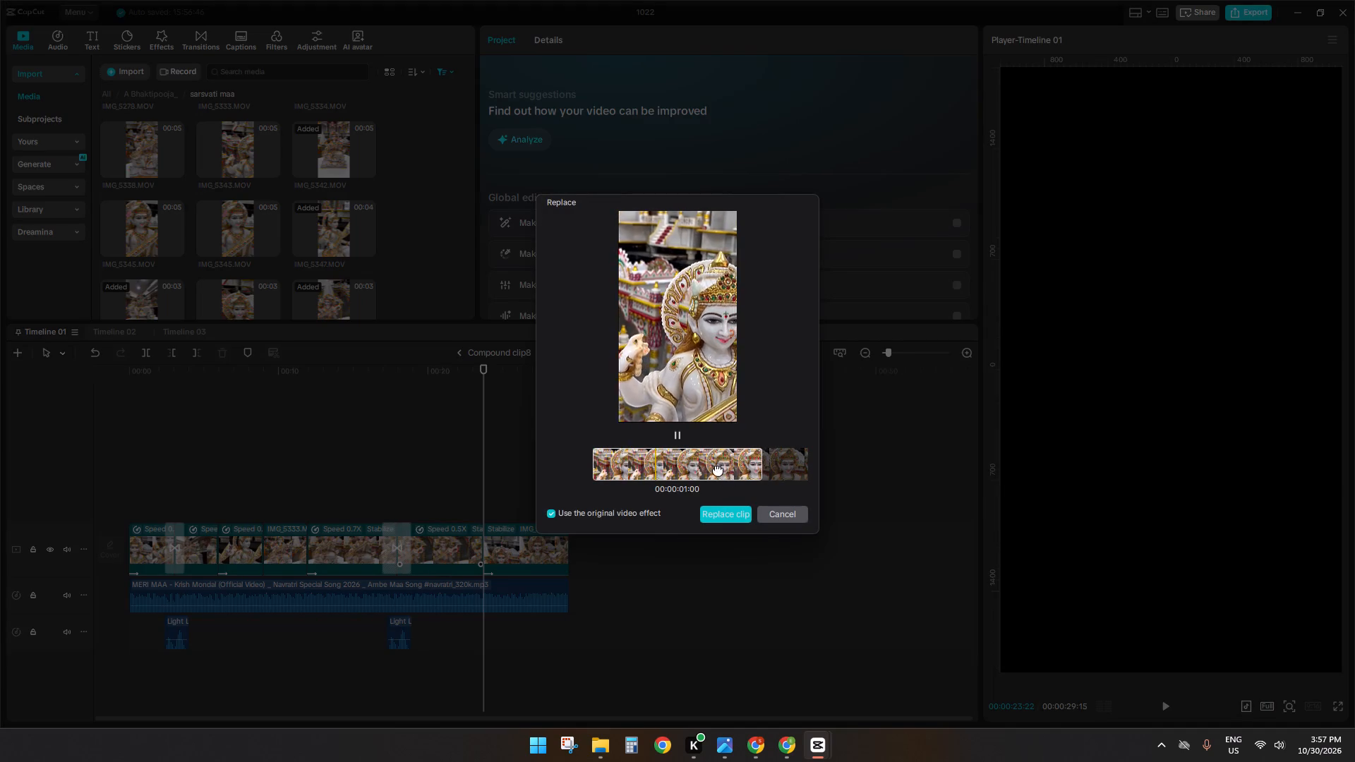
drag(718, 469, 525, 490)
drag(670, 459, 733, 455)
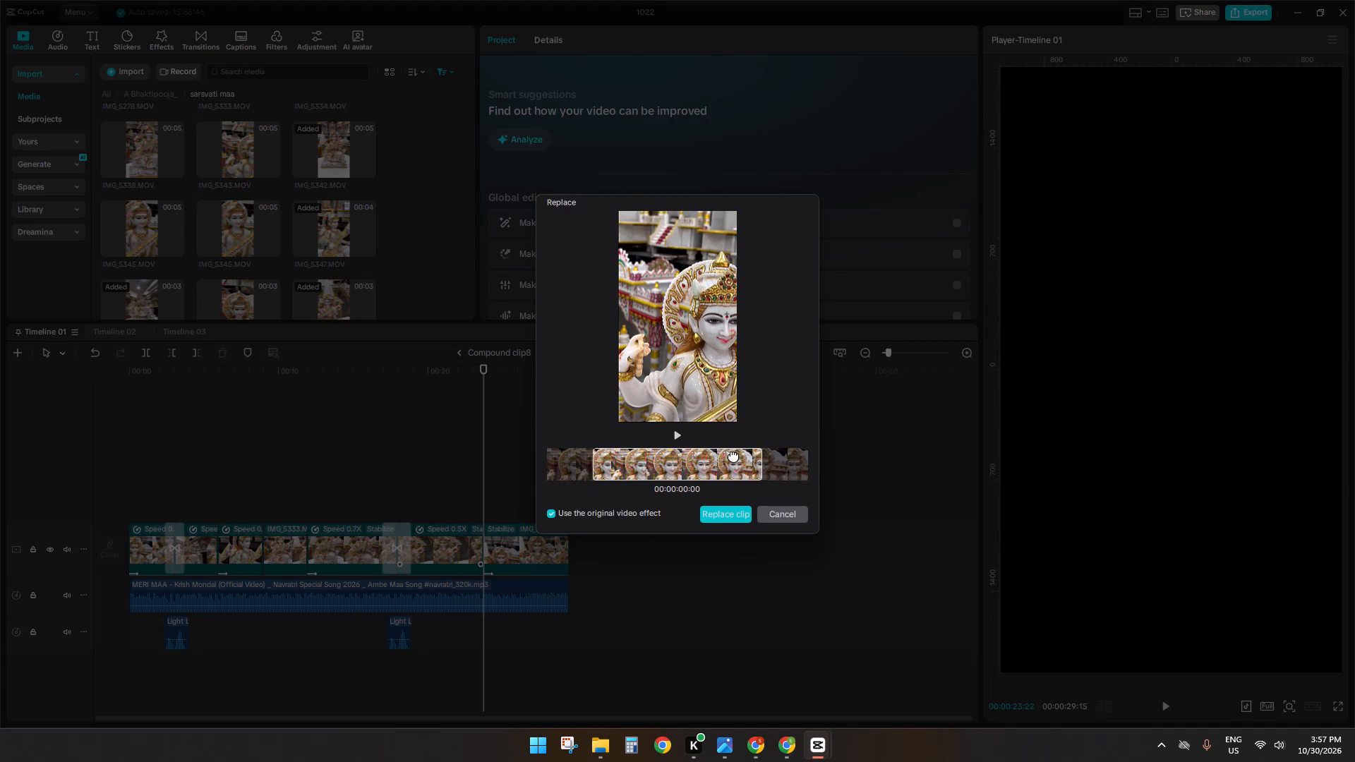
drag(733, 455, 738, 454)
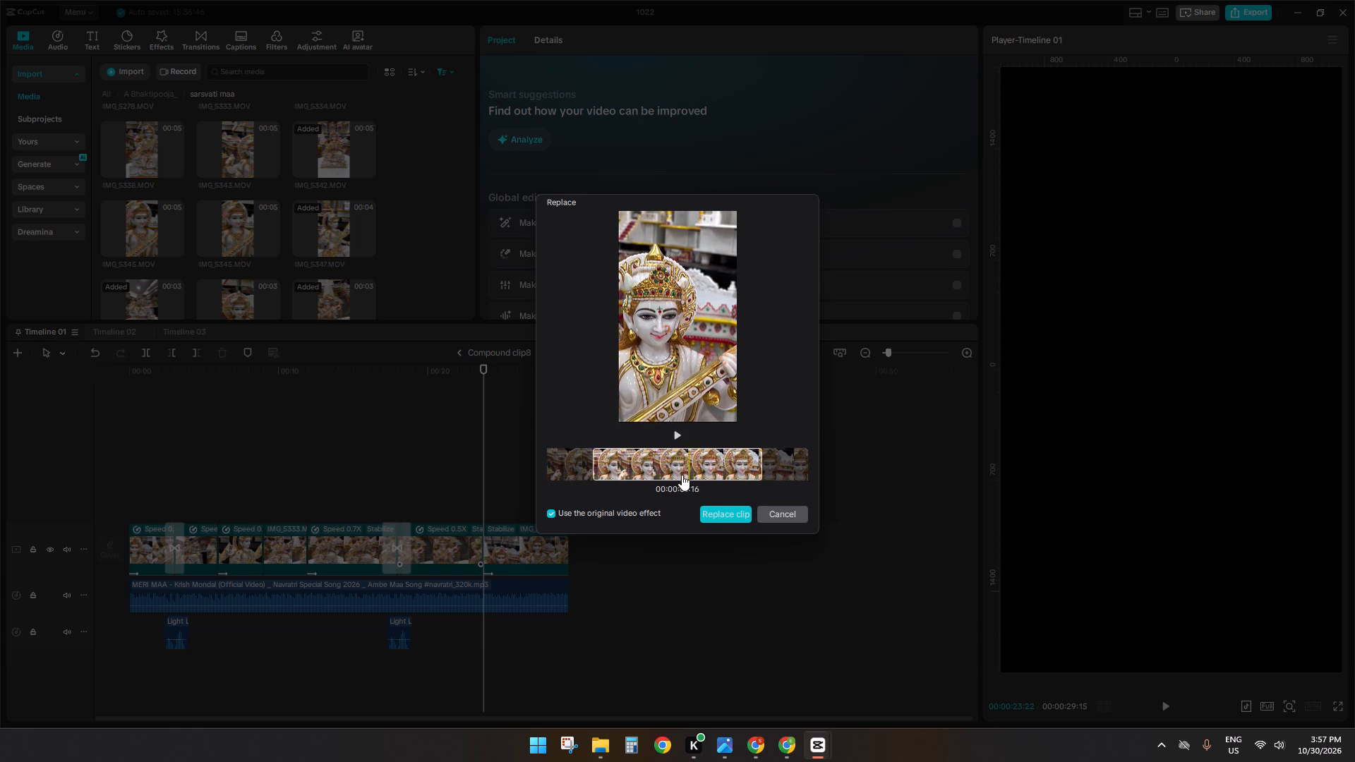
drag(673, 466, 683, 469)
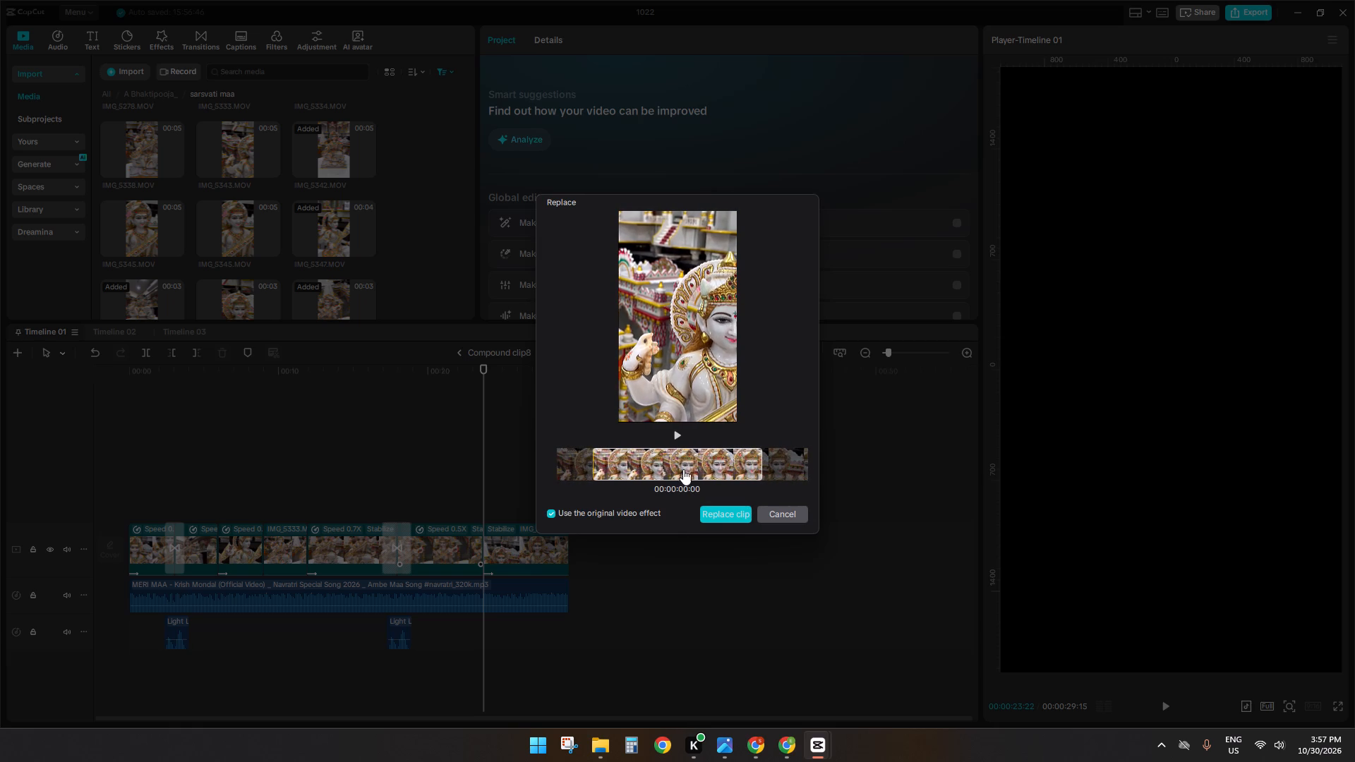
click(718, 512)
click(601, 425)
double_click(601, 421)
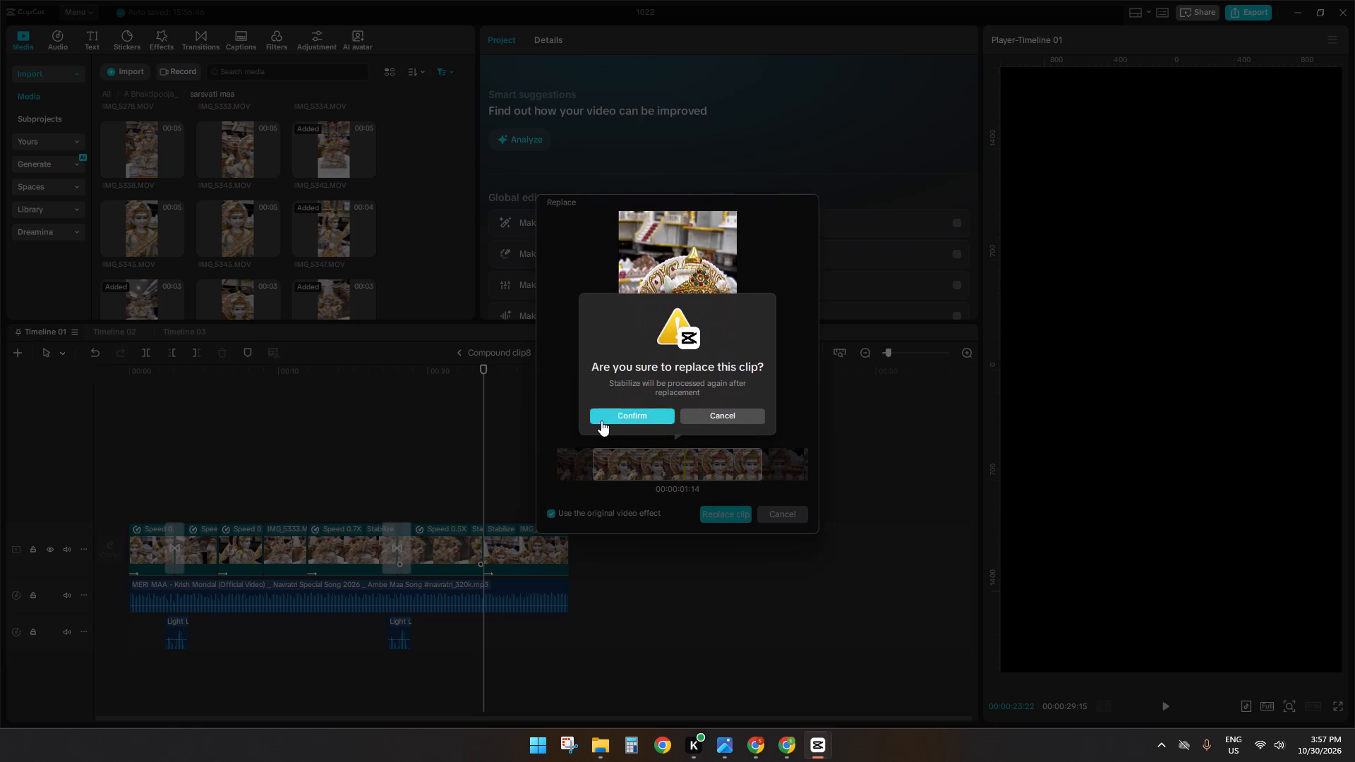
Select the replaced clip after the second transition and check its Stabilize processing.
click(401, 504)
click(442, 533)
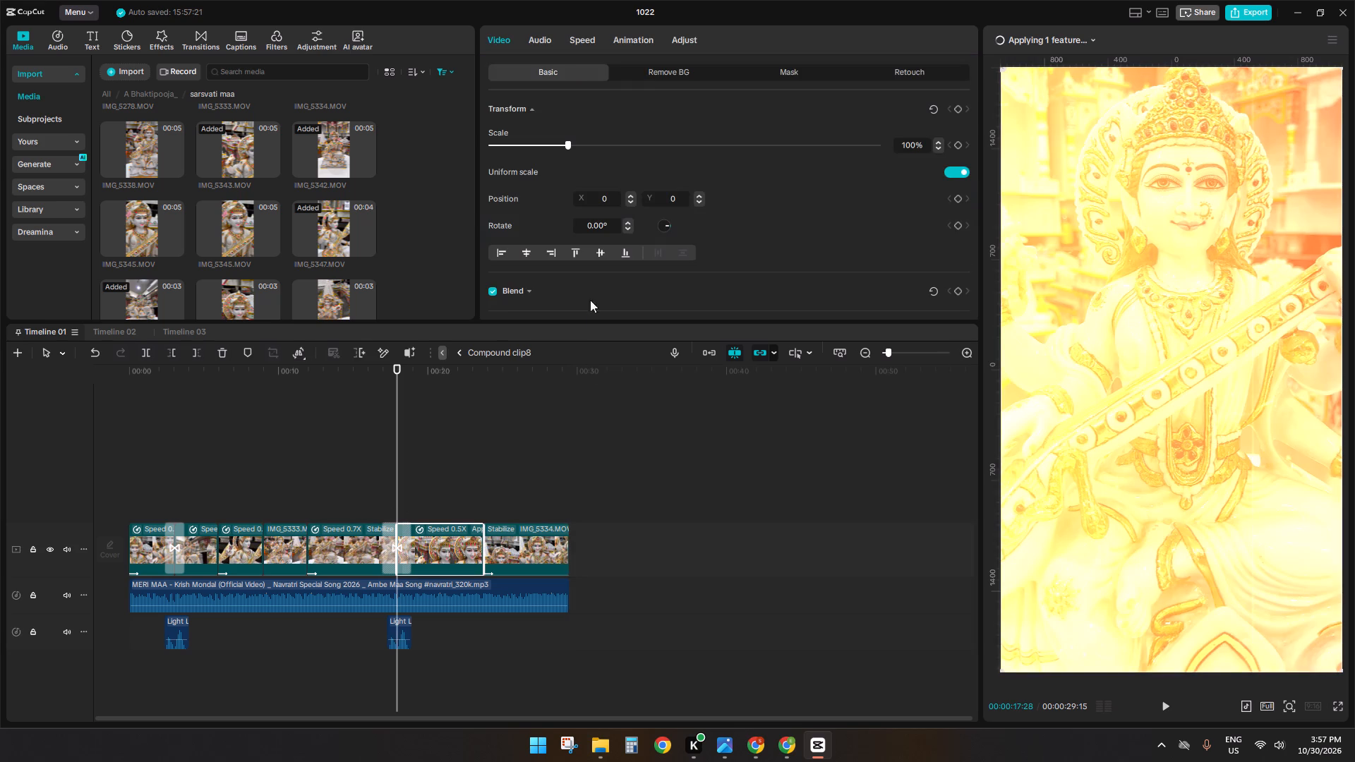
scroll(518, 295, down, 1)
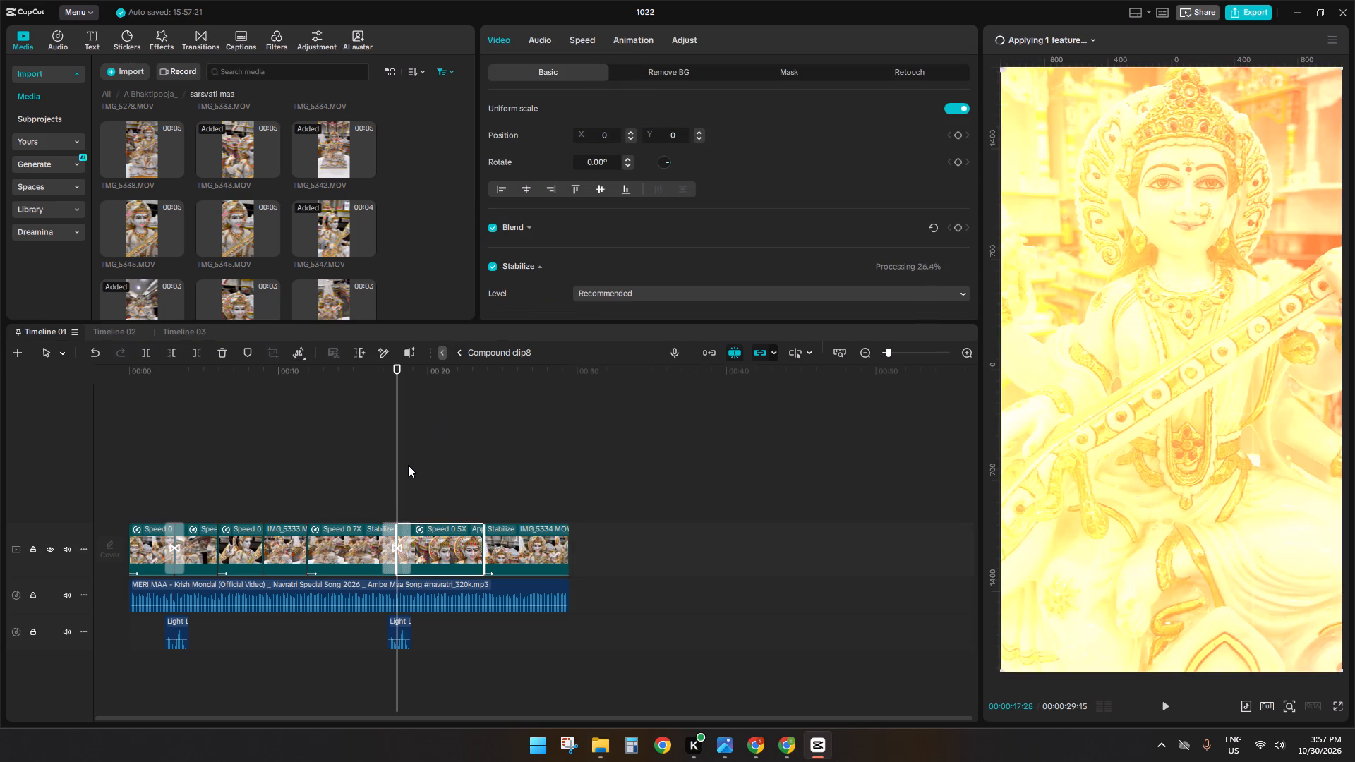
click(1044, 41)
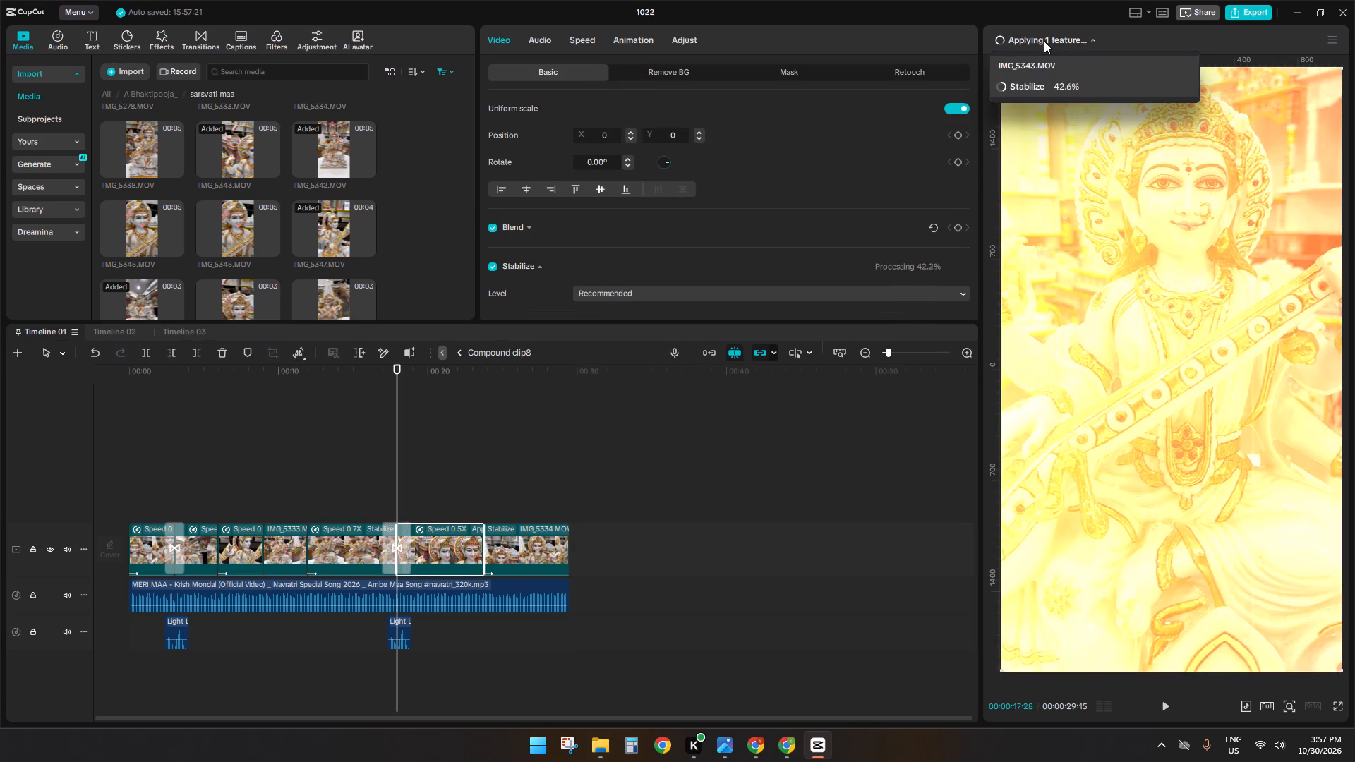
click(1044, 41)
Play back Compound clip8 at several points to review the replaced shot against the opening, middle and last clips.
key(space)
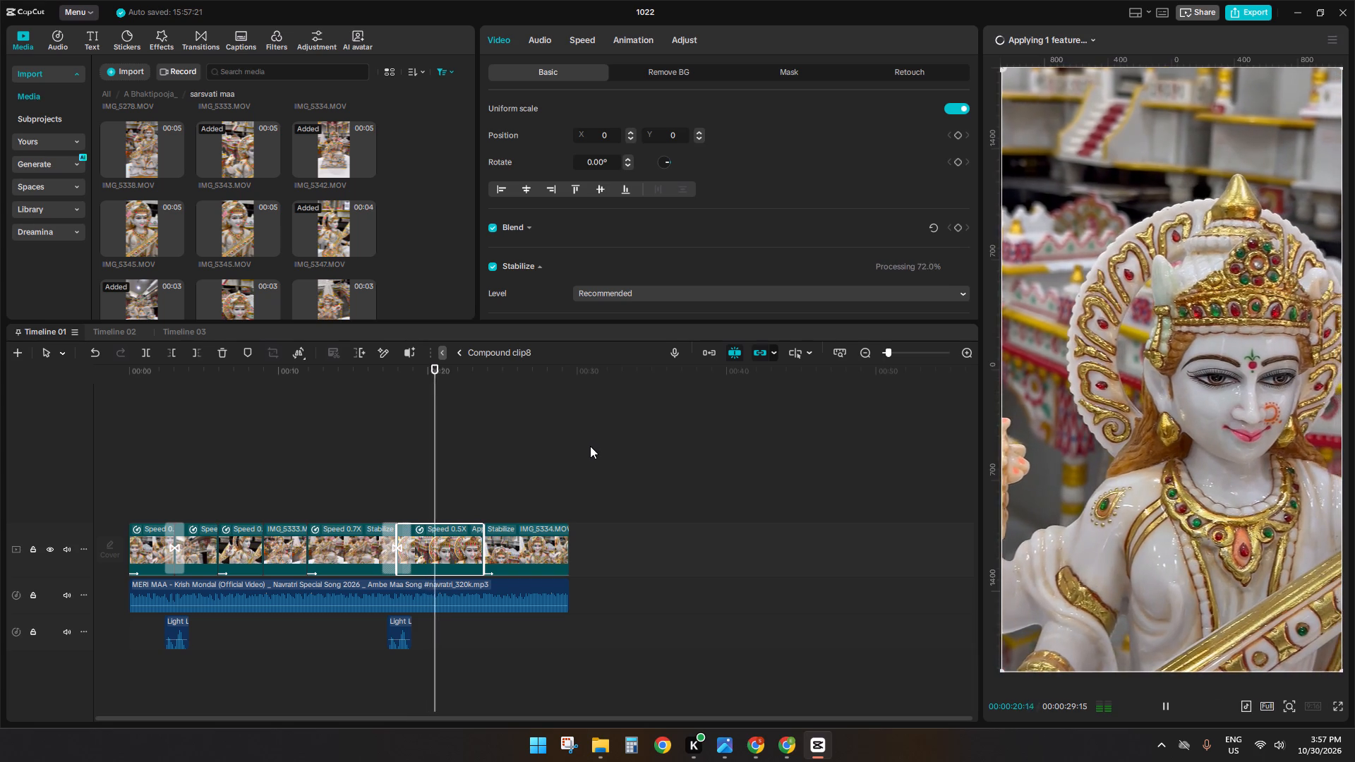
click(310, 495)
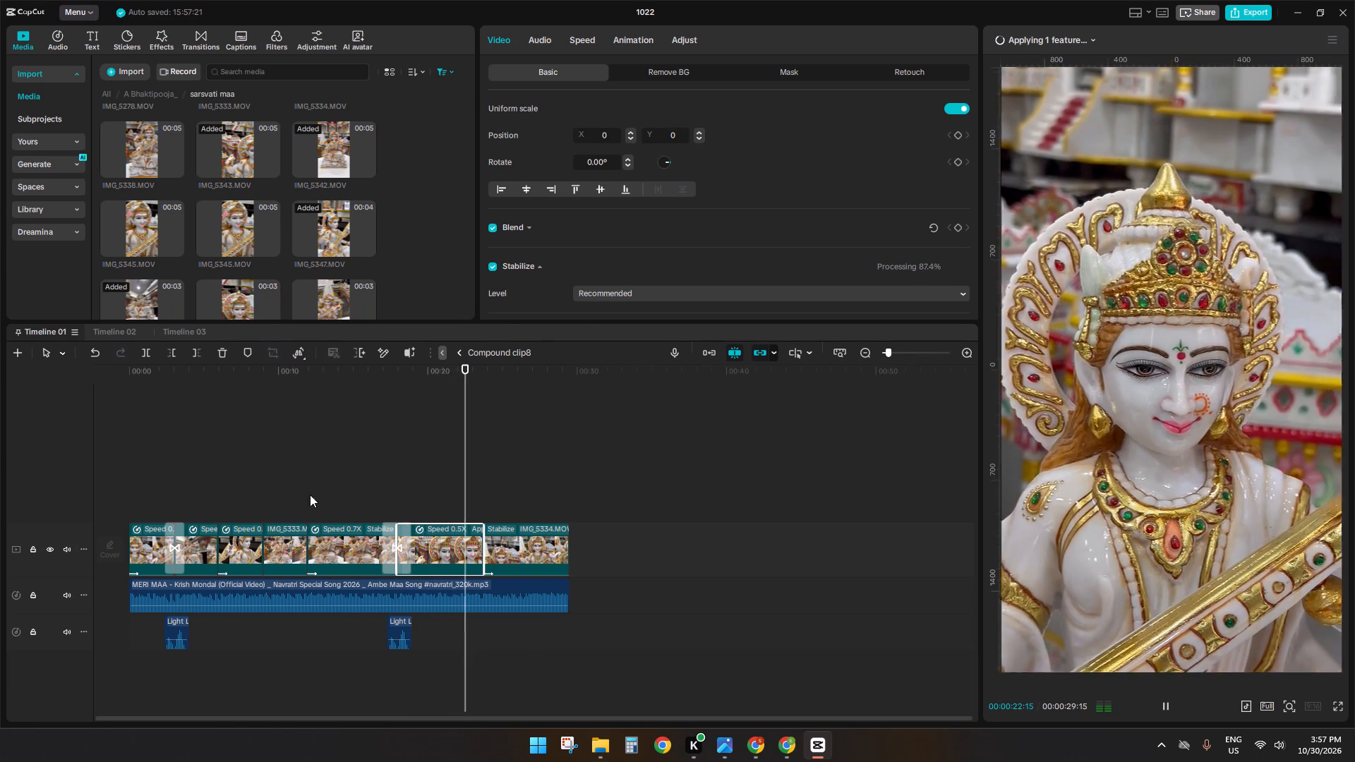
key(space)
click(272, 504)
key(space)
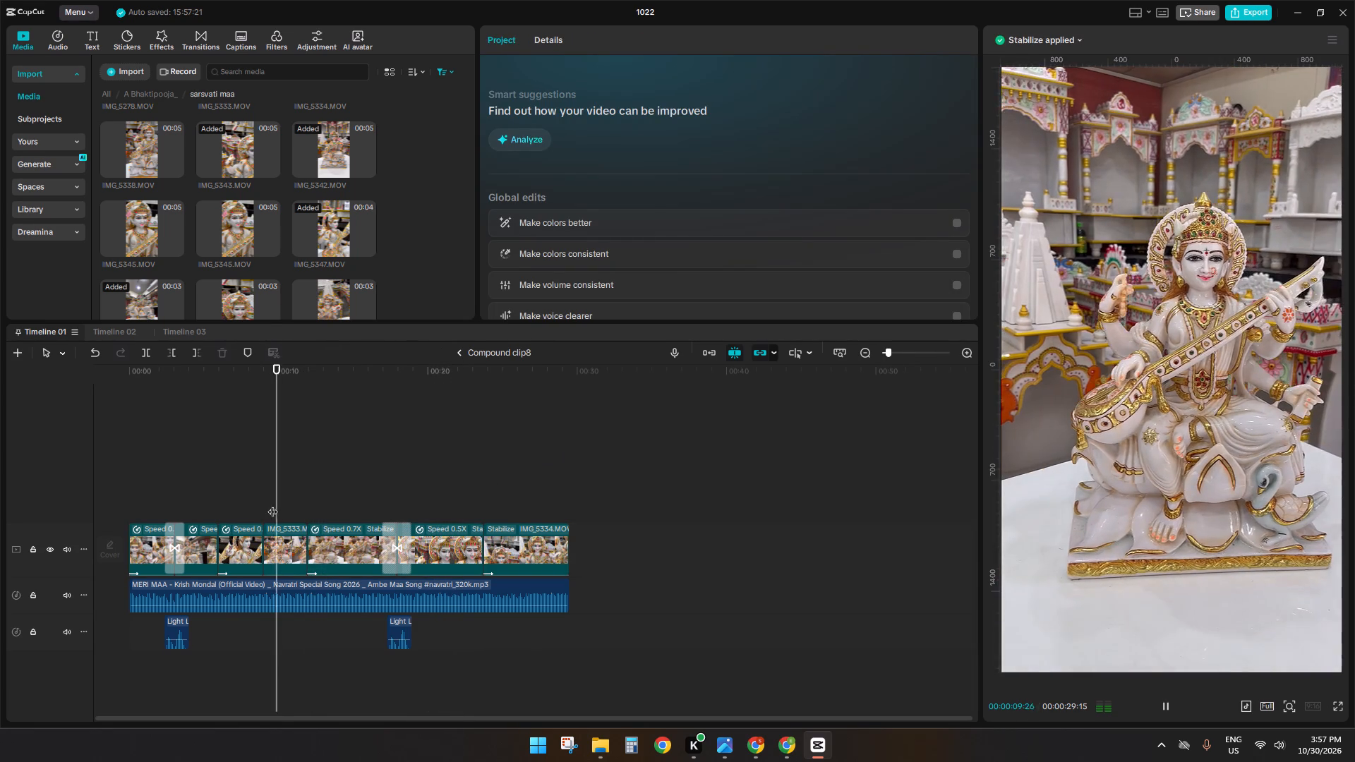
click(495, 500)
key(space)
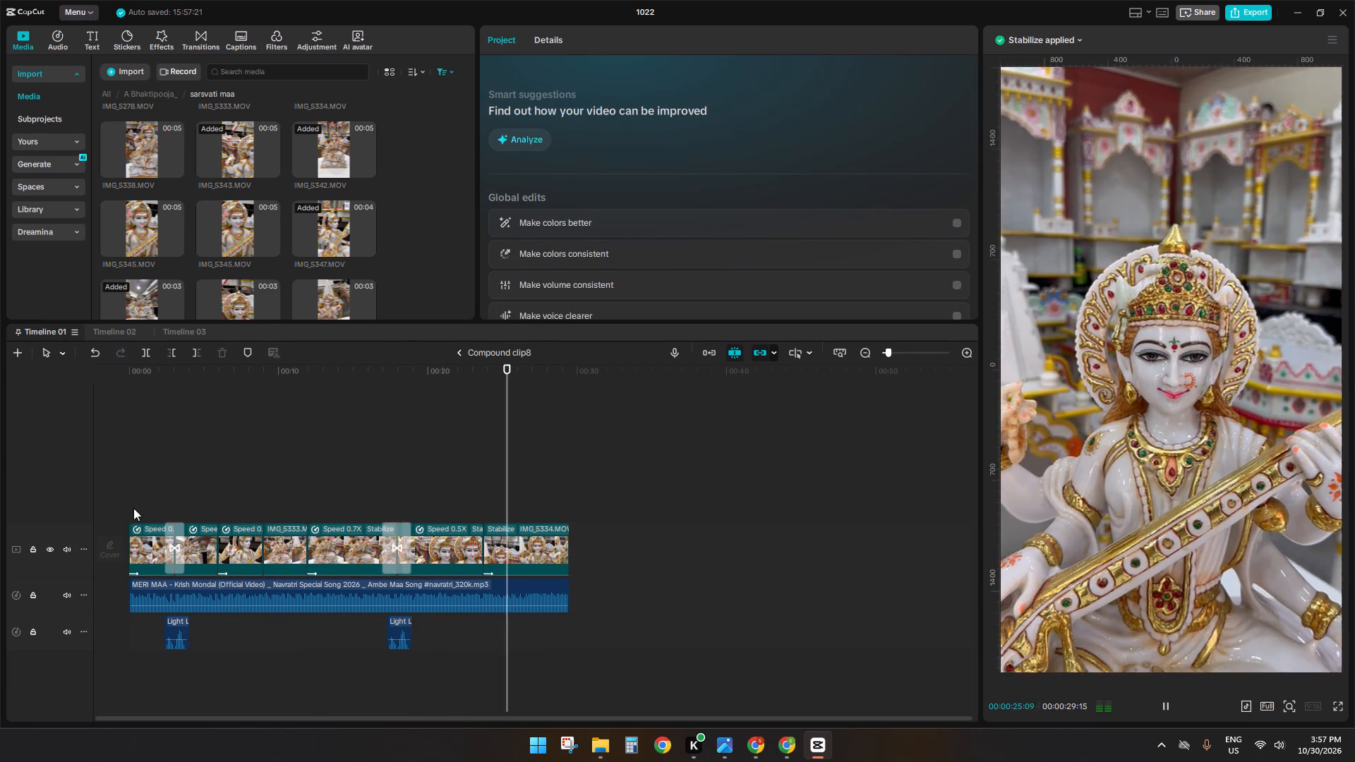
click(136, 502)
key(space)
click(485, 498)
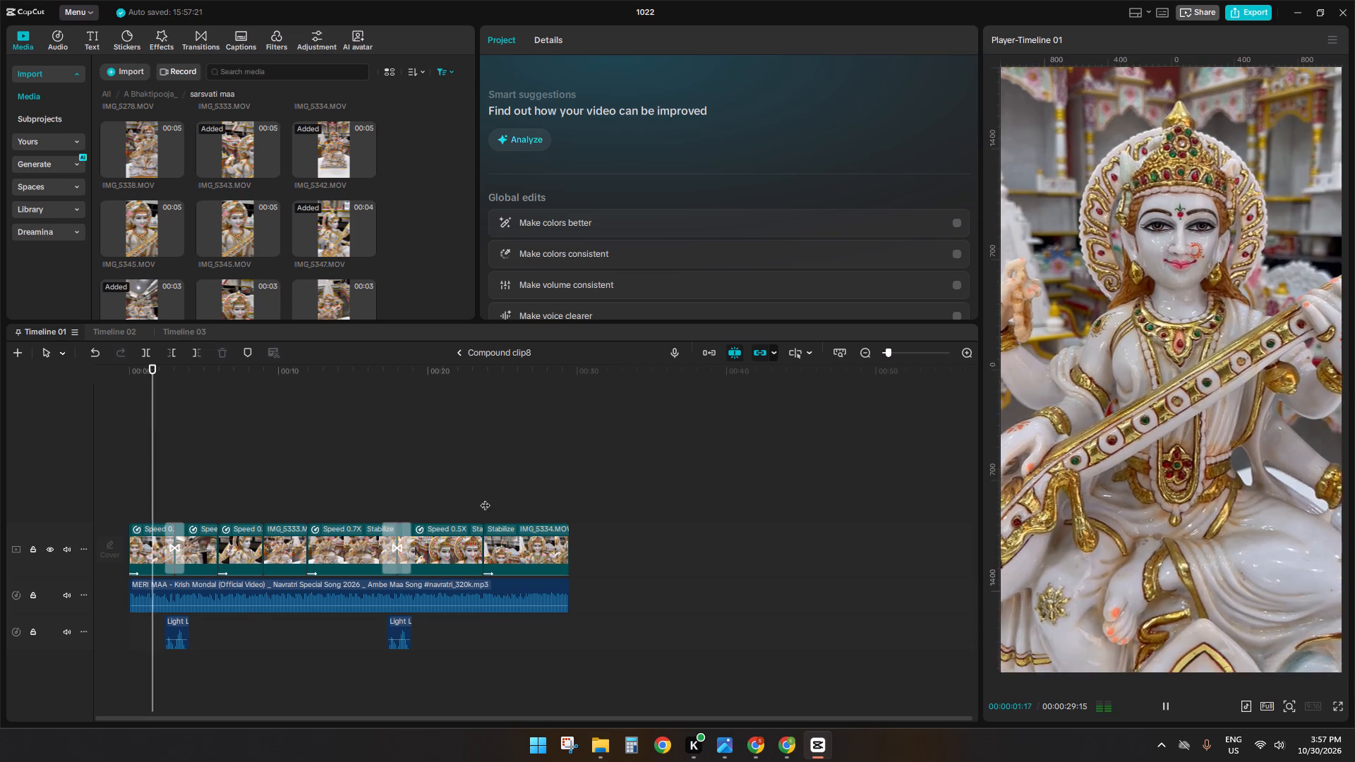
key(space)
click(485, 498)
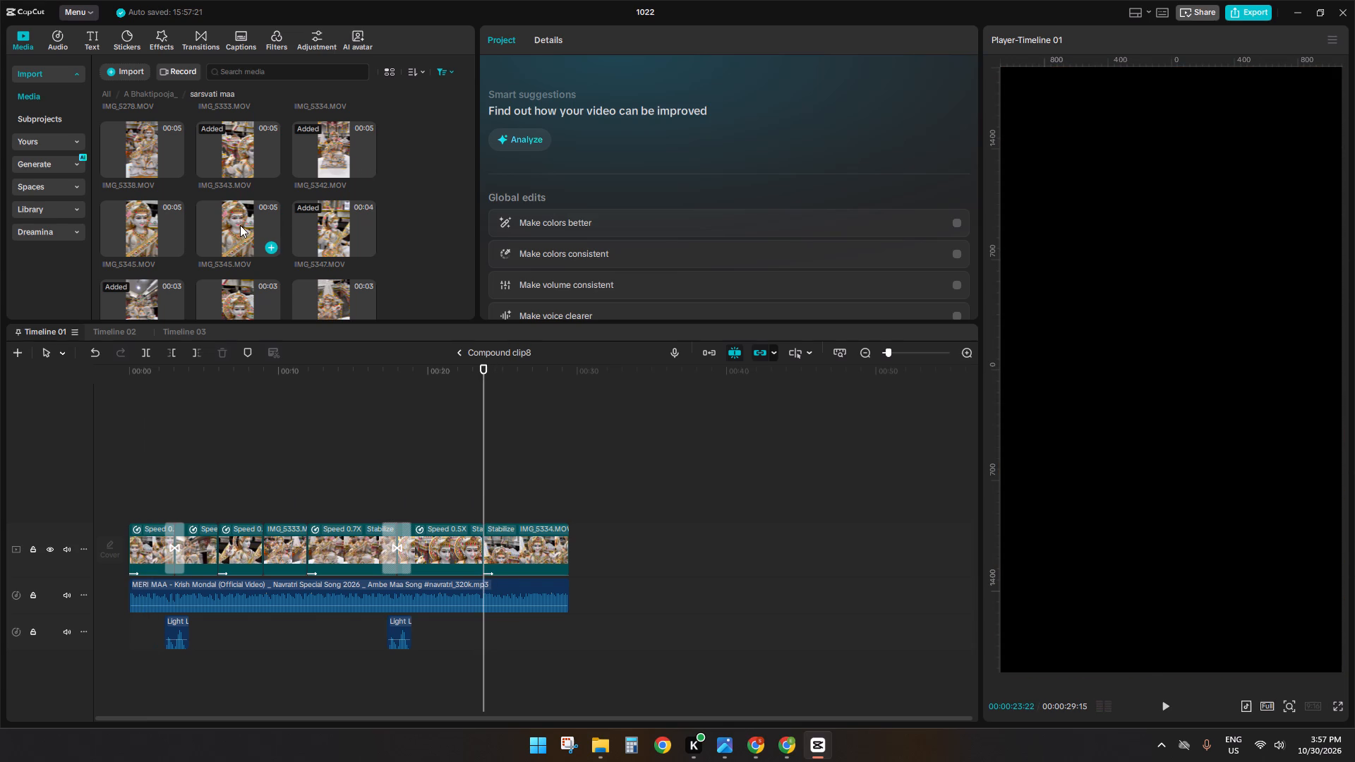
Preview the clips in the sarsvati maa folder to find footage for the end of Compound clip8.
click(240, 225)
click(236, 298)
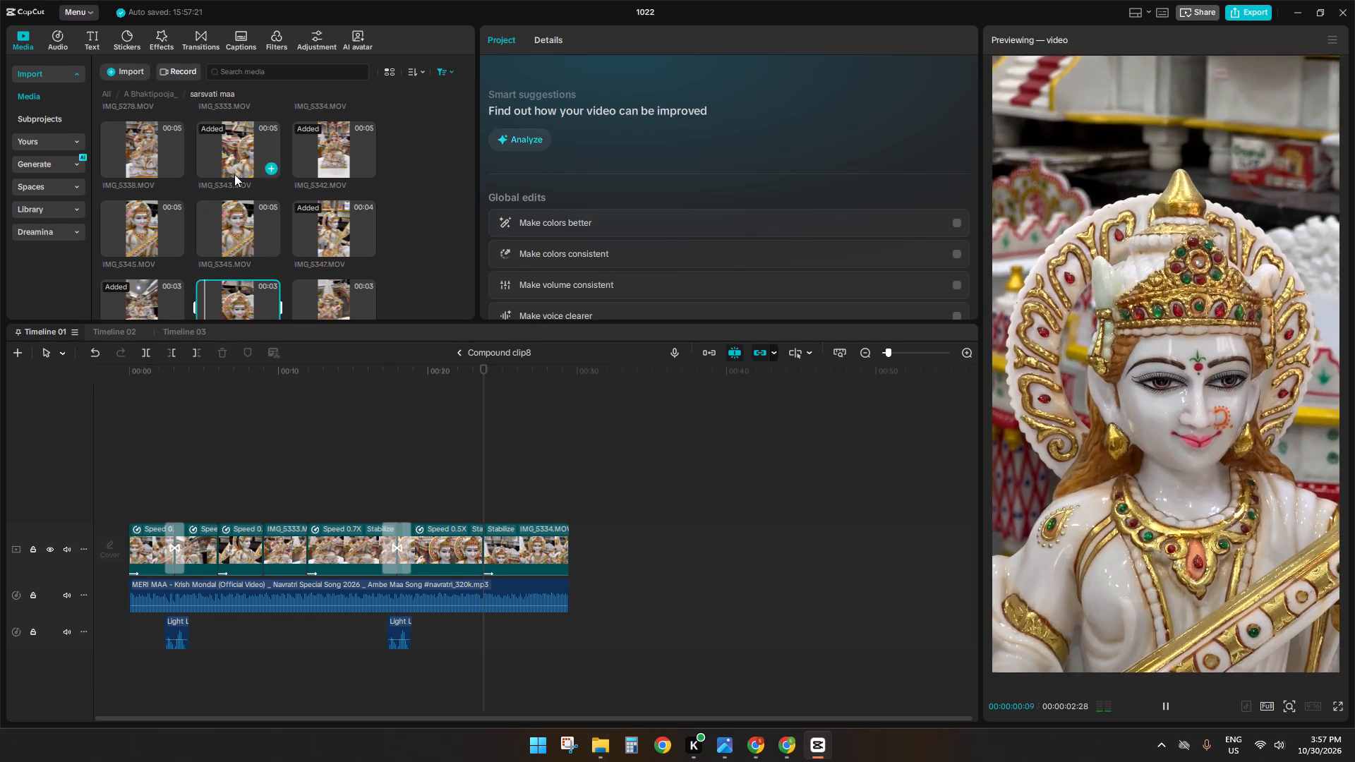
double_click(481, 449)
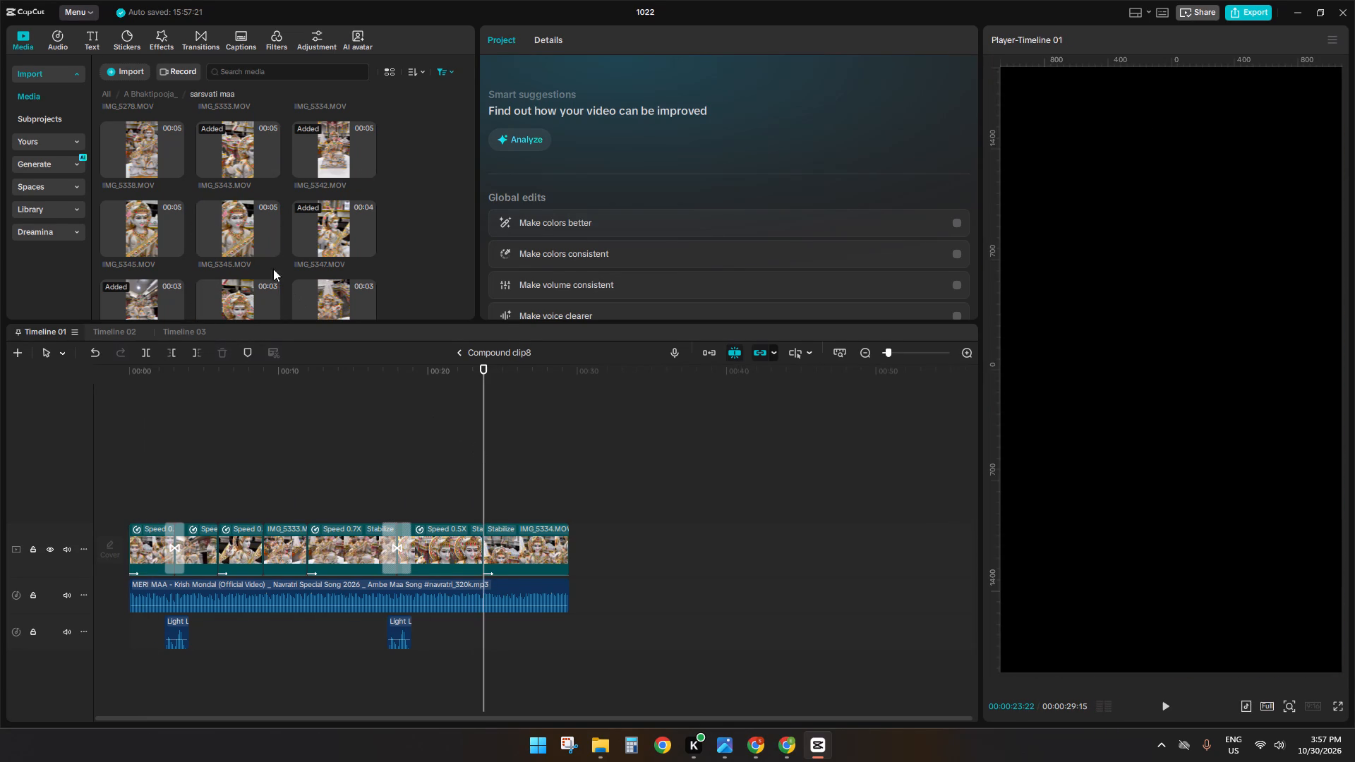
click(238, 172)
click(126, 159)
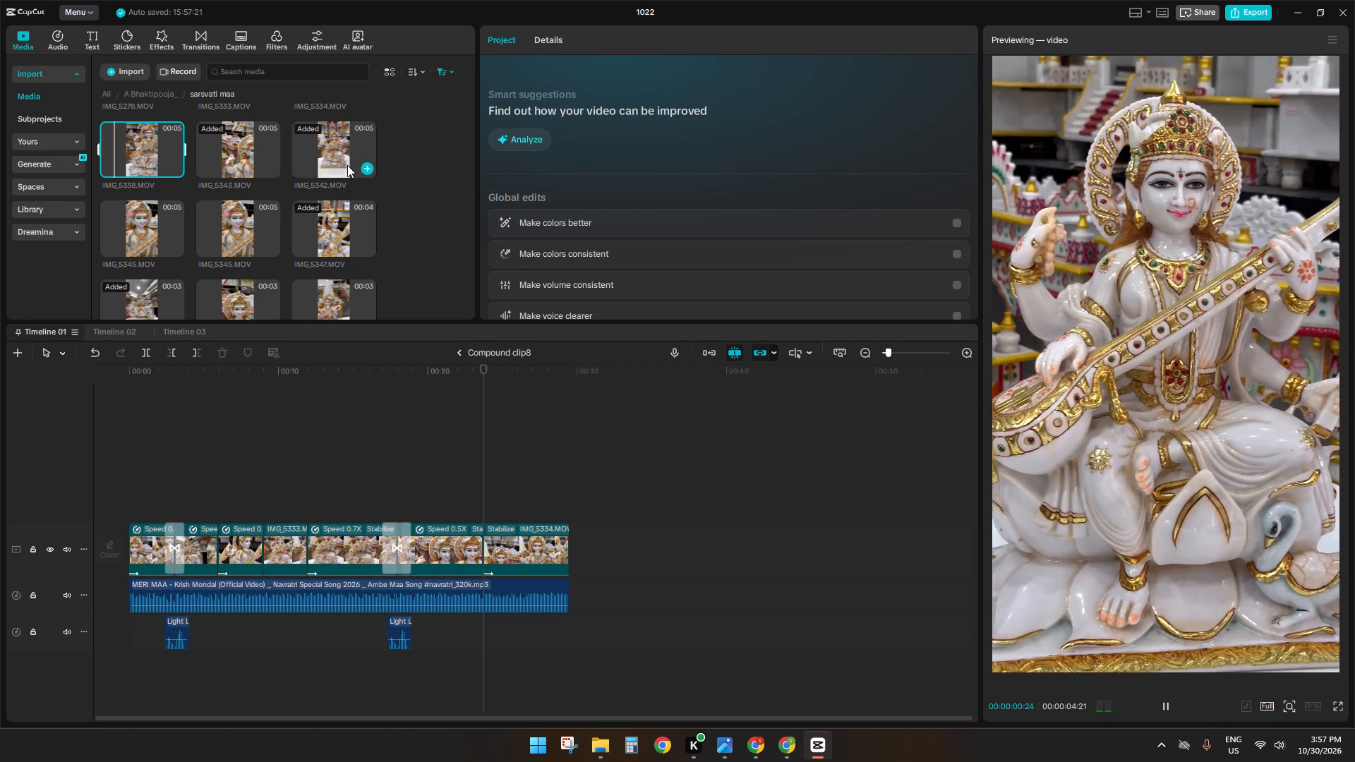
click(347, 165)
scroll(339, 168, down, 2)
click(331, 199)
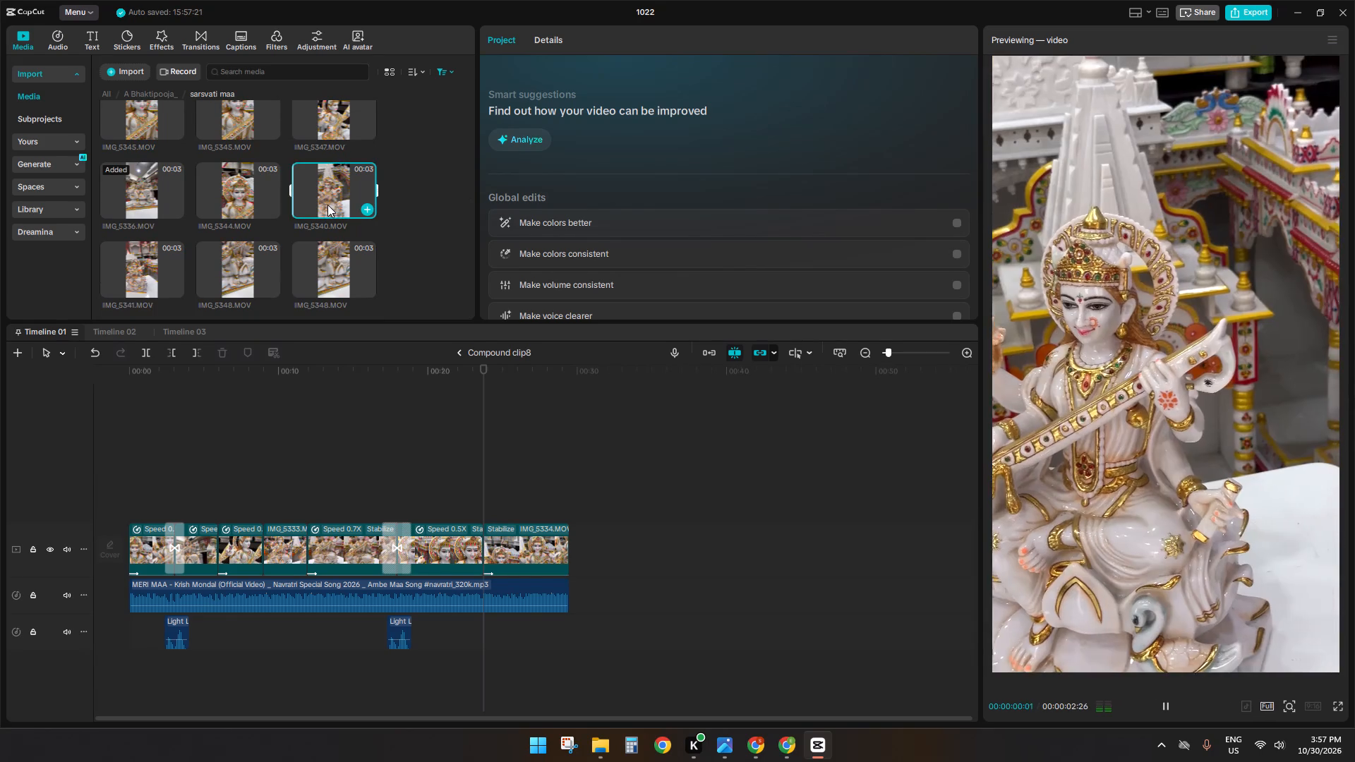
click(246, 192)
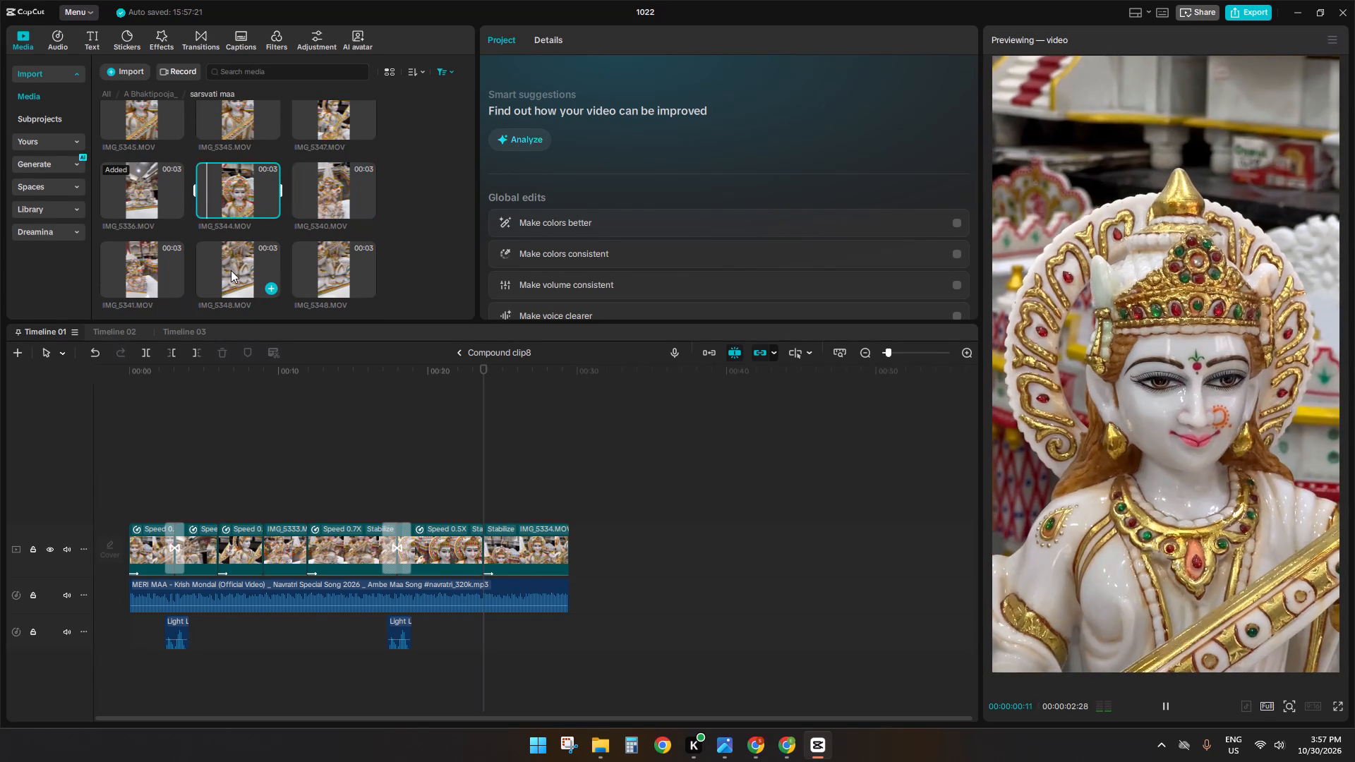
click(231, 270)
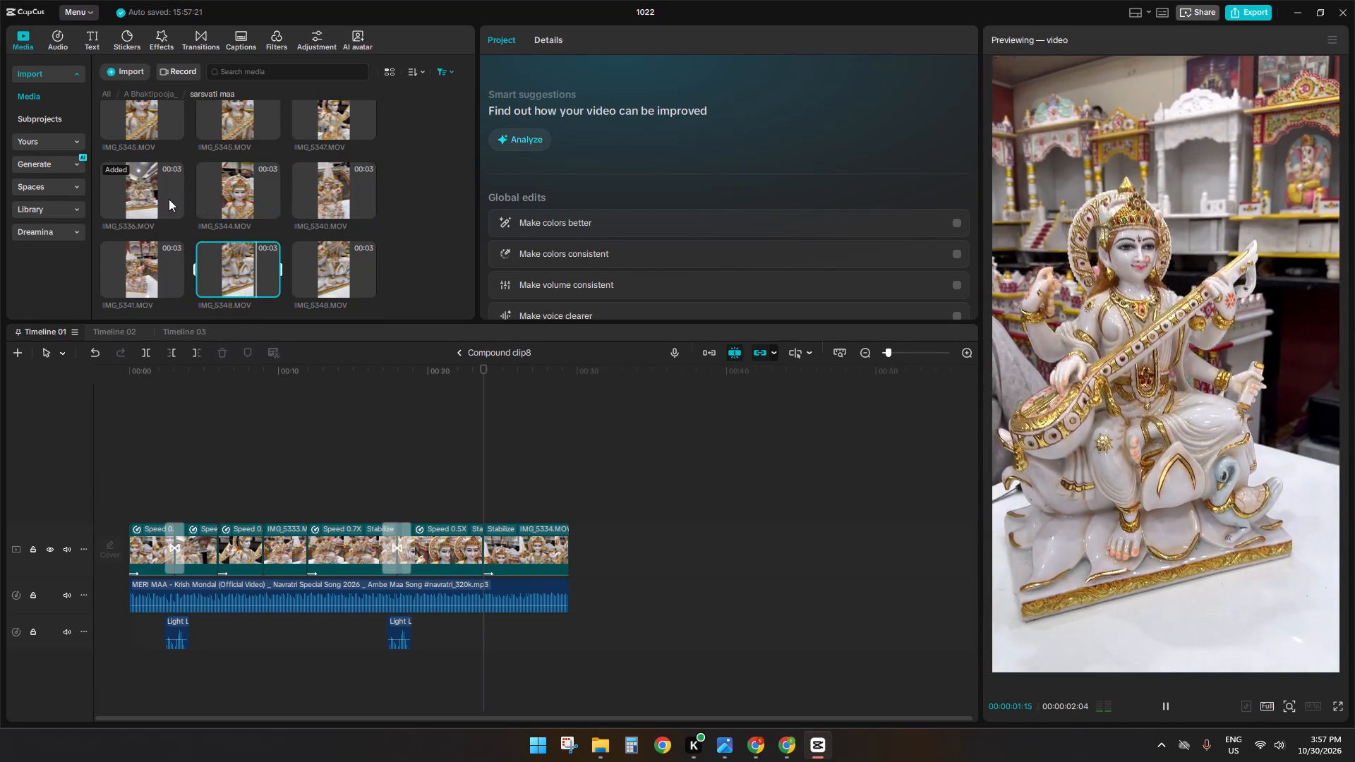
click(159, 199)
click(145, 269)
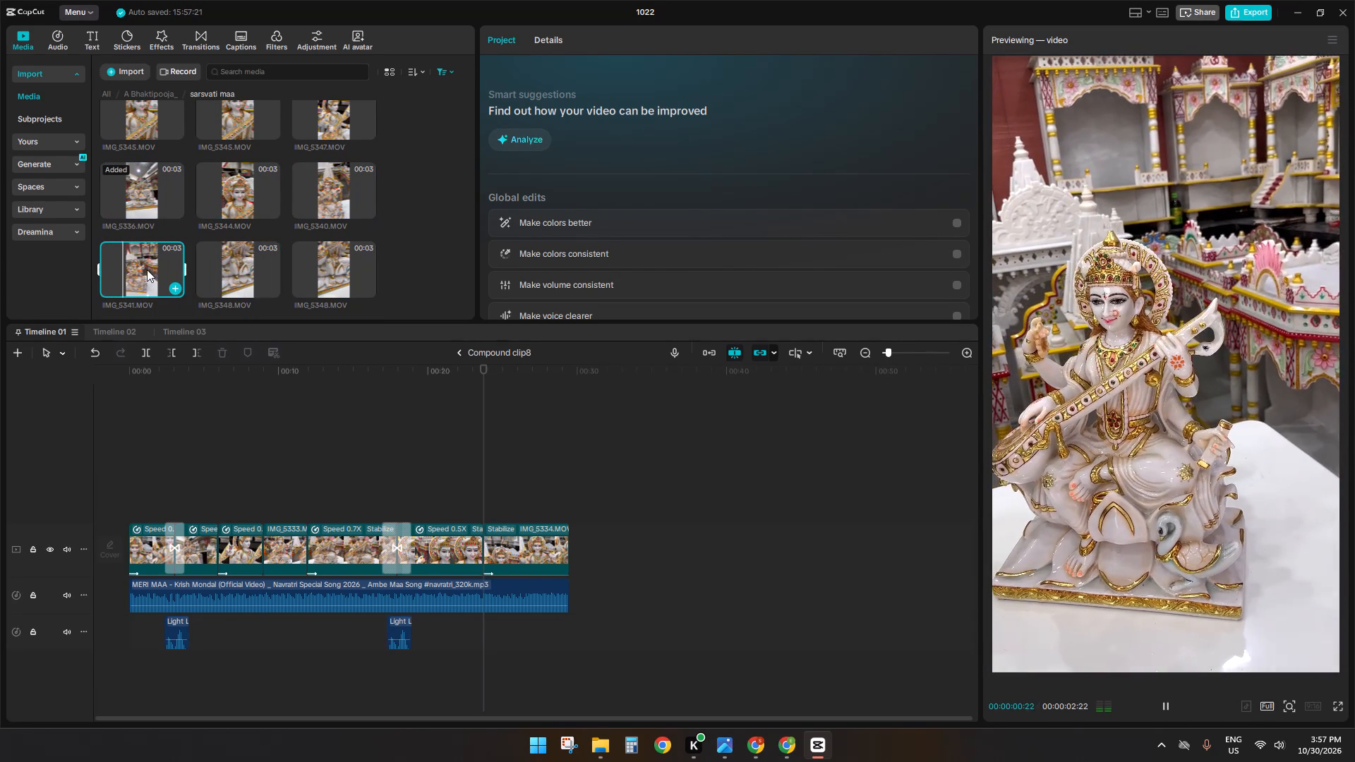
scroll(147, 270, down, 1)
click(145, 201)
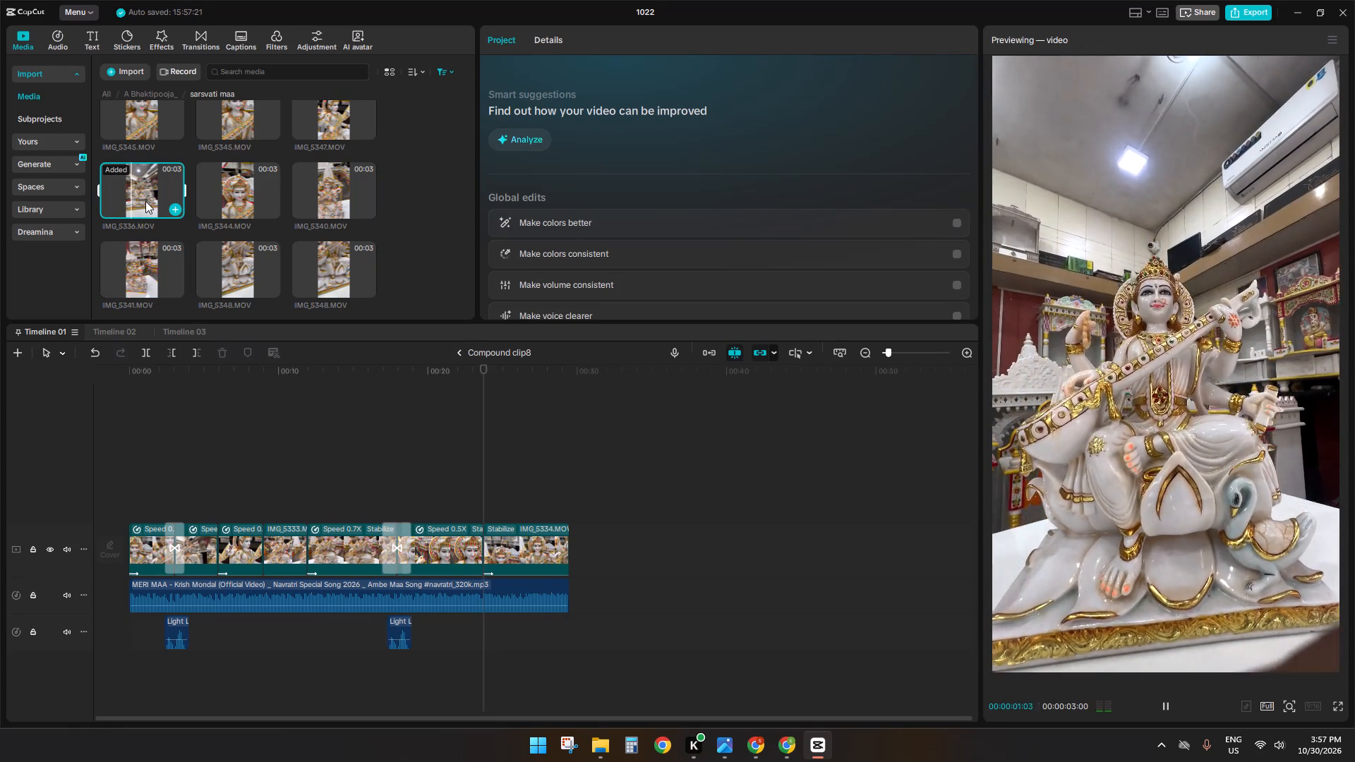
click(141, 145)
click(140, 133)
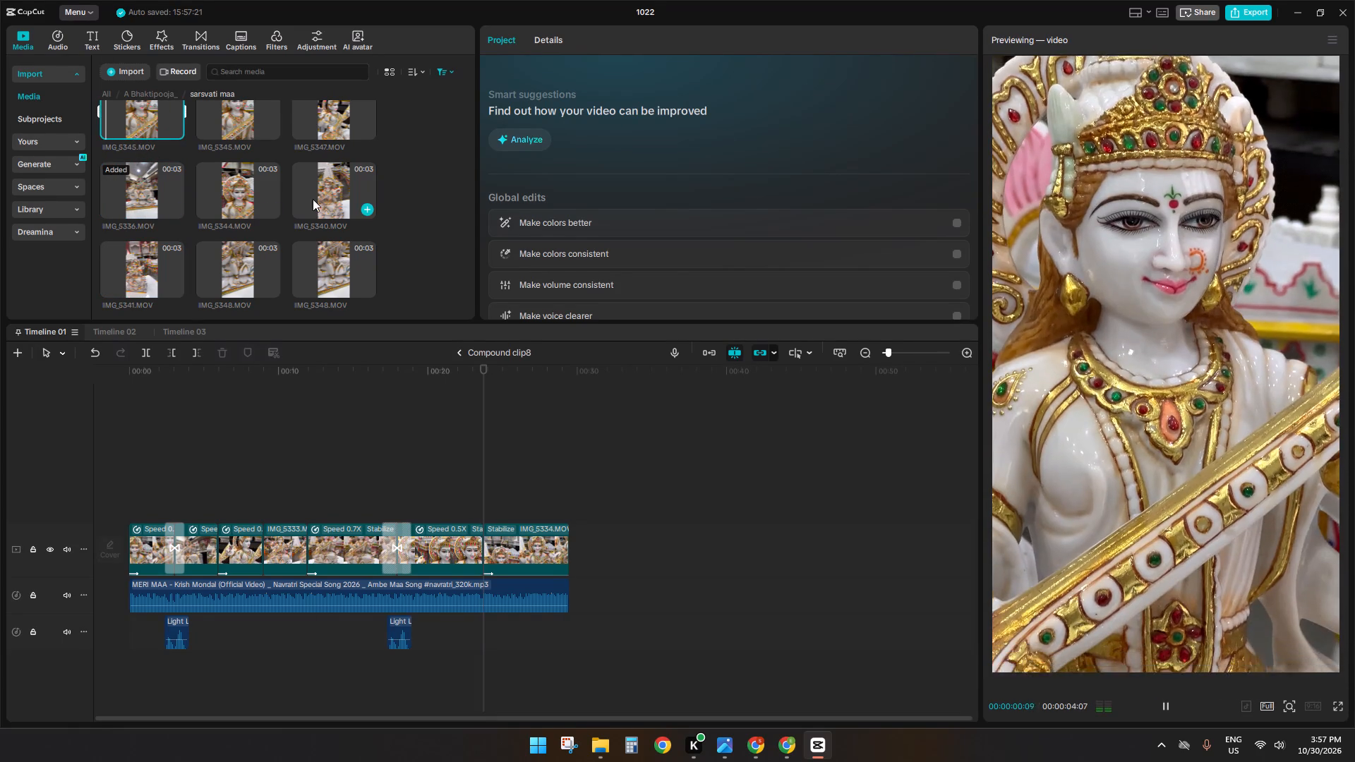
scroll(294, 209, down, 2)
scroll(327, 250, up, 5)
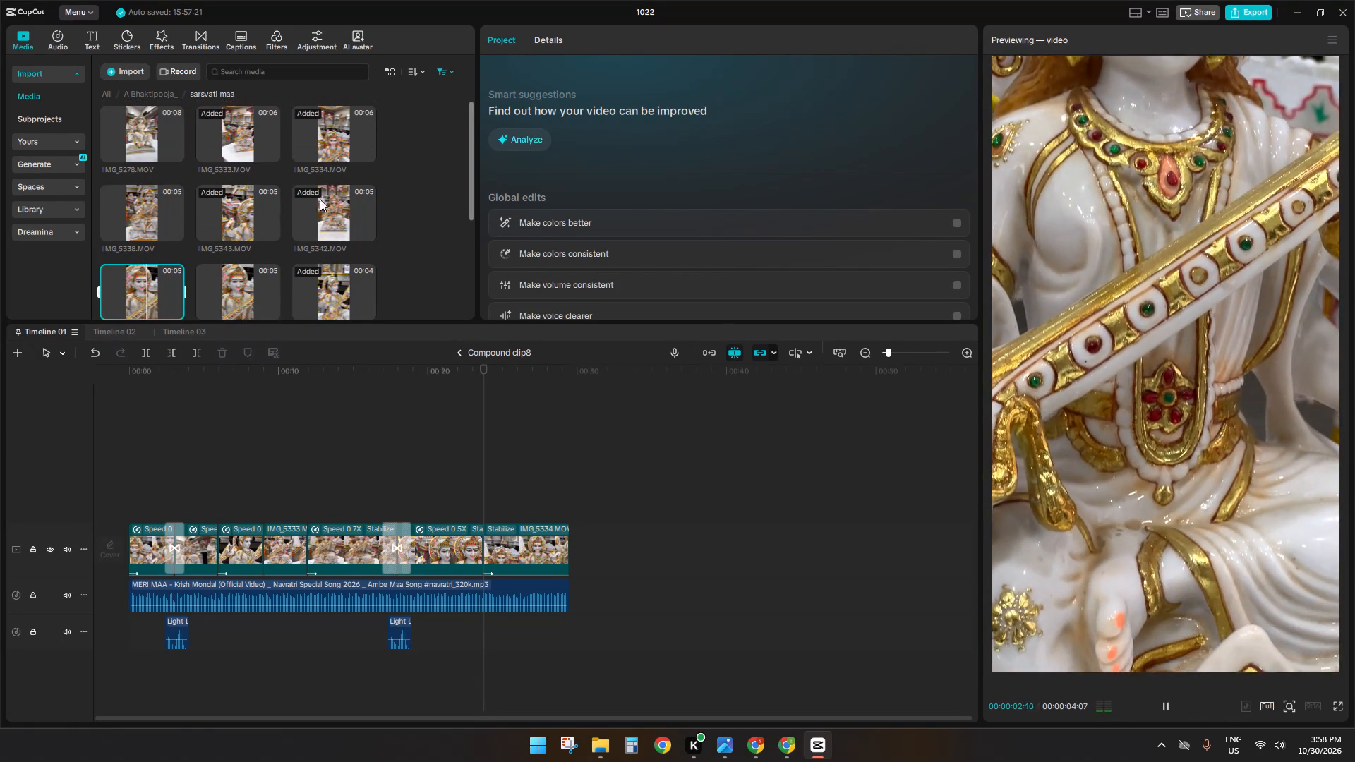
click(320, 150)
click(240, 142)
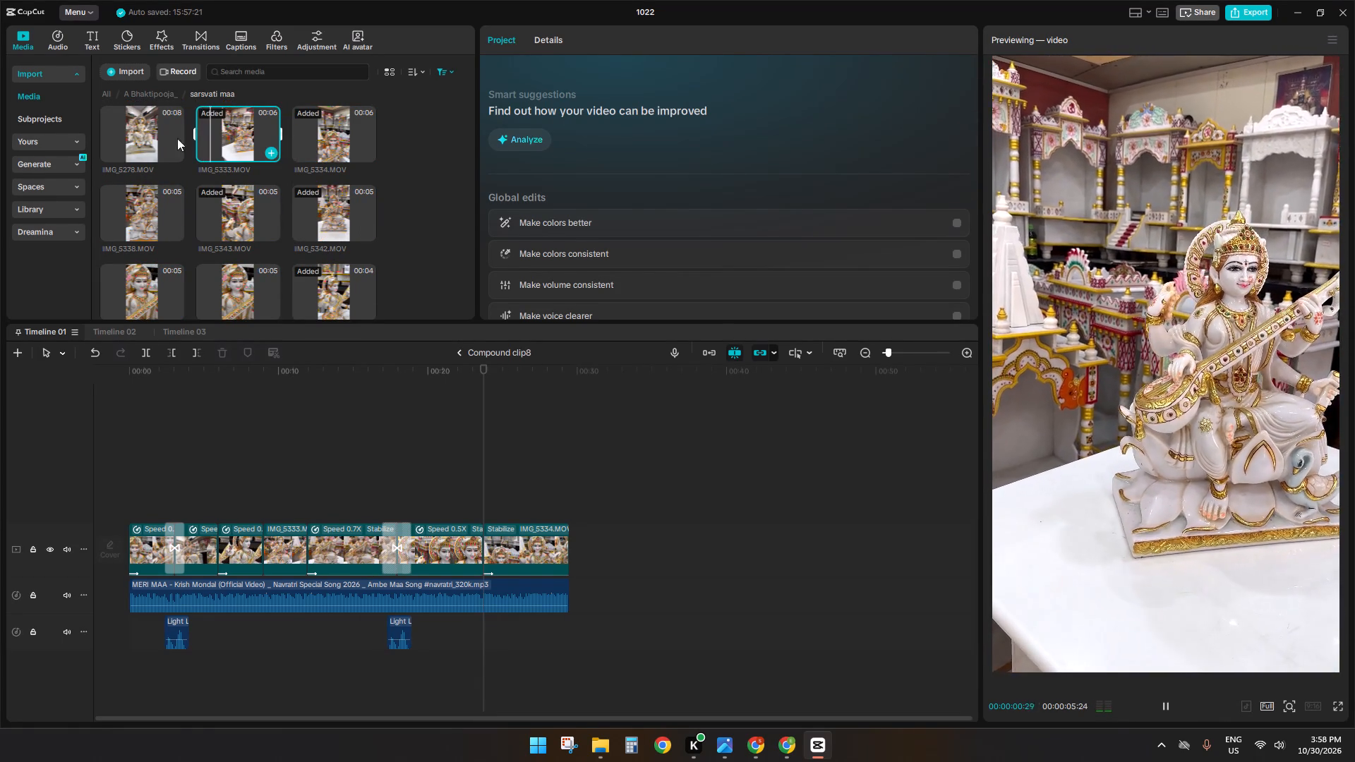
click(163, 137)
click(112, 219)
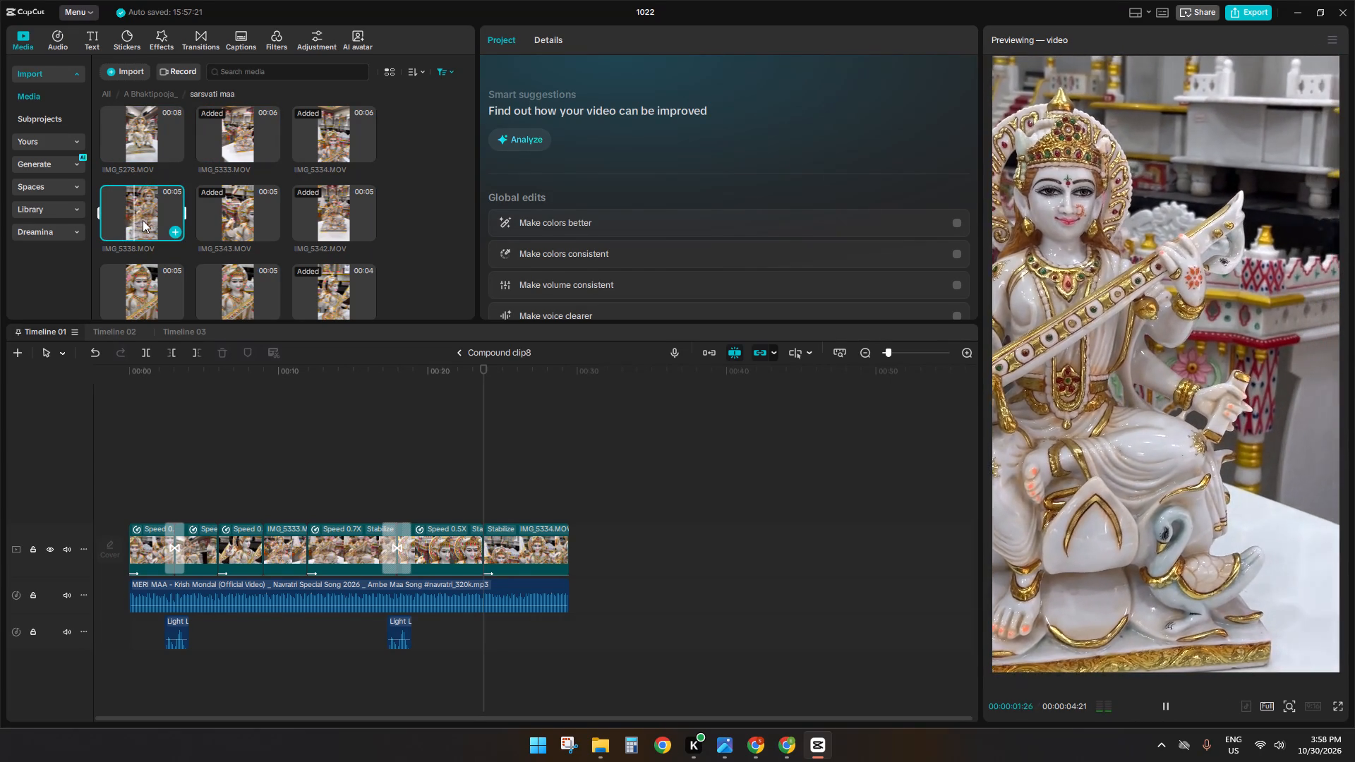
click(147, 276)
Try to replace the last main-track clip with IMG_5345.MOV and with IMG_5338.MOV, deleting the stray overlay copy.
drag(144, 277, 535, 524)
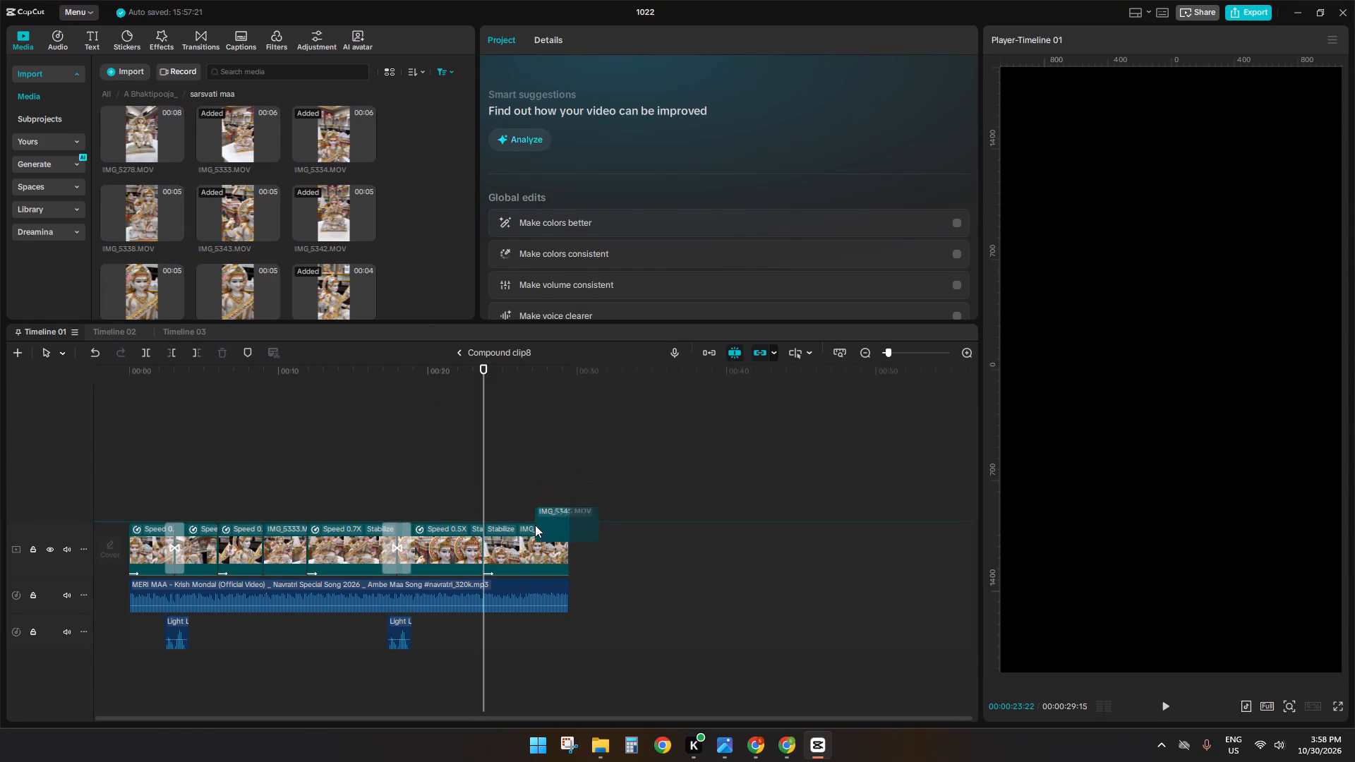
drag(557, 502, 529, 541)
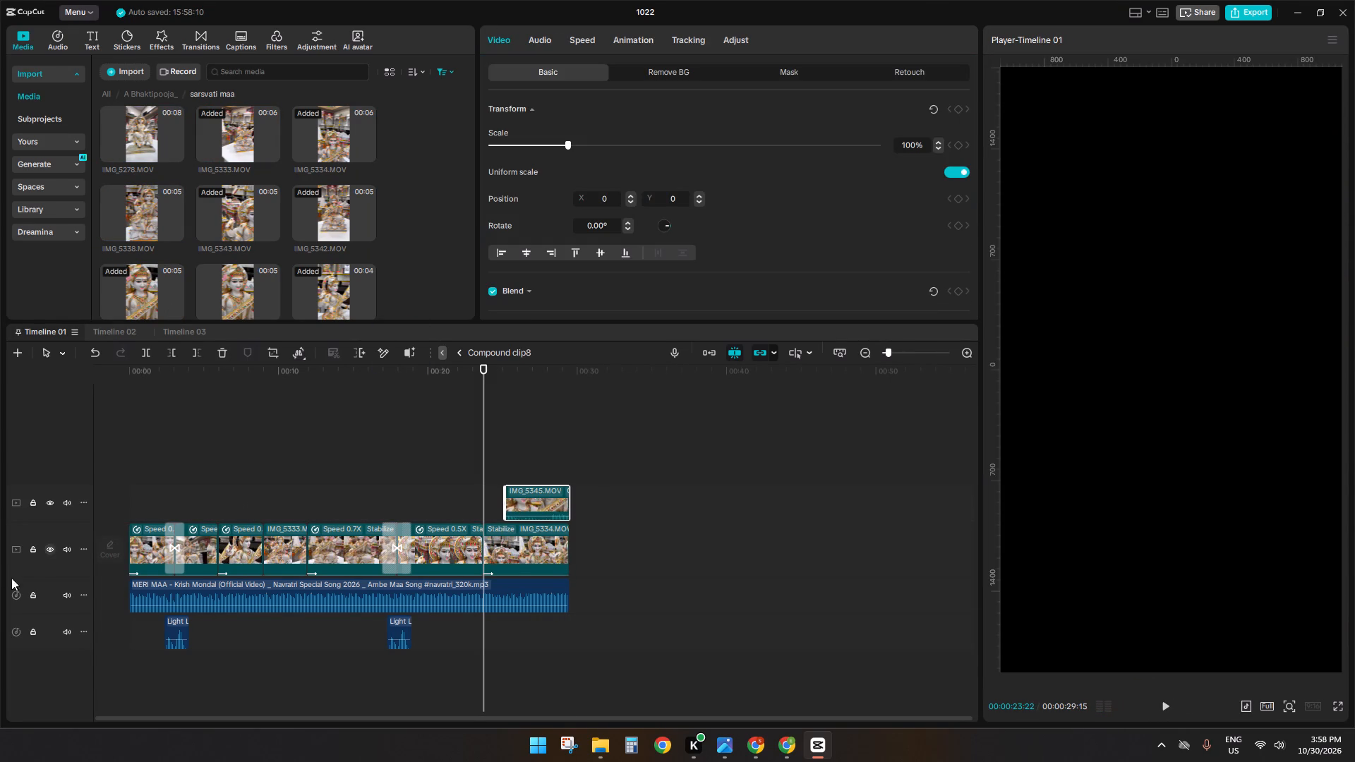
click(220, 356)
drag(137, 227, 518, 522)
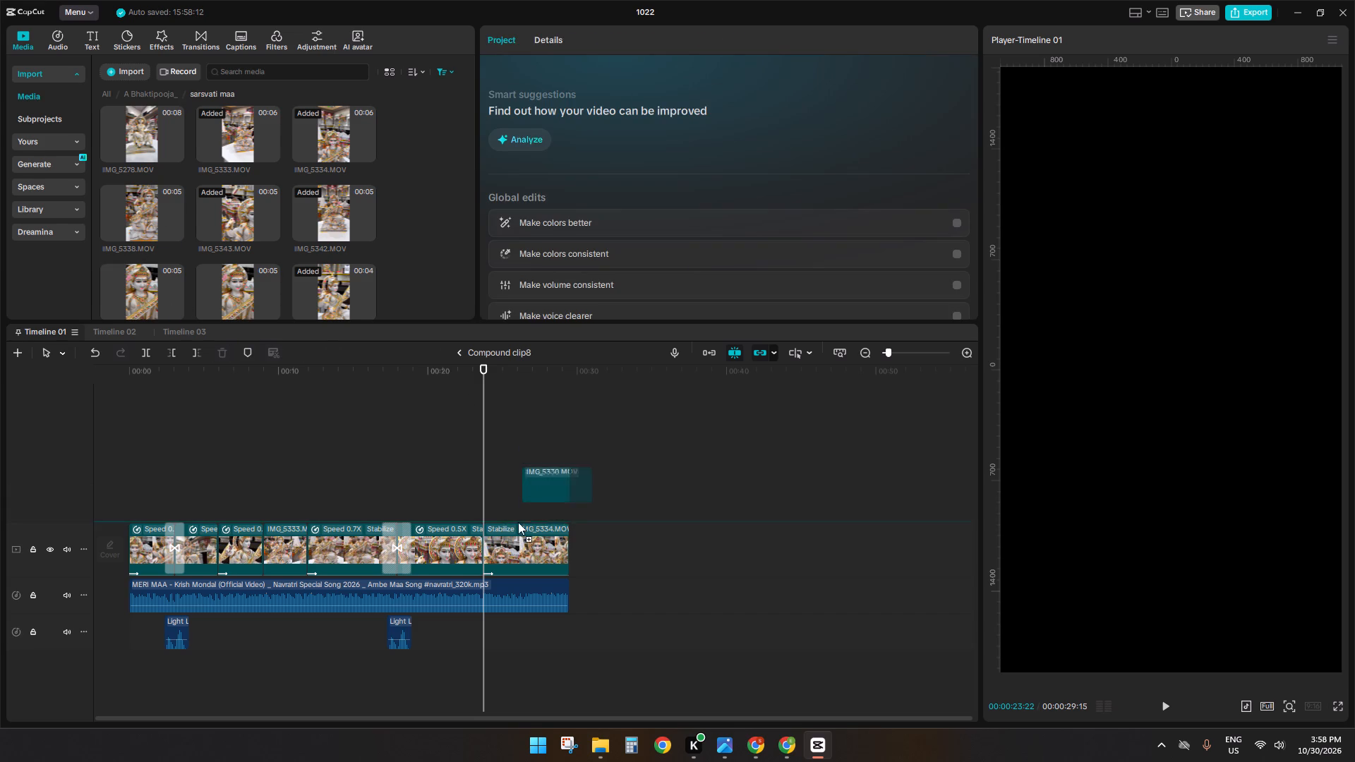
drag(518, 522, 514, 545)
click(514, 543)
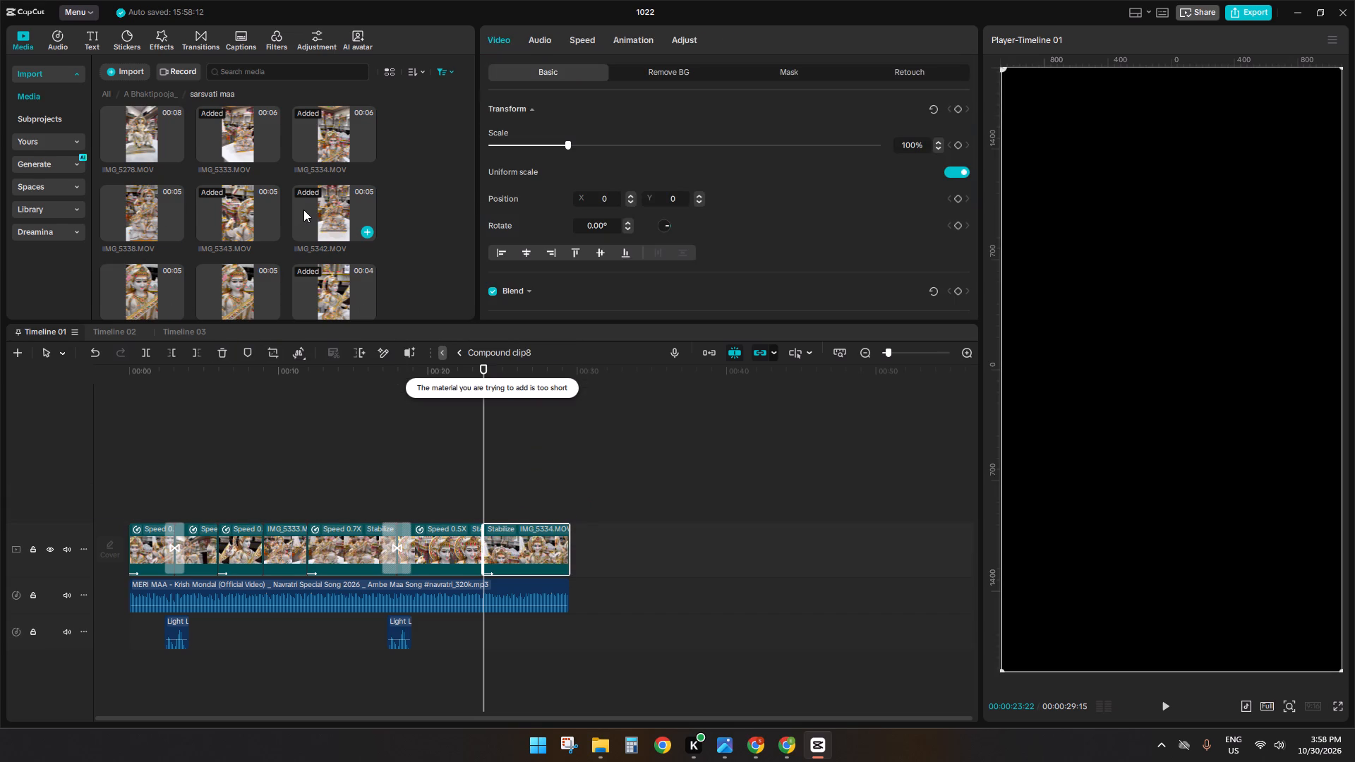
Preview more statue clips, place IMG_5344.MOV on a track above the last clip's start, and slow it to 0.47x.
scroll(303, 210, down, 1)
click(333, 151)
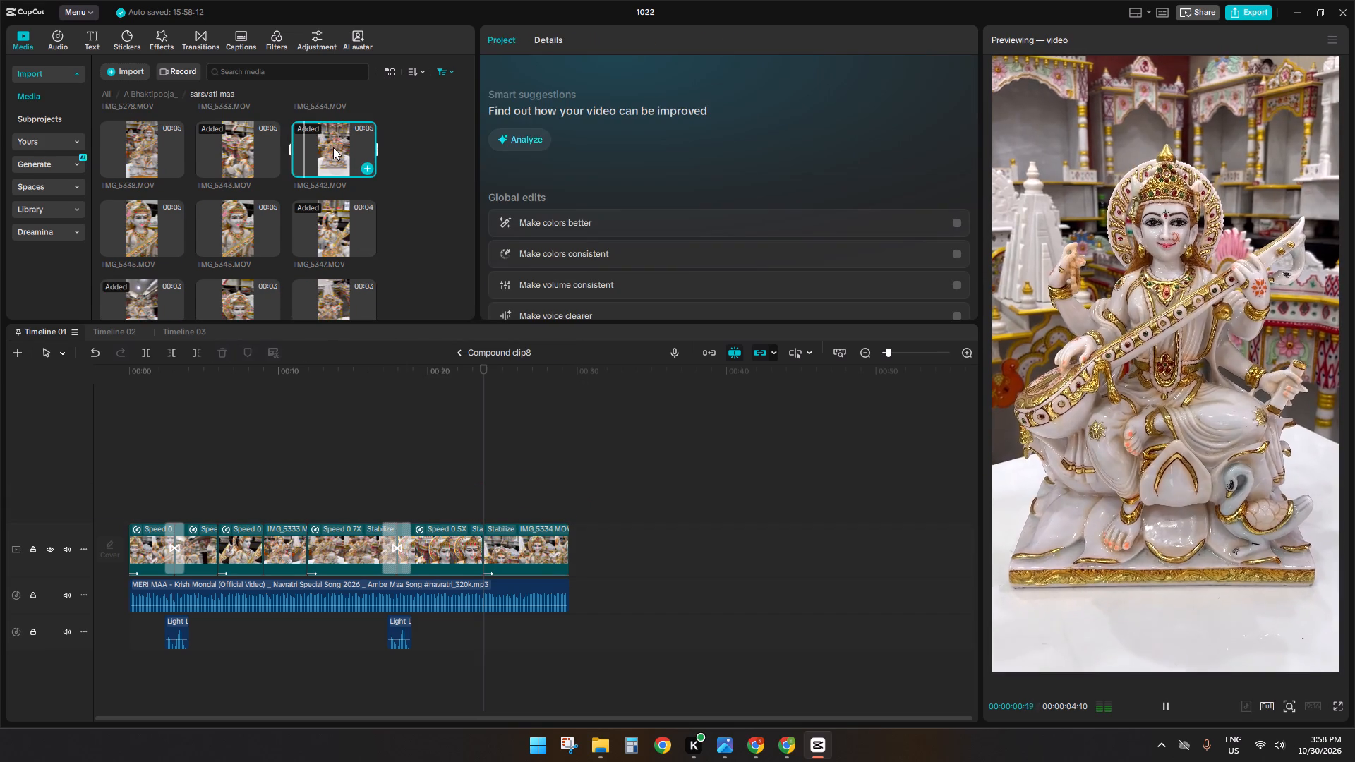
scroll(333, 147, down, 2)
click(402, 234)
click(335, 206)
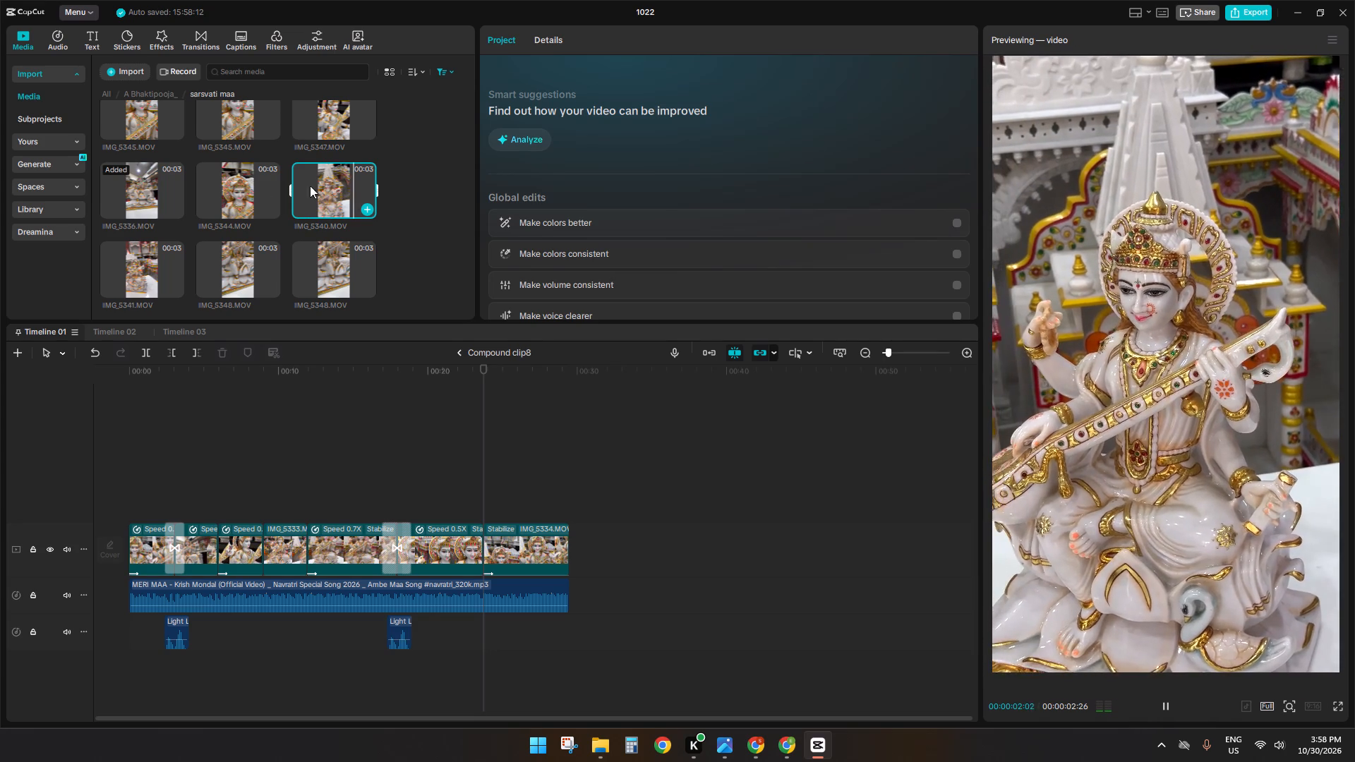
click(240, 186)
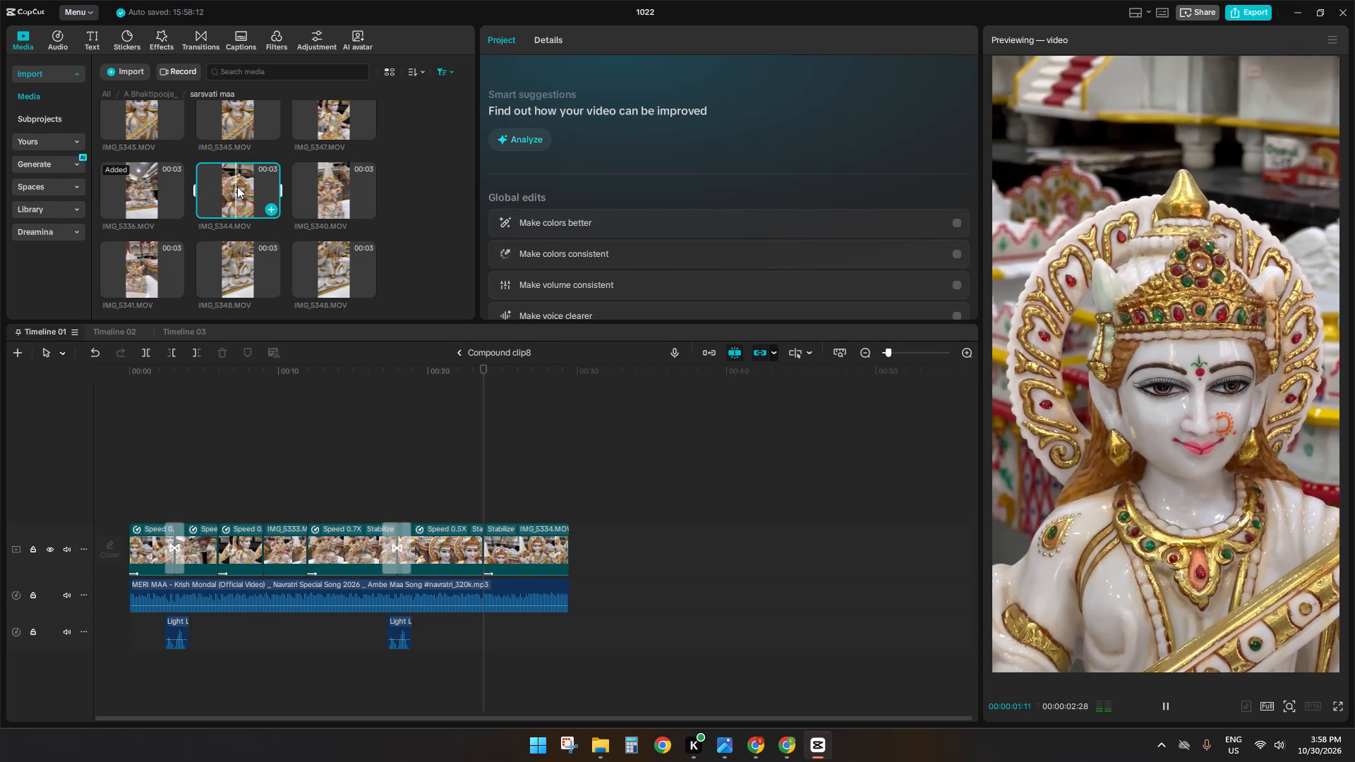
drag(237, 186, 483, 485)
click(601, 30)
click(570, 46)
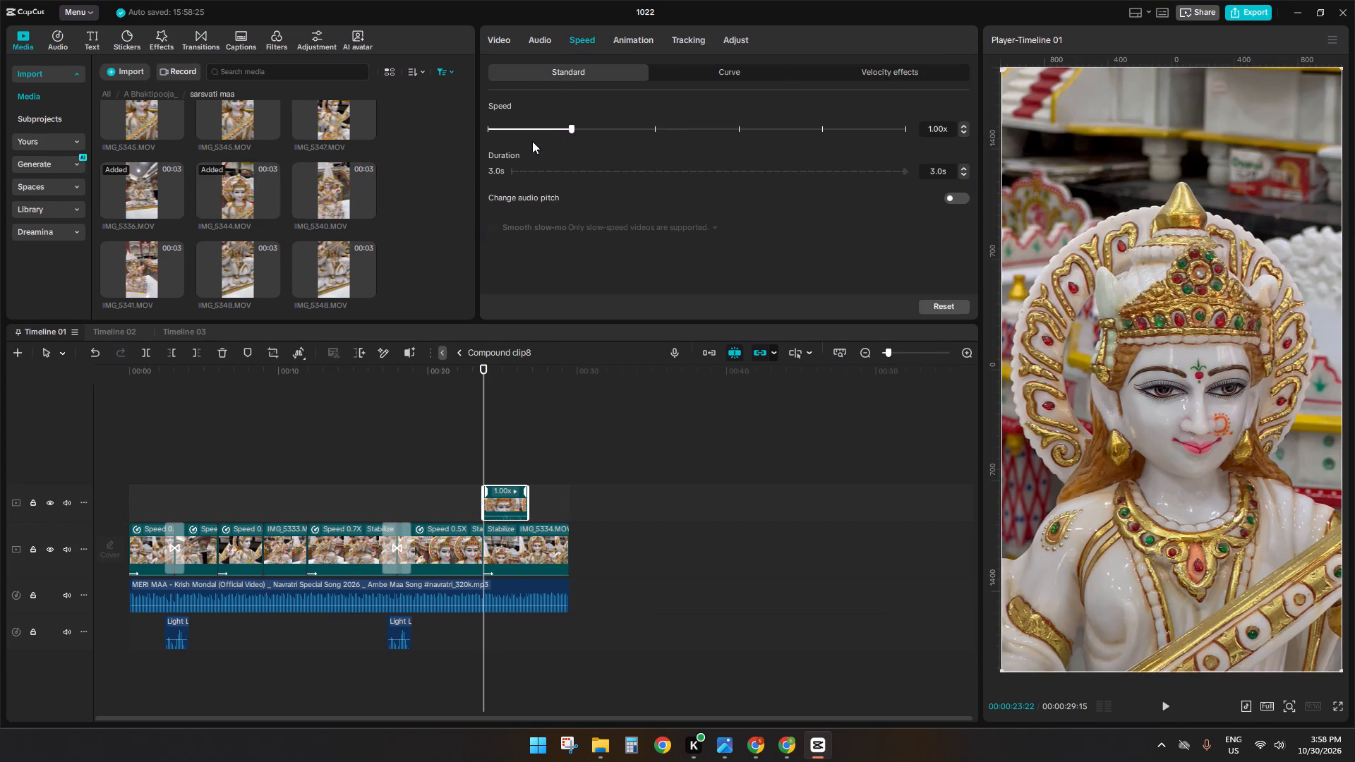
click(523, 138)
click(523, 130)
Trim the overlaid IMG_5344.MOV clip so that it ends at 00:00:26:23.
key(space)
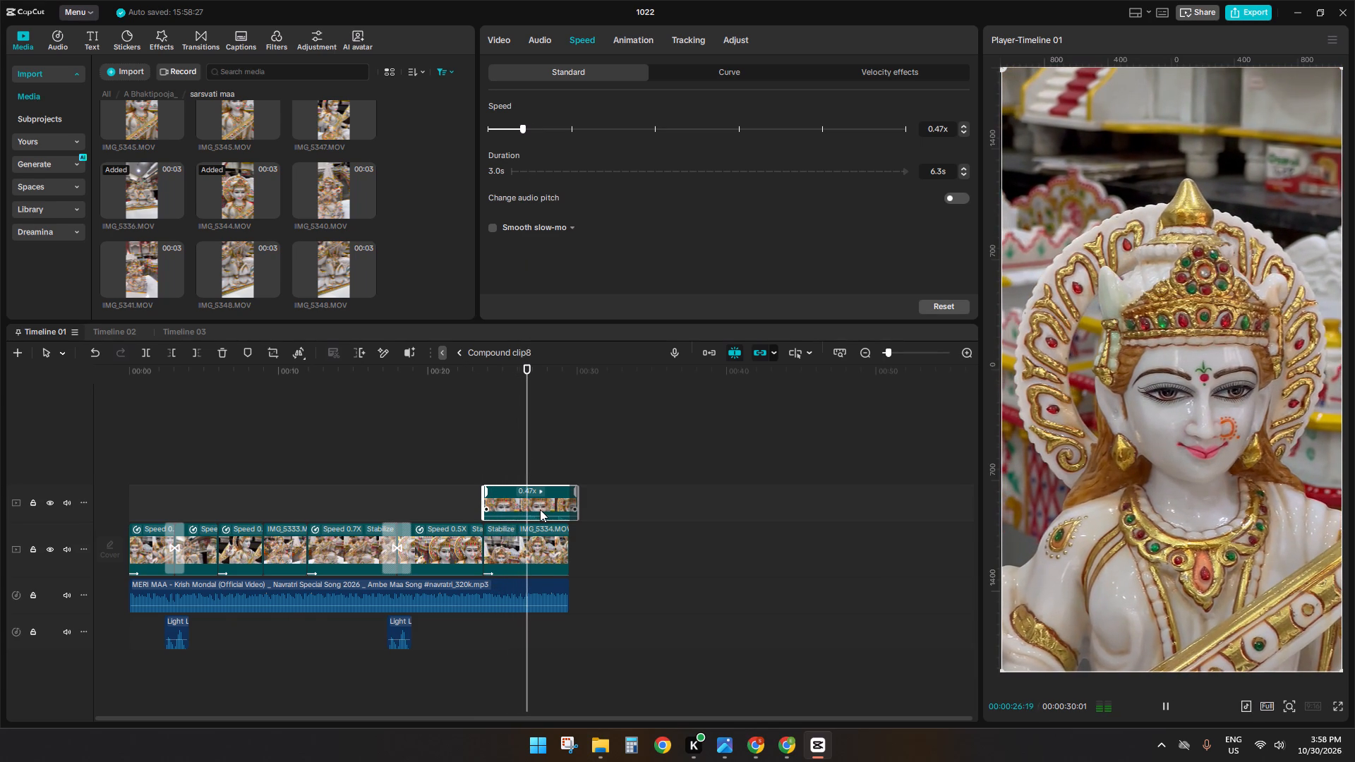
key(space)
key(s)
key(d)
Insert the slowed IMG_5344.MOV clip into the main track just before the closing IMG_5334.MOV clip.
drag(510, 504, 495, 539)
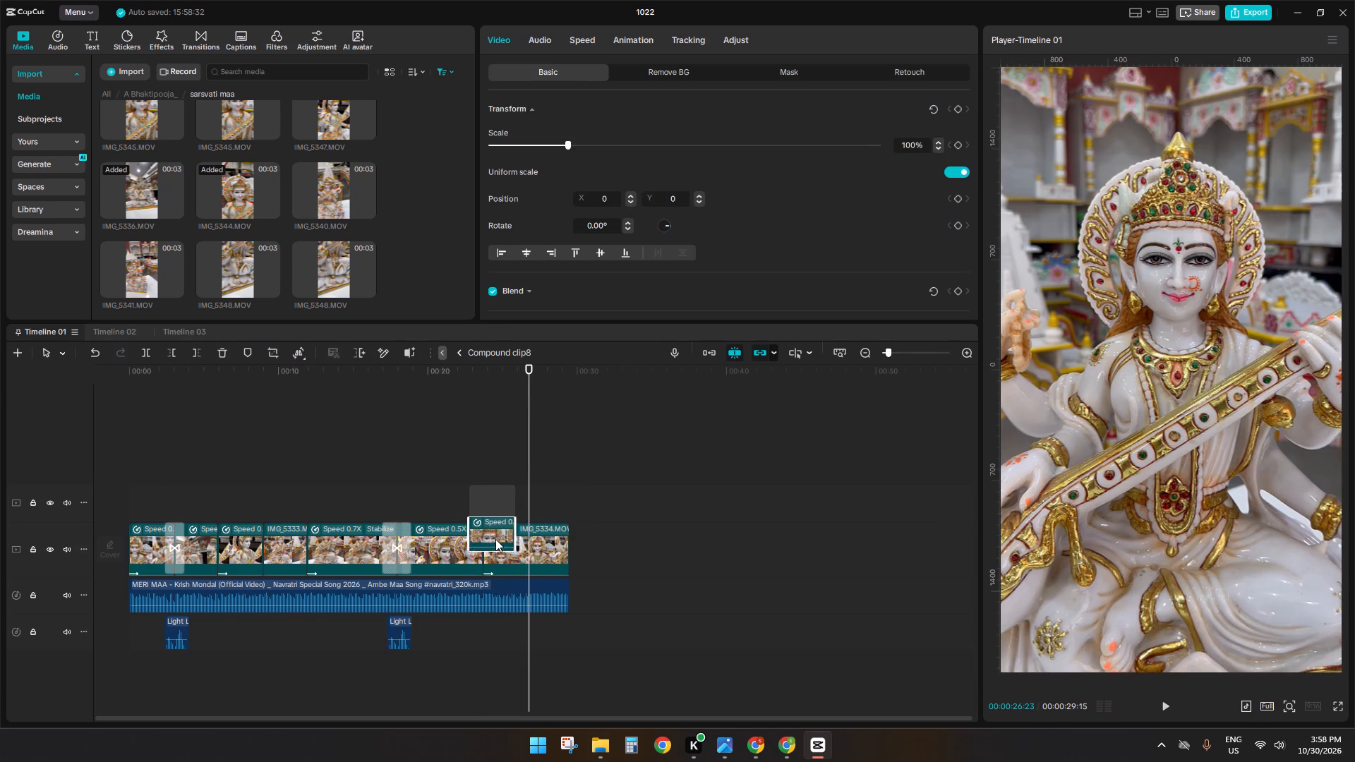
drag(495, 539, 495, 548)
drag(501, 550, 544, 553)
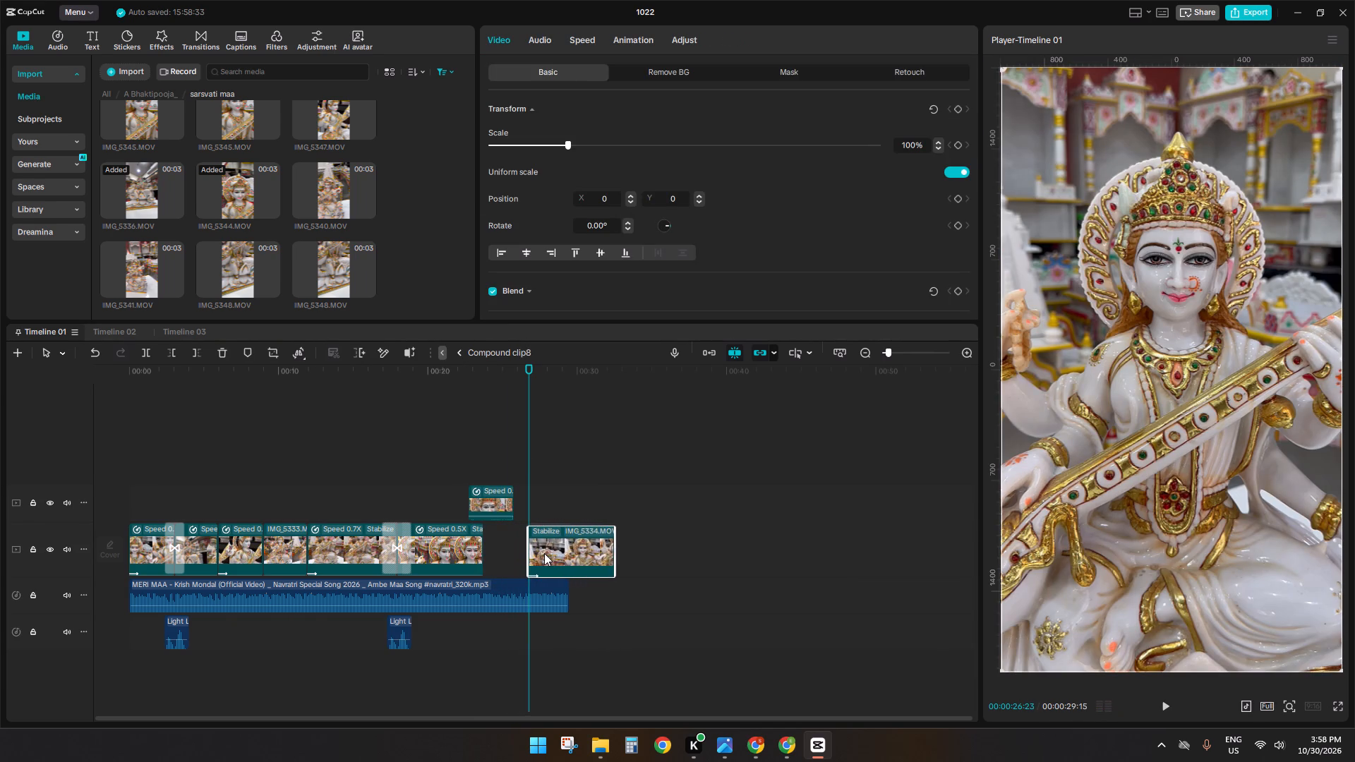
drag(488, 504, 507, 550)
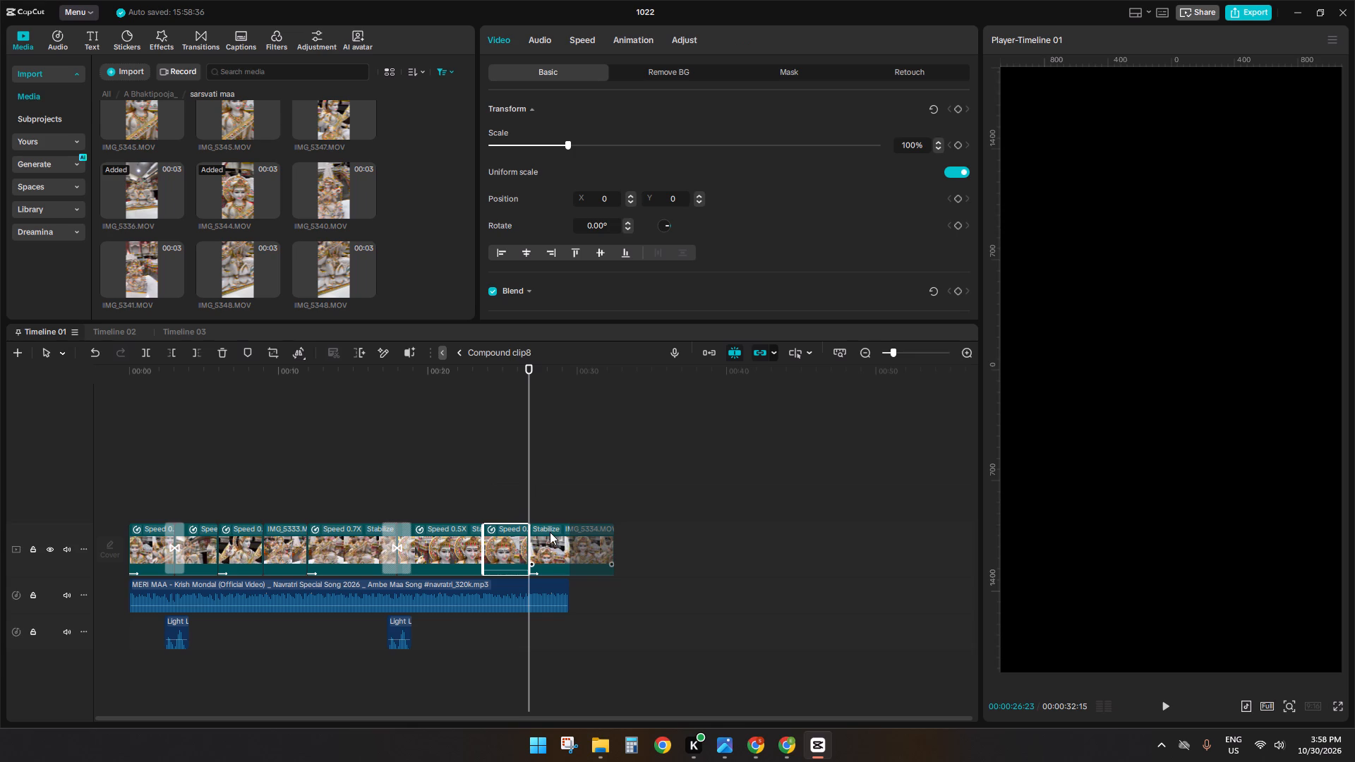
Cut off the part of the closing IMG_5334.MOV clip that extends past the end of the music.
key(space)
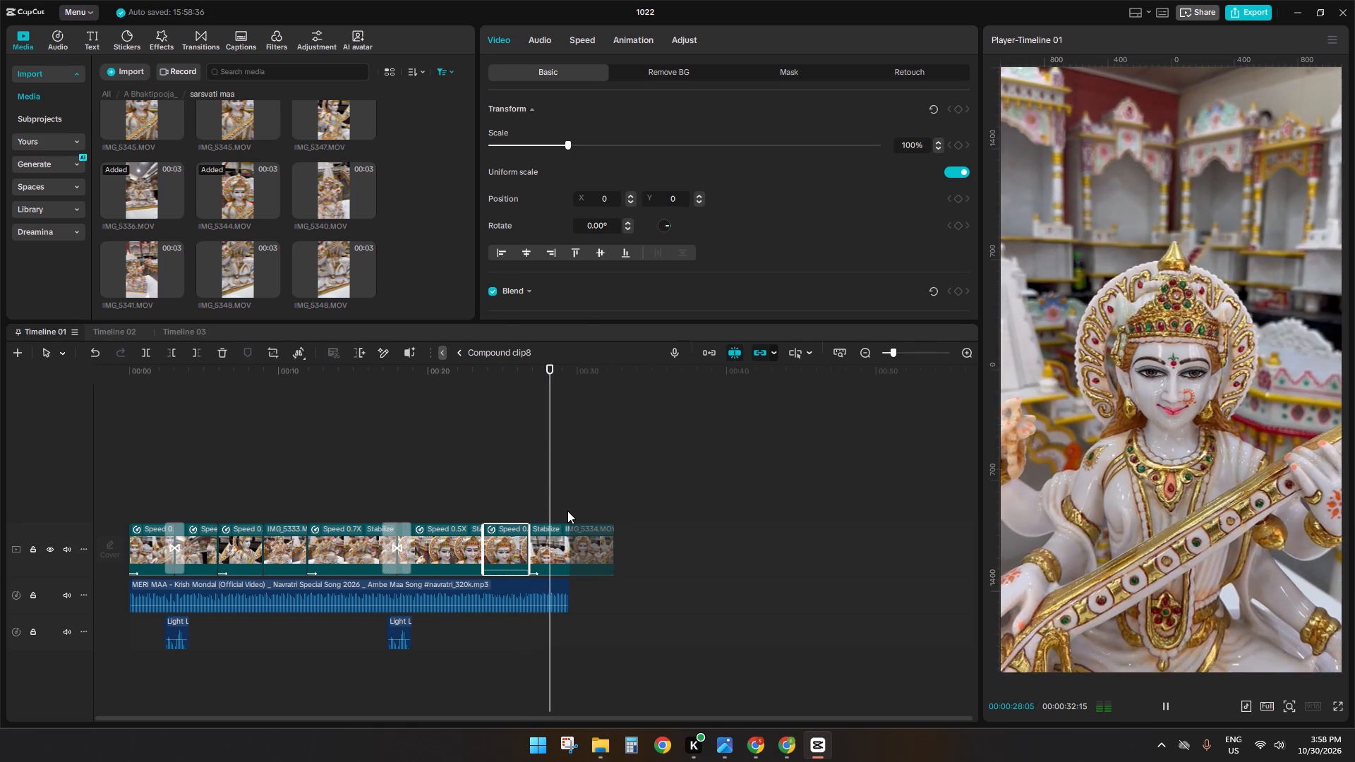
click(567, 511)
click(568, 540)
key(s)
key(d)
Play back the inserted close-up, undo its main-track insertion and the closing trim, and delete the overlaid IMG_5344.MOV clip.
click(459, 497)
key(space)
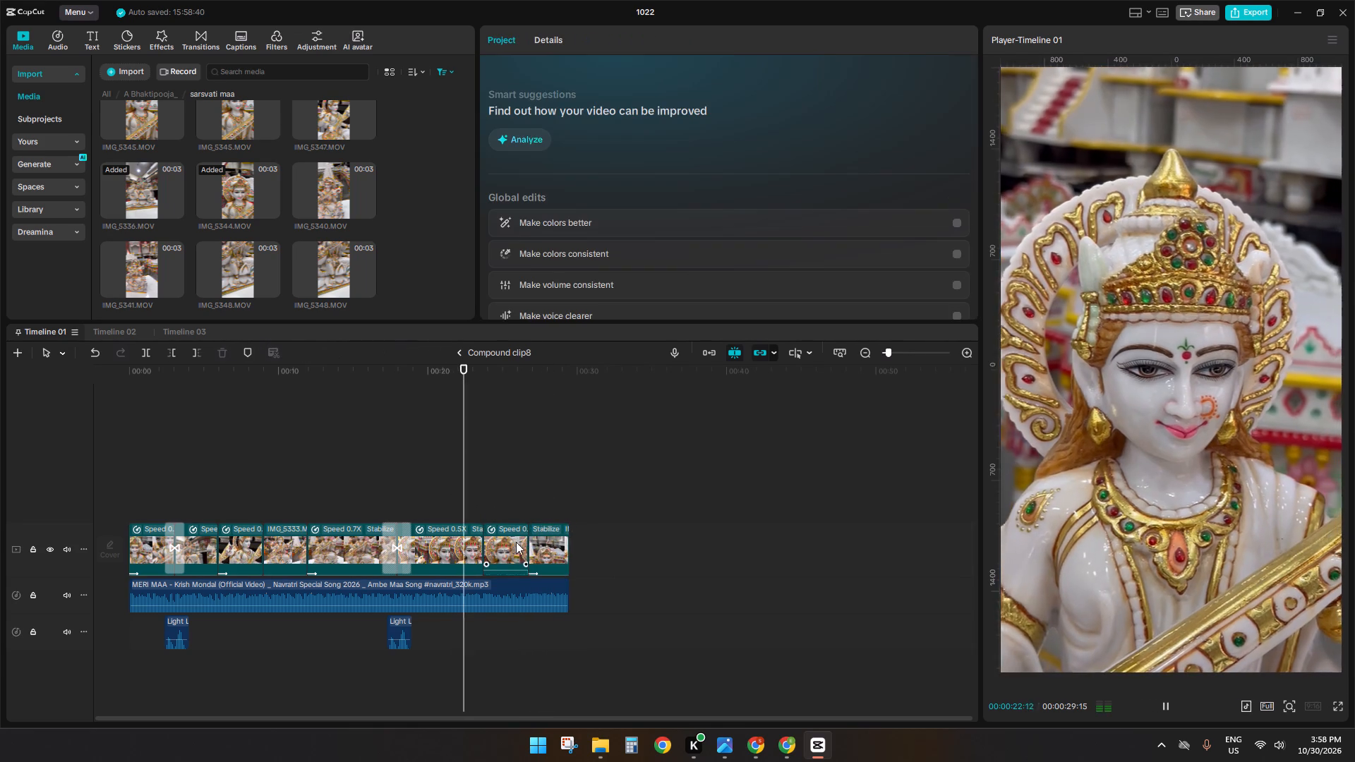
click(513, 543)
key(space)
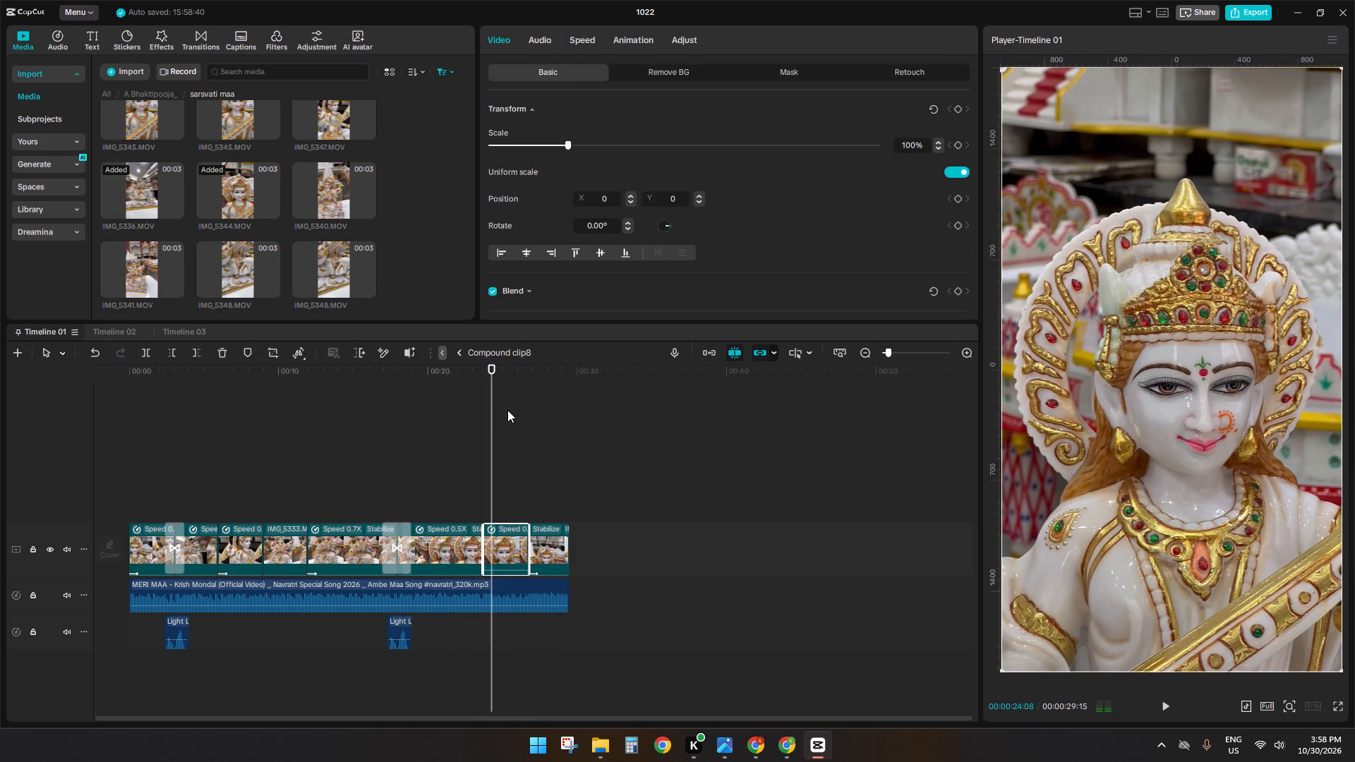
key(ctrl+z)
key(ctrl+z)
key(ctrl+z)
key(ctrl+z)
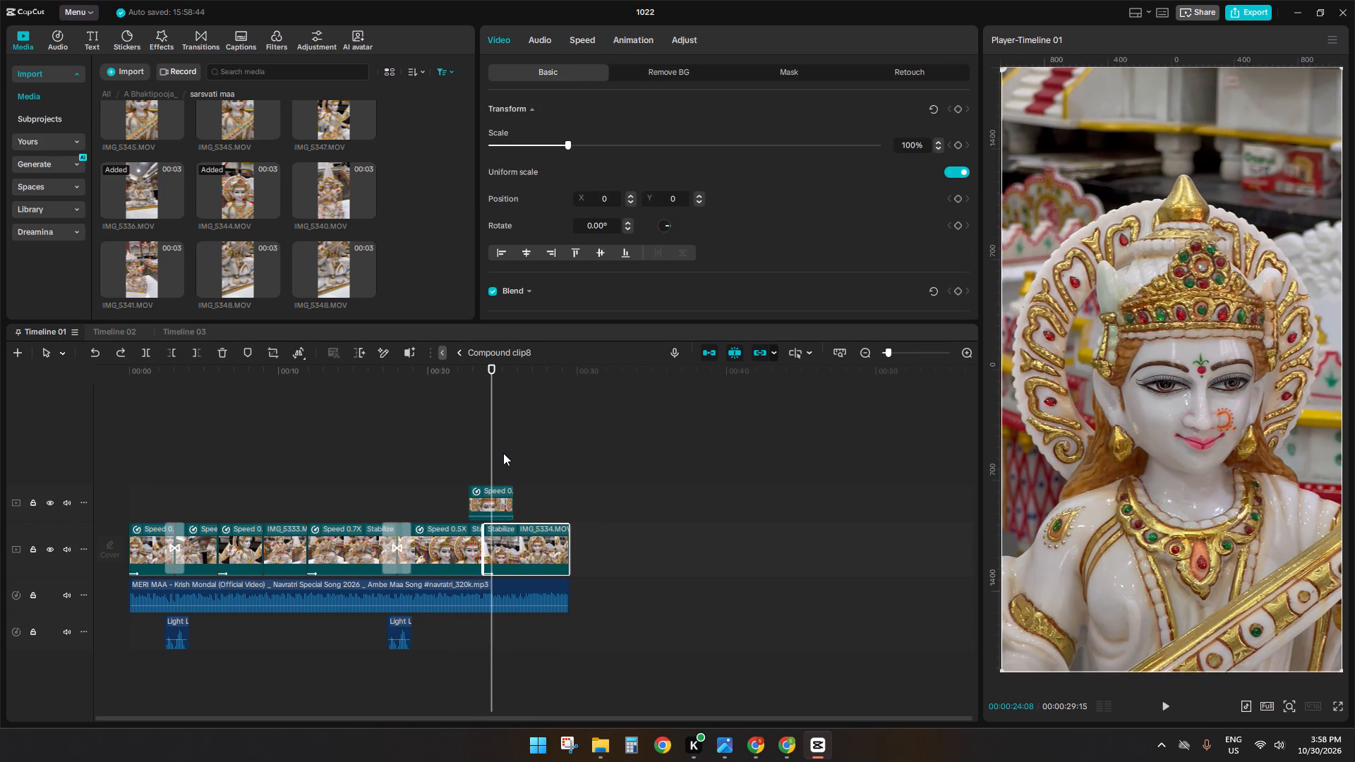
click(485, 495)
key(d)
Play back the final part of Compound clip8 across the cut between the 0.5X clip and the closing clip.
click(474, 472)
click(448, 473)
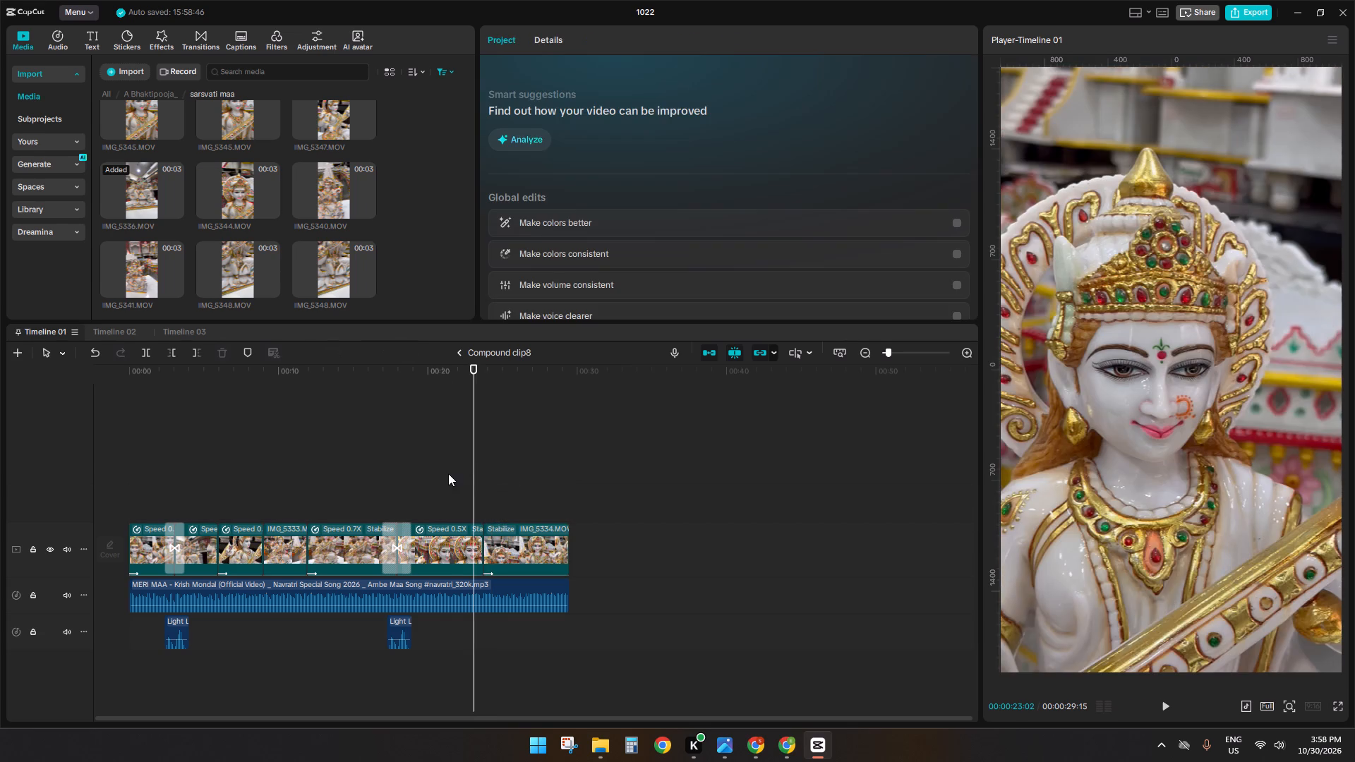
key(space)
click(442, 531)
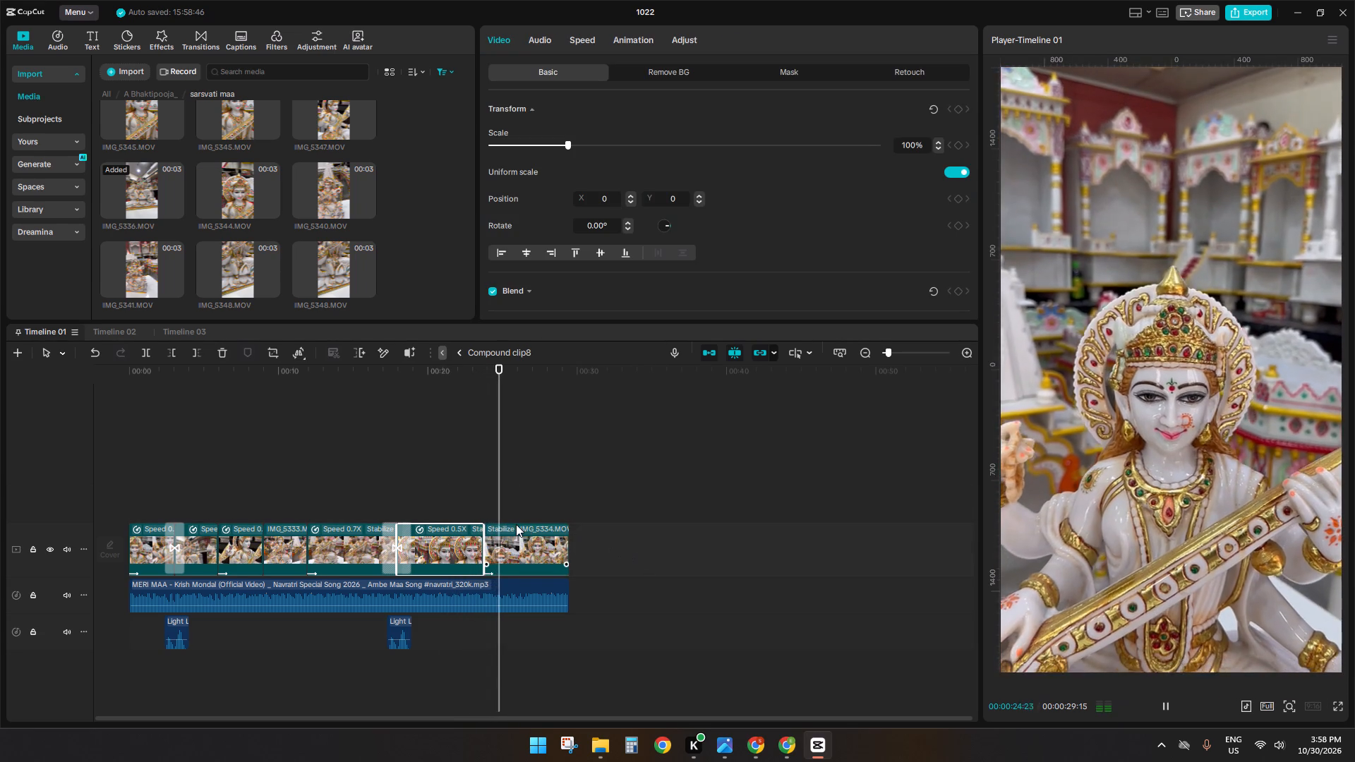
click(543, 499)
drag(543, 499, 0, 492)
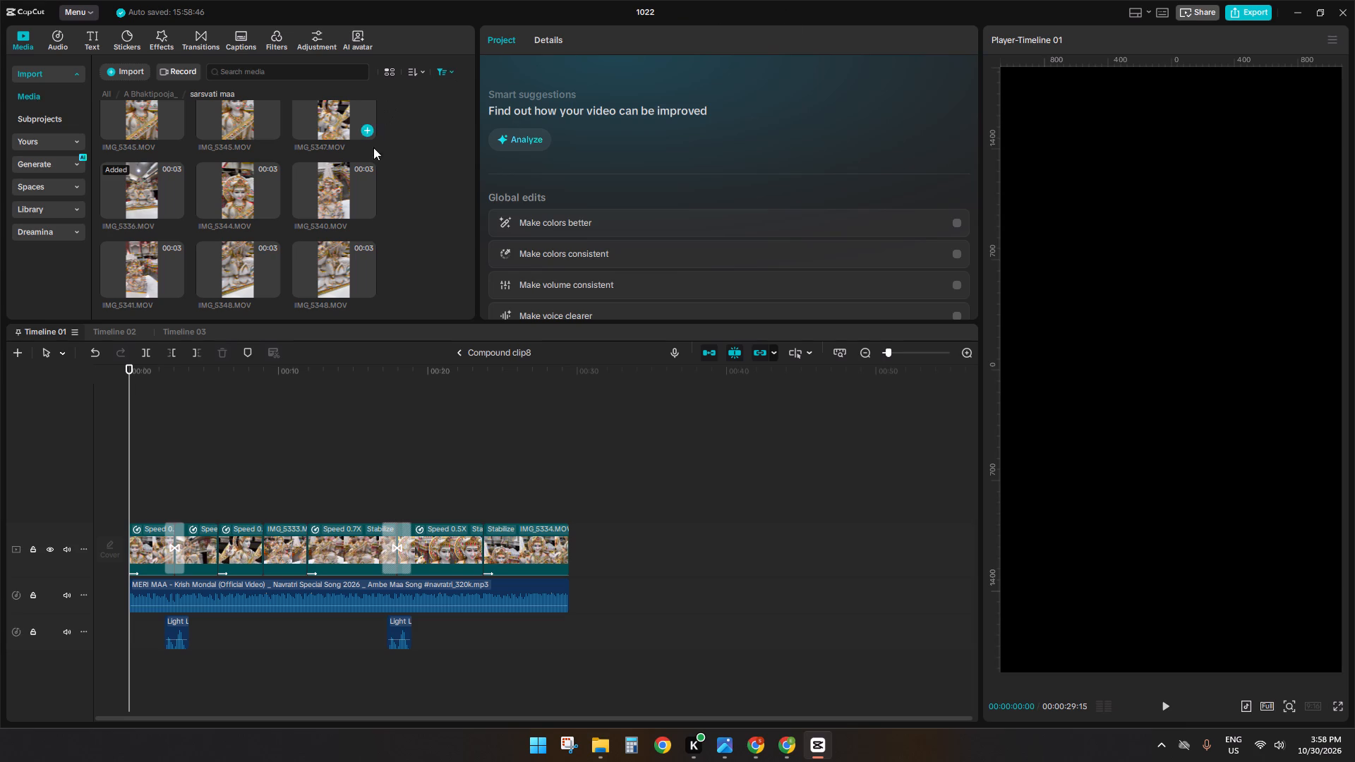
Preview IMG_5340.MOV and IMG_5348.MOV, and insert IMG_5348.MOV into the main track between the 0.5X clip and the closing clip.
click(320, 205)
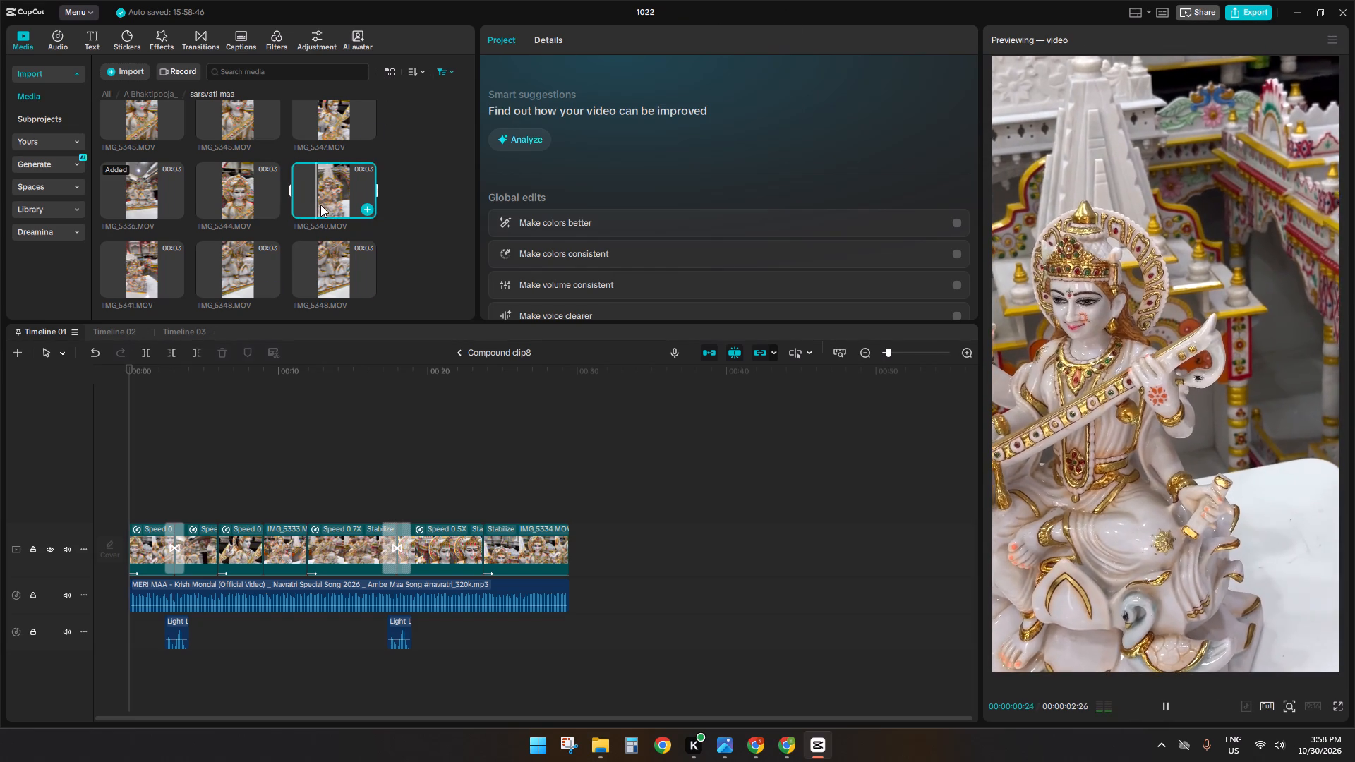
key(space)
click(253, 255)
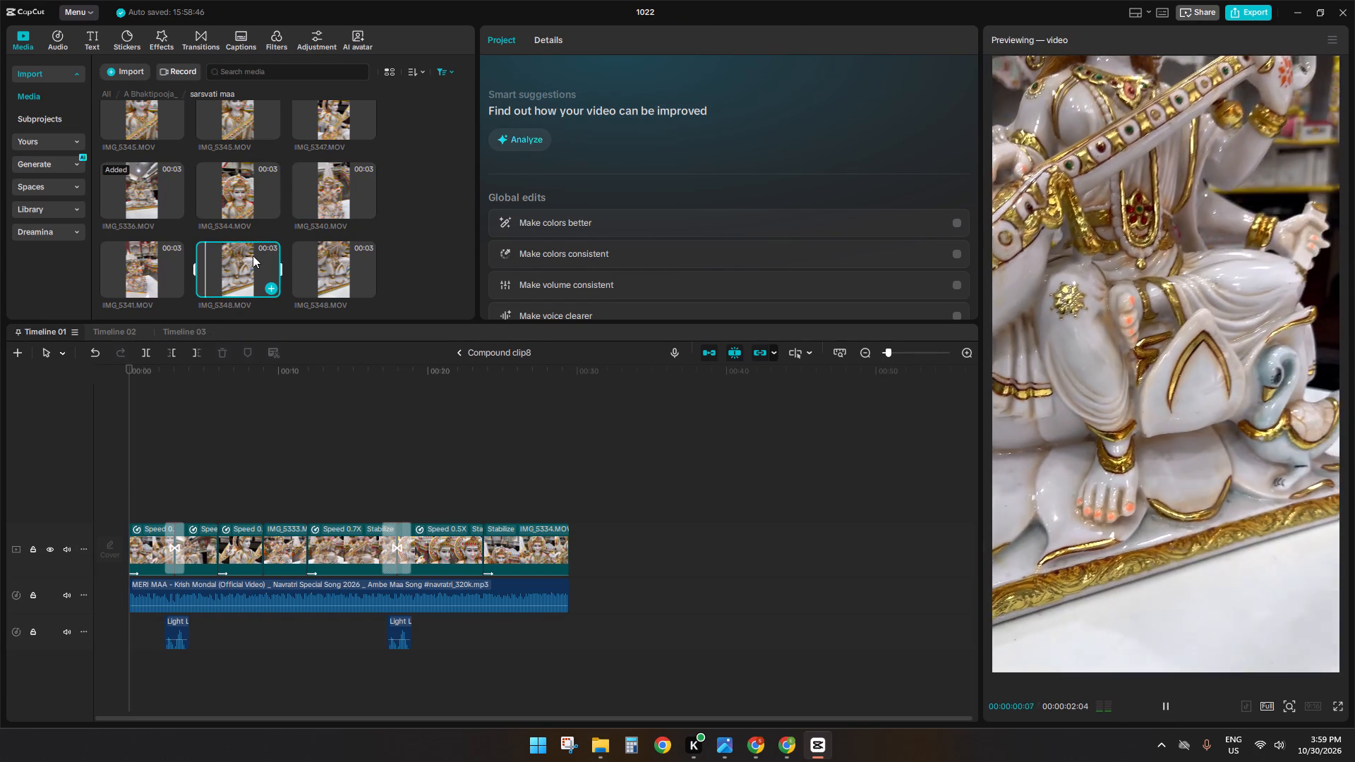
key(space)
drag(226, 258, 484, 530)
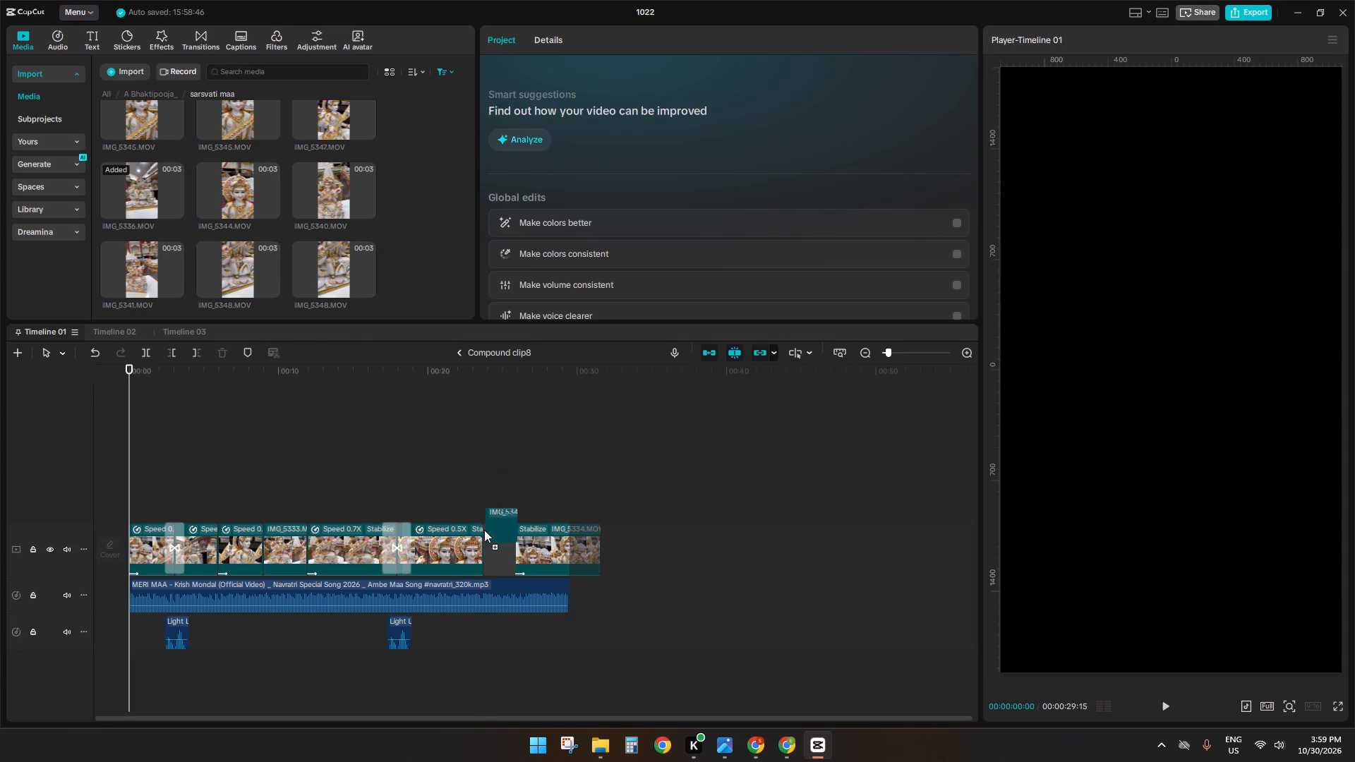
drag(484, 530, 483, 533)
Slow the newly inserted IMG_5348.MOV clip to 0.5x speed.
click(584, 25)
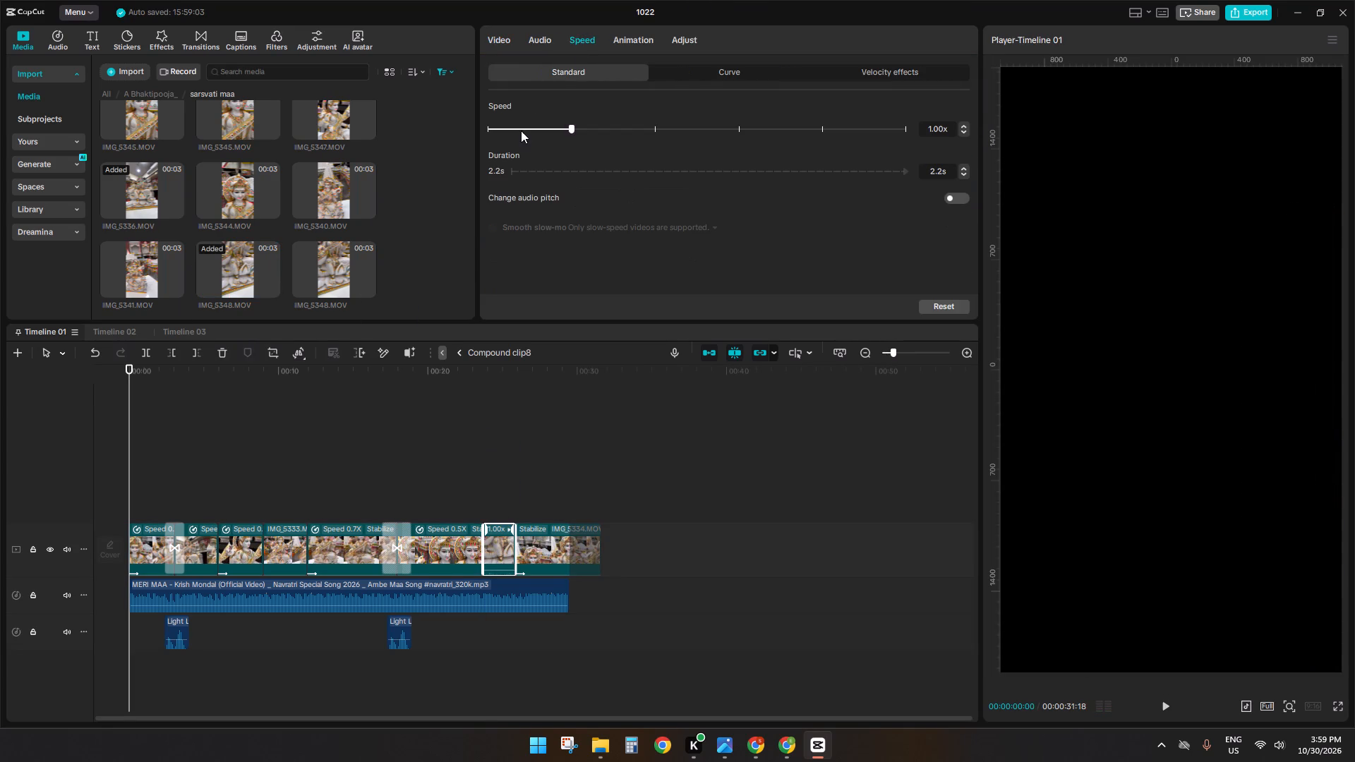
click(521, 131)
click(526, 130)
Split the slowed IMG_5348.MOV clip at about 26:27 and delete the remainder after the cut.
click(481, 505)
key(space)
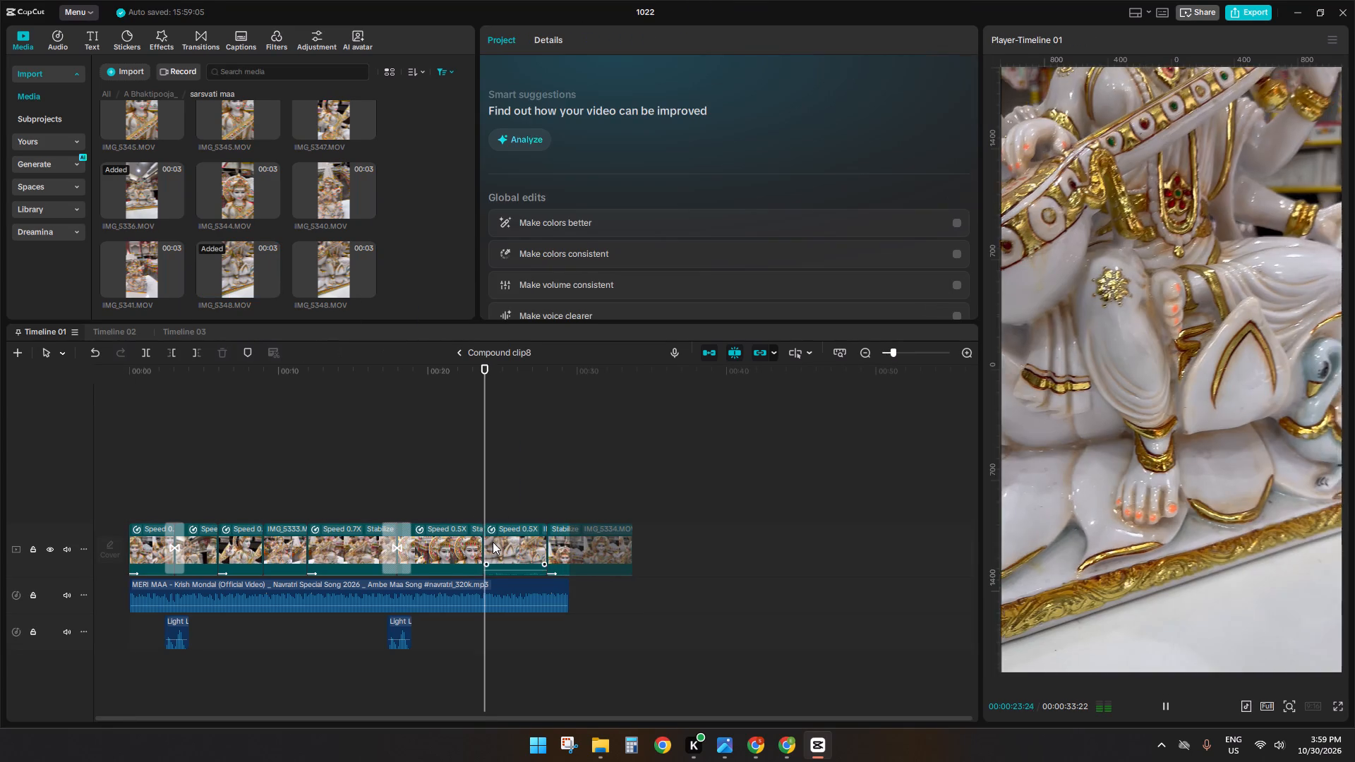
click(495, 542)
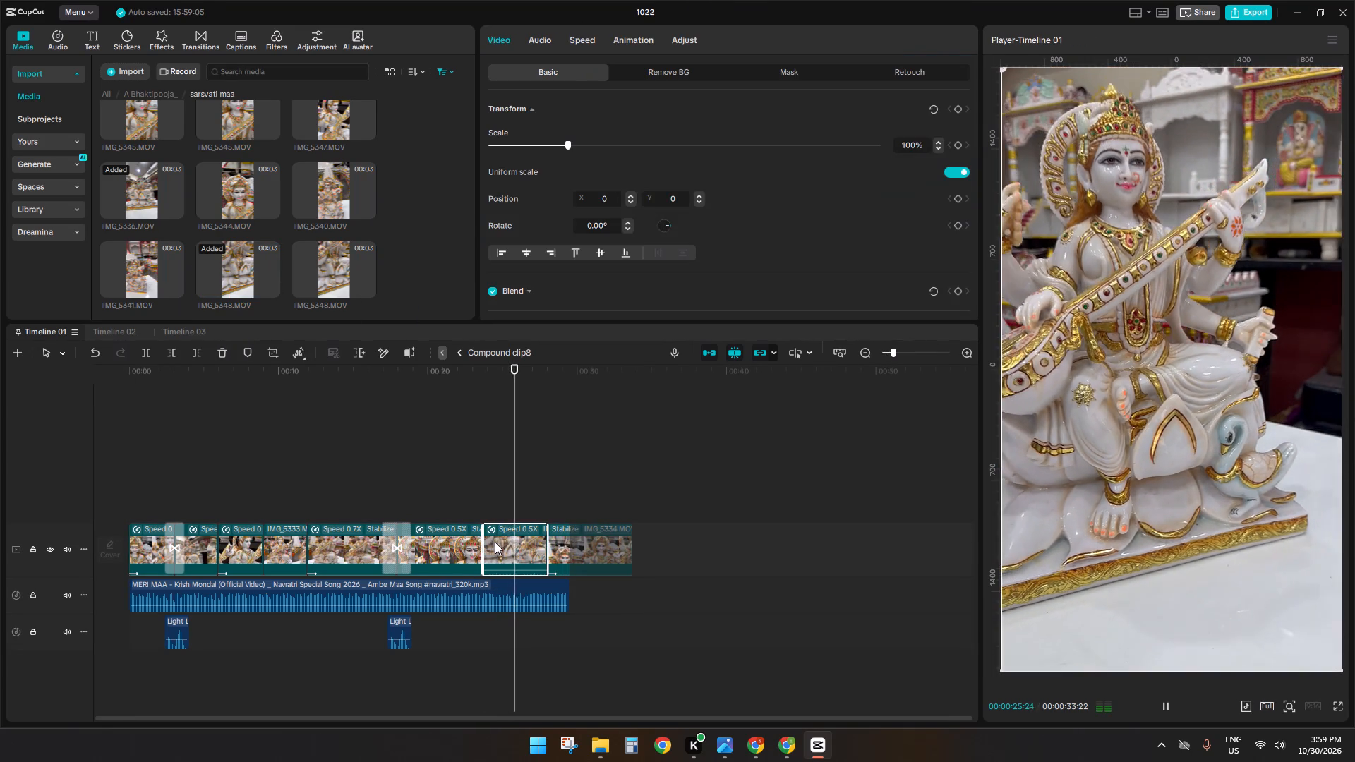
key(space)
key(s)
key(d)
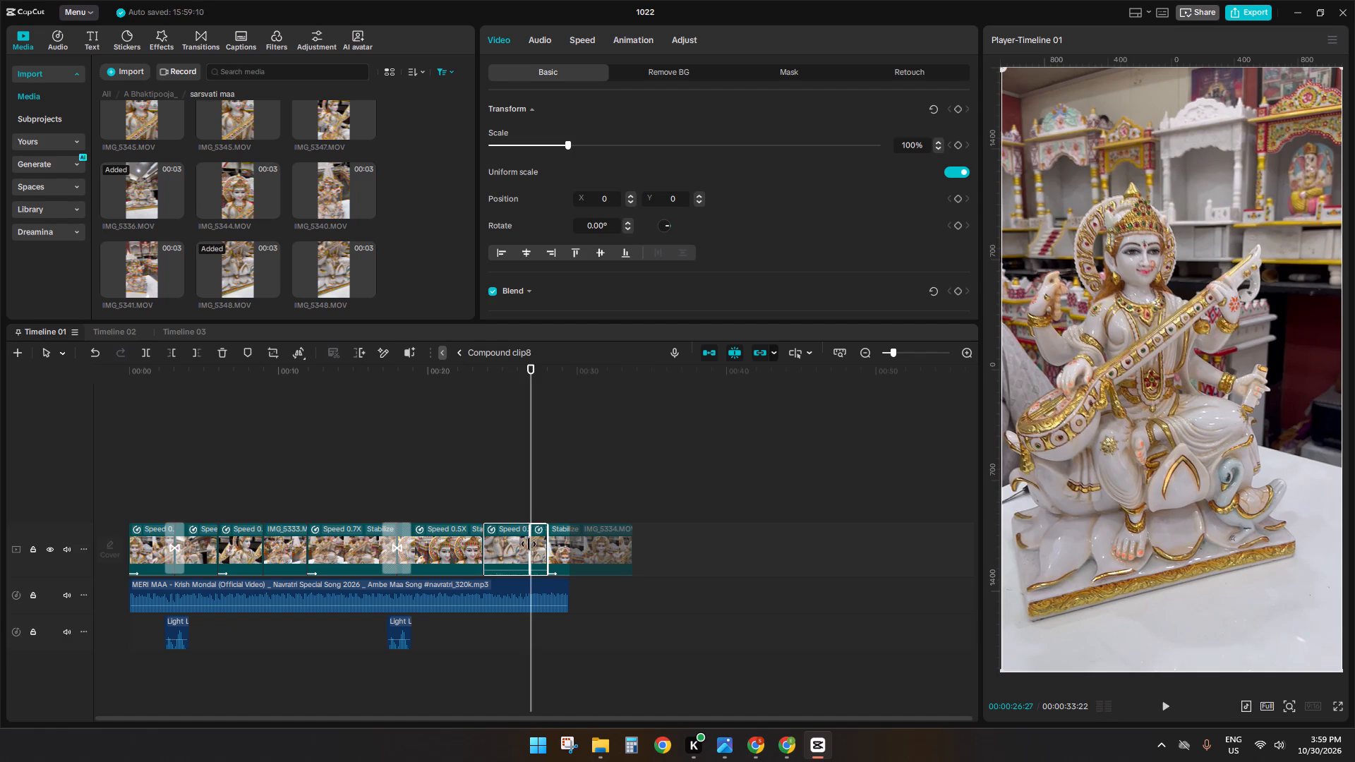
Split the closing IMG_5334.MOV clip at the end of the music, at 29:15, and delete the excess.
key(space)
click(567, 507)
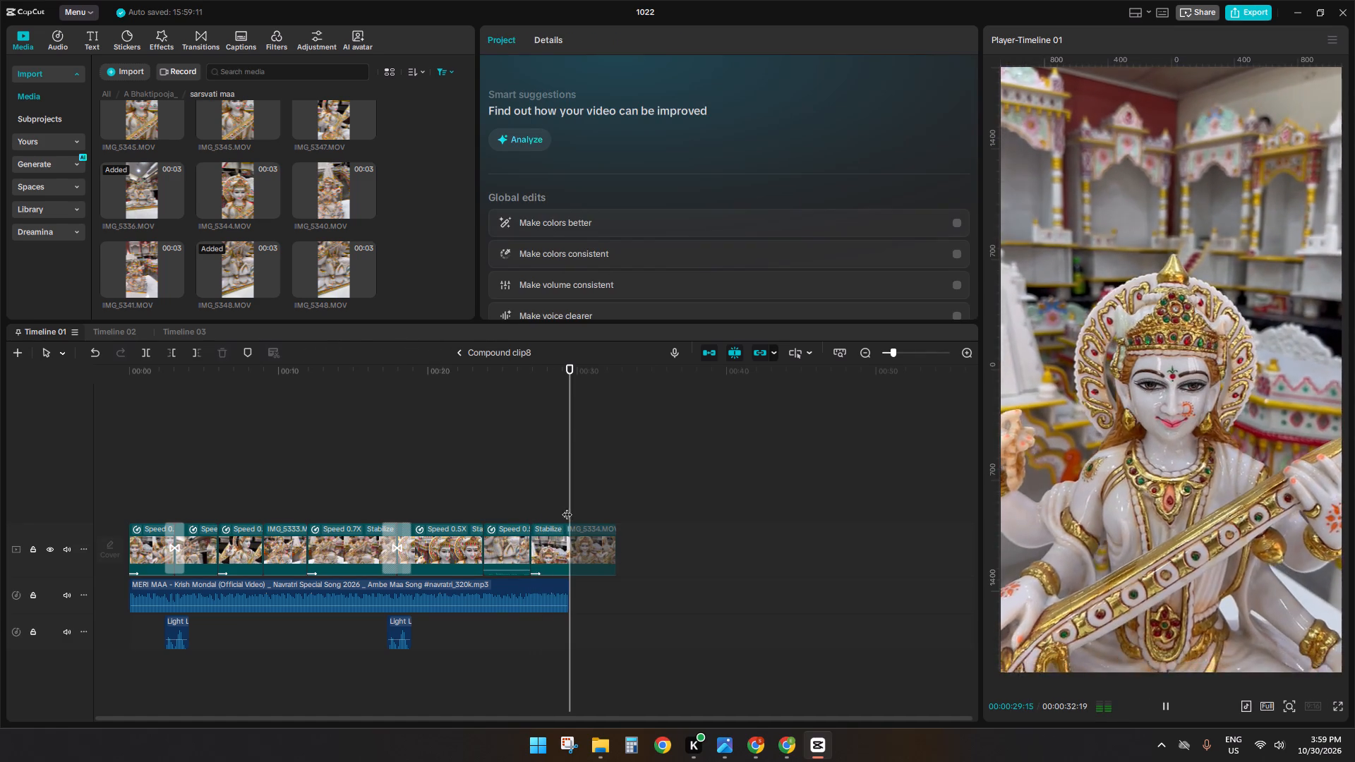
click(567, 545)
key(s)
key(d)
Turn the inserted IMG_5348.MOV clip's volume all the way down and check the closing shots.
click(501, 545)
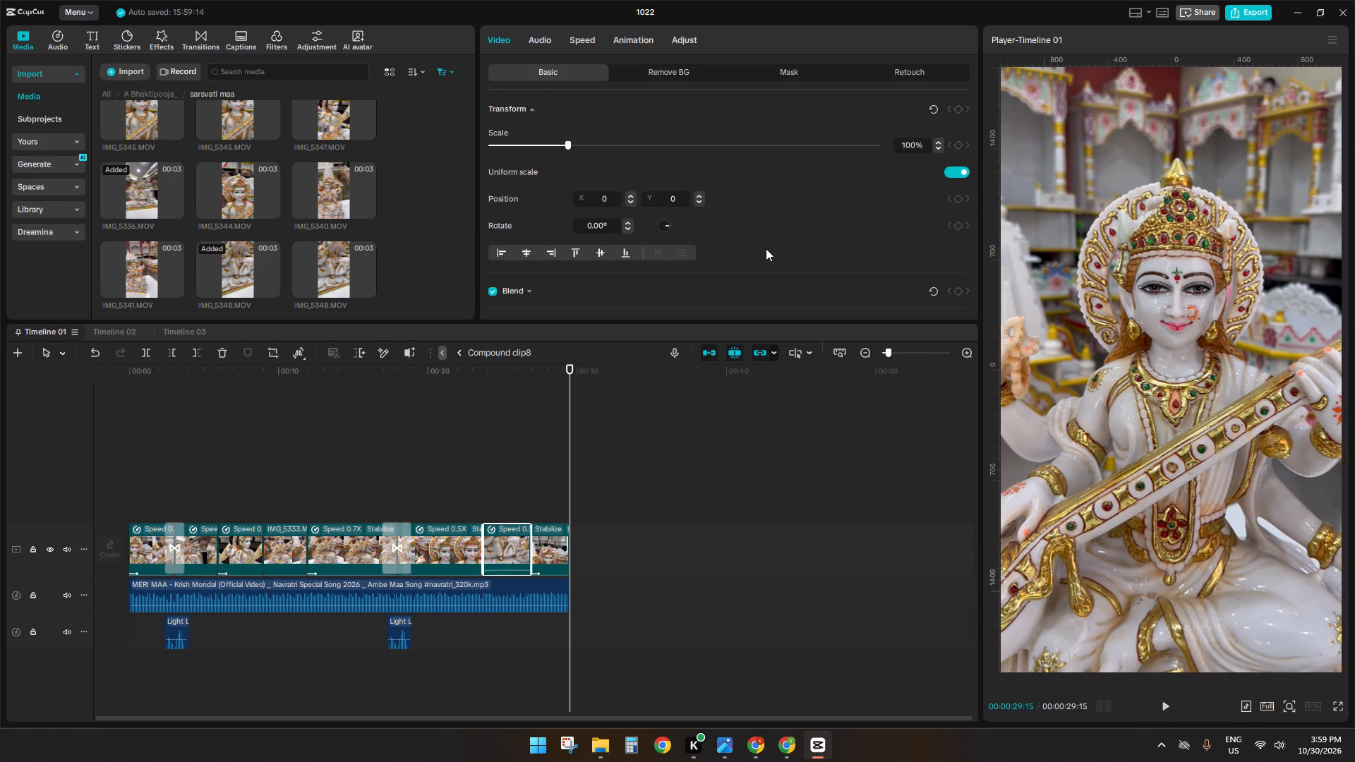
click(552, 42)
drag(668, 150, 433, 155)
drag(428, 449, 435, 450)
click(470, 468)
drag(470, 468, 526, 471)
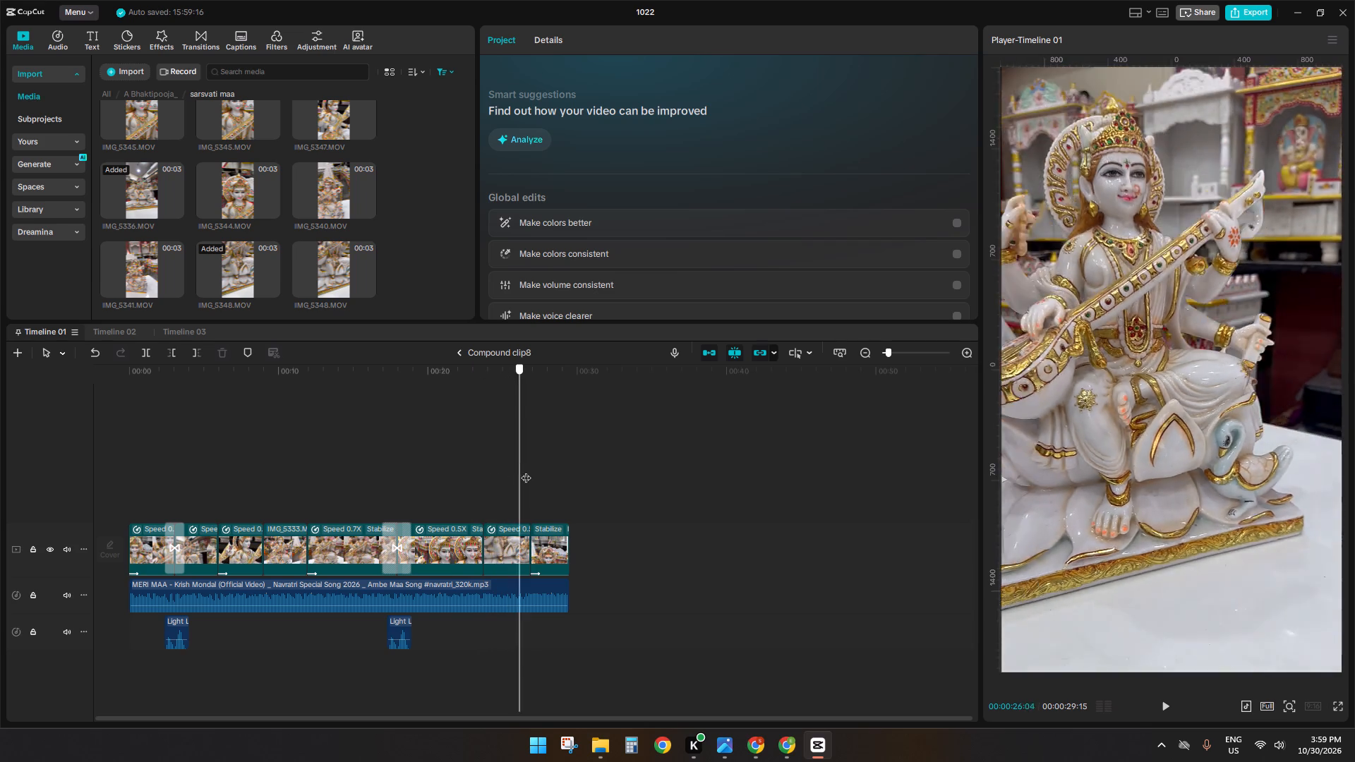
drag(526, 471, 551, 473)
Return from Compound clip8 to the main Timeline 01 and export only that compound clip as an MP4.
click(1231, 11)
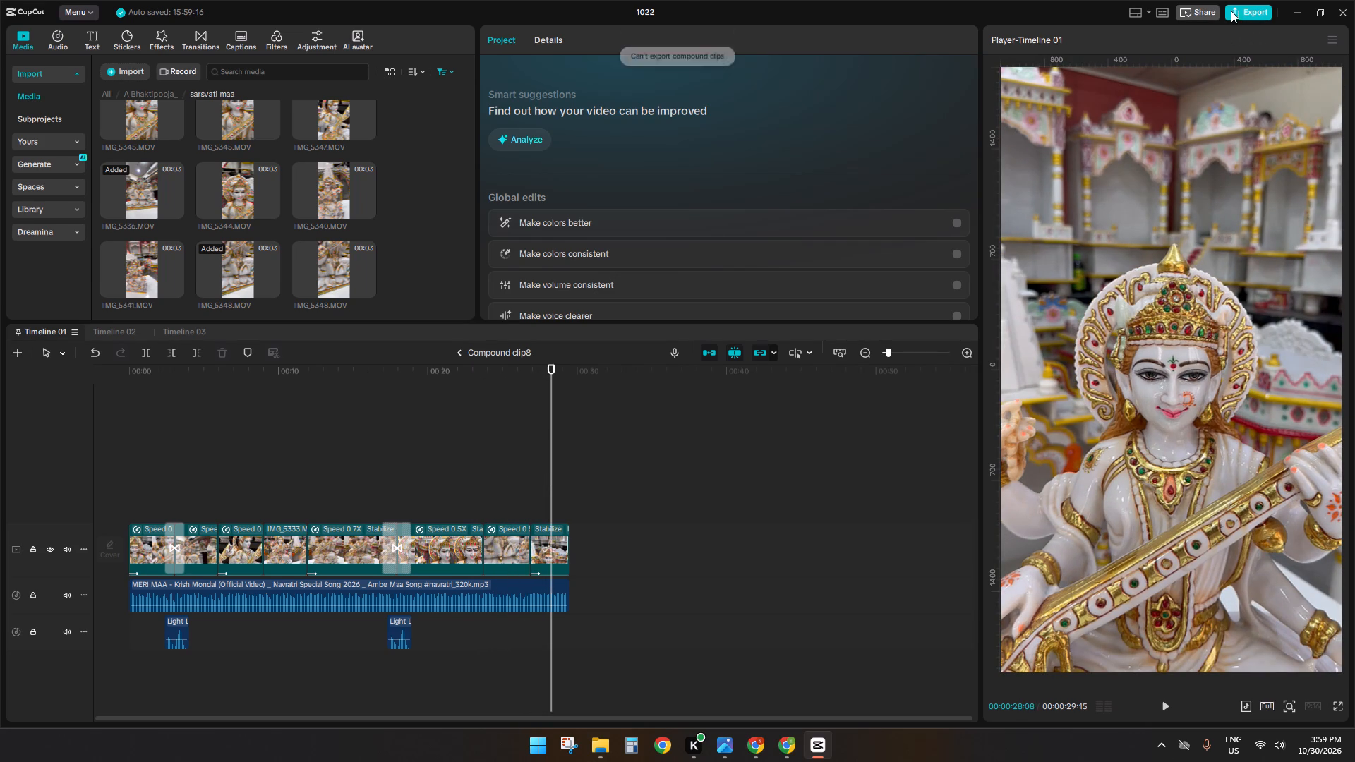
click(462, 347)
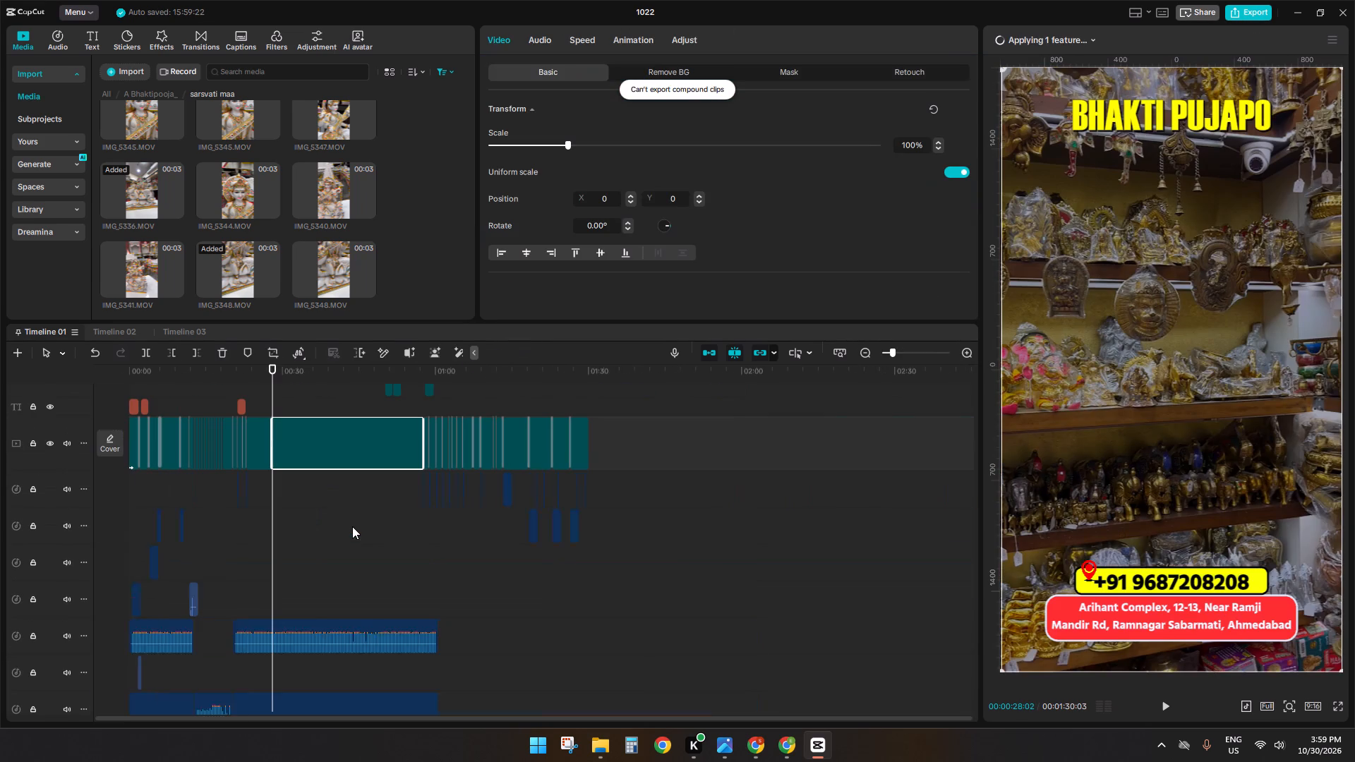
right_click(311, 430)
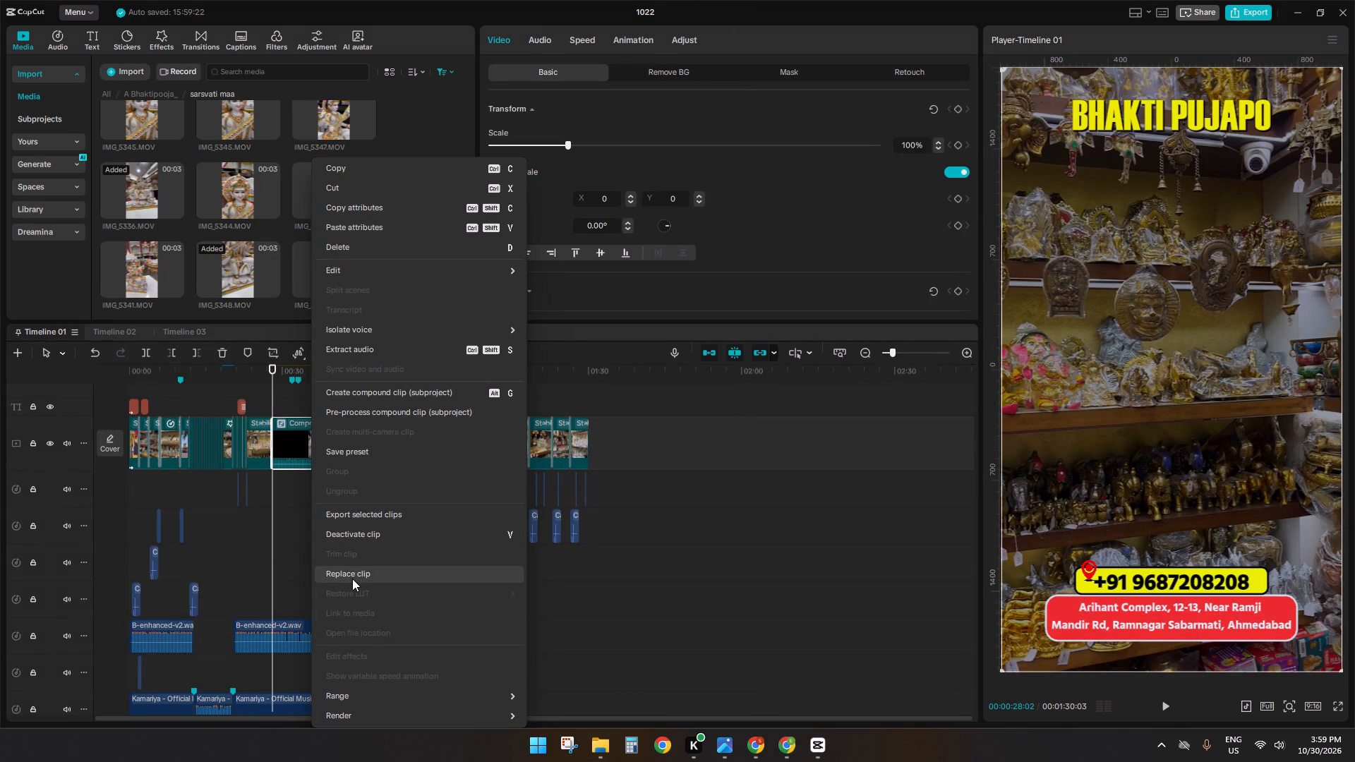
click(354, 516)
click(851, 584)
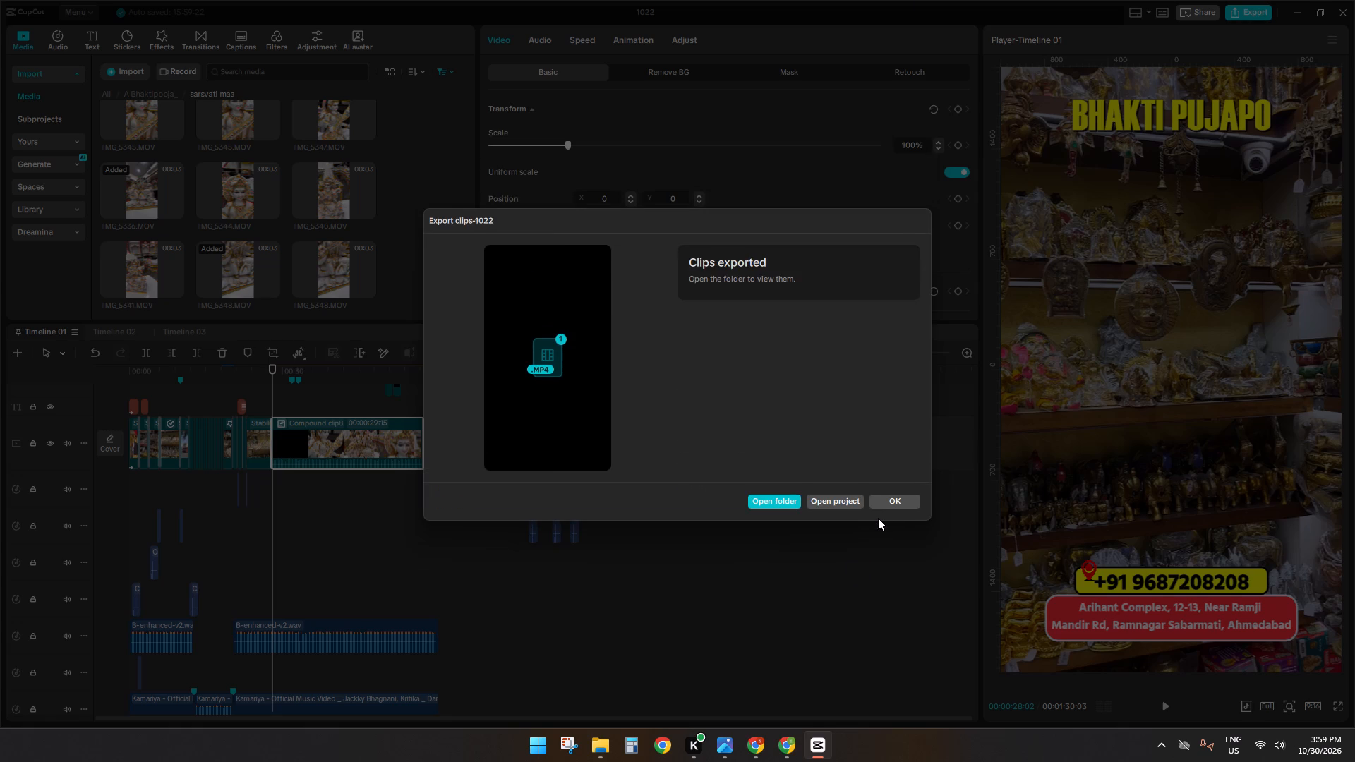
click(905, 497)
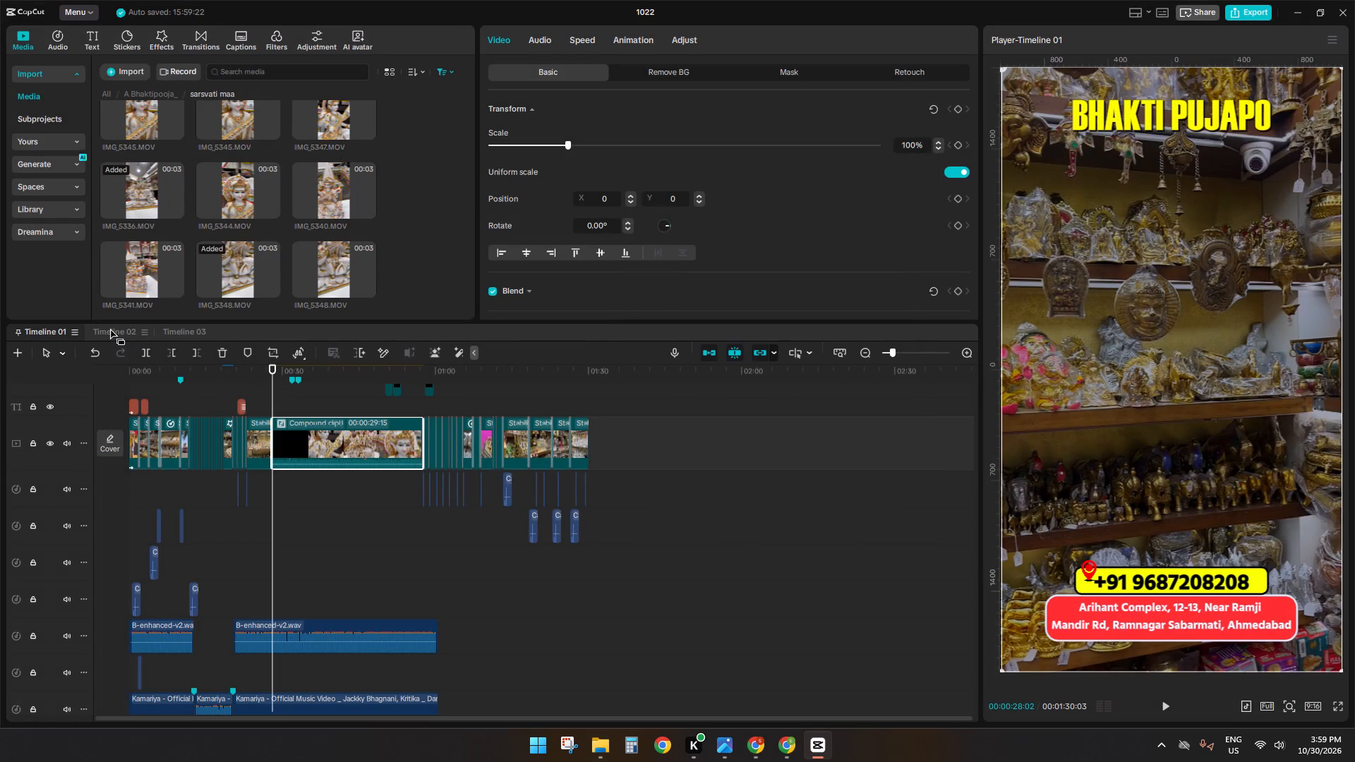
Review Timeline 02 by playing back the section around 24 seconds and the final section through the closing logo.
click(107, 331)
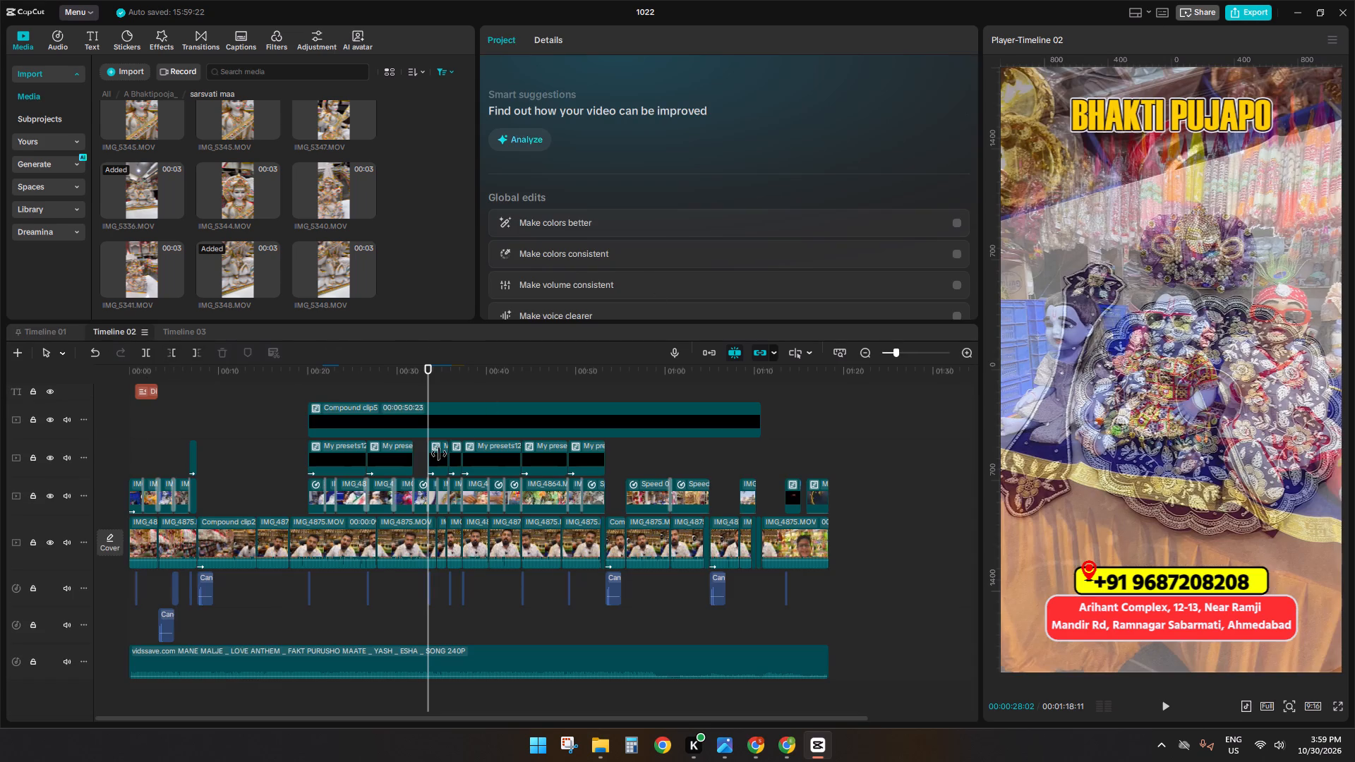
scroll(339, 501, down, 4)
click(272, 454)
drag(272, 454, 347, 450)
key(space)
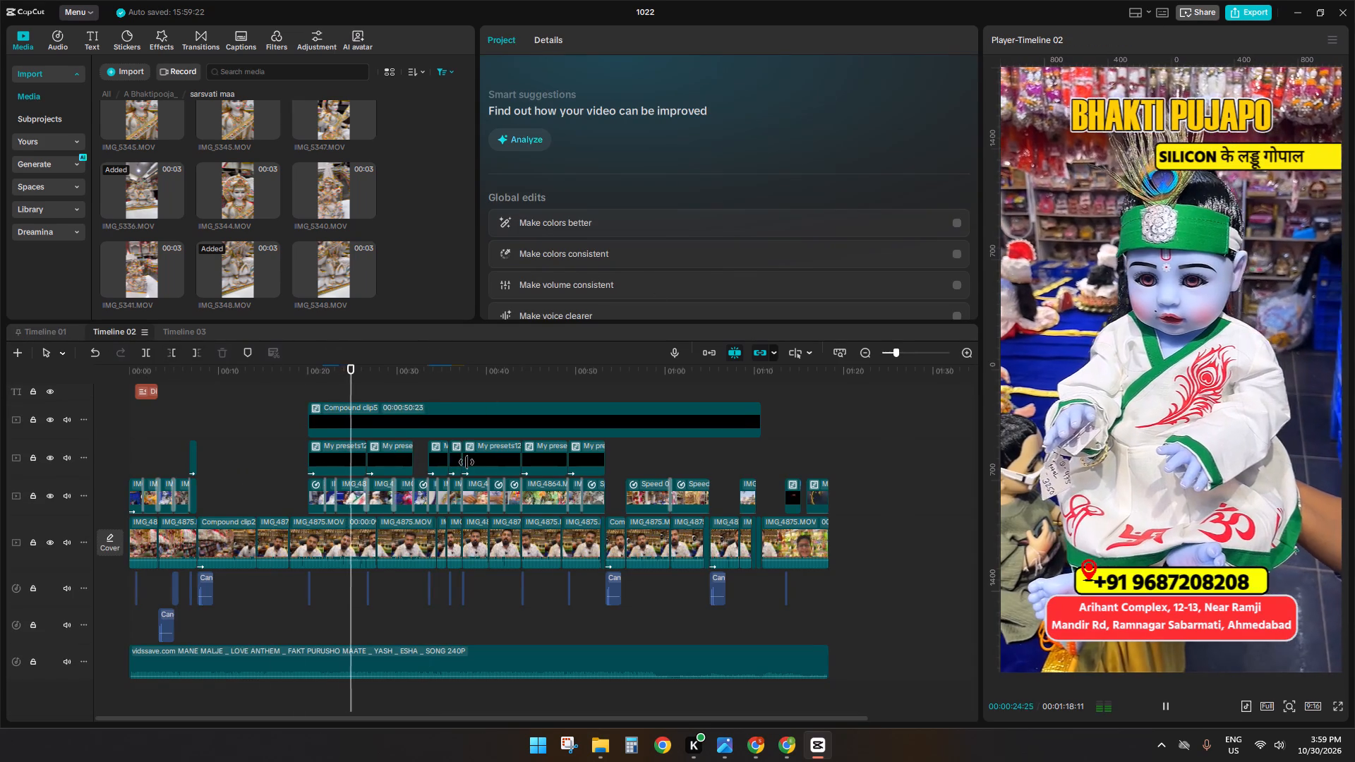
ctrl+scroll(466, 462, down, 4)
scroll(529, 501, up, 4)
click(531, 516)
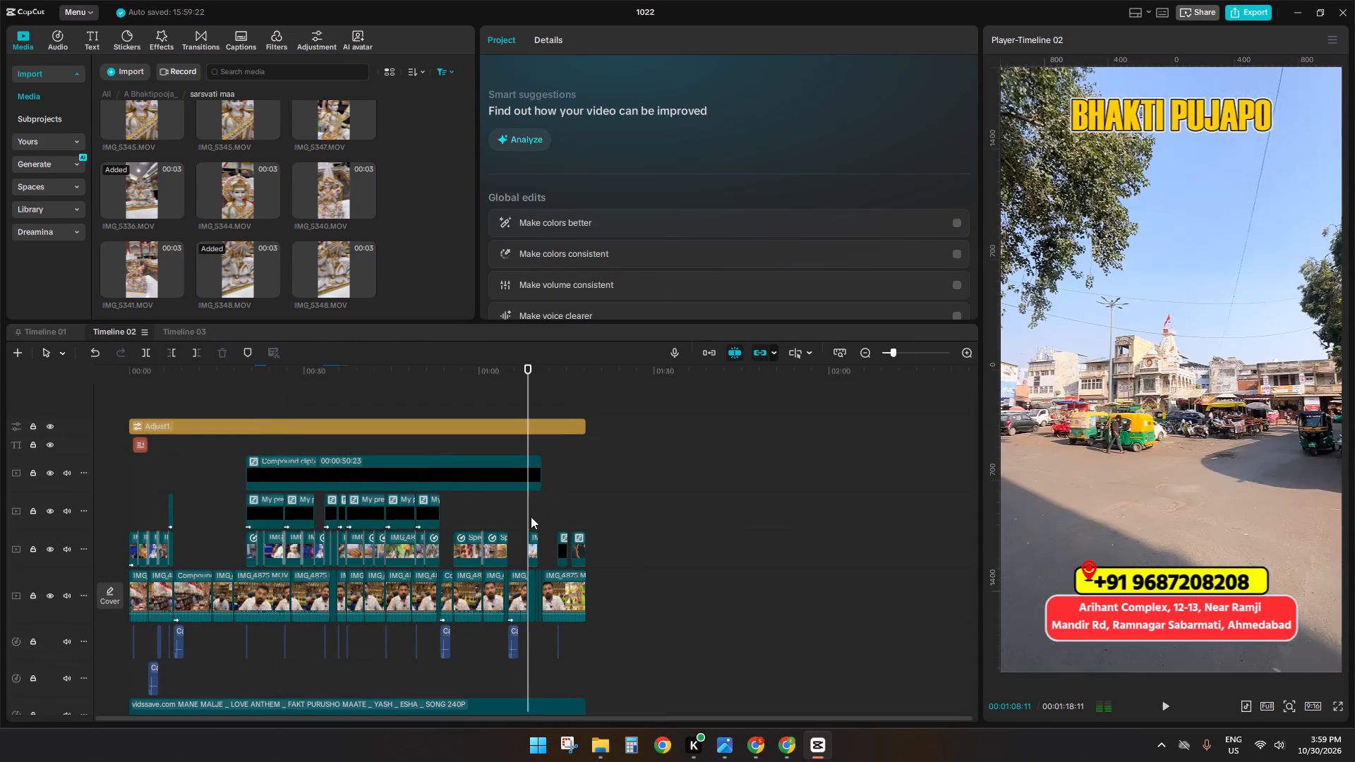
key(space)
click(558, 509)
key(space)
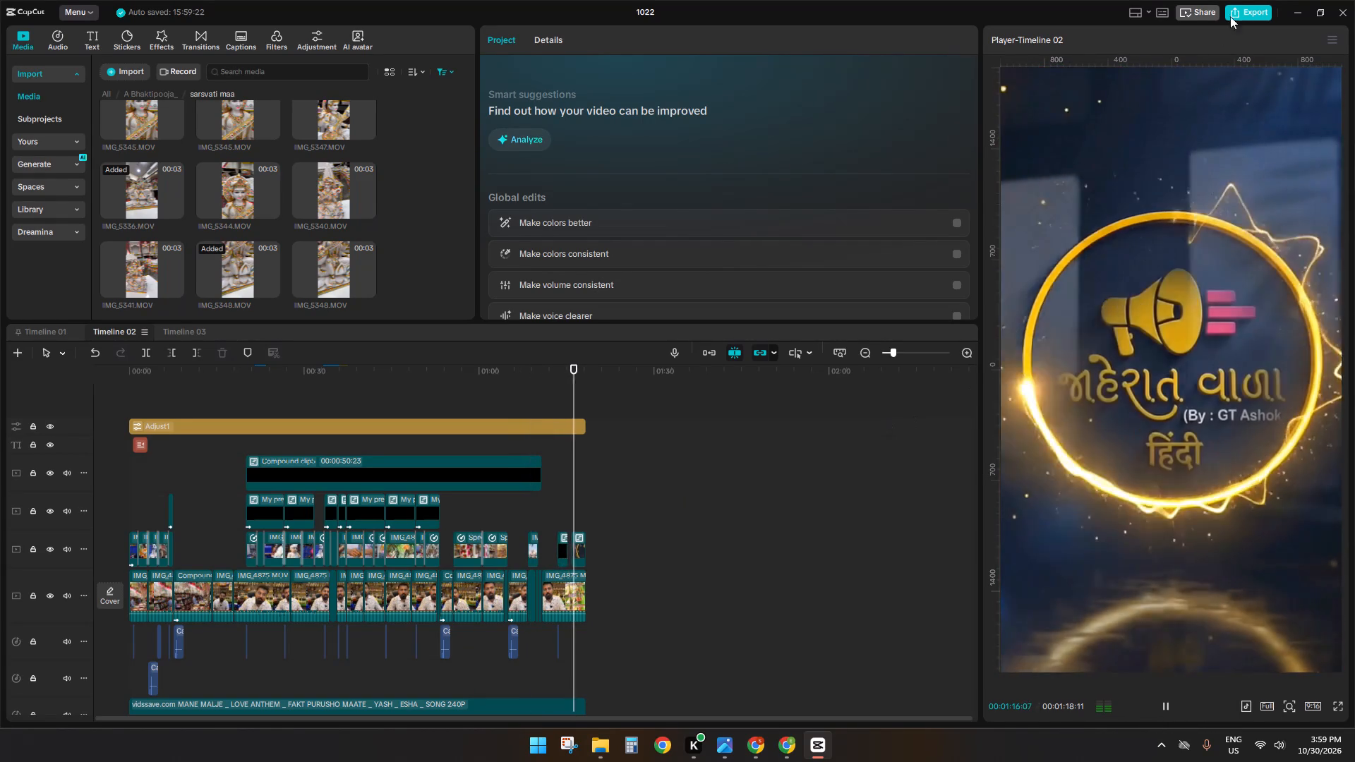
key(space)
Start exporting Timeline 02 and name the output file "bhakti poojapo hindi".
click(1234, 8)
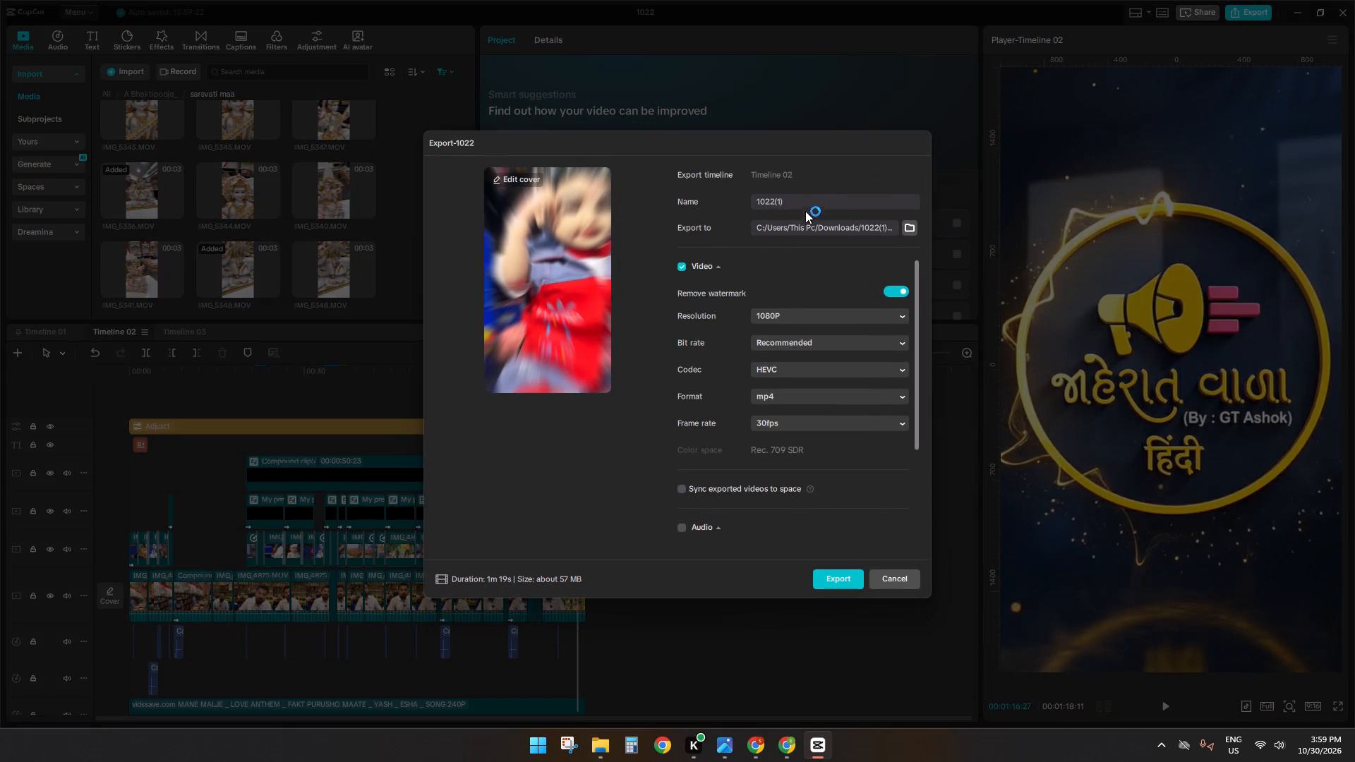
drag(798, 206, 555, 187)
text(bhakti poojapo hindi)
key(space)
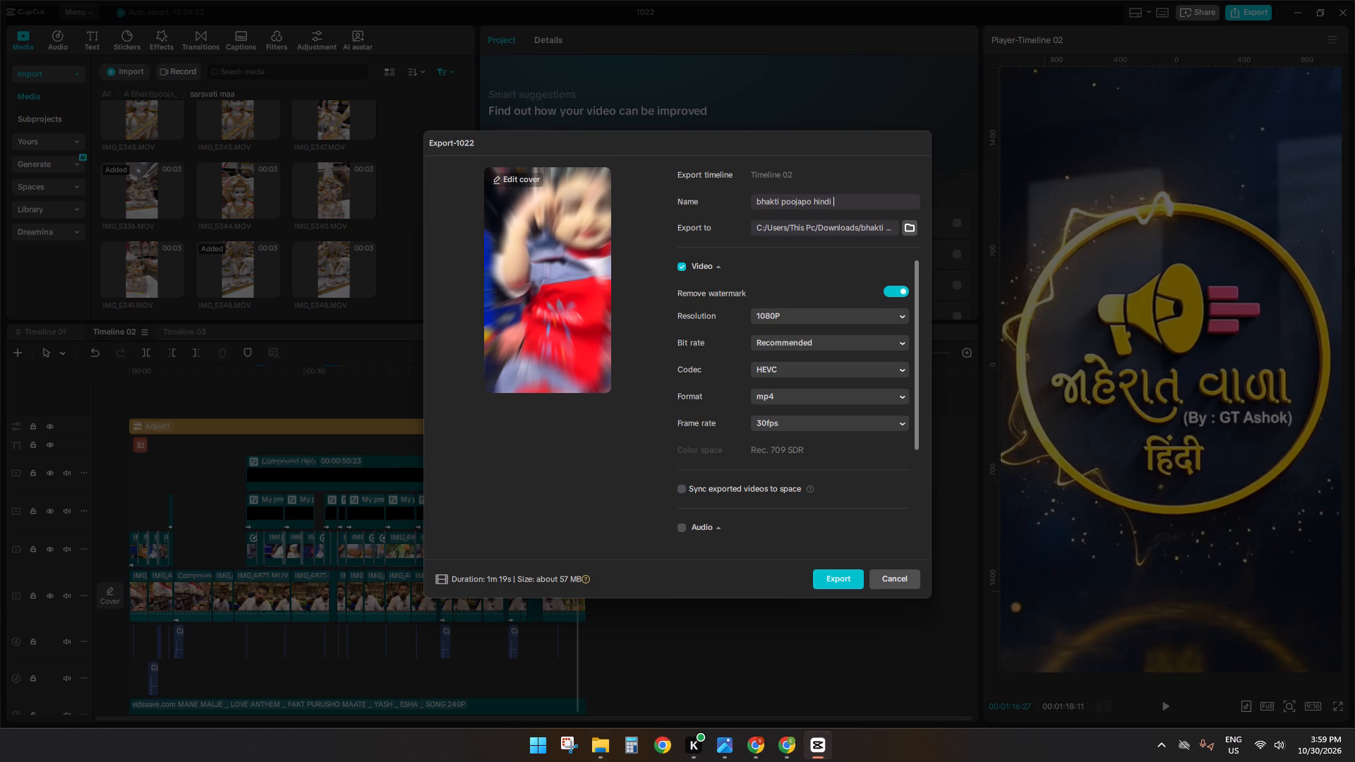
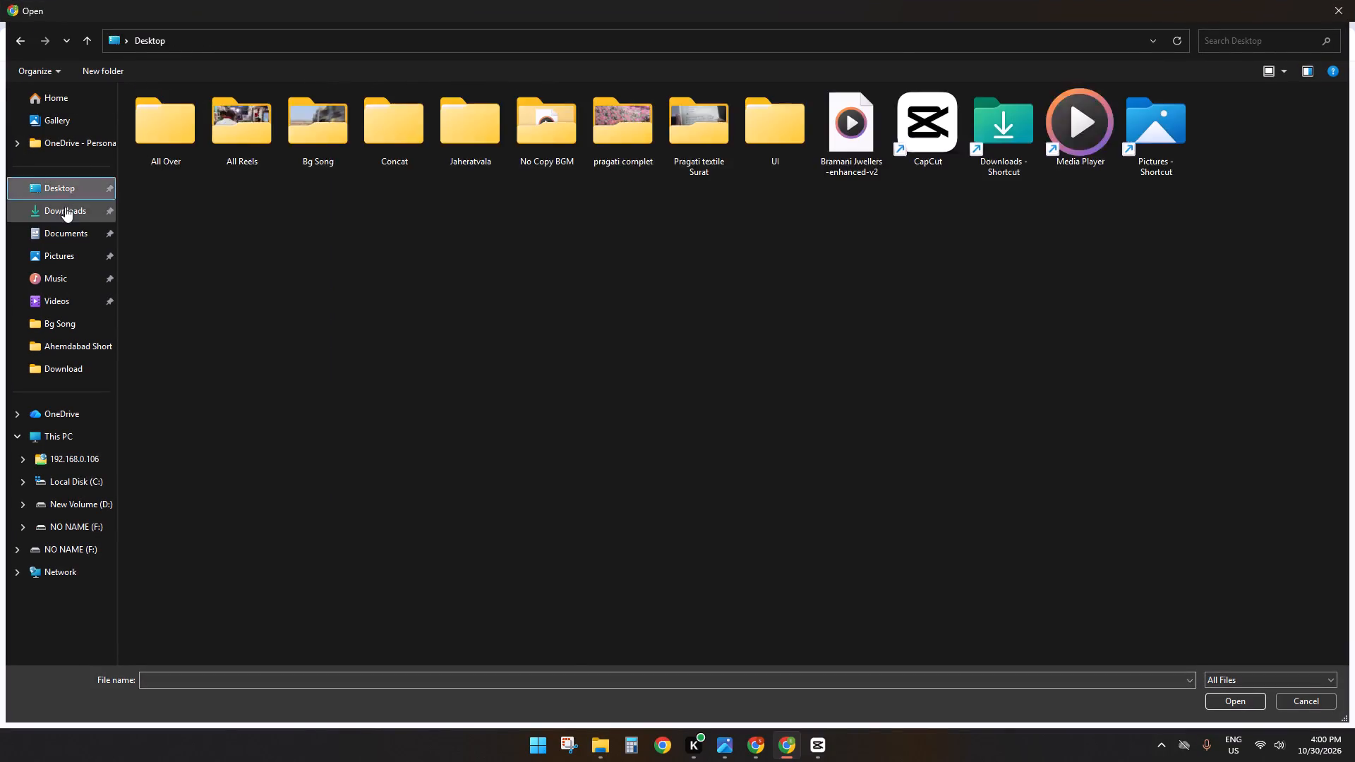
Select the video file "bhakti poojapo hindi .mp4" and upload it to Google Drive.
double_click(151, 141)
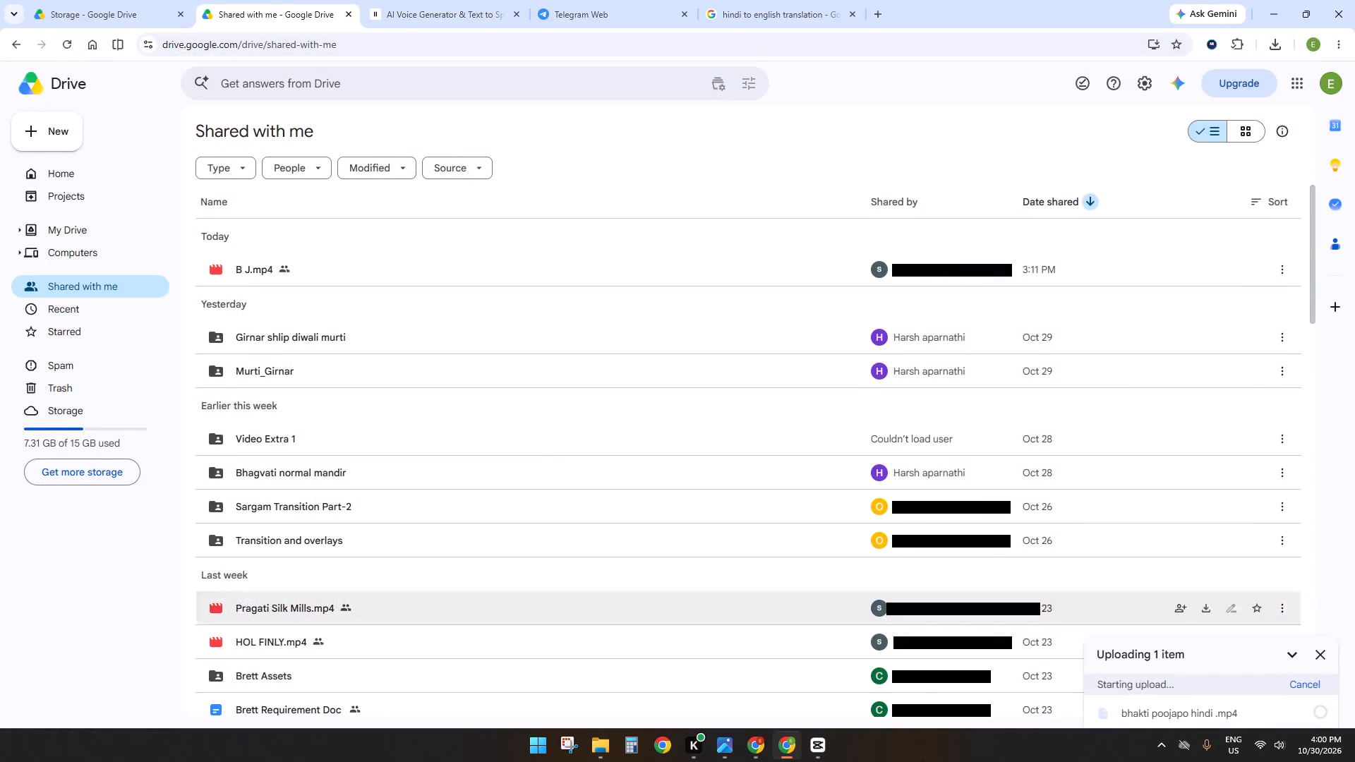
Switch to CapCut with the 1022 video project open.
click(819, 747)
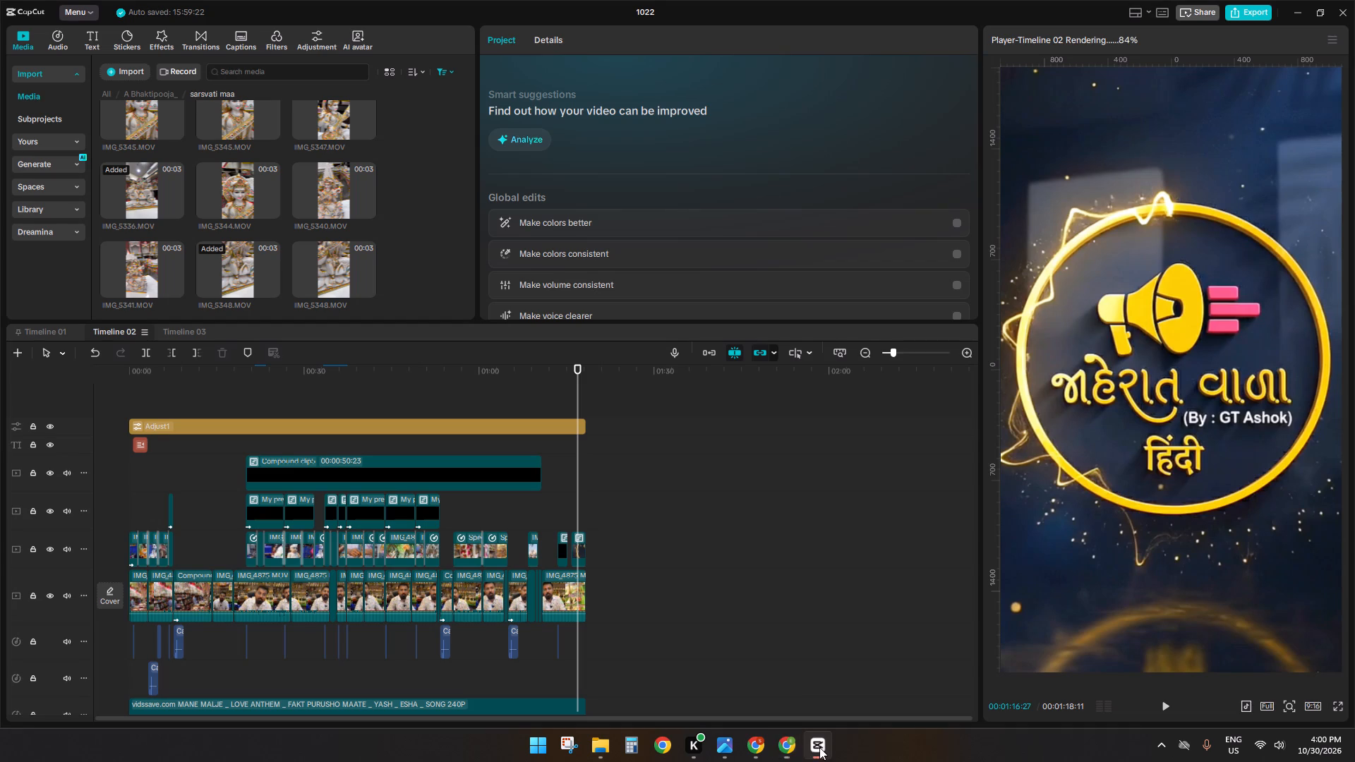
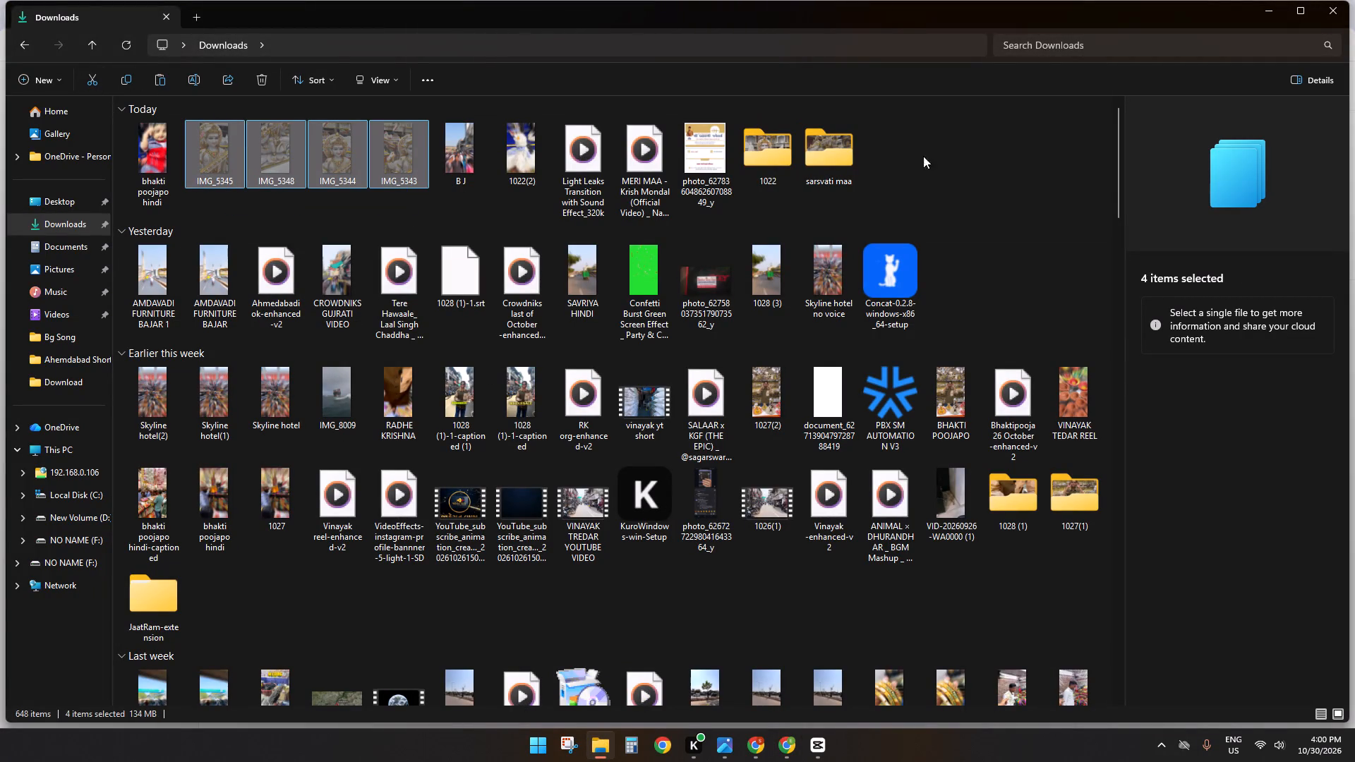
Move the cut files IMG_5345, IMG_5348, IMG_5344 and IMG_5343 into the sarsvati maa folder, replacing same-named files there.
double_click(848, 153)
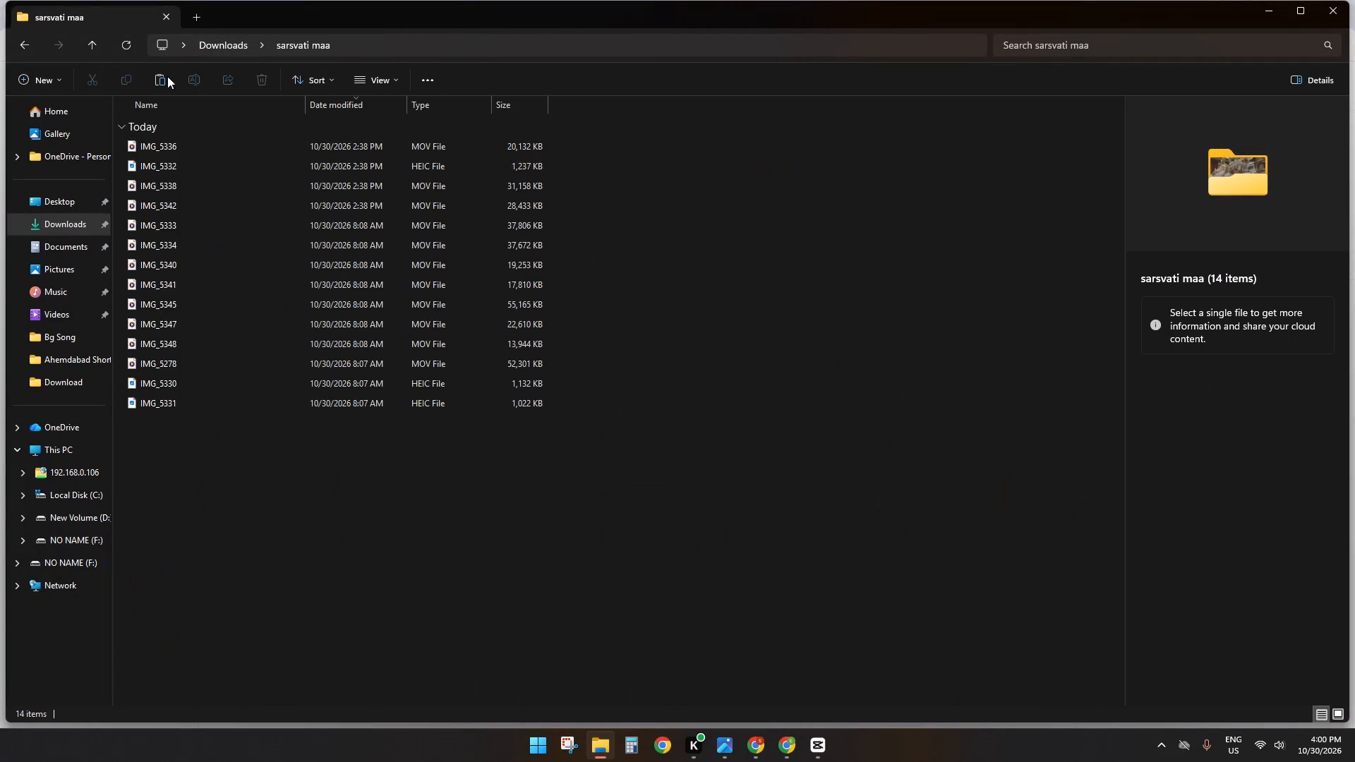
click(159, 83)
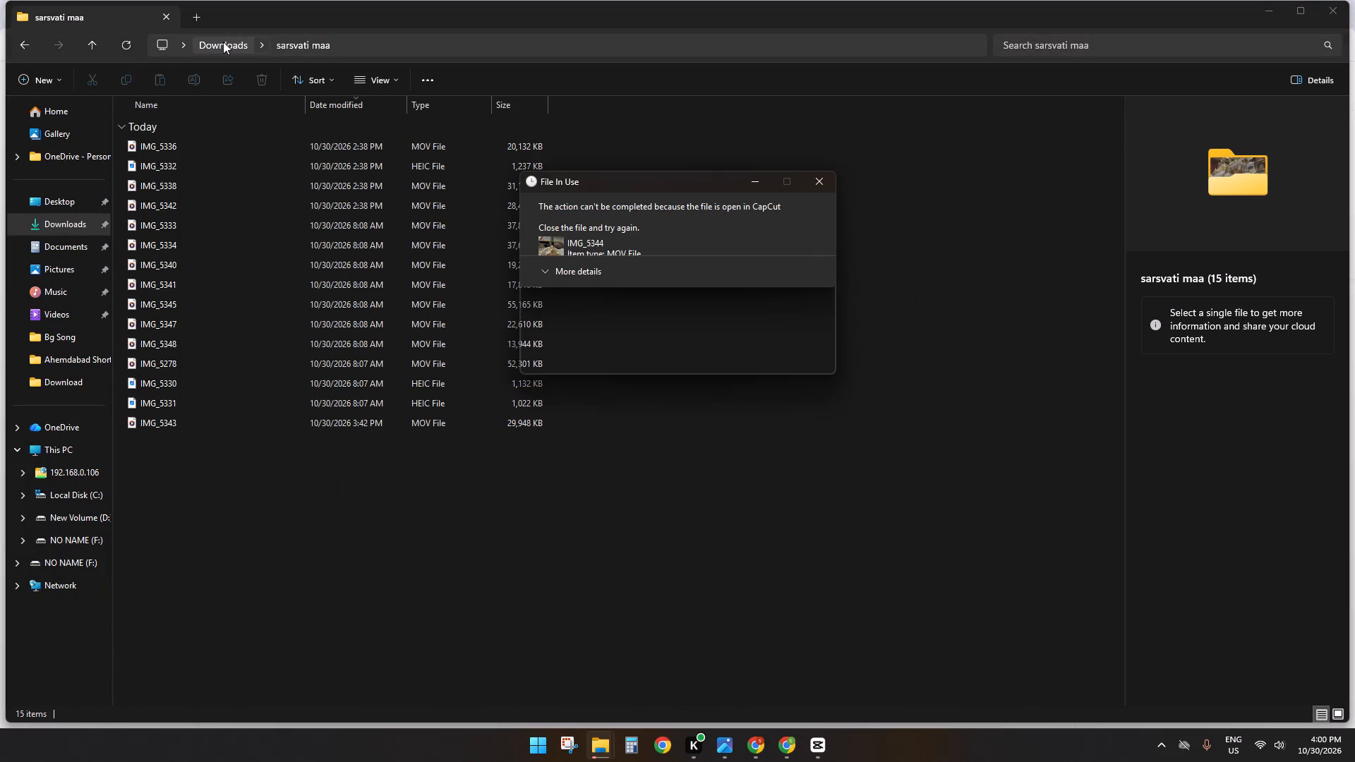
click(689, 315)
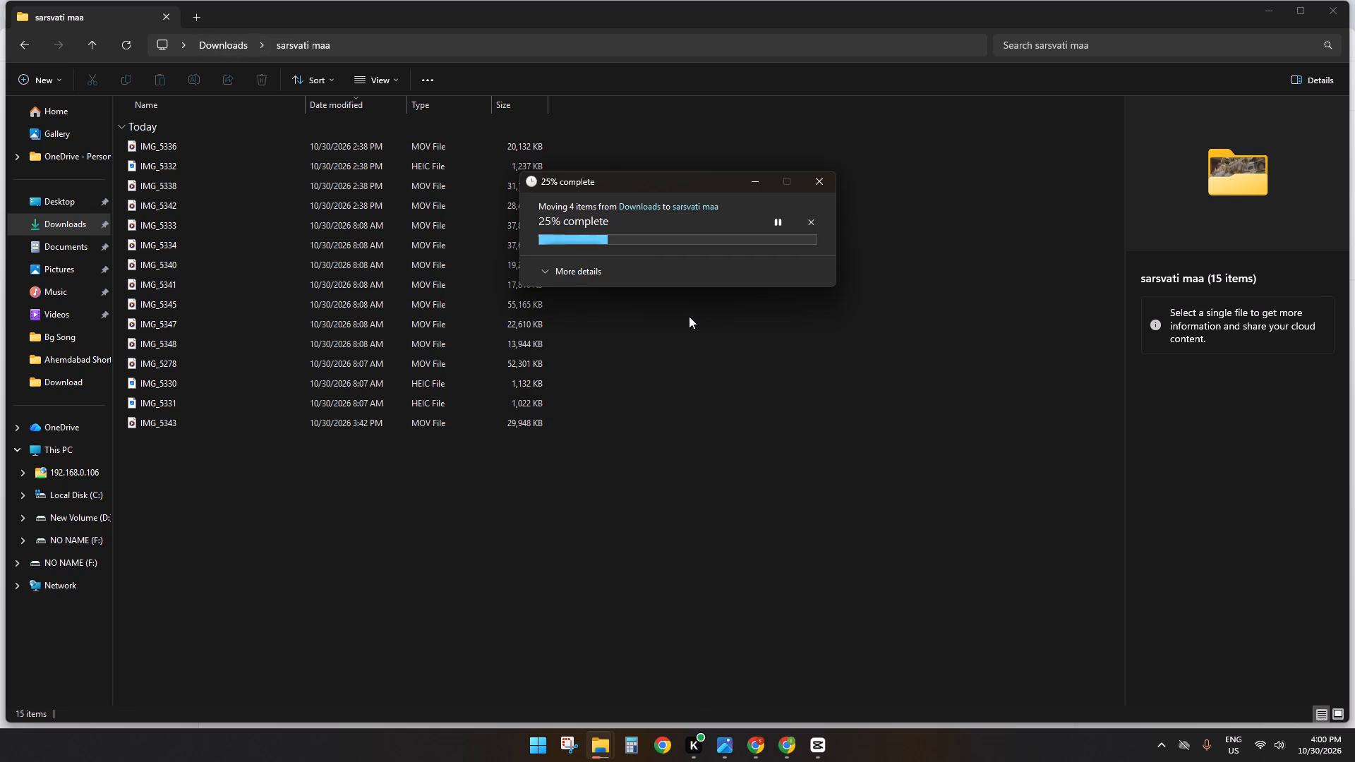
click(689, 317)
click(850, 190)
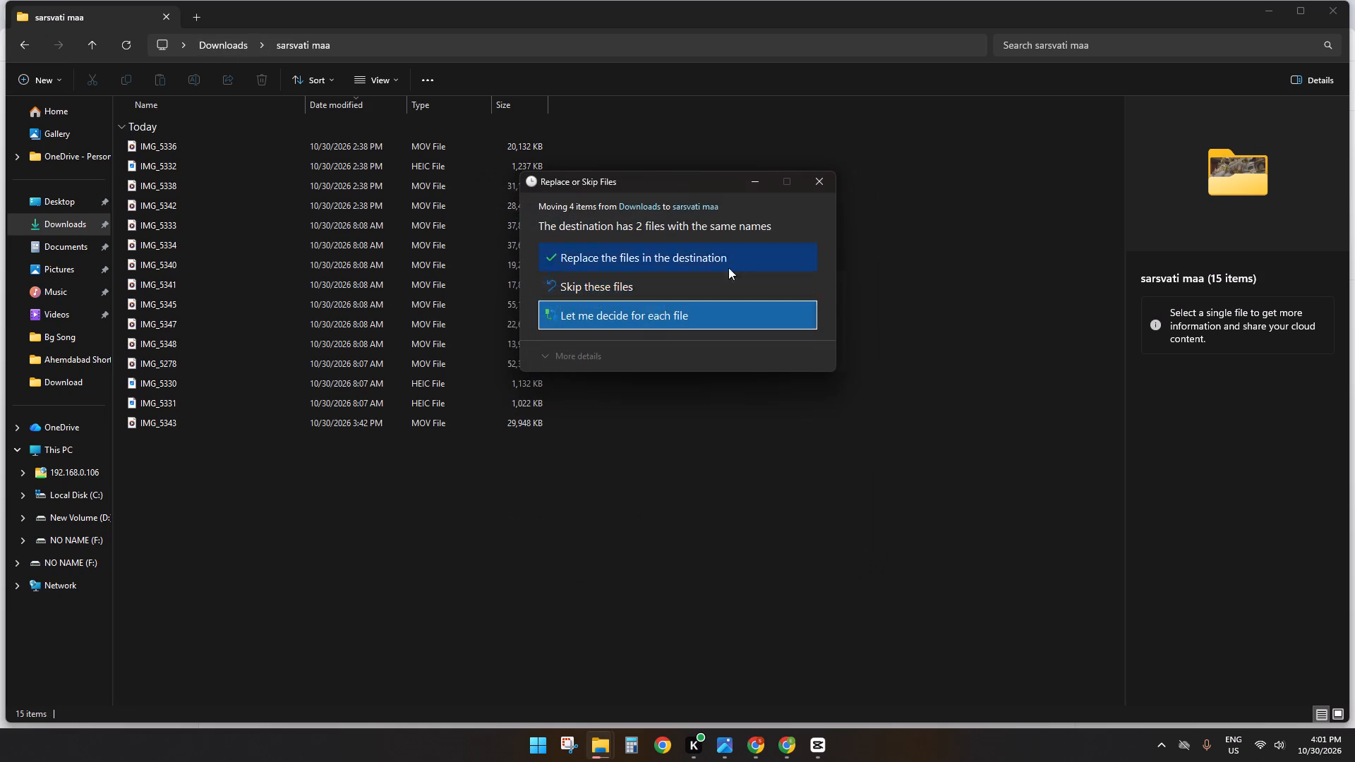
click(620, 260)
click(700, 310)
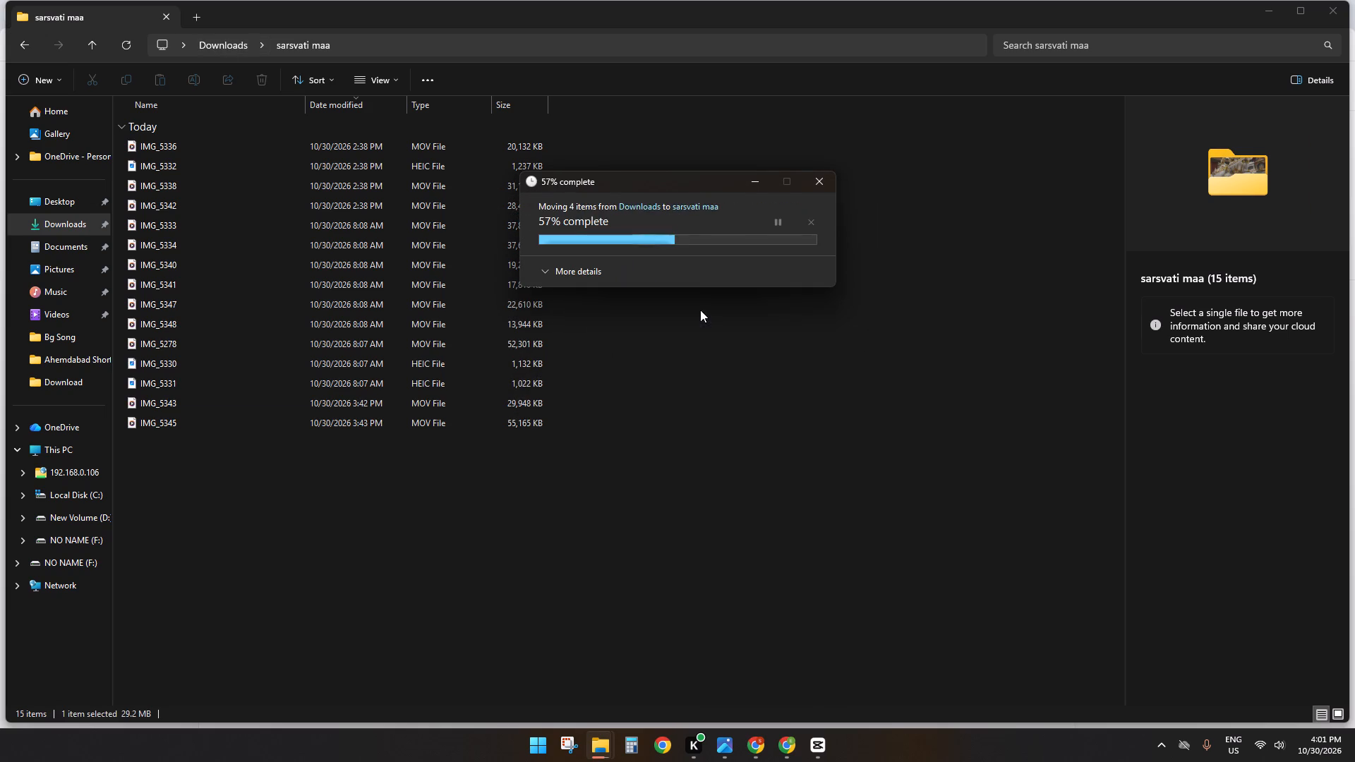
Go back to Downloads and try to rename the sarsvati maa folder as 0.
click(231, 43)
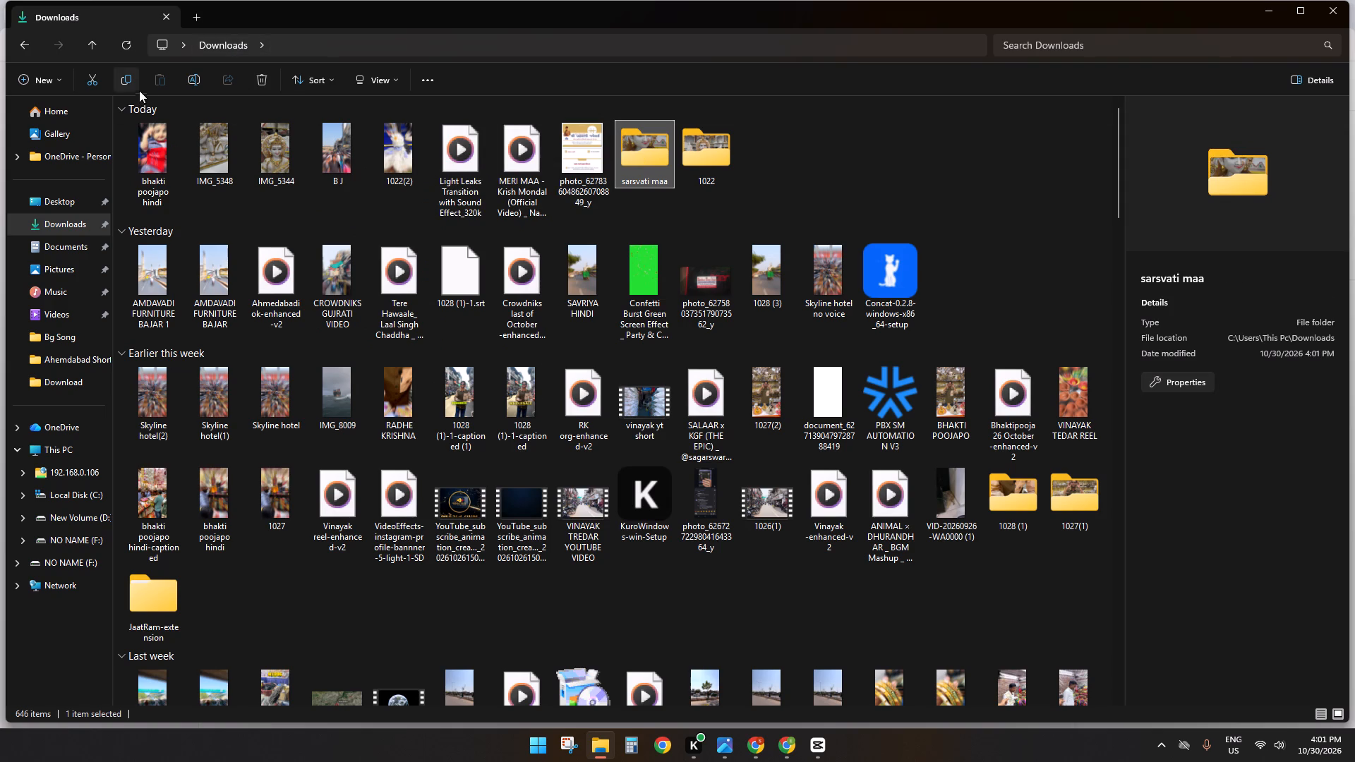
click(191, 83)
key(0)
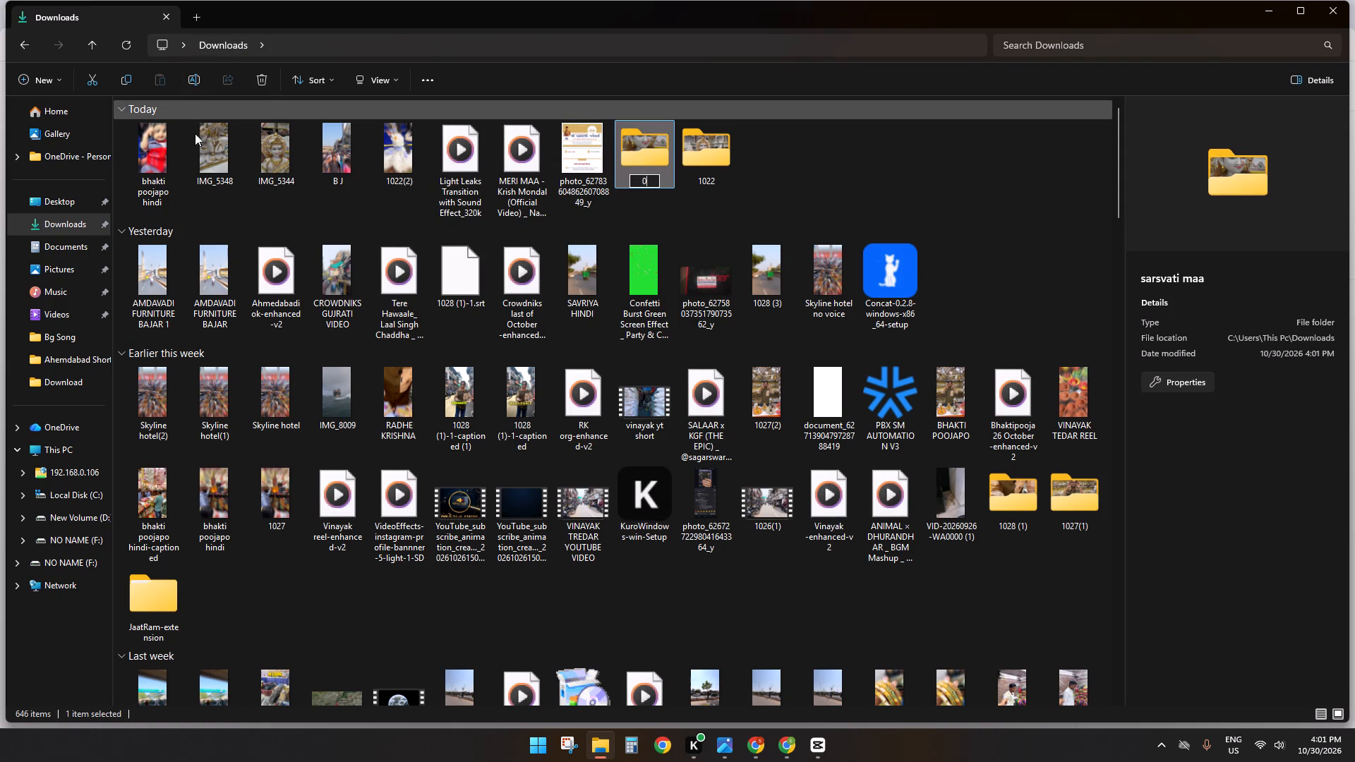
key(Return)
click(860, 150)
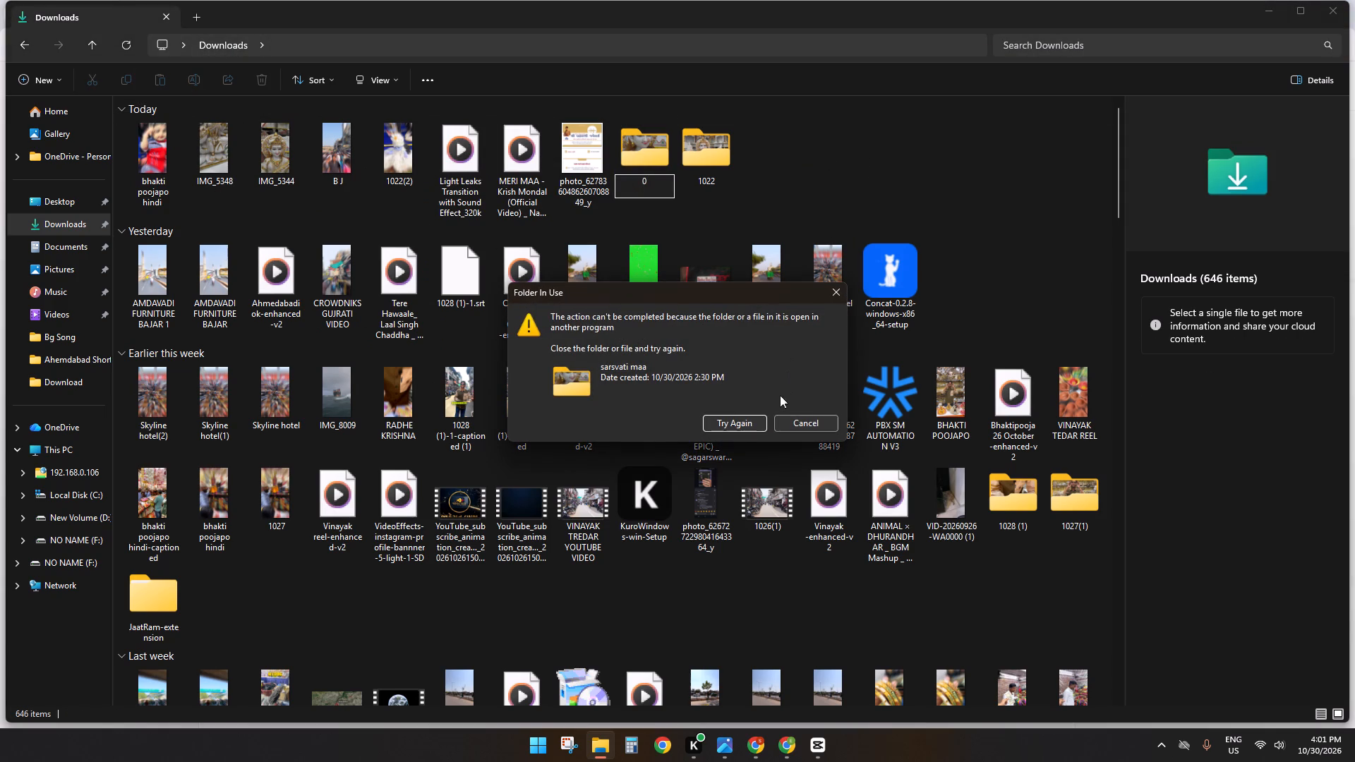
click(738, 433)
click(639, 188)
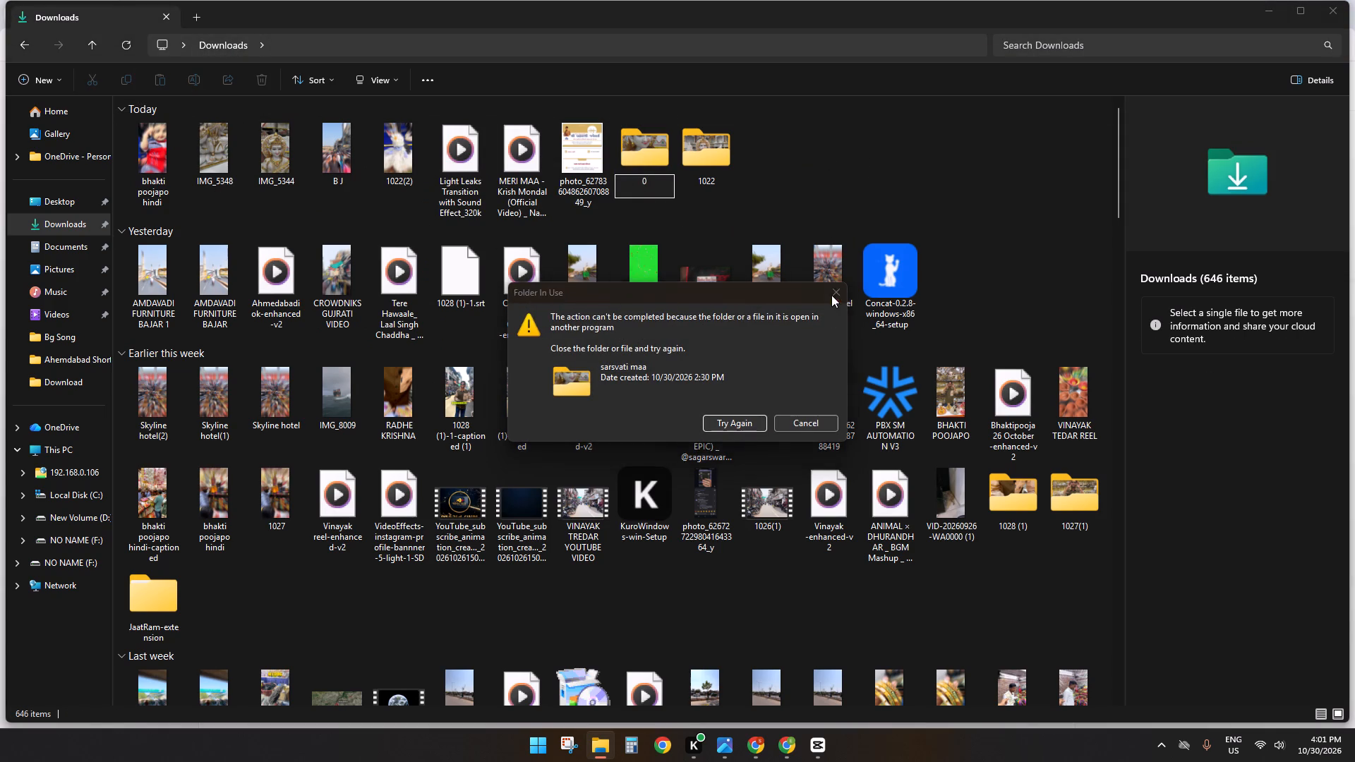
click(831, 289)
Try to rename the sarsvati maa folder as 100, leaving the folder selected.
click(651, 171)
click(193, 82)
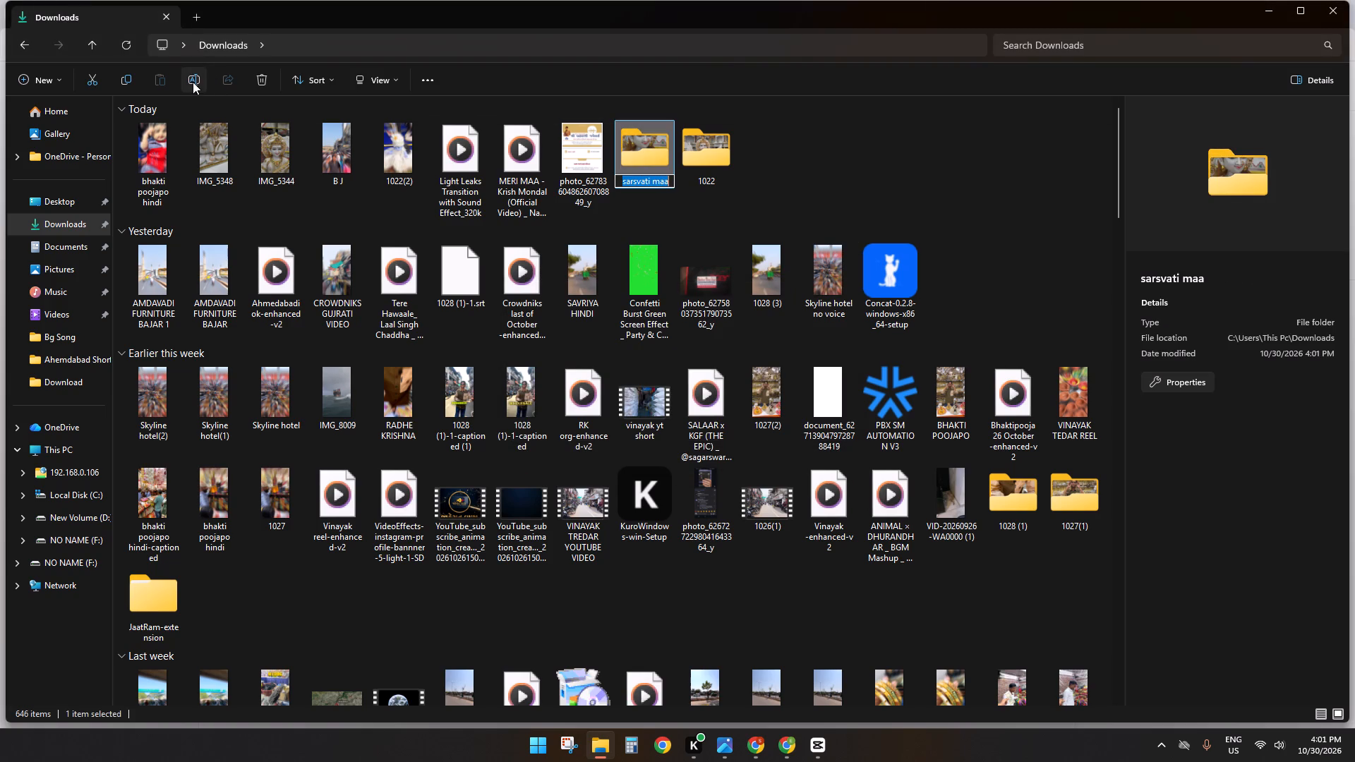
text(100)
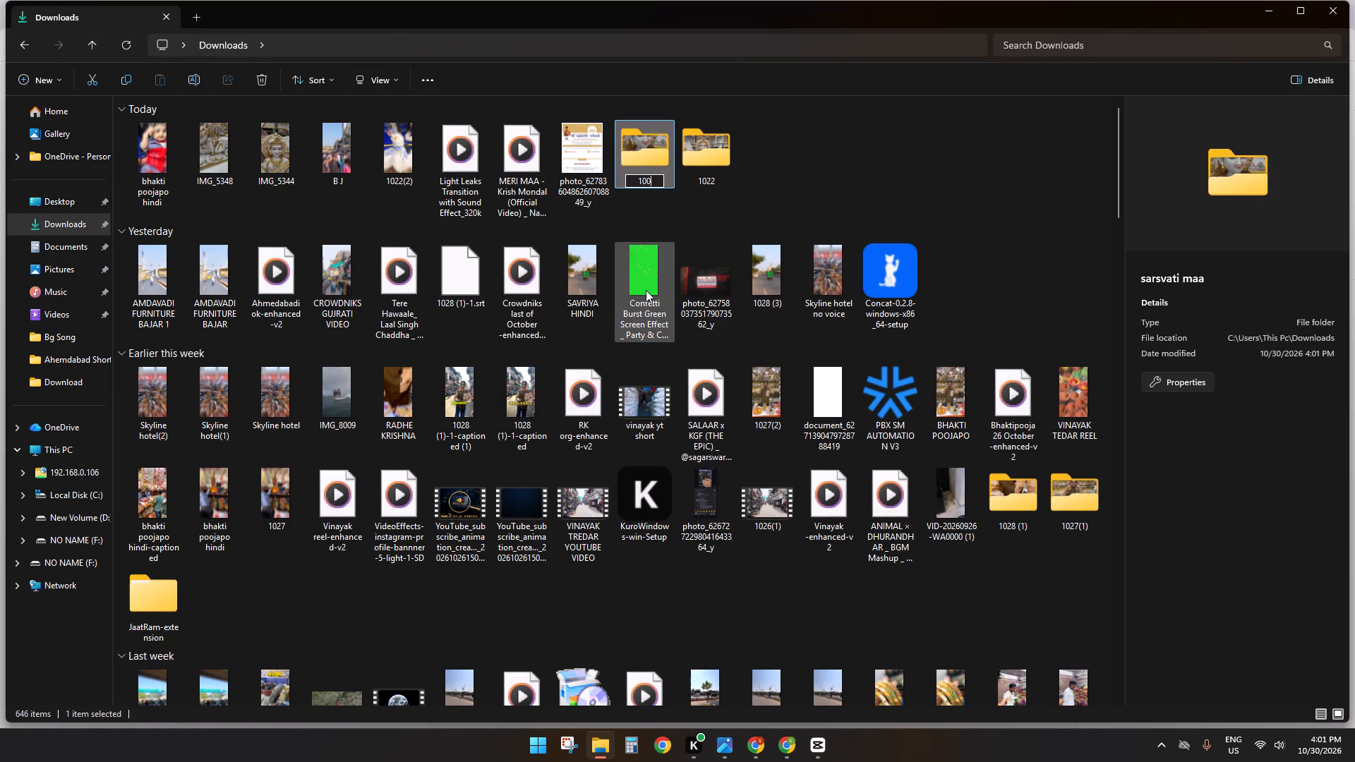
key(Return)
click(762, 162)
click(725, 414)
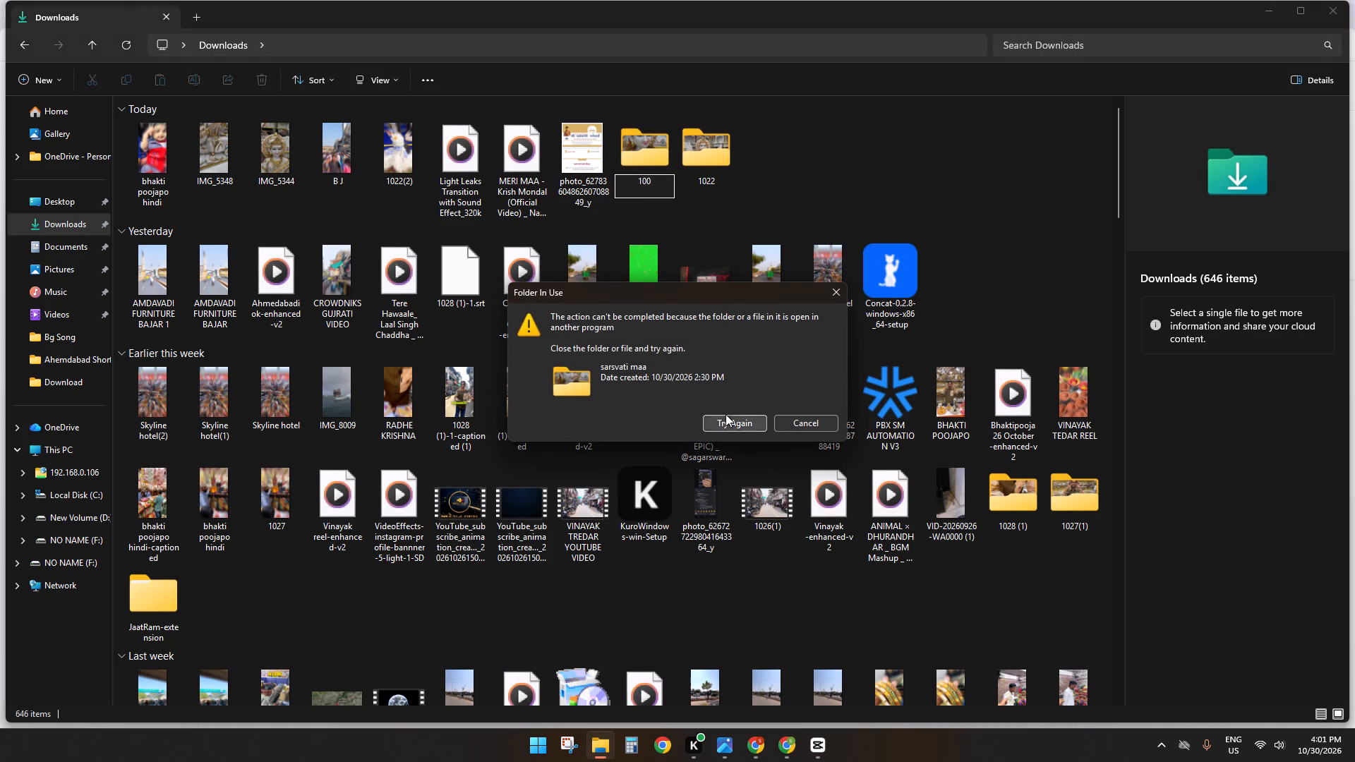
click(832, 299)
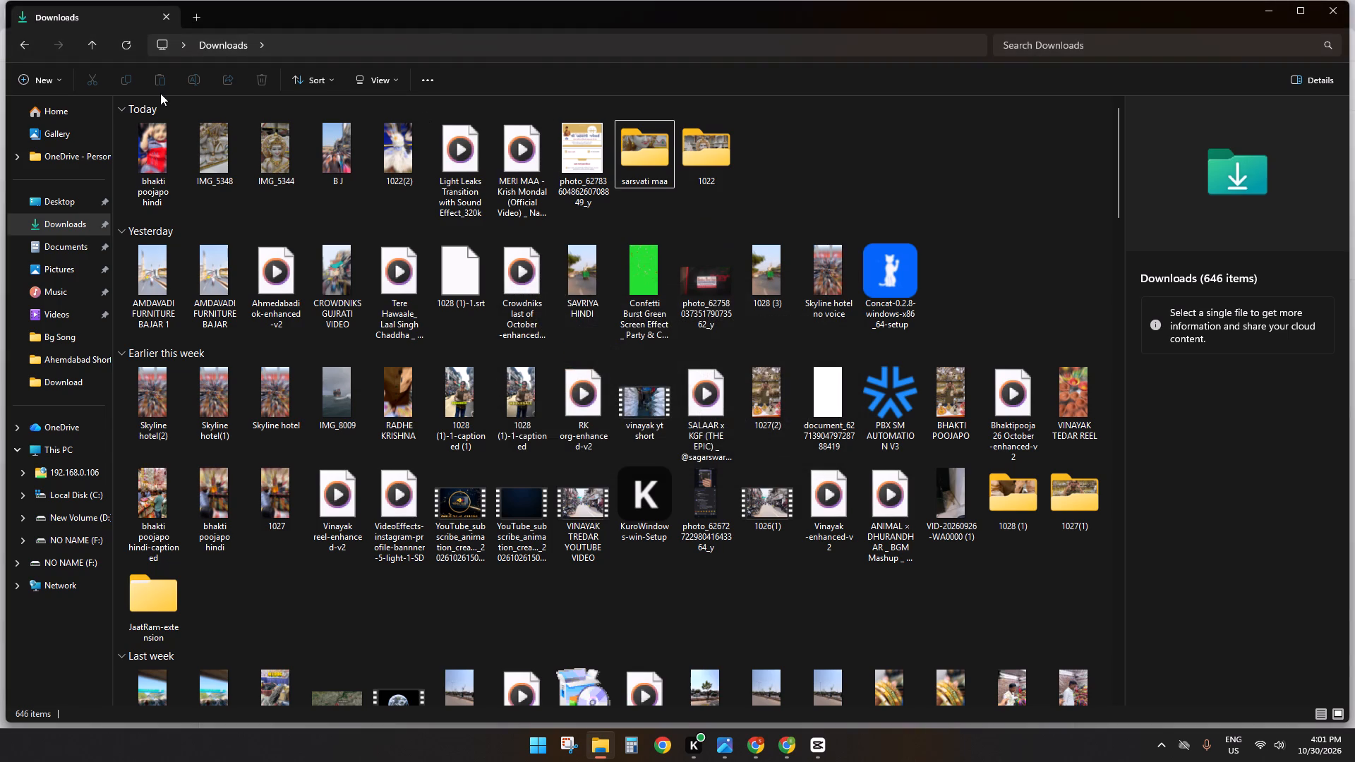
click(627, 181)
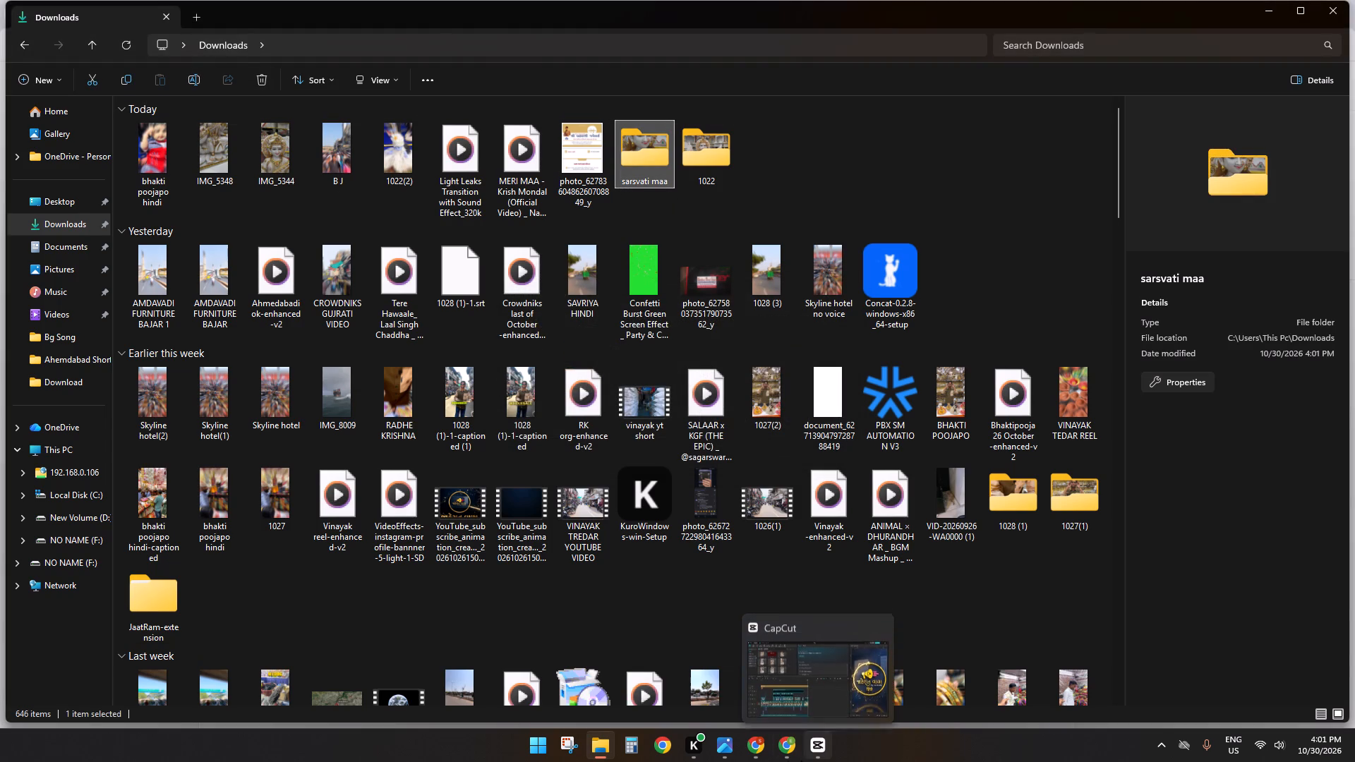
Switch to Chrome and reload the Google Drive home page to refresh the suggested files.
click(785, 747)
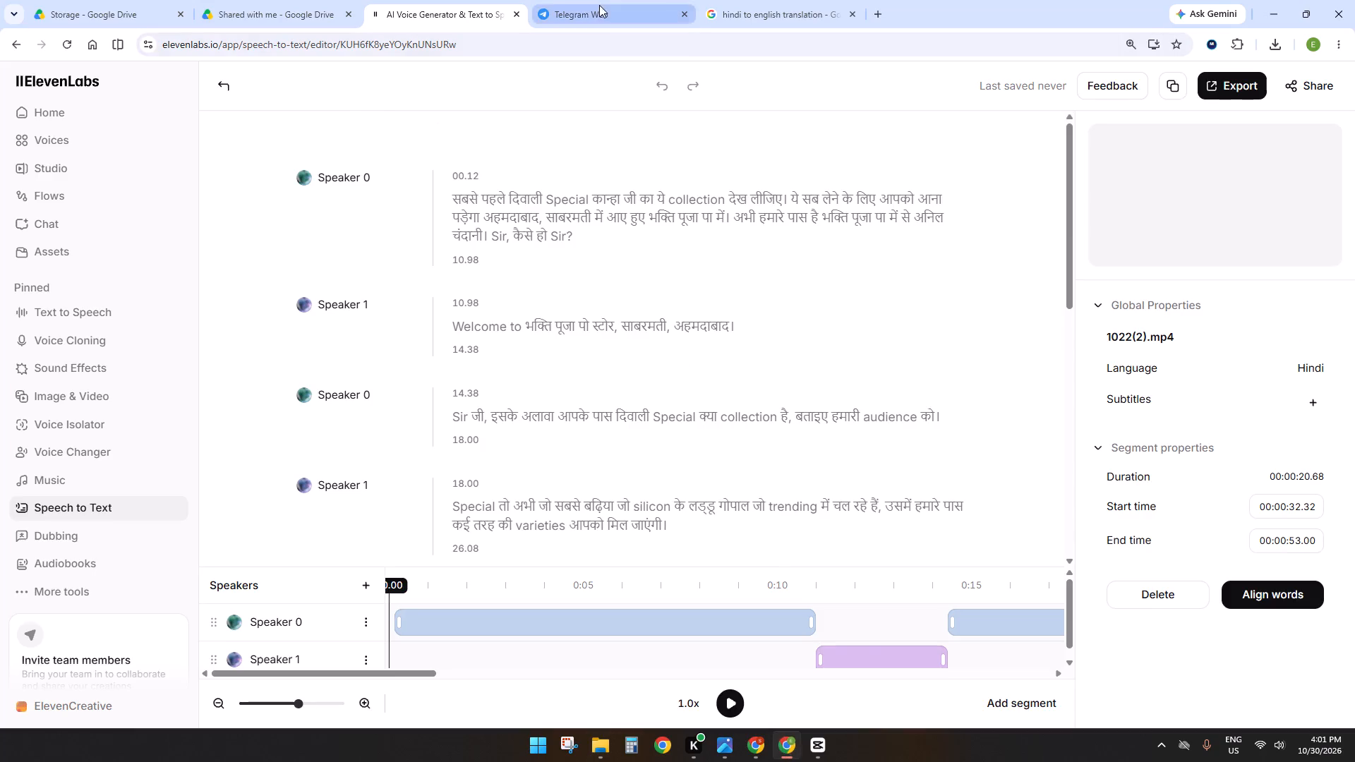
click(267, 0)
double_click(65, 172)
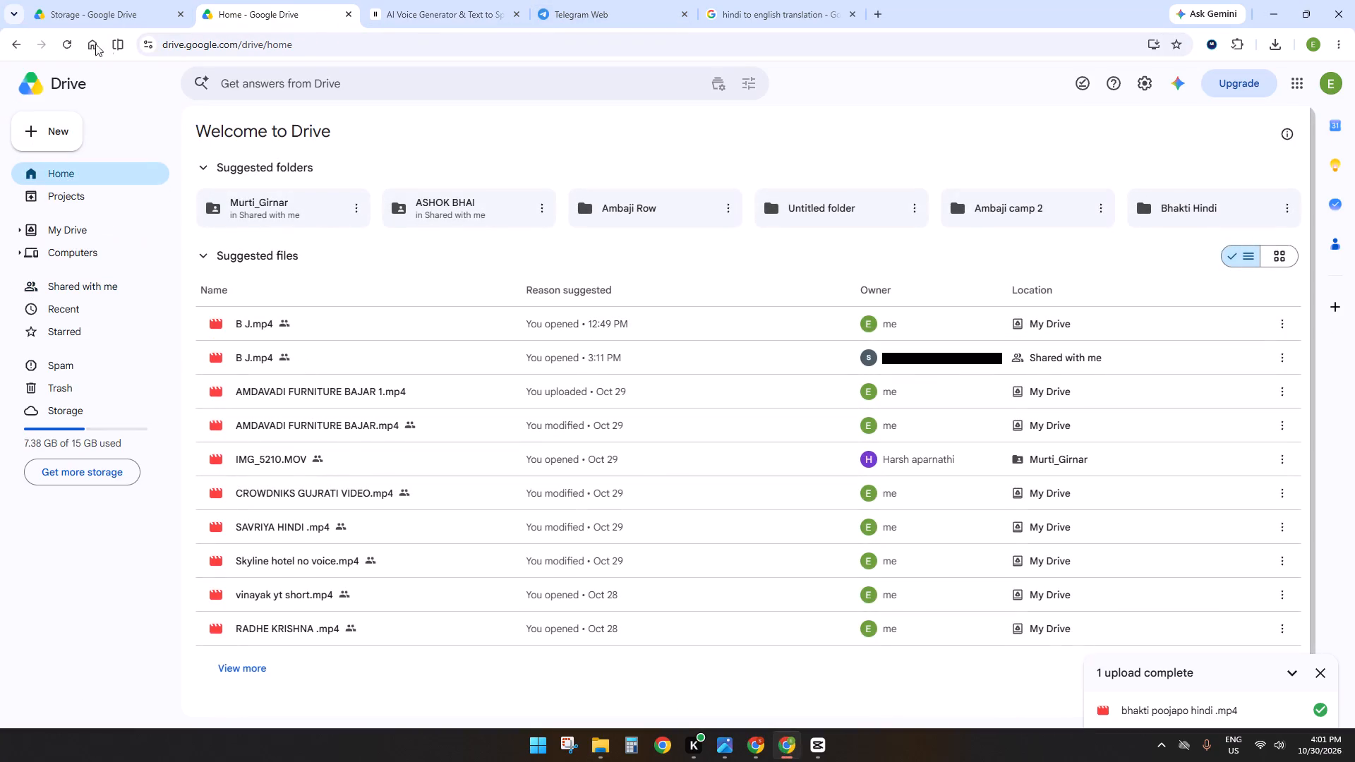
double_click(65, 44)
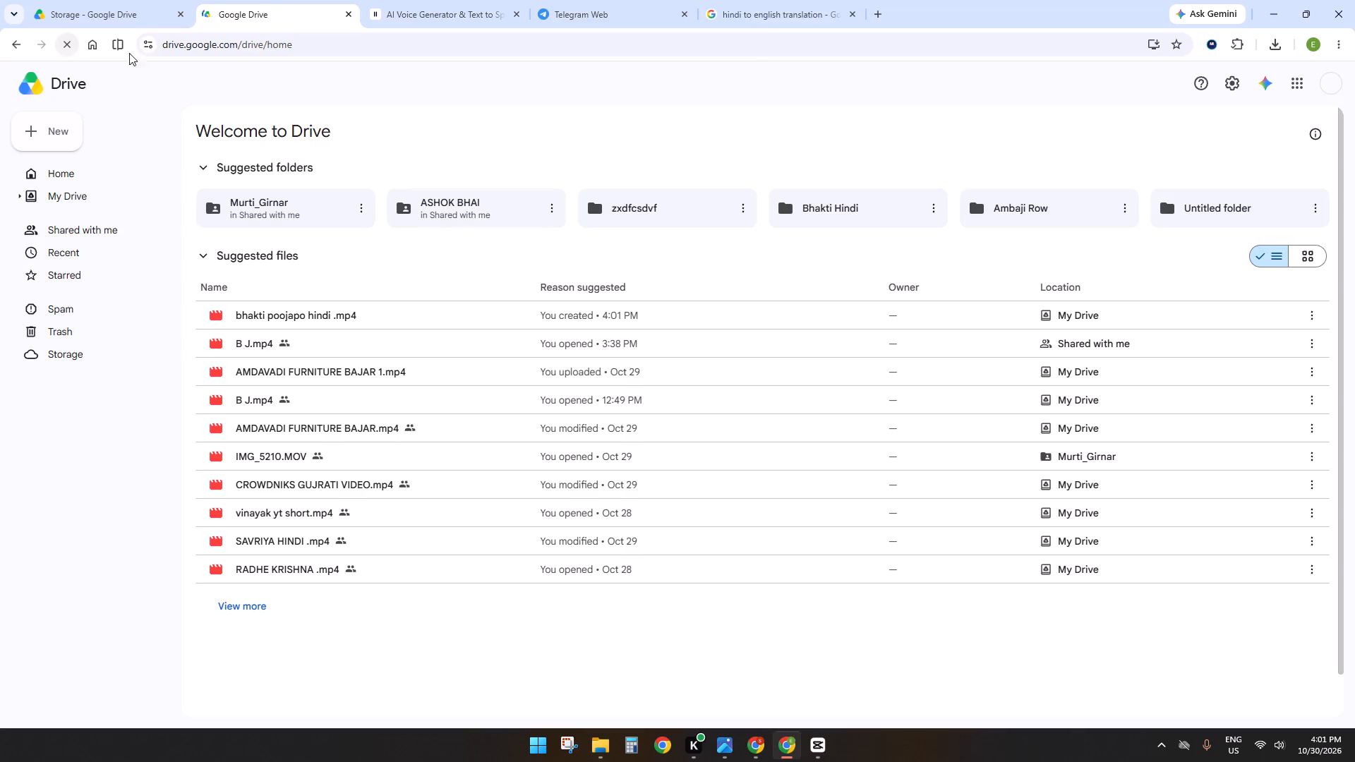
Share bhakti poojapo hindi .mp4 from its file details with anyone with the link, and copy the share link.
click(317, 313)
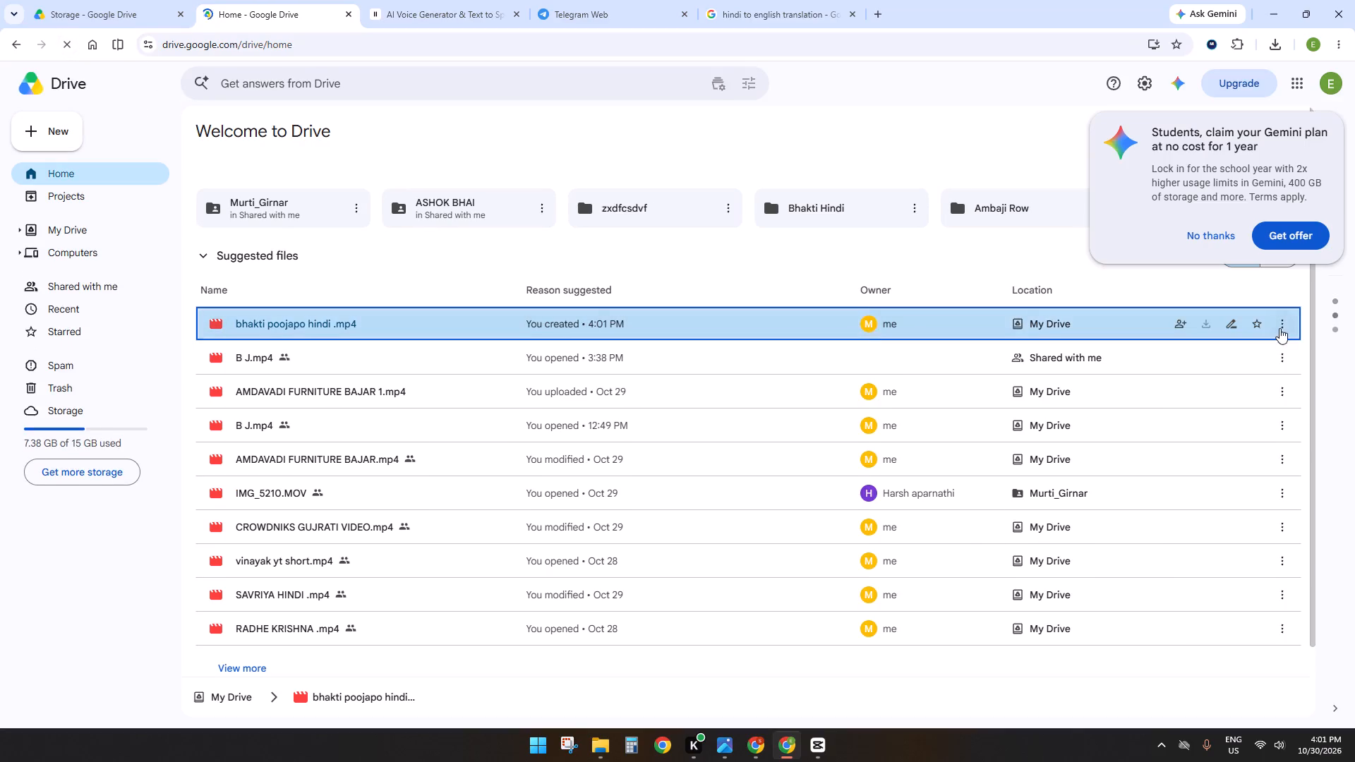
click(1217, 242)
click(1286, 139)
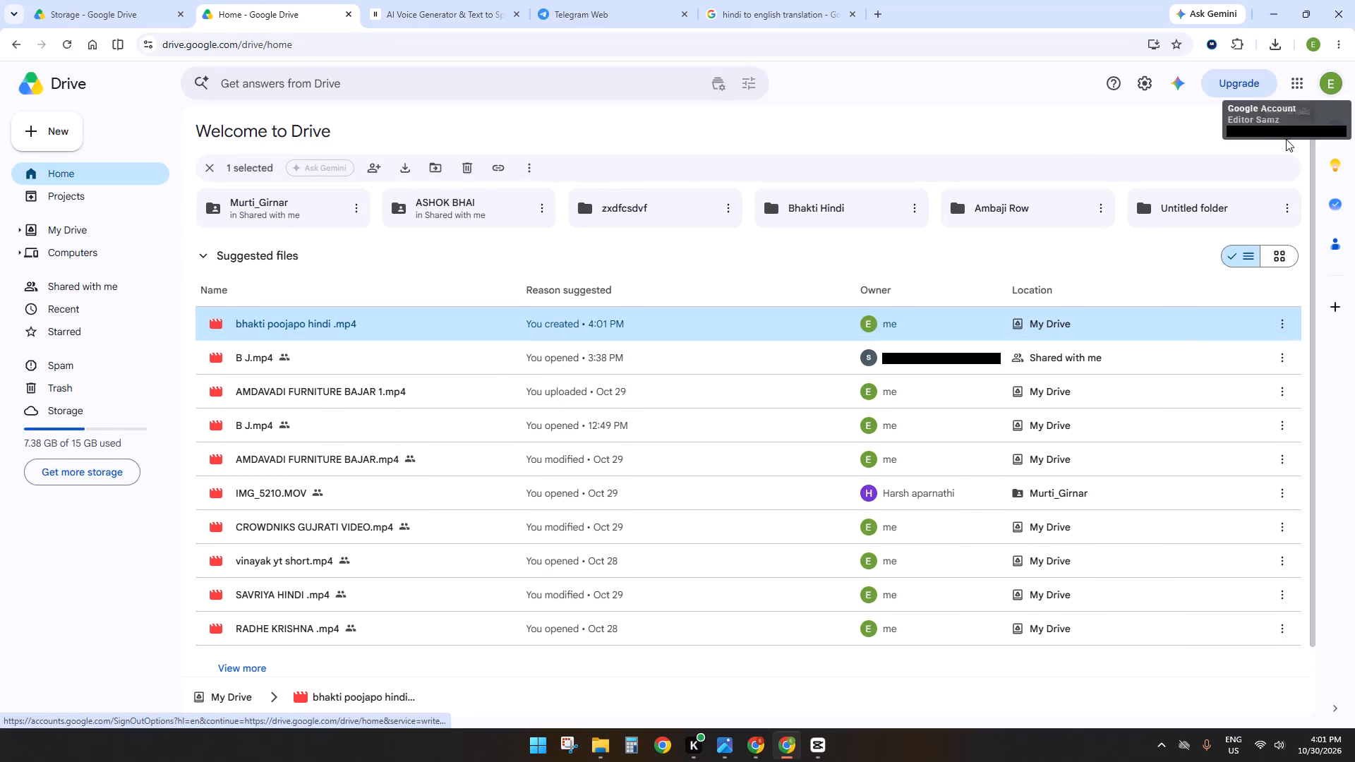
click(1119, 133)
click(1287, 134)
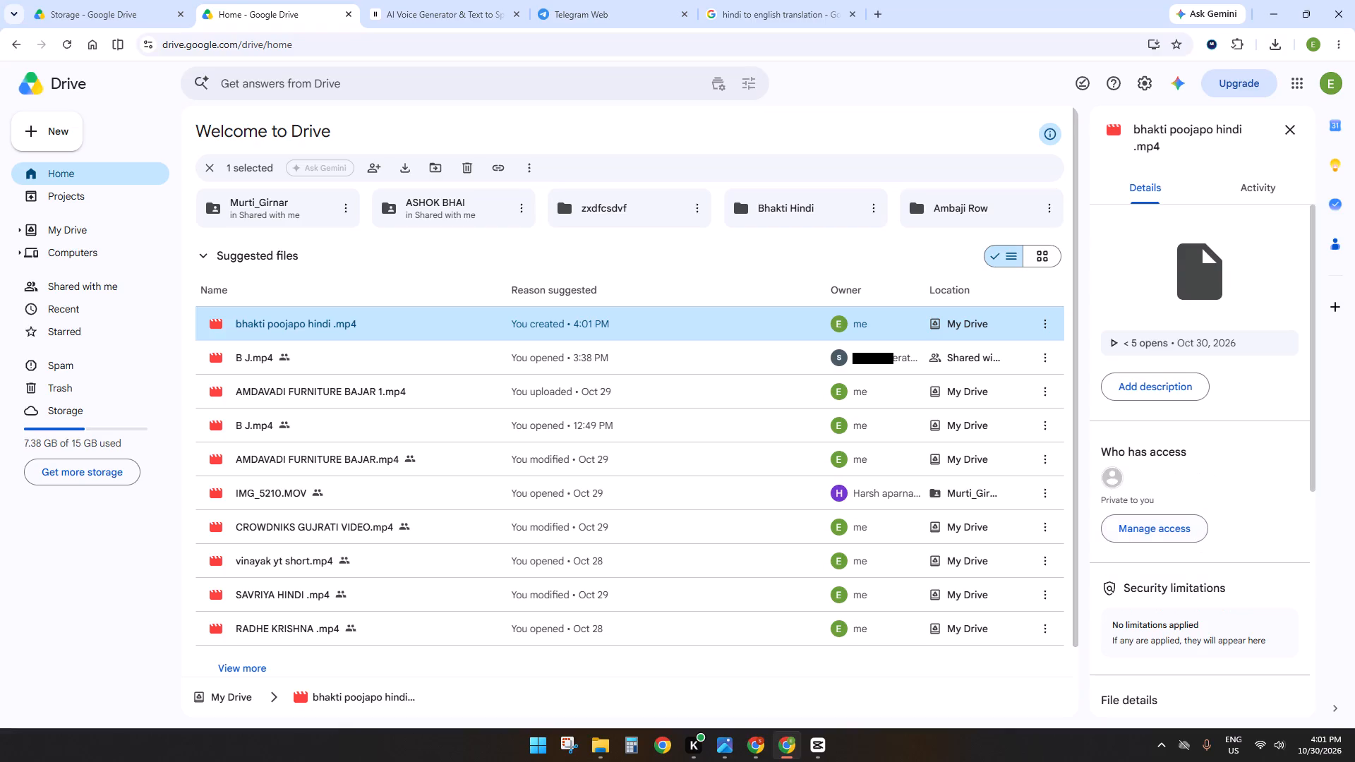
click(1149, 504)
click(1150, 524)
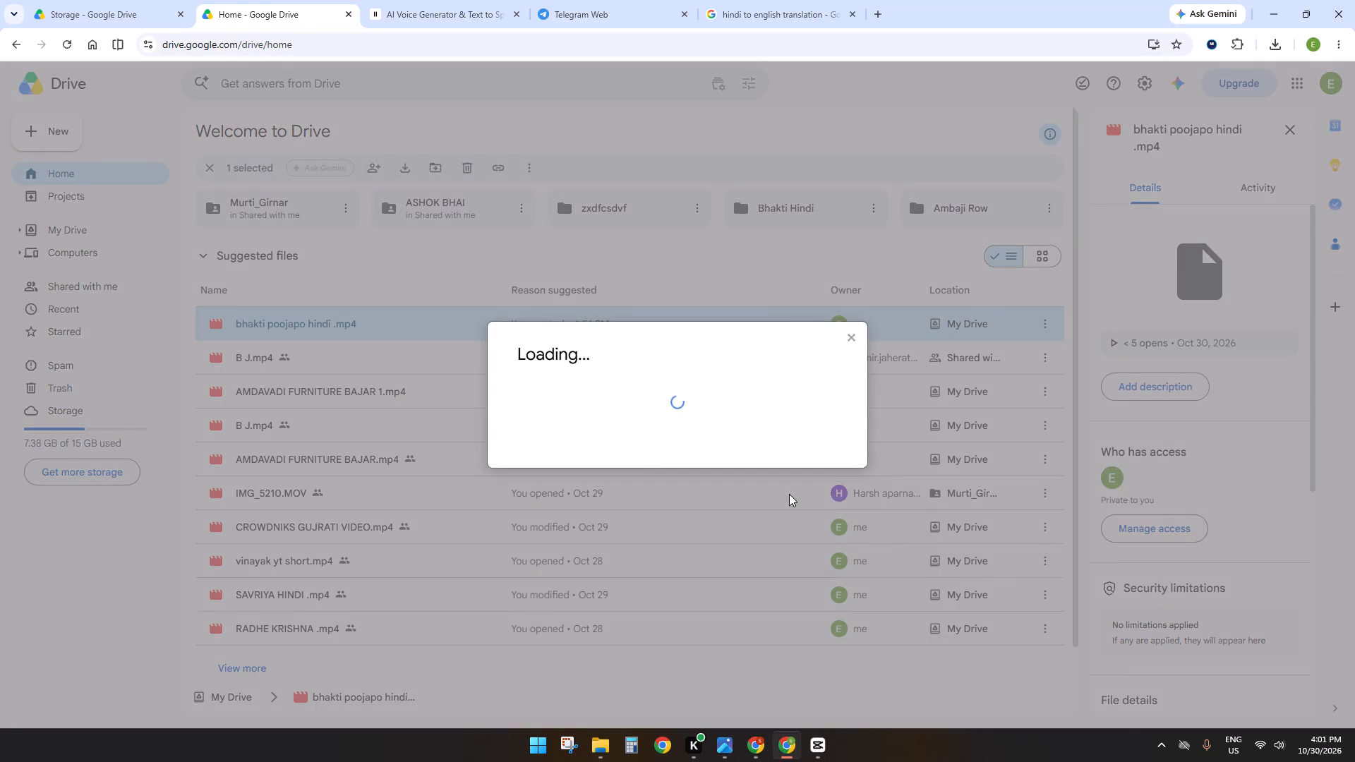
click(588, 462)
click(602, 516)
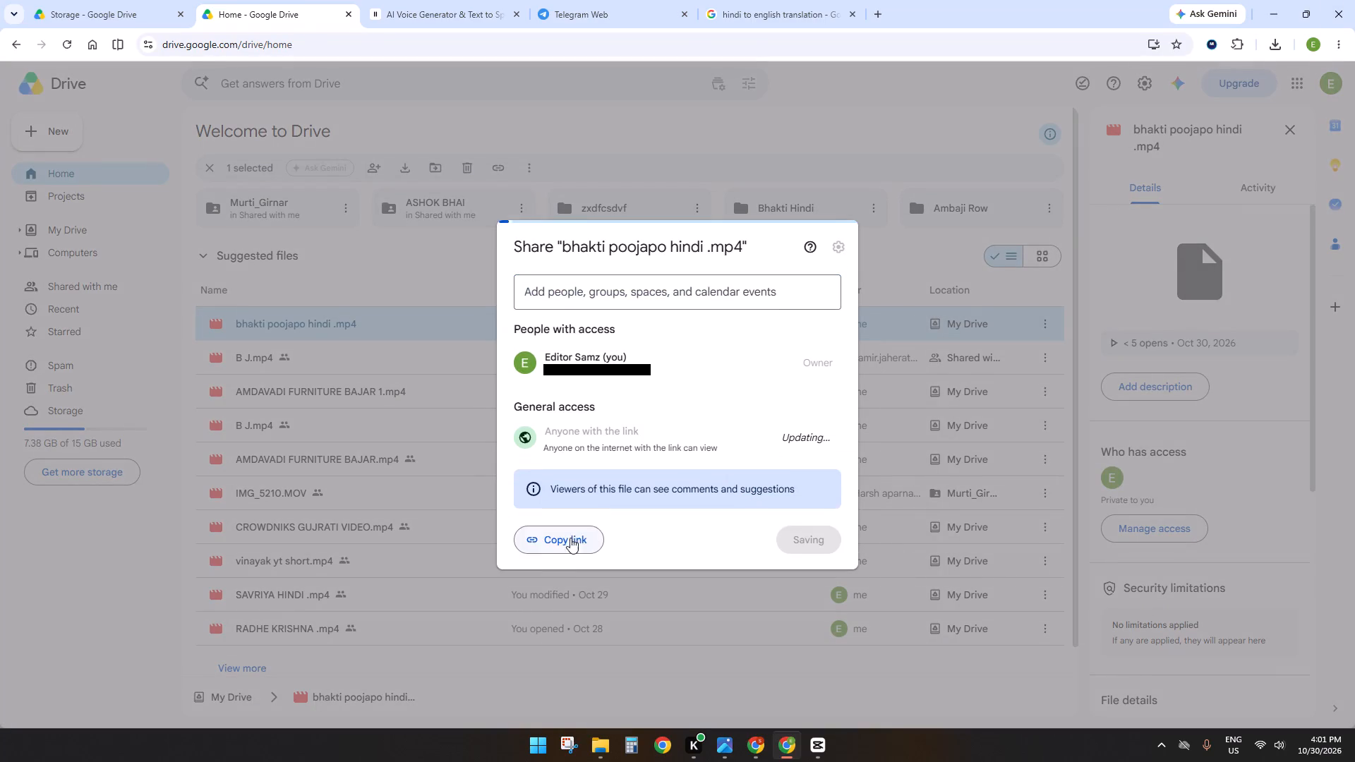
double_click(567, 543)
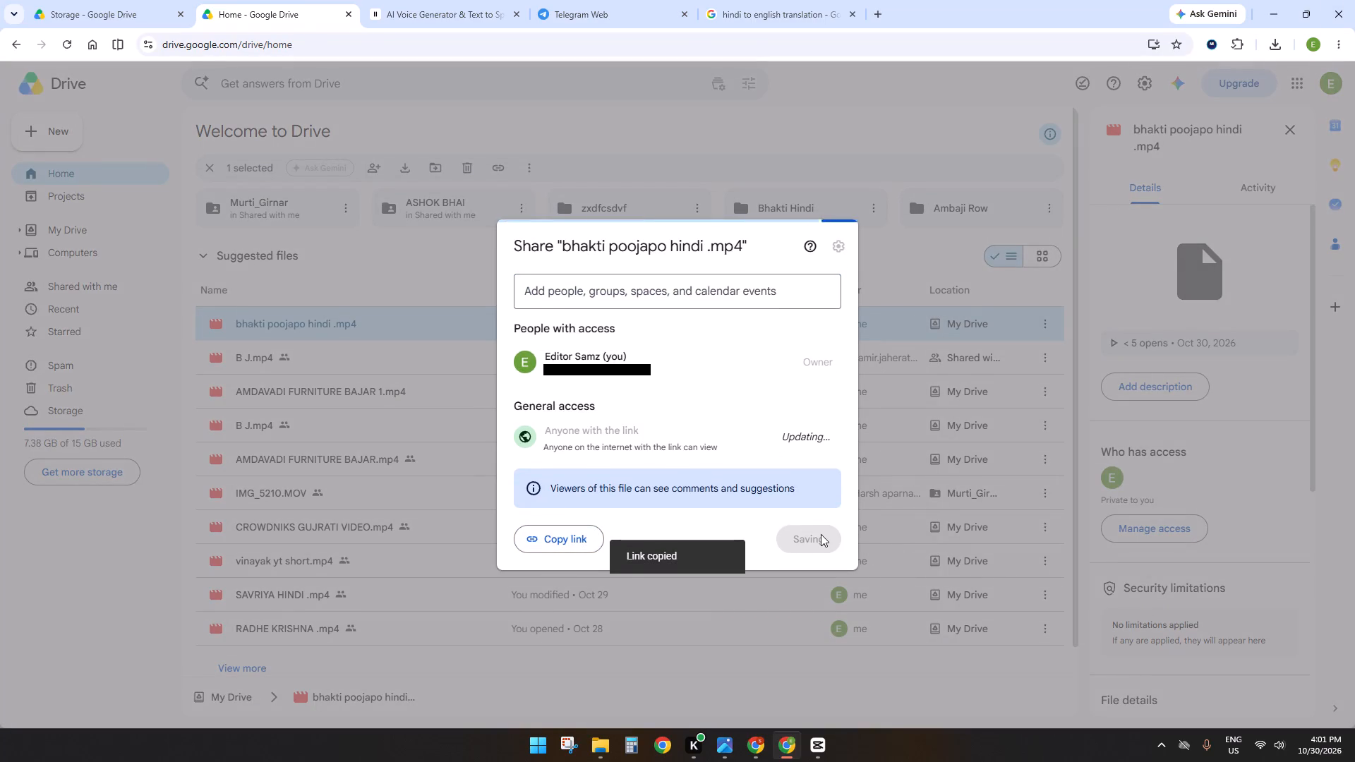
click(821, 537)
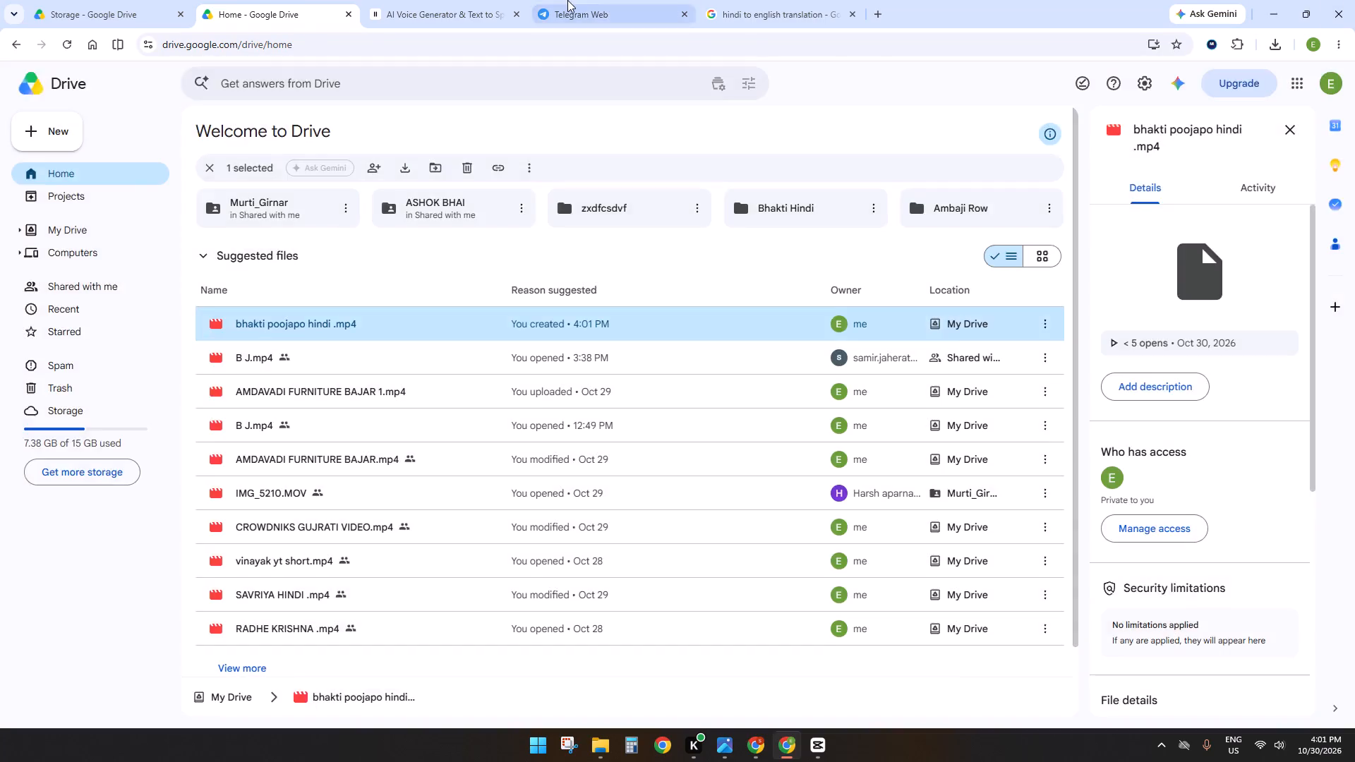